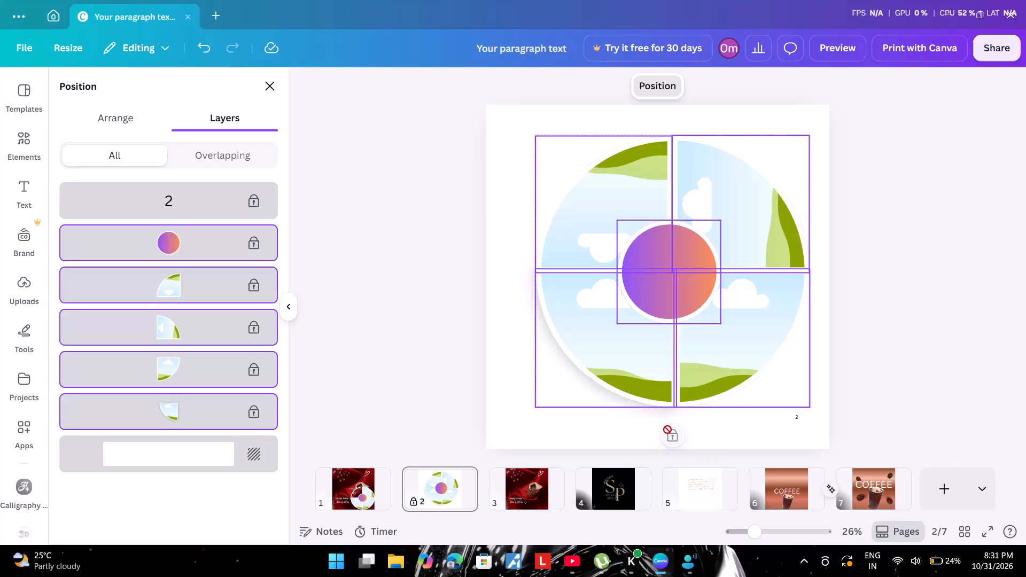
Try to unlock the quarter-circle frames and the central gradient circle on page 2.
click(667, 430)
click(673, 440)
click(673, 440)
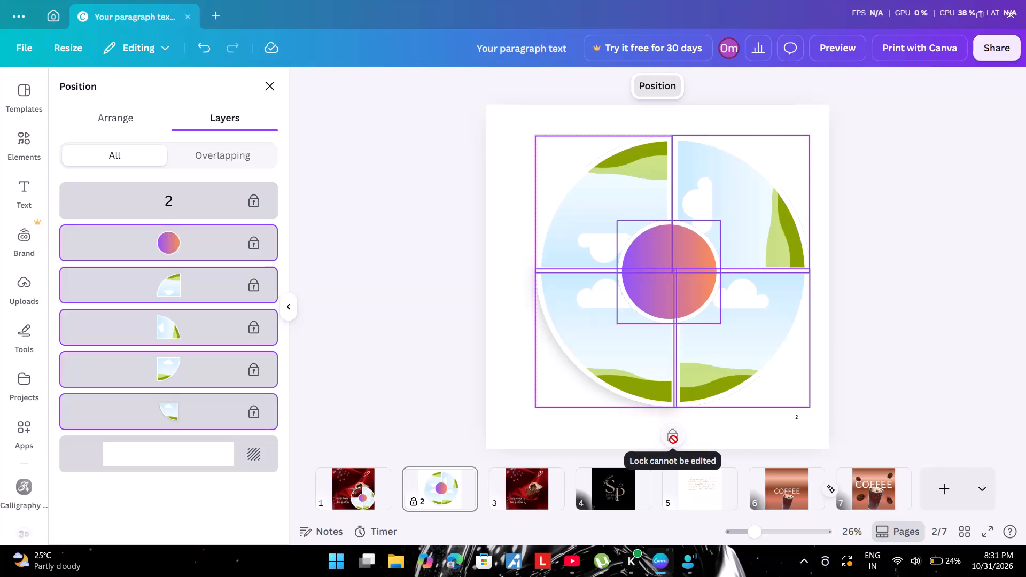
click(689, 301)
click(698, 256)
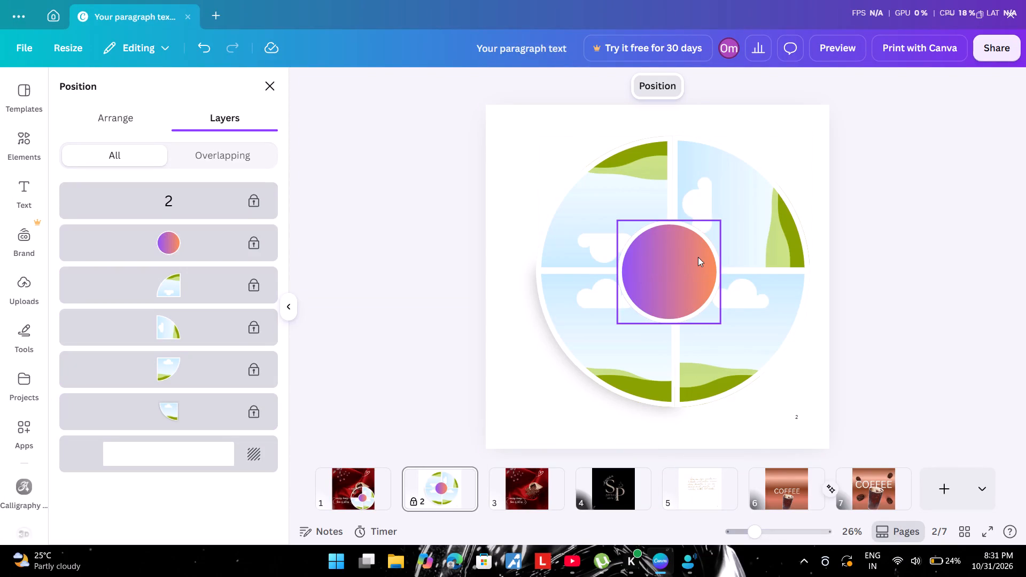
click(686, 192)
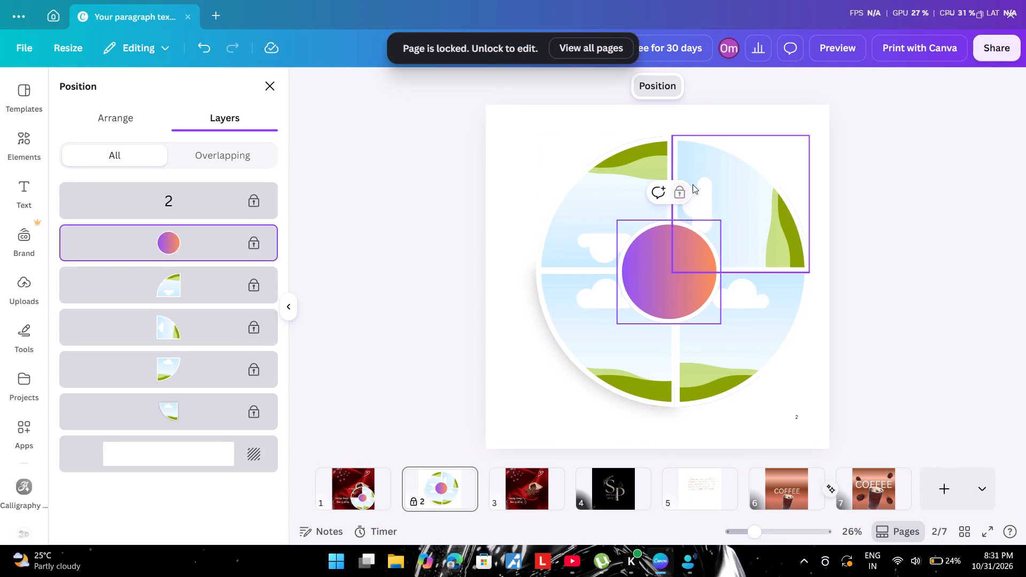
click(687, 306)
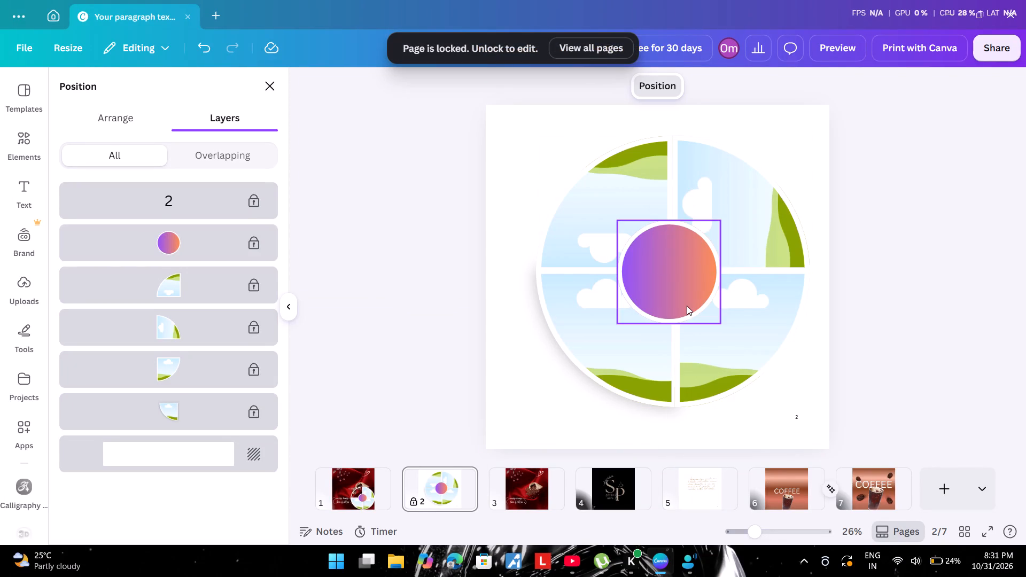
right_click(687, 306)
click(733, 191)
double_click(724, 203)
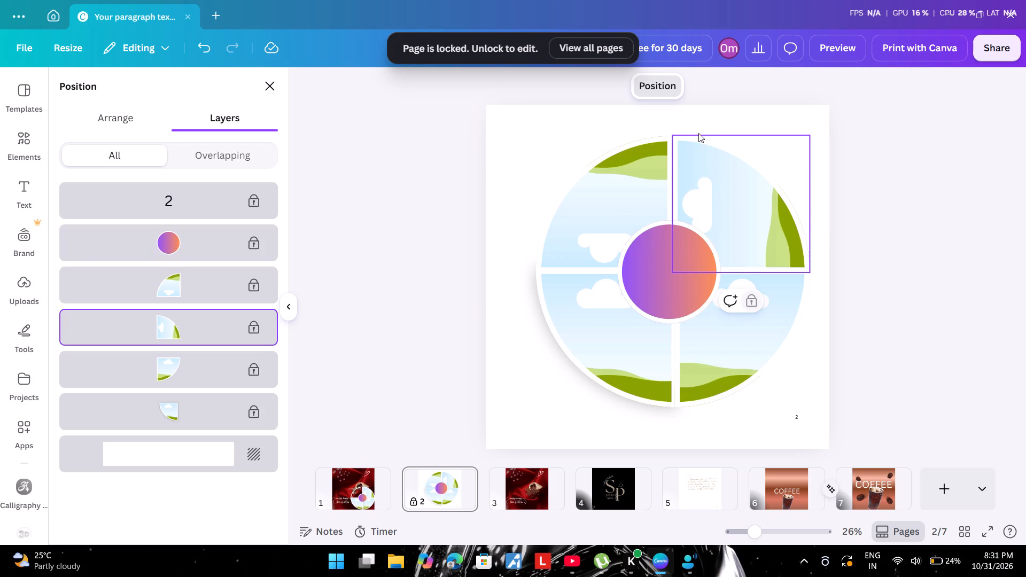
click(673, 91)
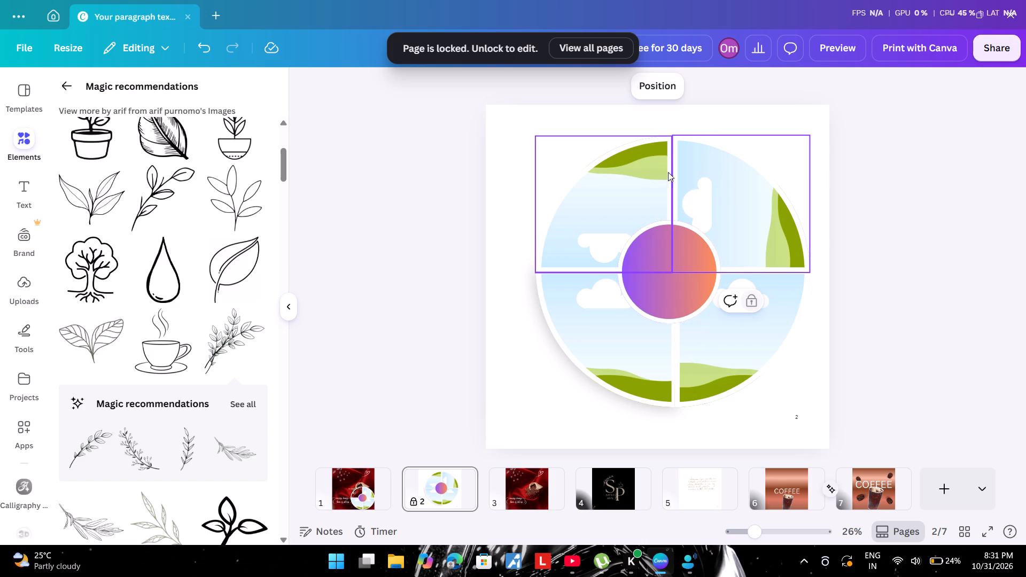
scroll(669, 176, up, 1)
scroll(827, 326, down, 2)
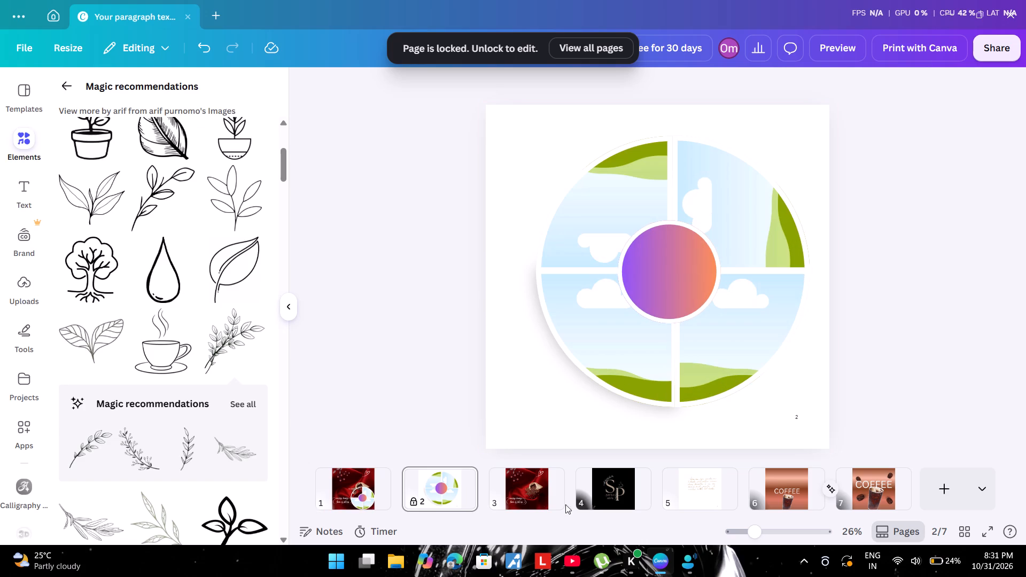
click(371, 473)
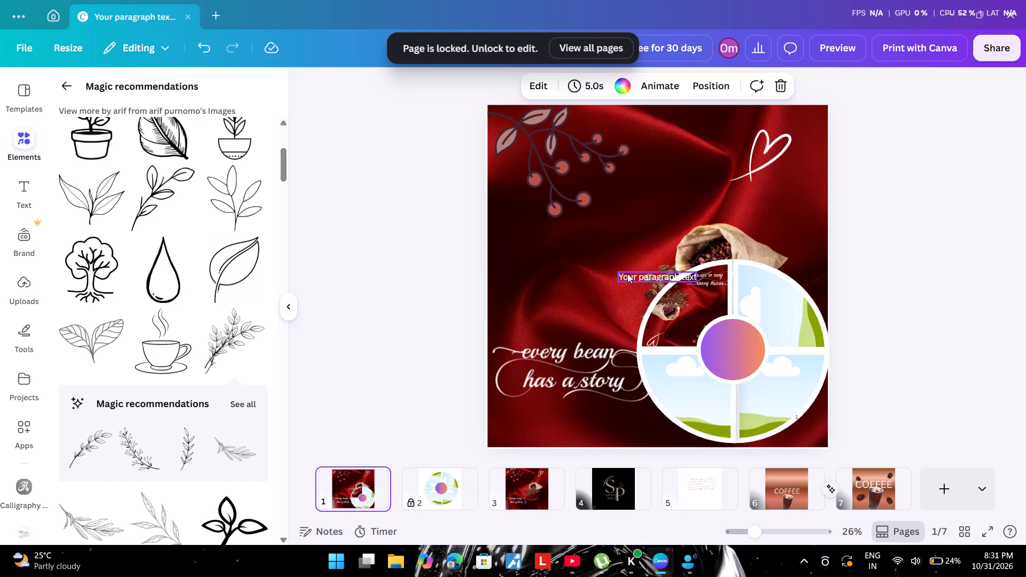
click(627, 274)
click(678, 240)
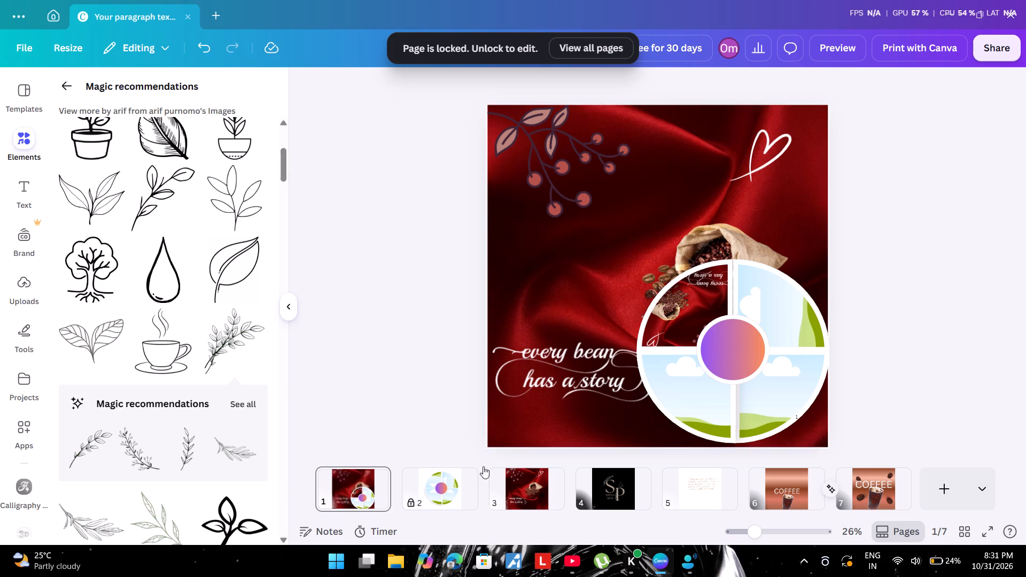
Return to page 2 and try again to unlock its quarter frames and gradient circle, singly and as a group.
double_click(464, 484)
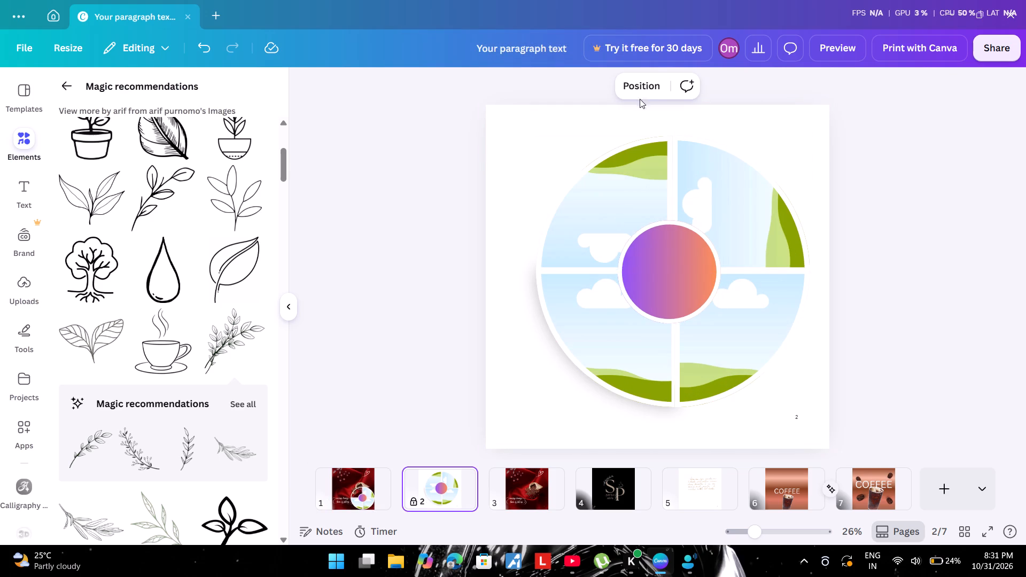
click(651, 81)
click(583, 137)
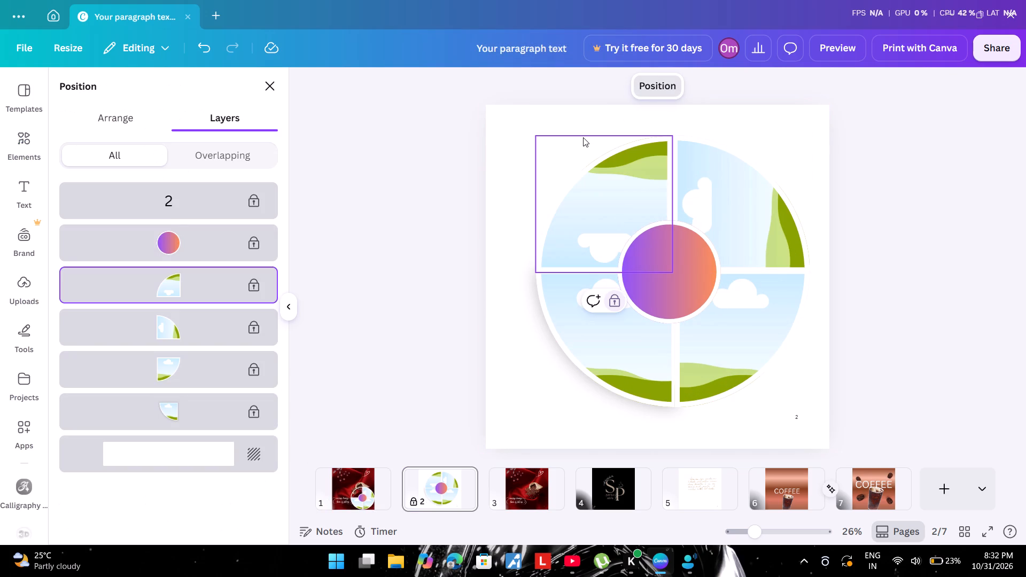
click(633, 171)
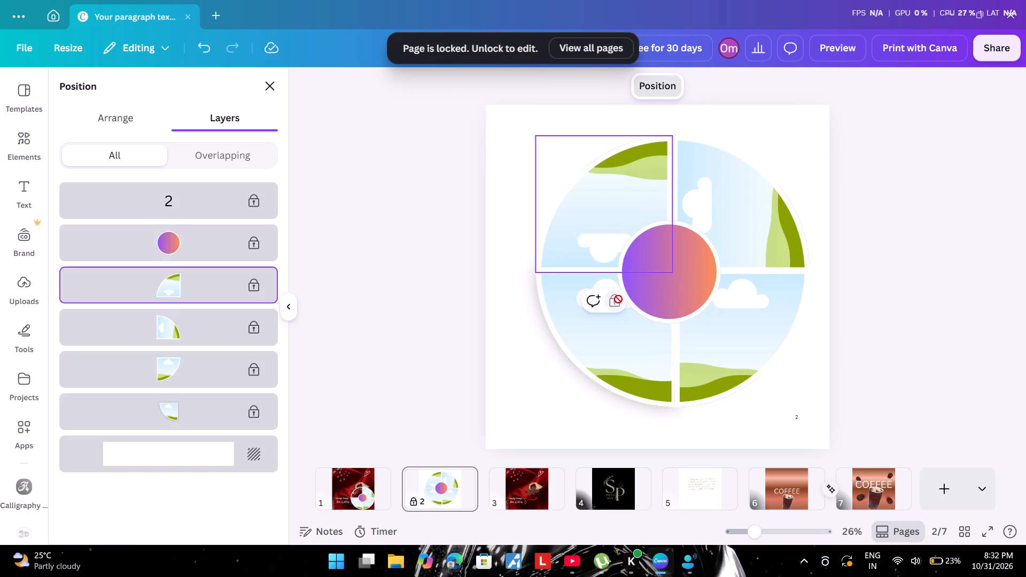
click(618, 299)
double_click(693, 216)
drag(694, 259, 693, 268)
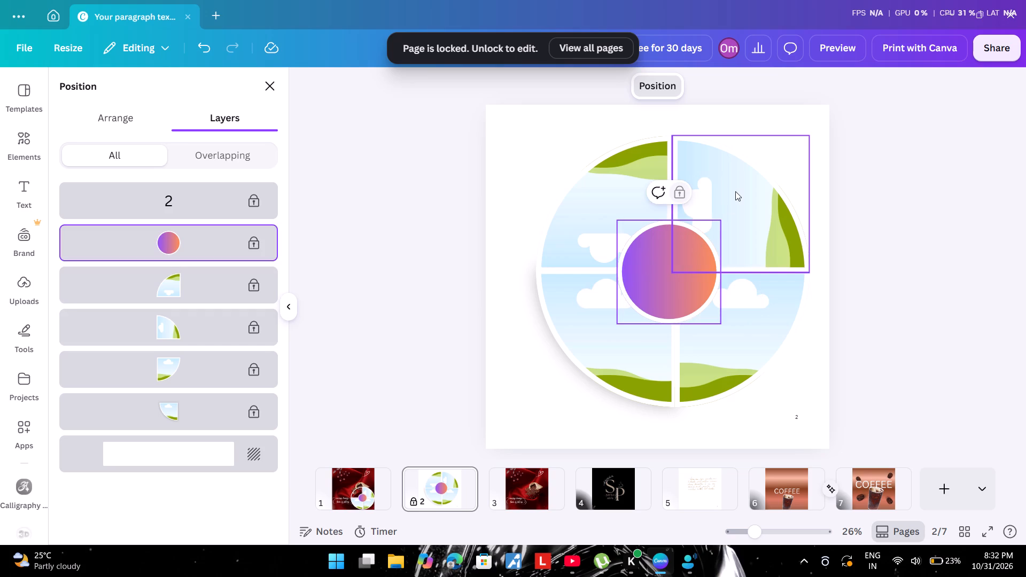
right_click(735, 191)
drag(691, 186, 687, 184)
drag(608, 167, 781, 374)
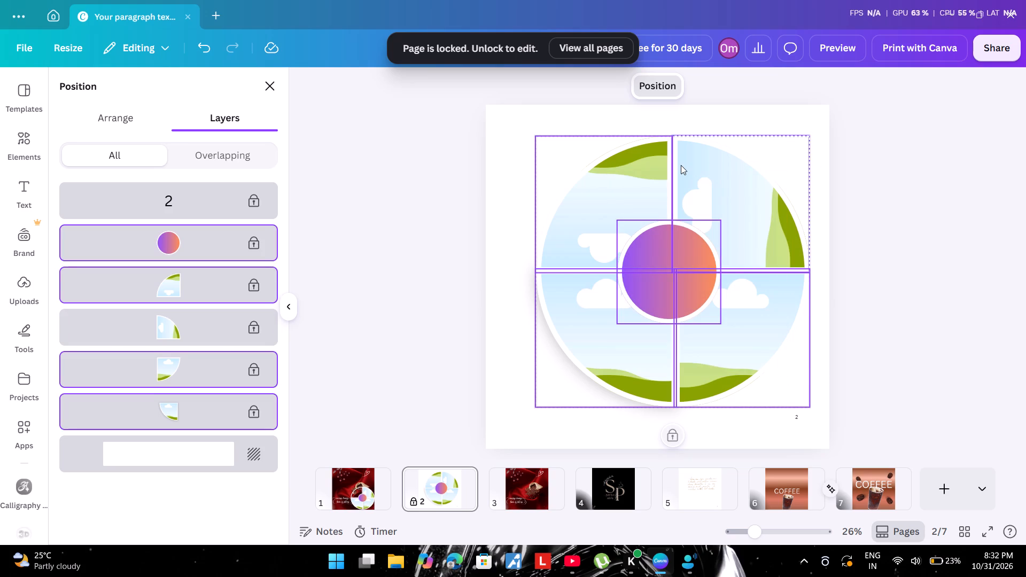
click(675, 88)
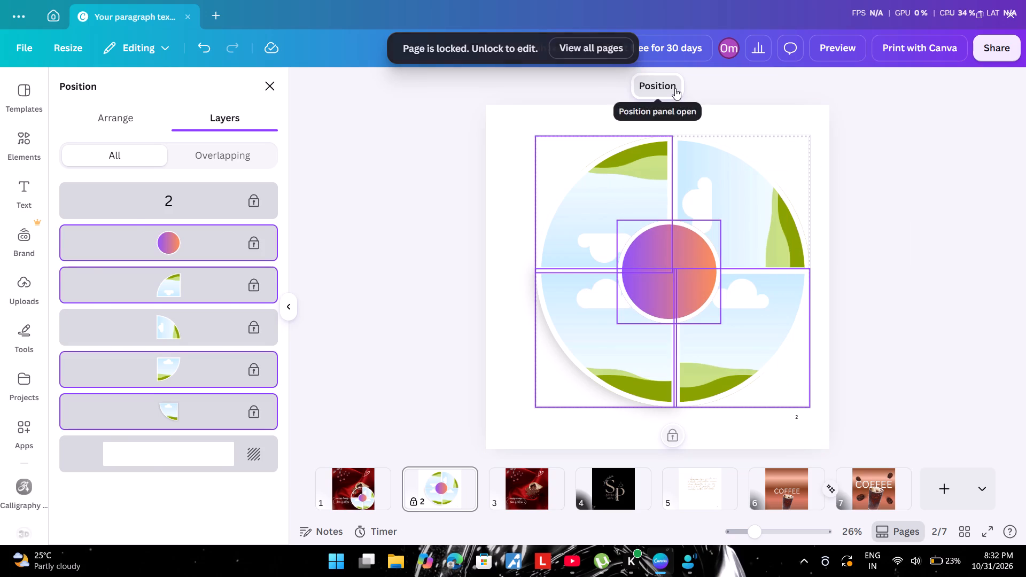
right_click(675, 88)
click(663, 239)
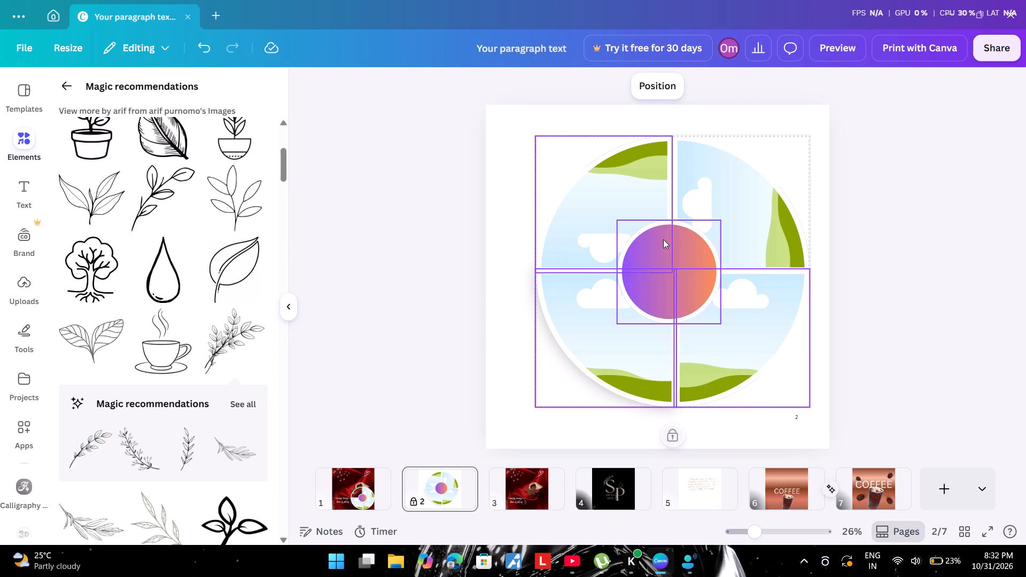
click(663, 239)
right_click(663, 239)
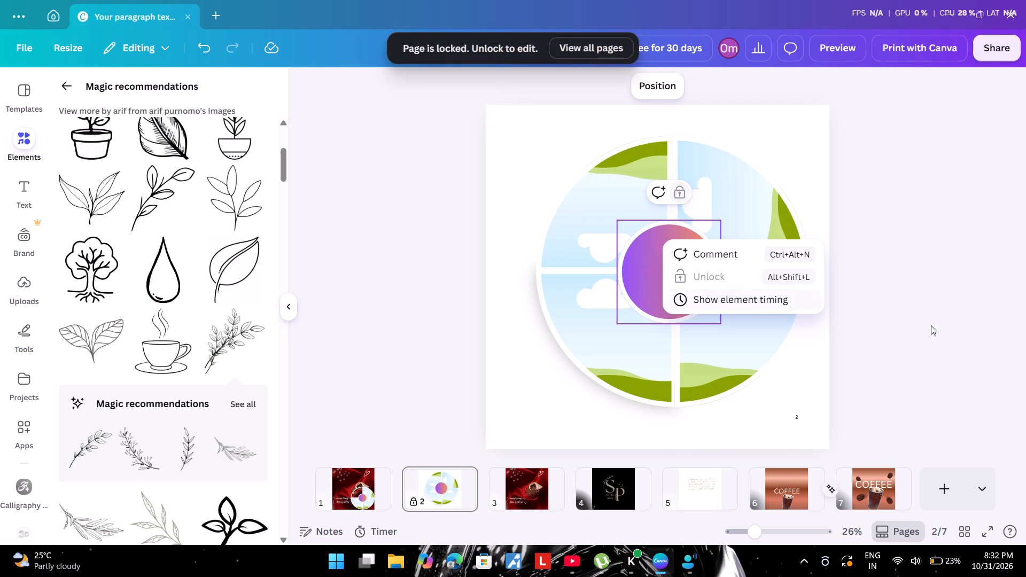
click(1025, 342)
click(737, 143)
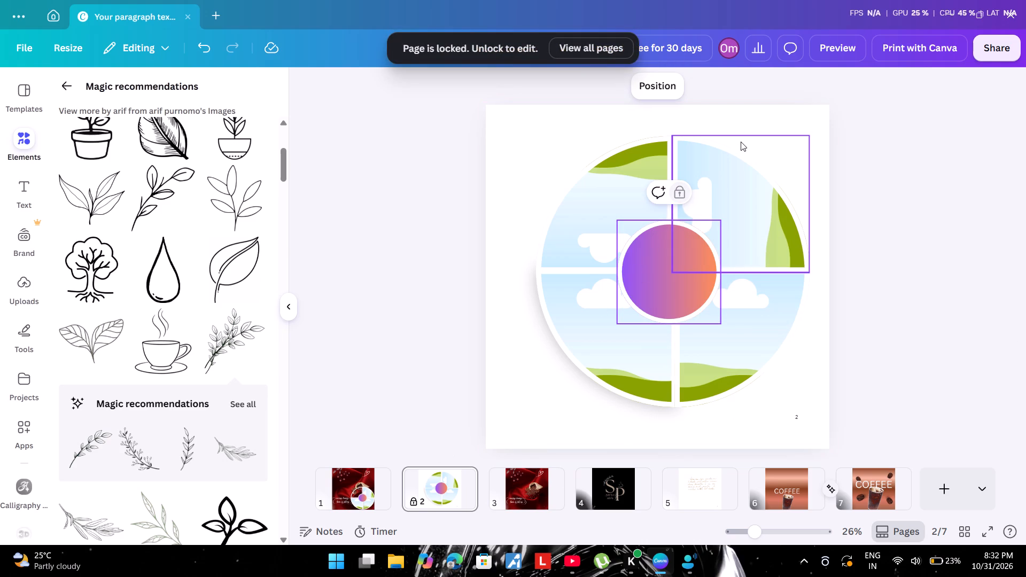
View all pages of the design and unlock page 2, the one with the circular frame.
click(576, 45)
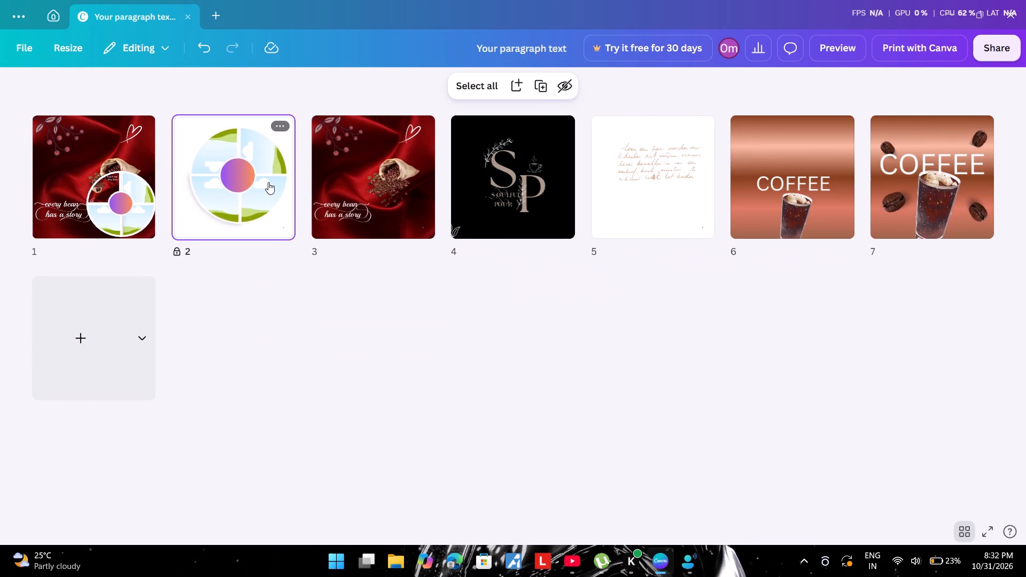
click(268, 182)
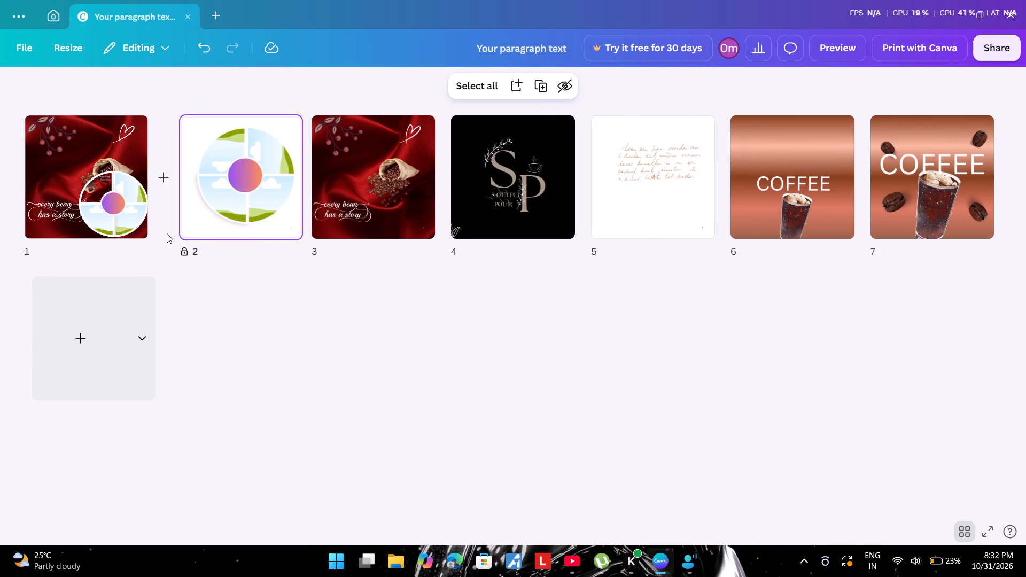
click(176, 243)
click(176, 252)
click(196, 248)
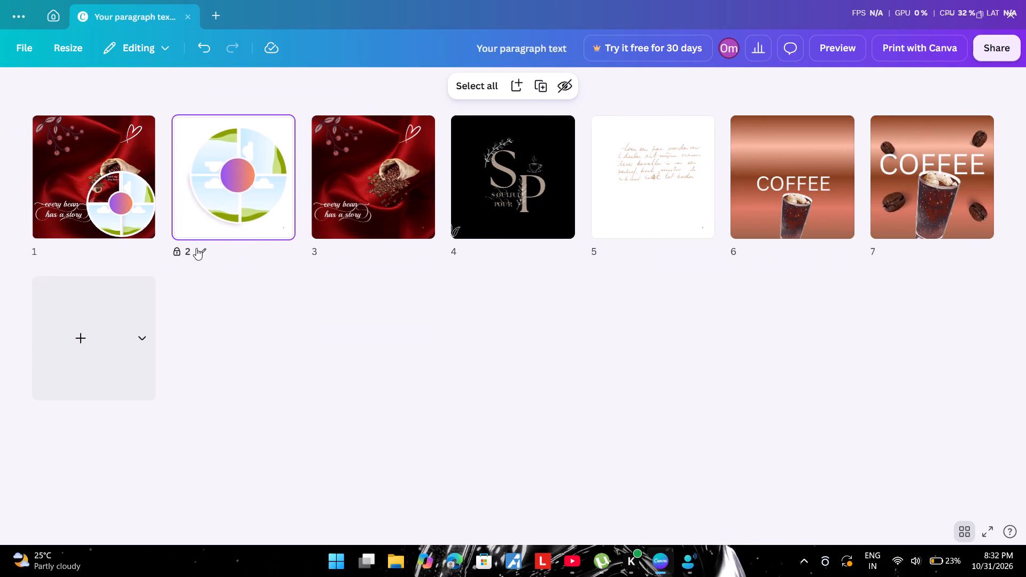
click(287, 127)
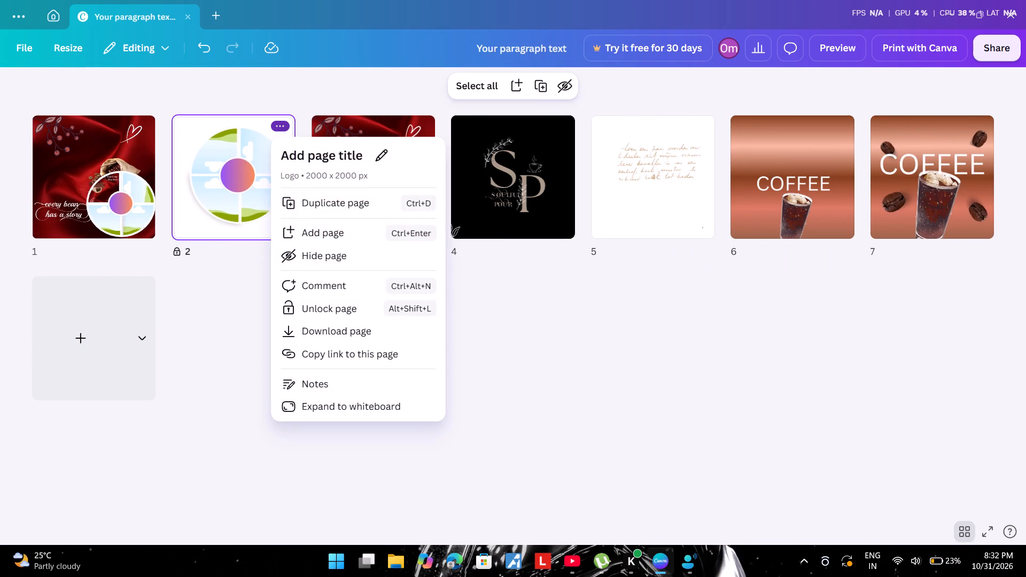
click(332, 307)
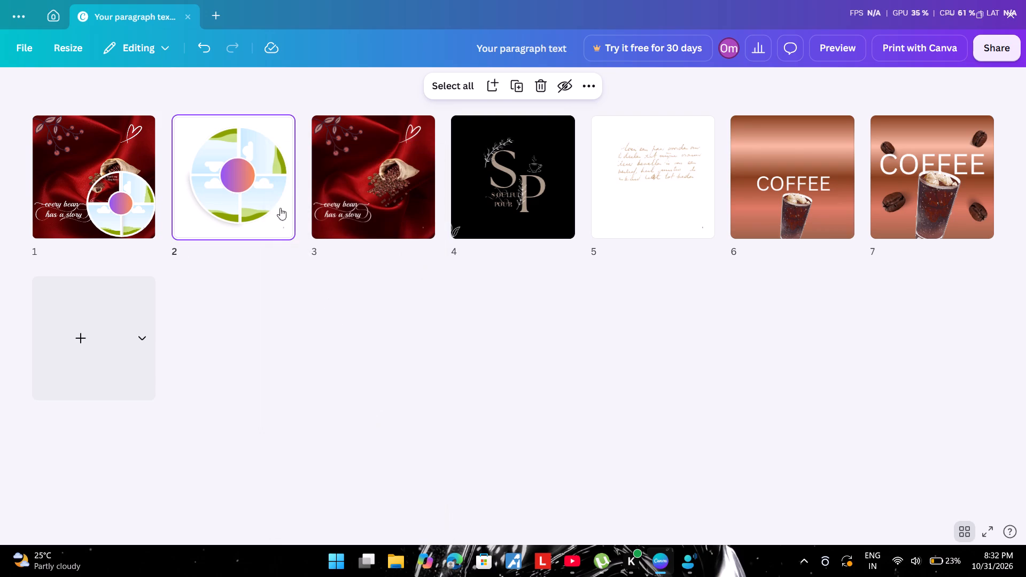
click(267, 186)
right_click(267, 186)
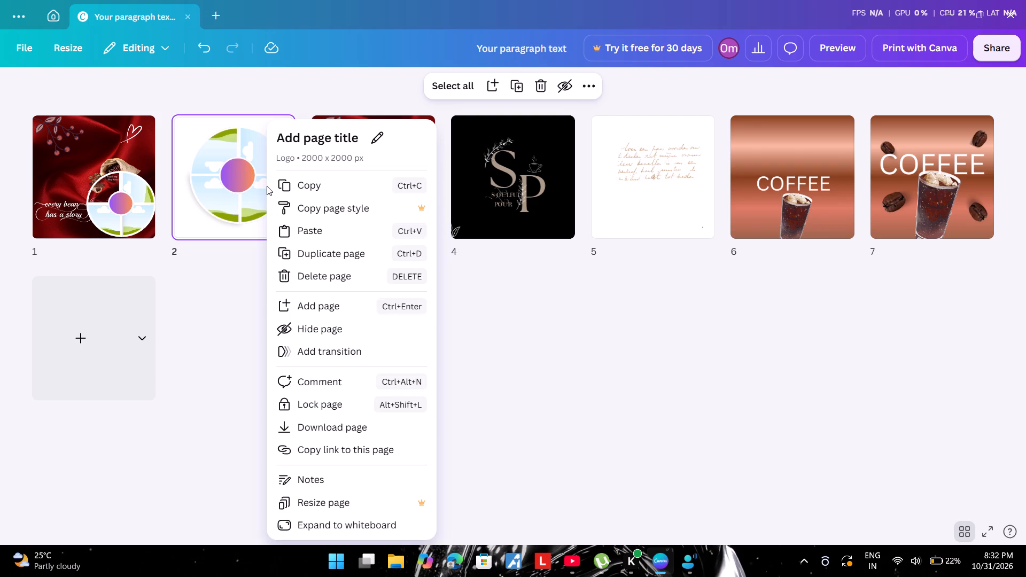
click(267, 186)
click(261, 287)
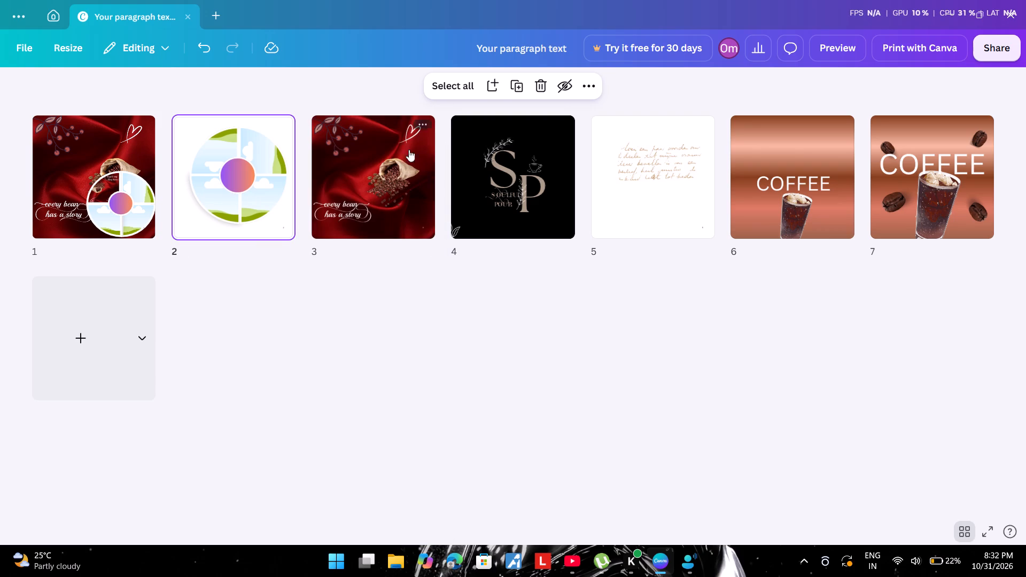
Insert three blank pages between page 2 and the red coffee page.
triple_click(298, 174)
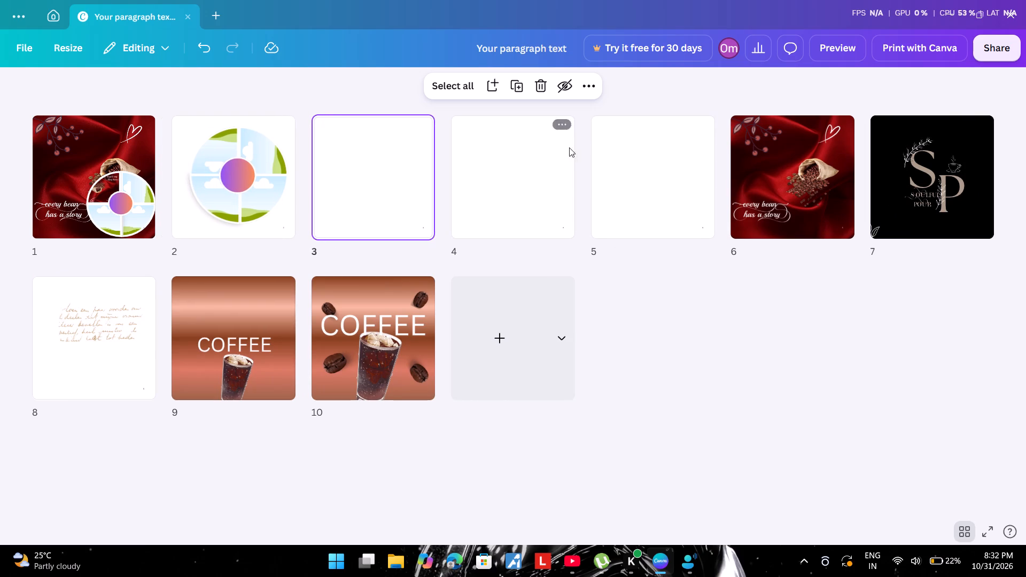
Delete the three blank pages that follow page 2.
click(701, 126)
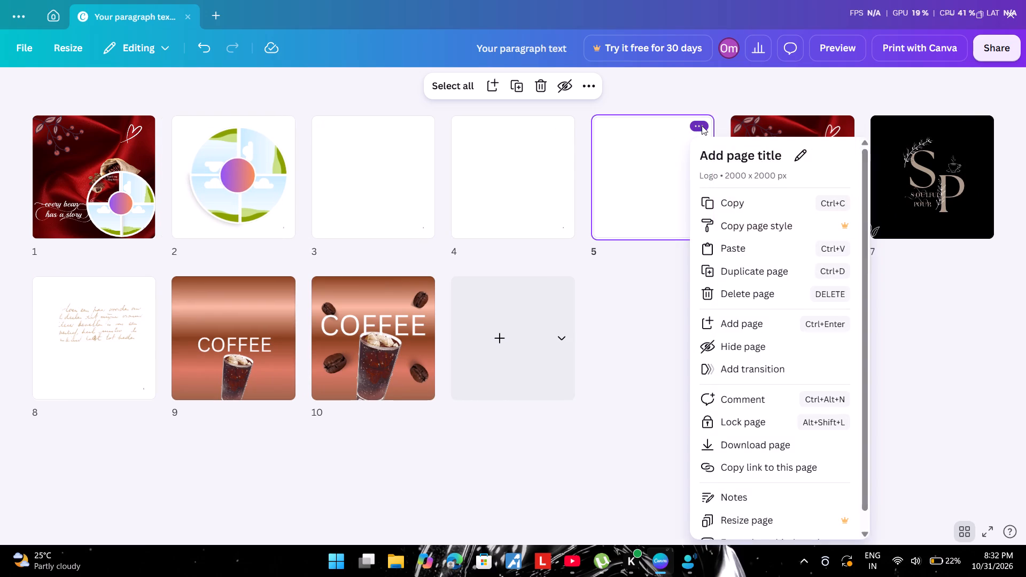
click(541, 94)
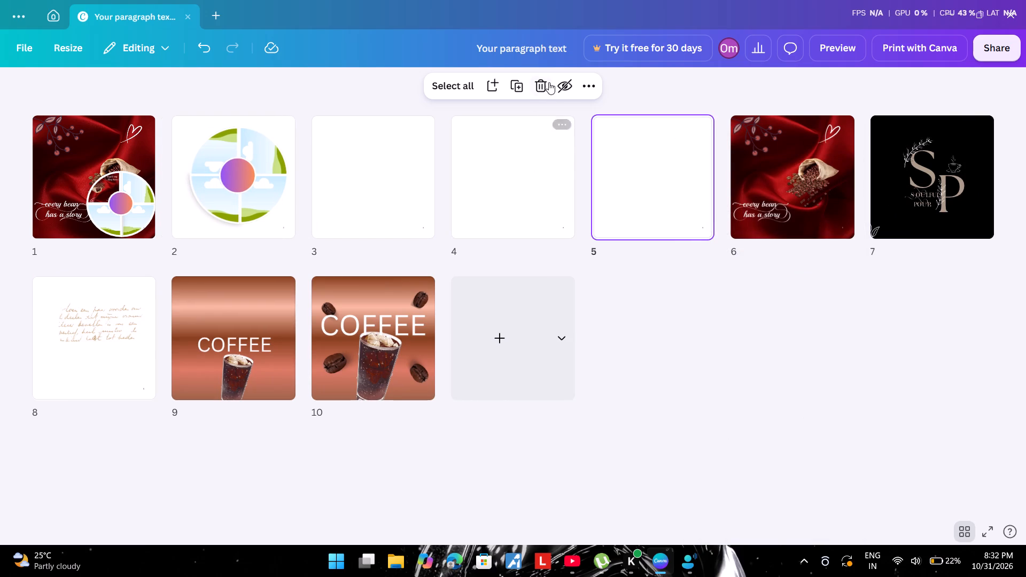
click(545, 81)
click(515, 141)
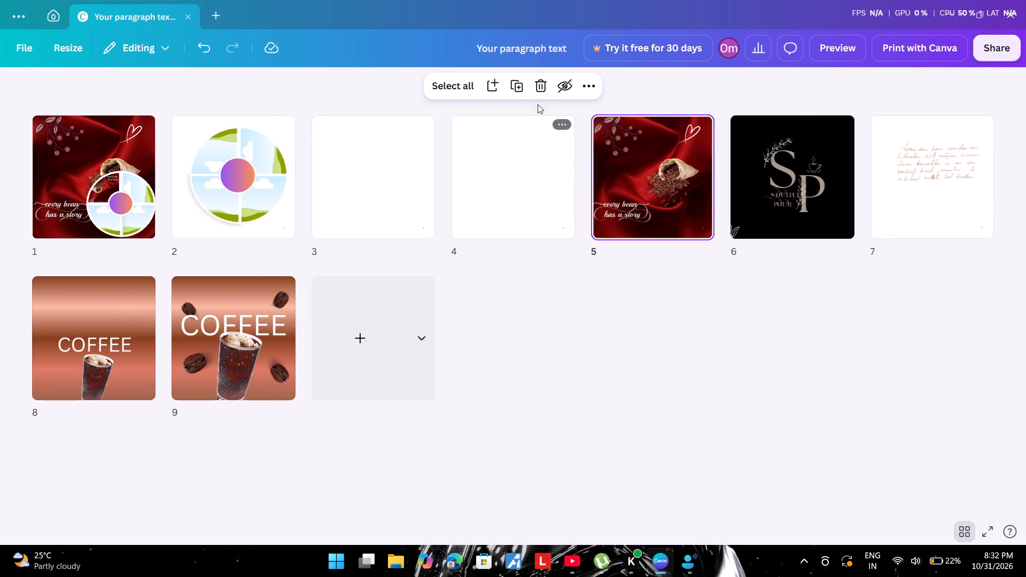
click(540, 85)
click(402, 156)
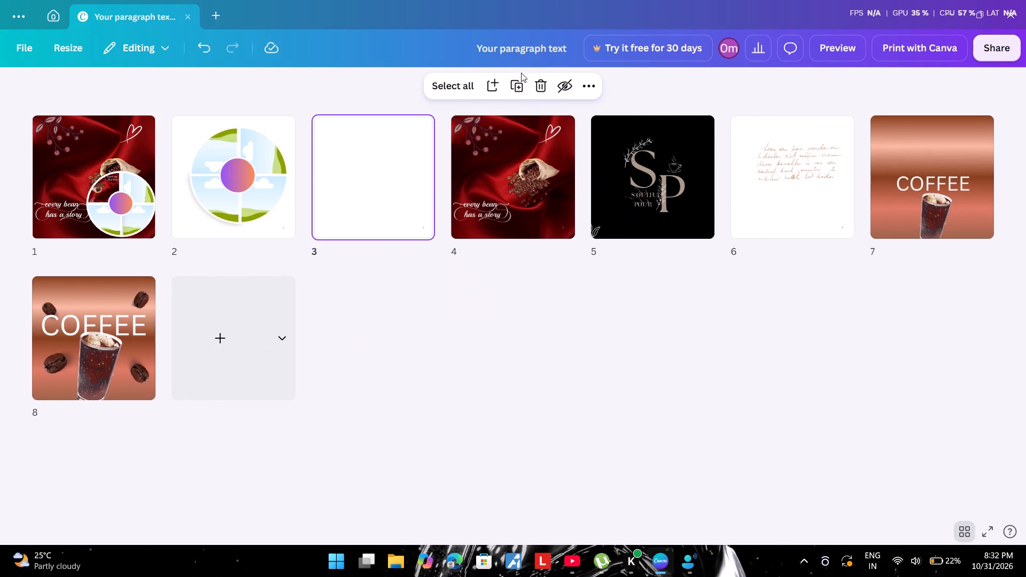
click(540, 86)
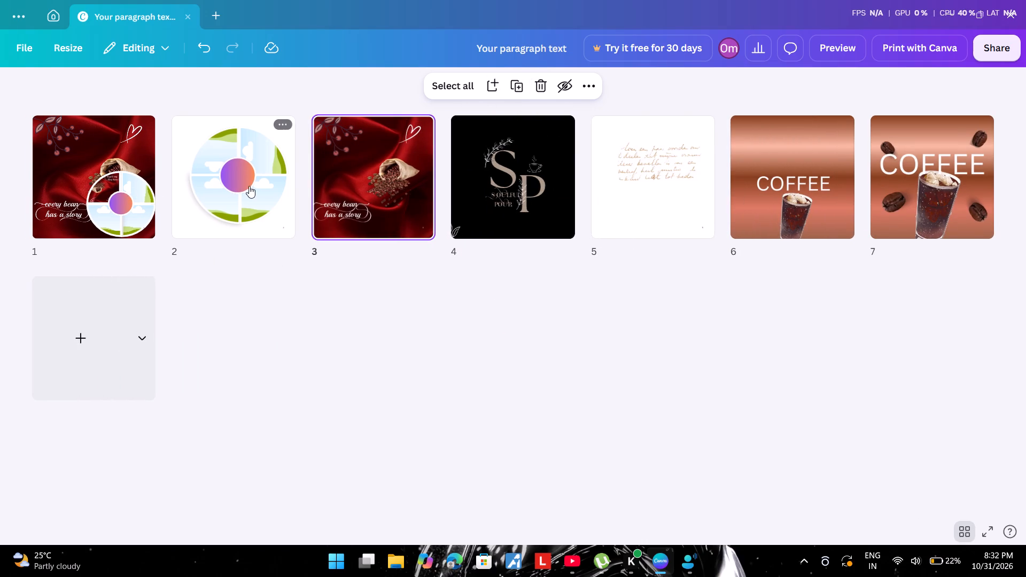
Open page 2, the one with the circular frame, from the page overview for editing.
click(250, 186)
click(249, 201)
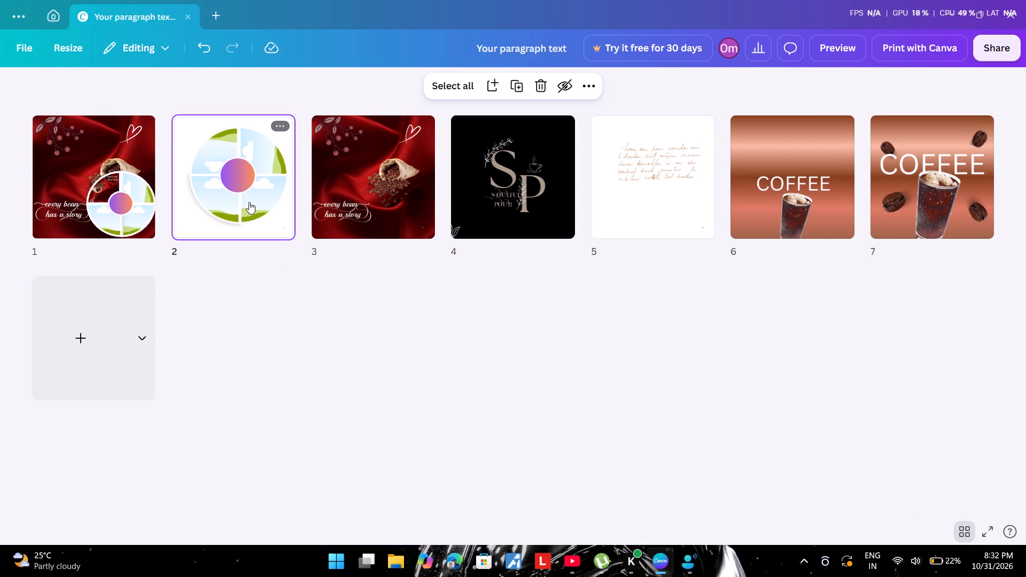
double_click(249, 202)
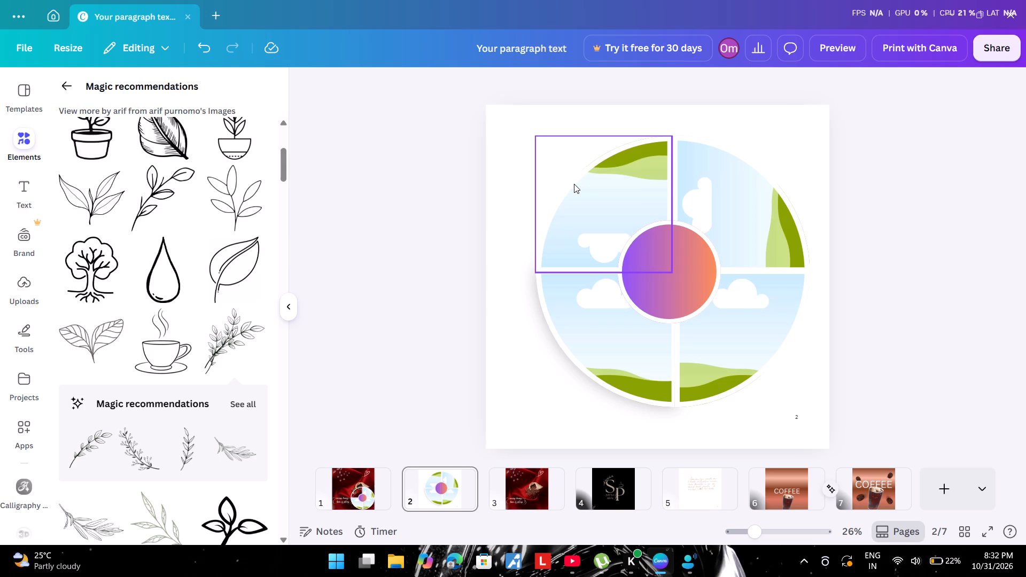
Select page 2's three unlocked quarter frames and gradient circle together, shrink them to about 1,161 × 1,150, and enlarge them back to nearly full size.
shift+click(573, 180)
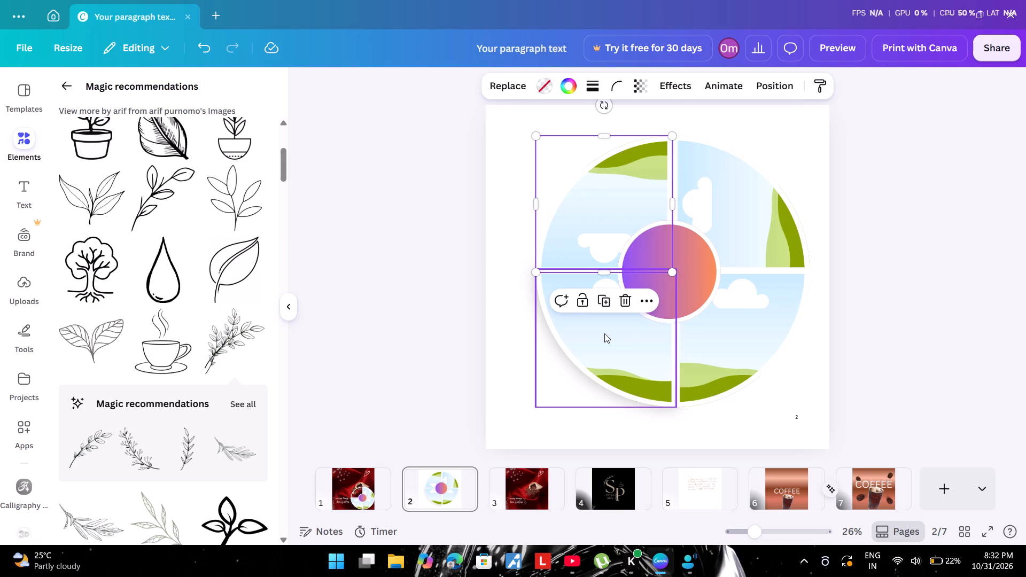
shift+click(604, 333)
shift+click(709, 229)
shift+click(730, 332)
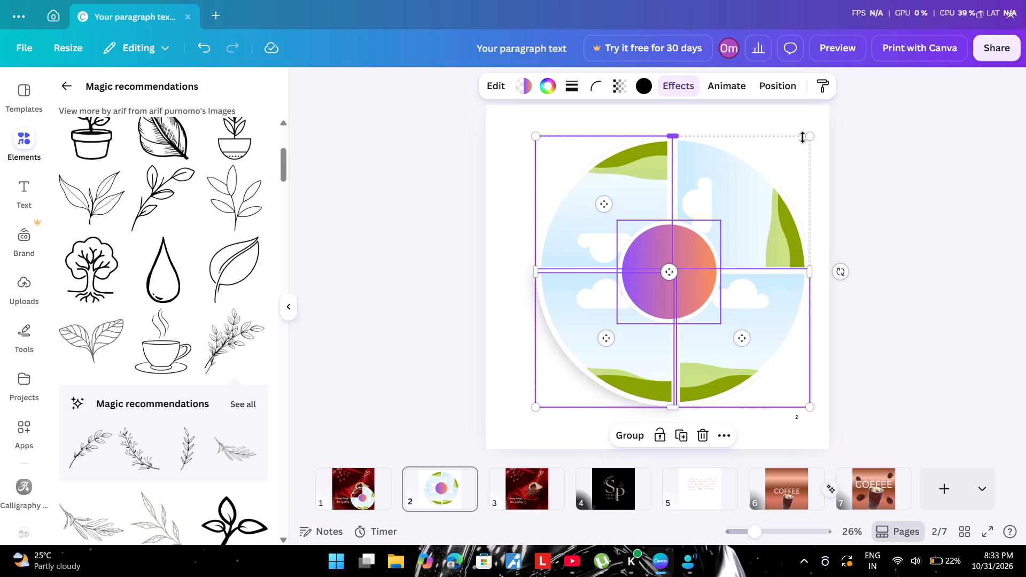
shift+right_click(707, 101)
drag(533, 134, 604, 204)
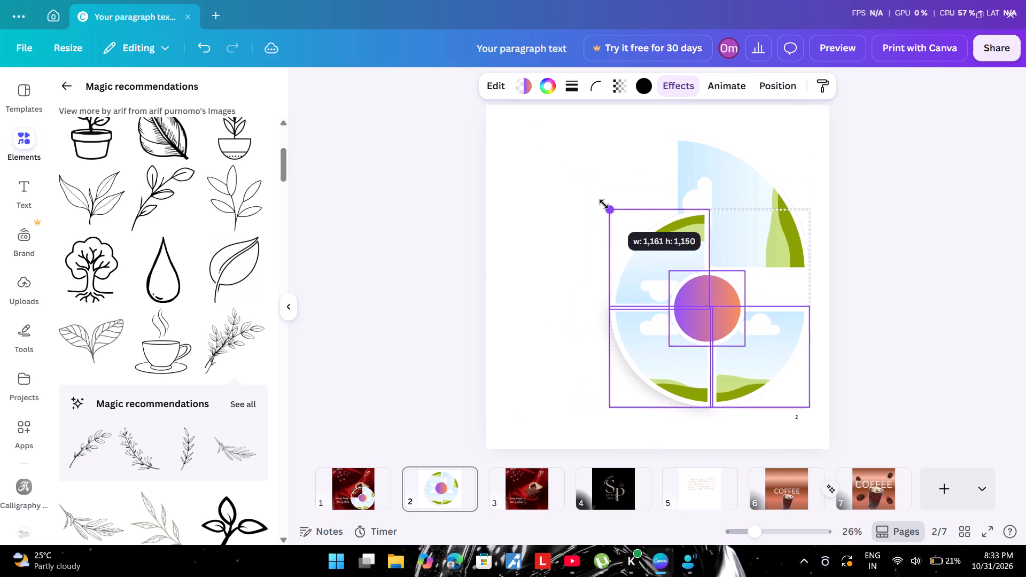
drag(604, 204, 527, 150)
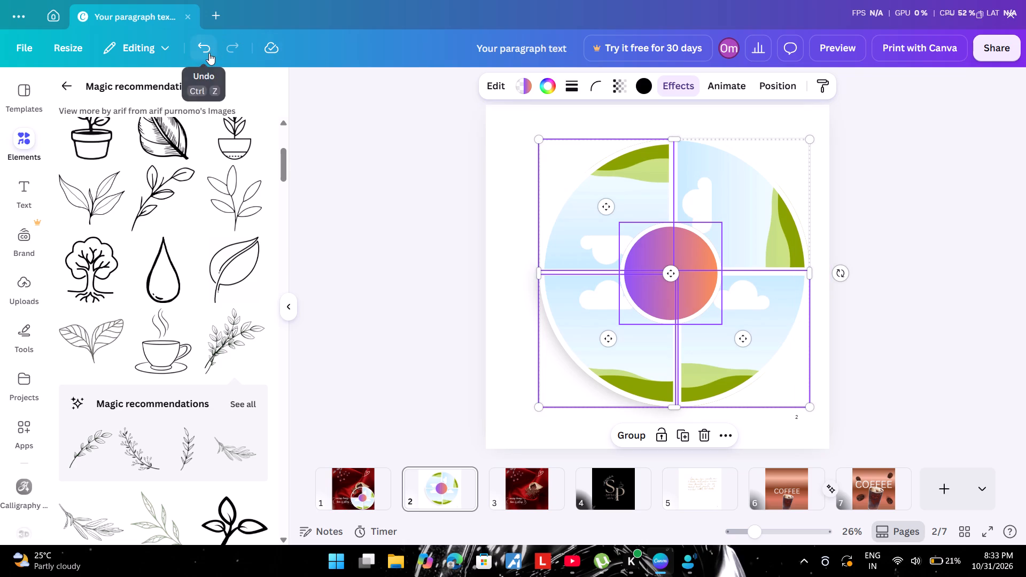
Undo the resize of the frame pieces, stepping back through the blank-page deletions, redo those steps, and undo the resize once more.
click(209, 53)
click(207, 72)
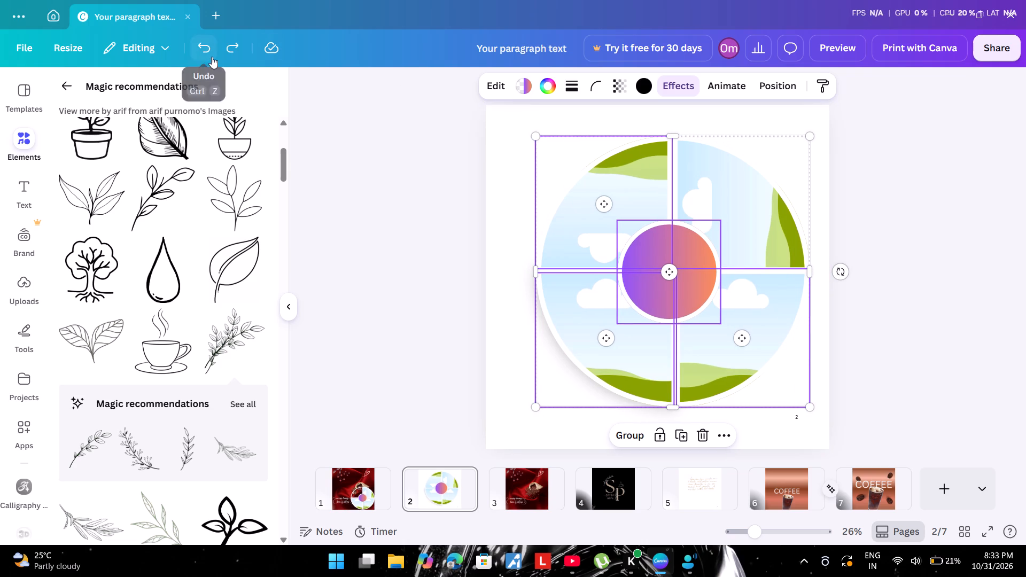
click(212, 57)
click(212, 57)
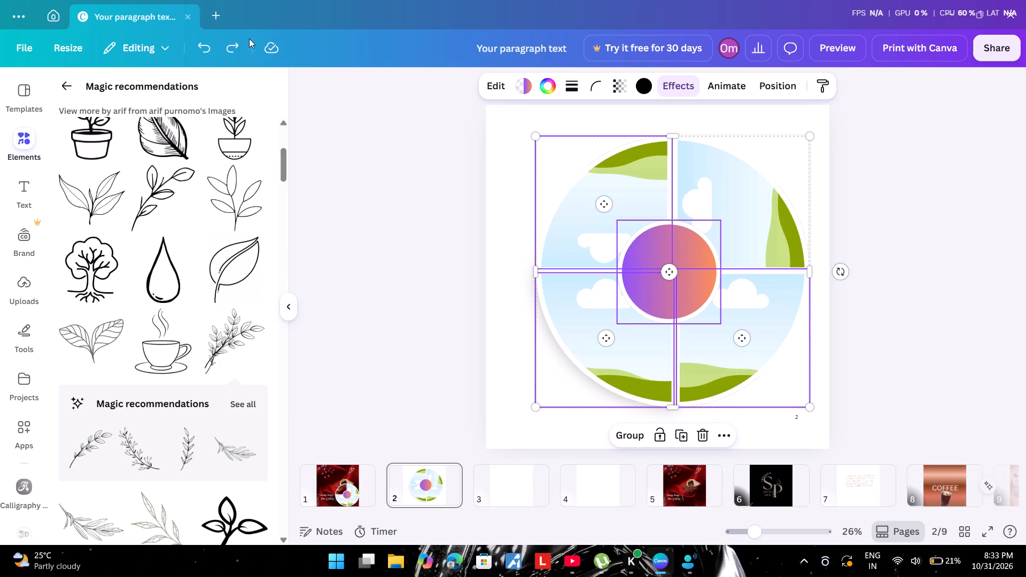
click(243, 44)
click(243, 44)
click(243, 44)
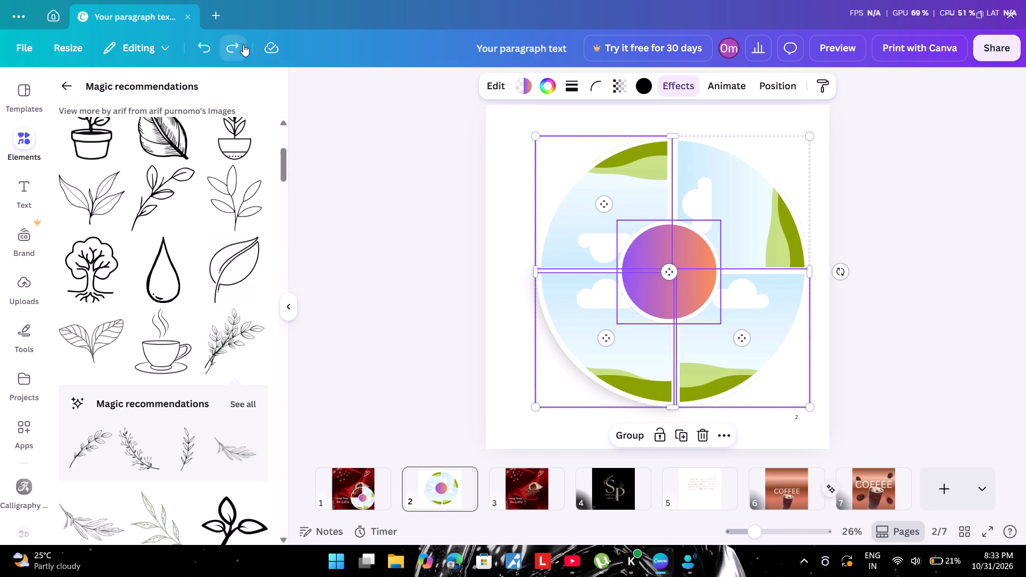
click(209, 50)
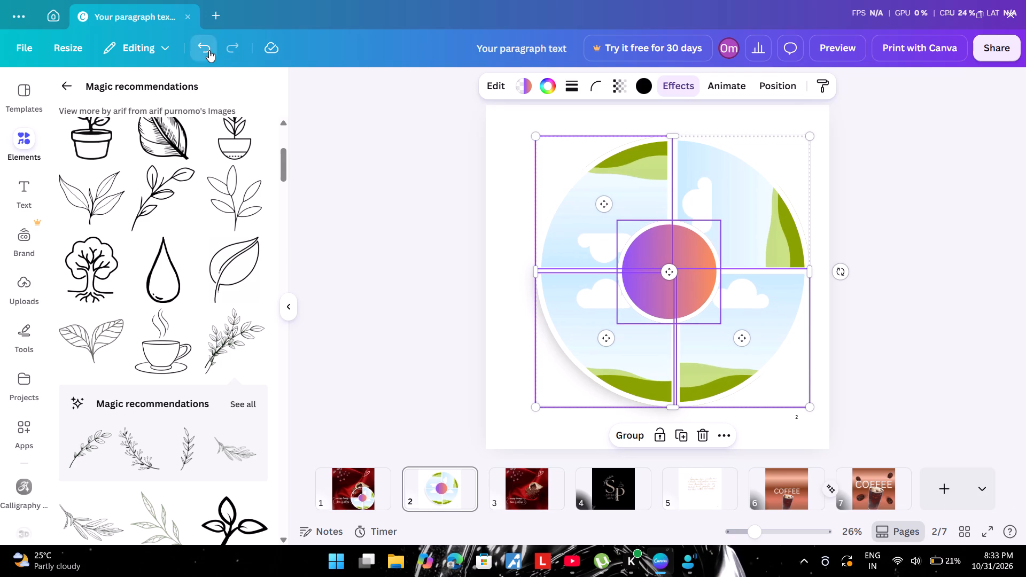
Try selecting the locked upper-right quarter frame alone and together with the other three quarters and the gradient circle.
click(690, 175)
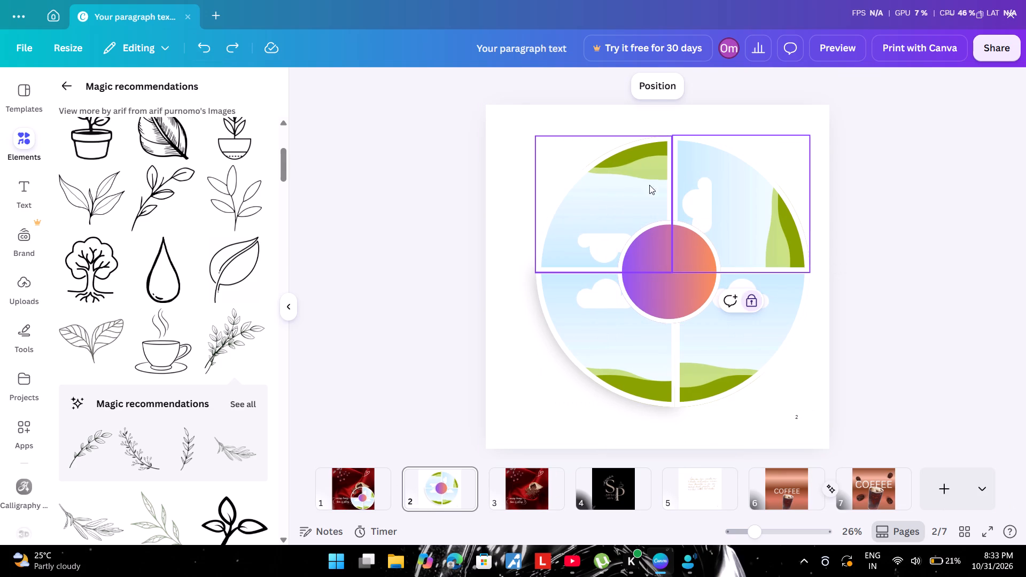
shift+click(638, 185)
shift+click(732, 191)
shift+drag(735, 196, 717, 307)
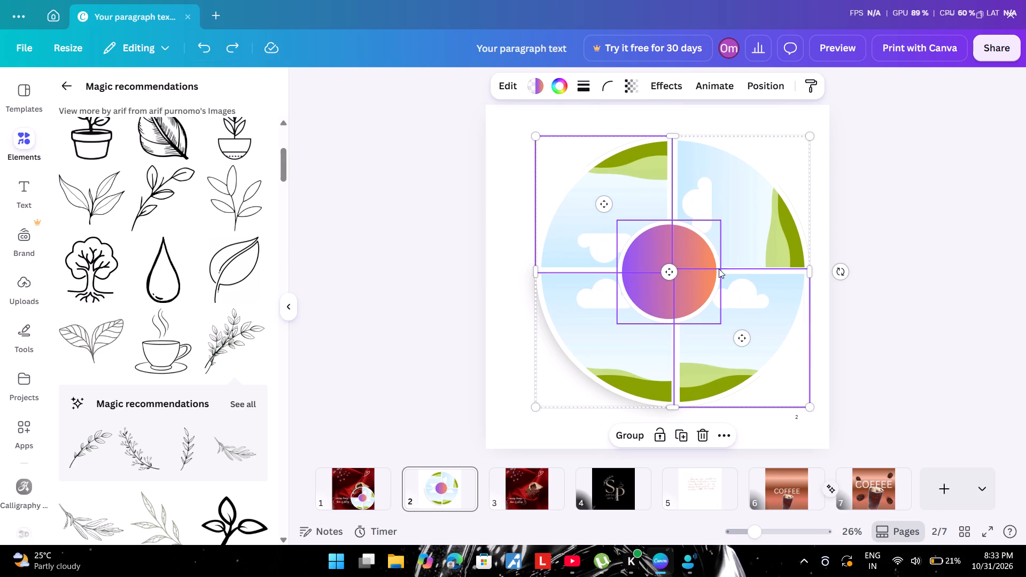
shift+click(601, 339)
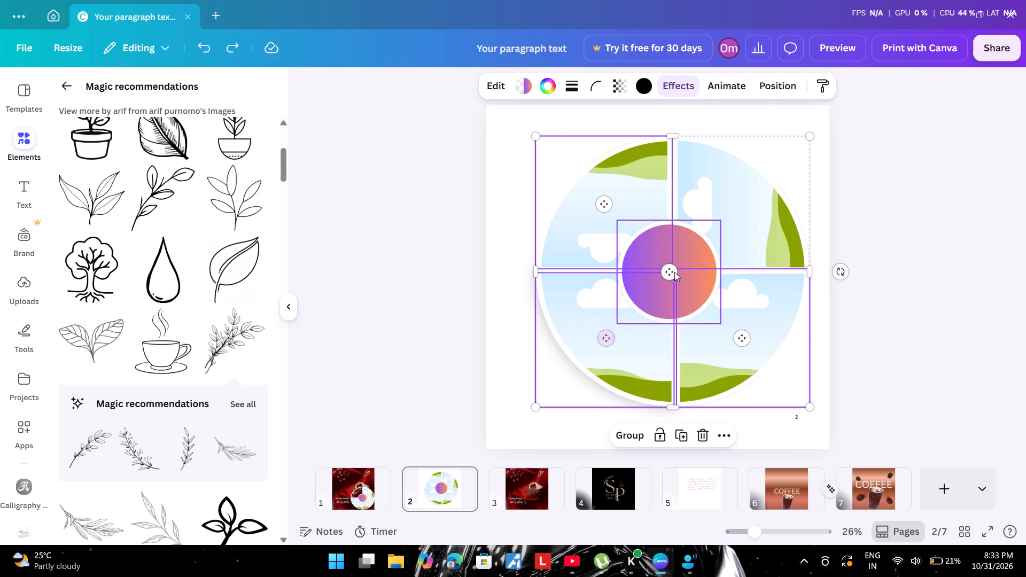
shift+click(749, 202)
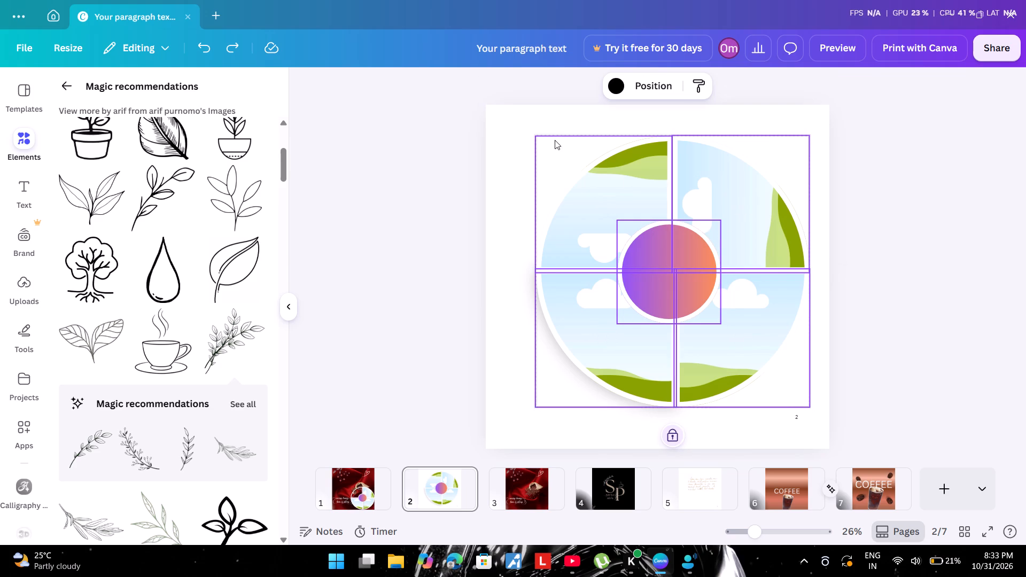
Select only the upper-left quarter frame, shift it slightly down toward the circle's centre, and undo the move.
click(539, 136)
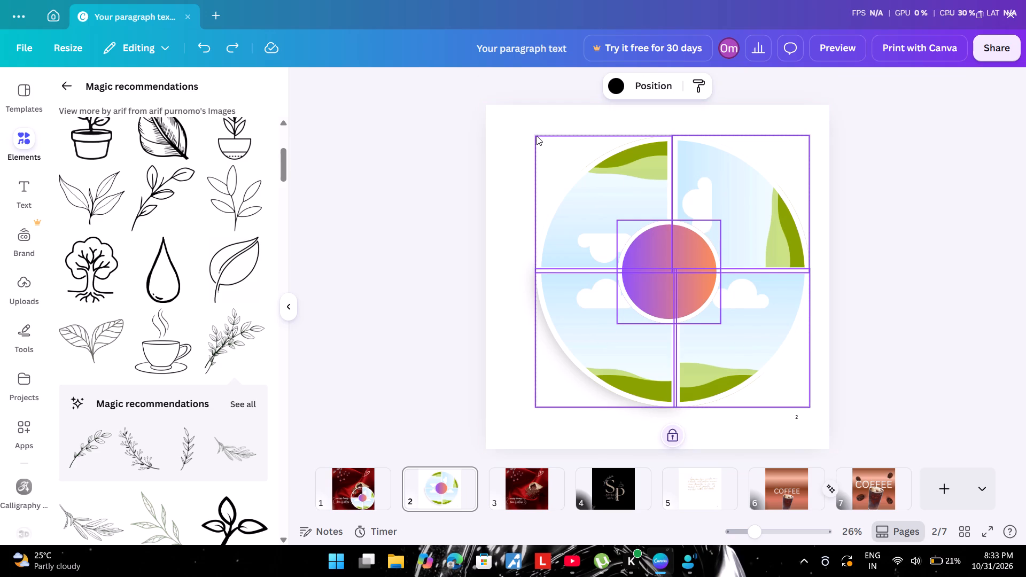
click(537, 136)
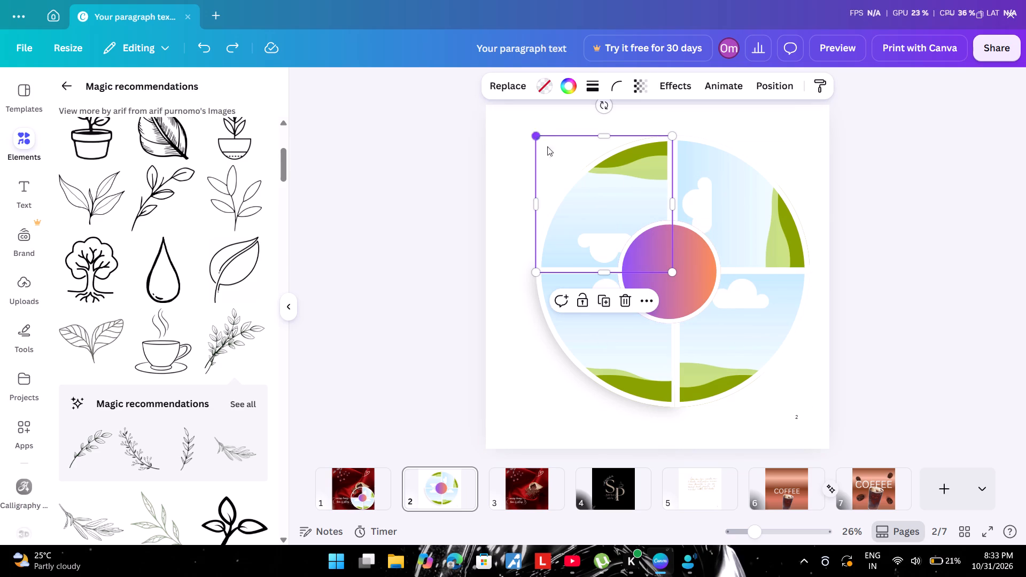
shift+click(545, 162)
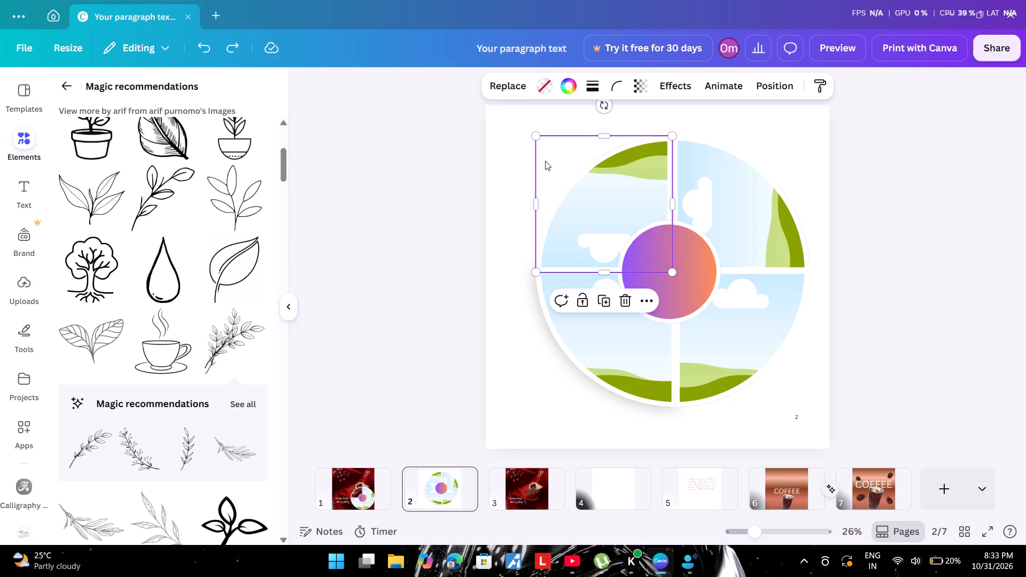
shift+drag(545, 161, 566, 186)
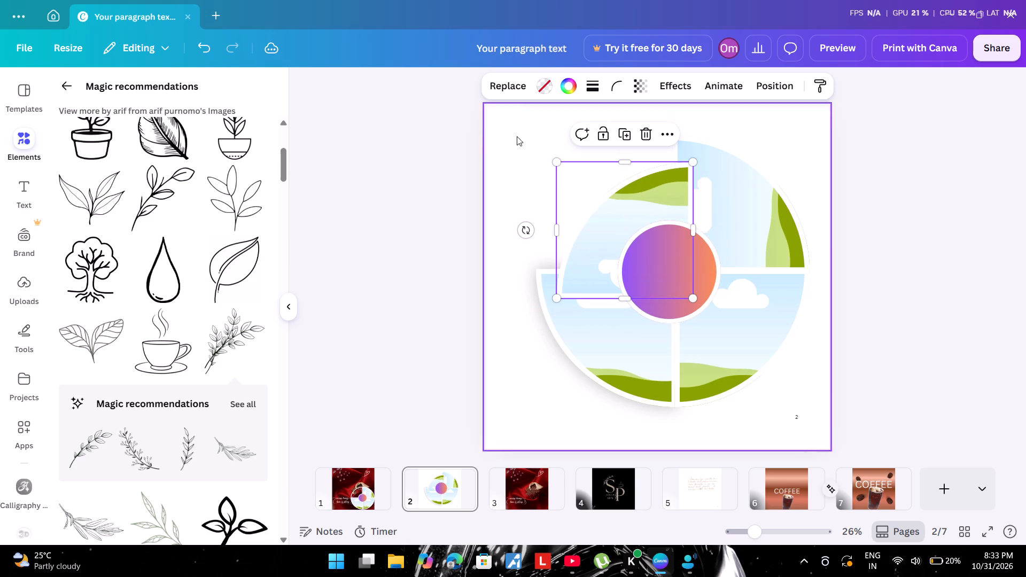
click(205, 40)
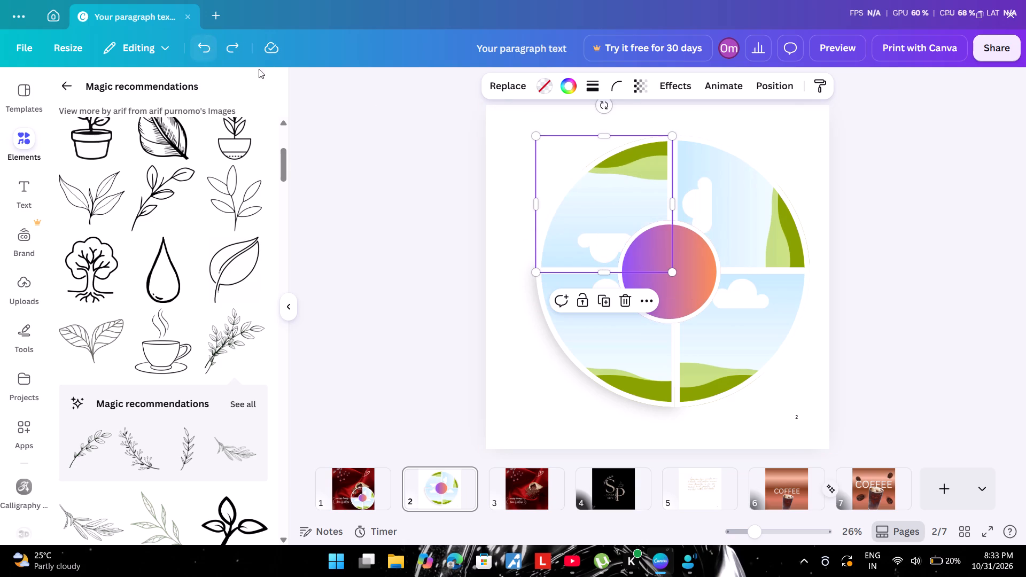
Undo the deletion of one blank page after page 2 and clear the selection.
click(205, 51)
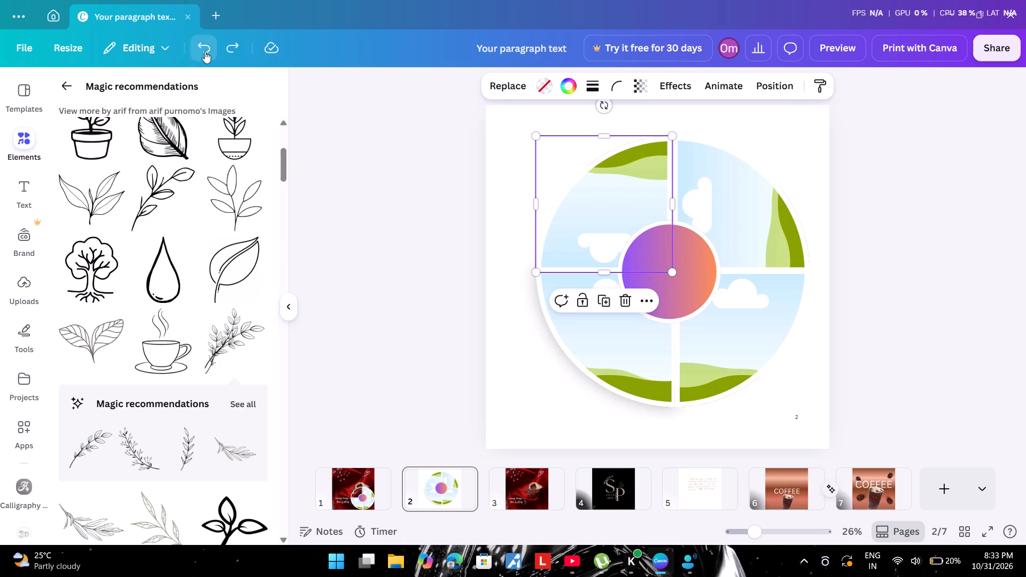
click(382, 139)
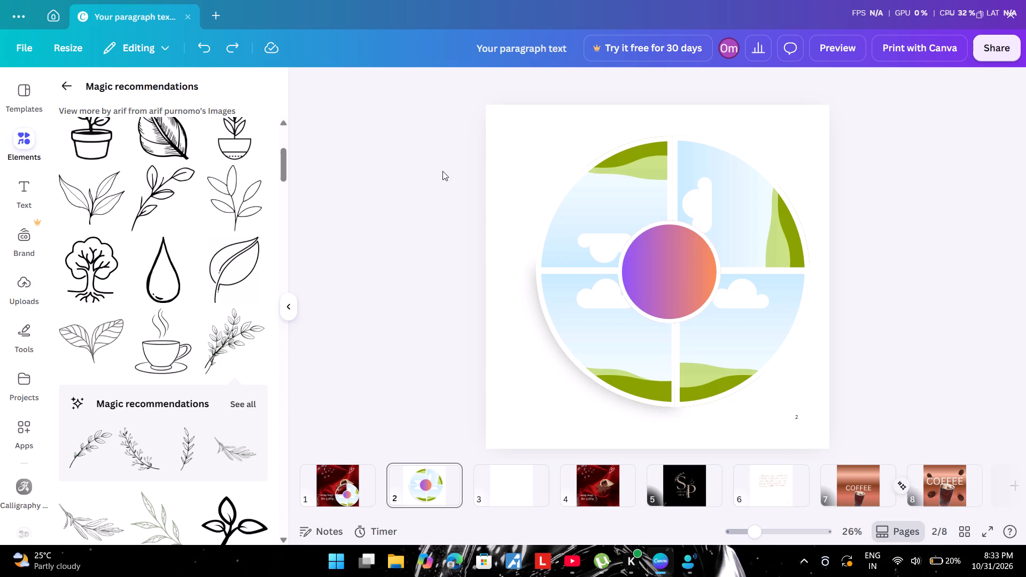
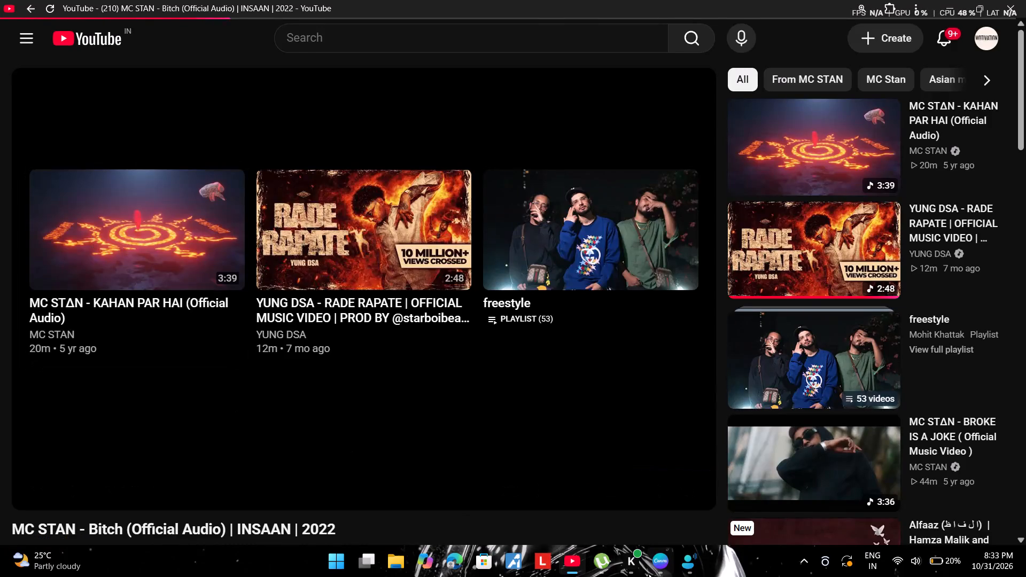
Switch from the YouTube window back to the Canva design.
click(660, 564)
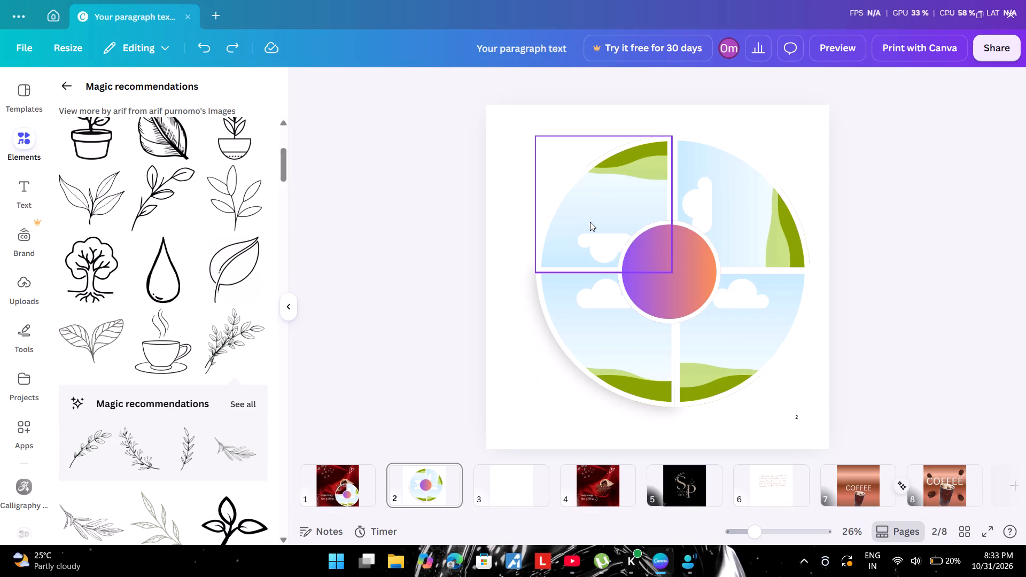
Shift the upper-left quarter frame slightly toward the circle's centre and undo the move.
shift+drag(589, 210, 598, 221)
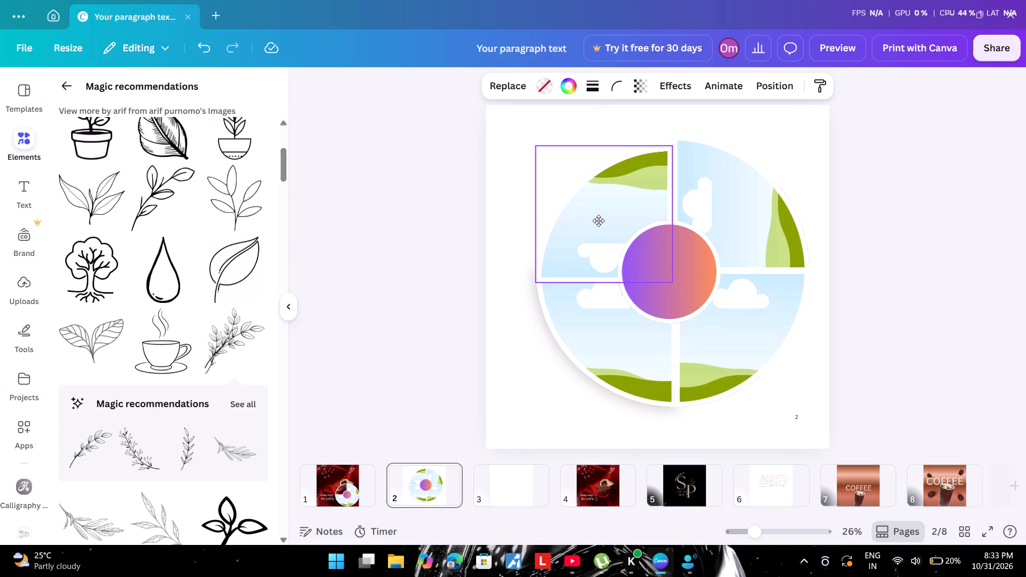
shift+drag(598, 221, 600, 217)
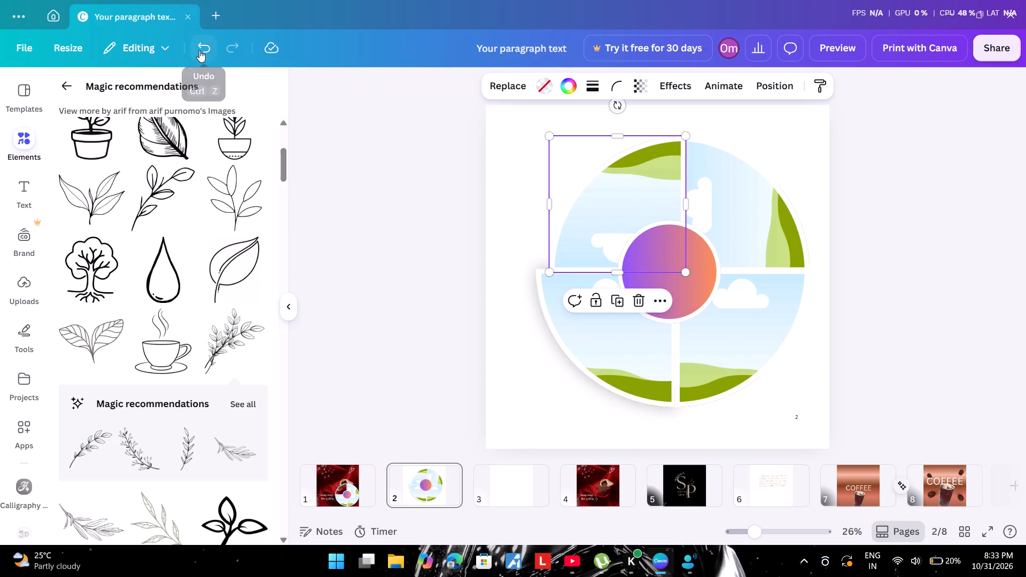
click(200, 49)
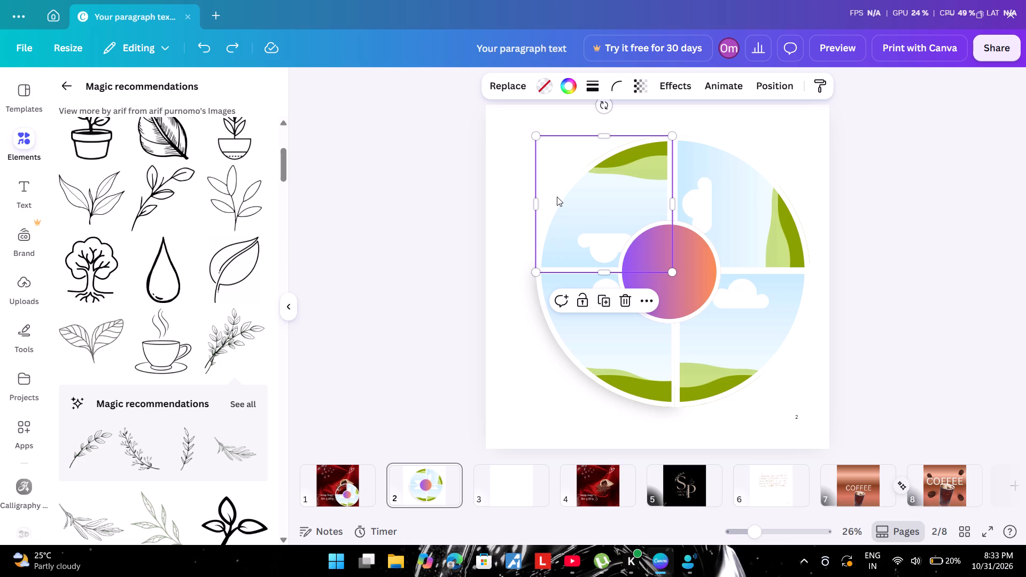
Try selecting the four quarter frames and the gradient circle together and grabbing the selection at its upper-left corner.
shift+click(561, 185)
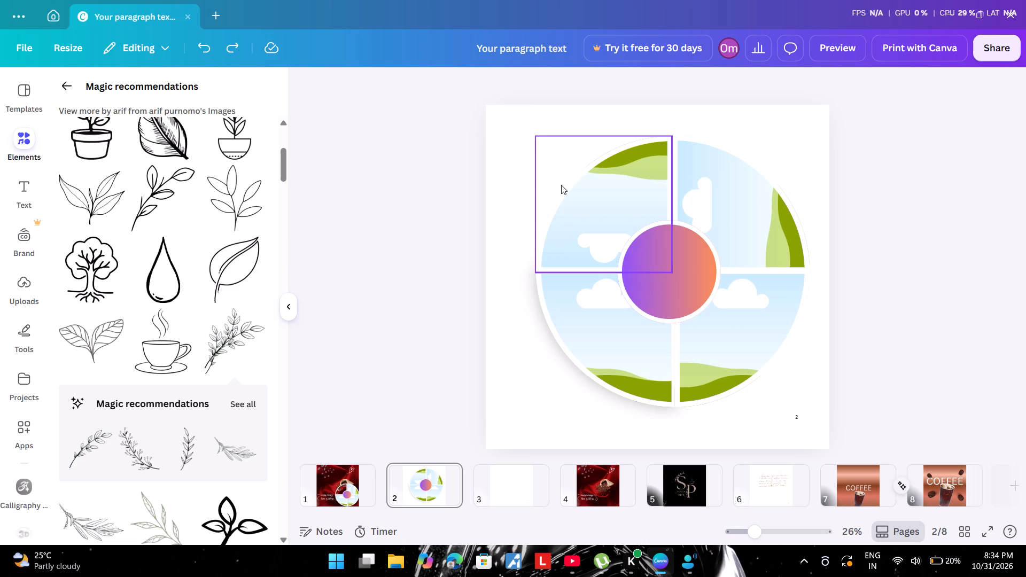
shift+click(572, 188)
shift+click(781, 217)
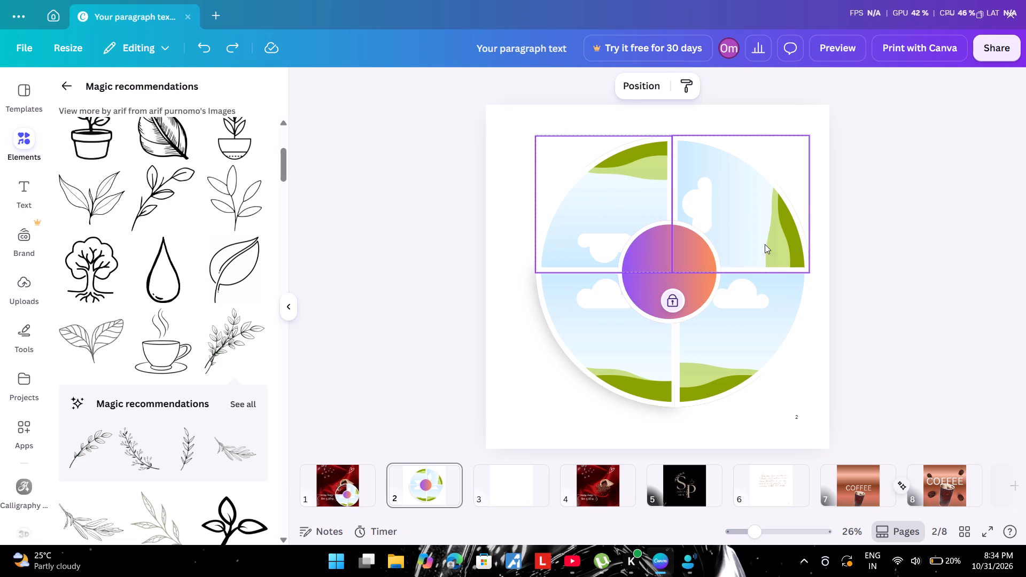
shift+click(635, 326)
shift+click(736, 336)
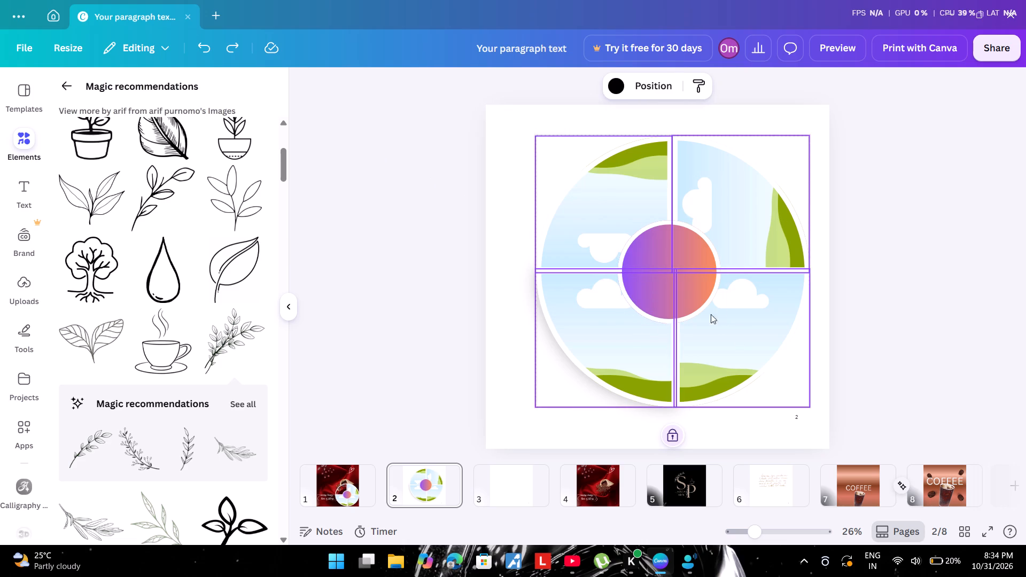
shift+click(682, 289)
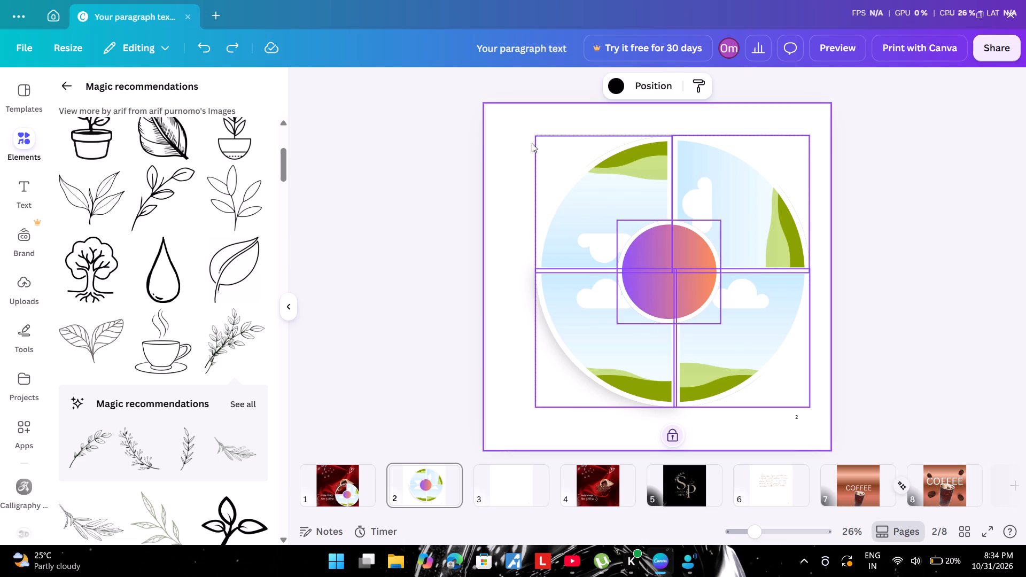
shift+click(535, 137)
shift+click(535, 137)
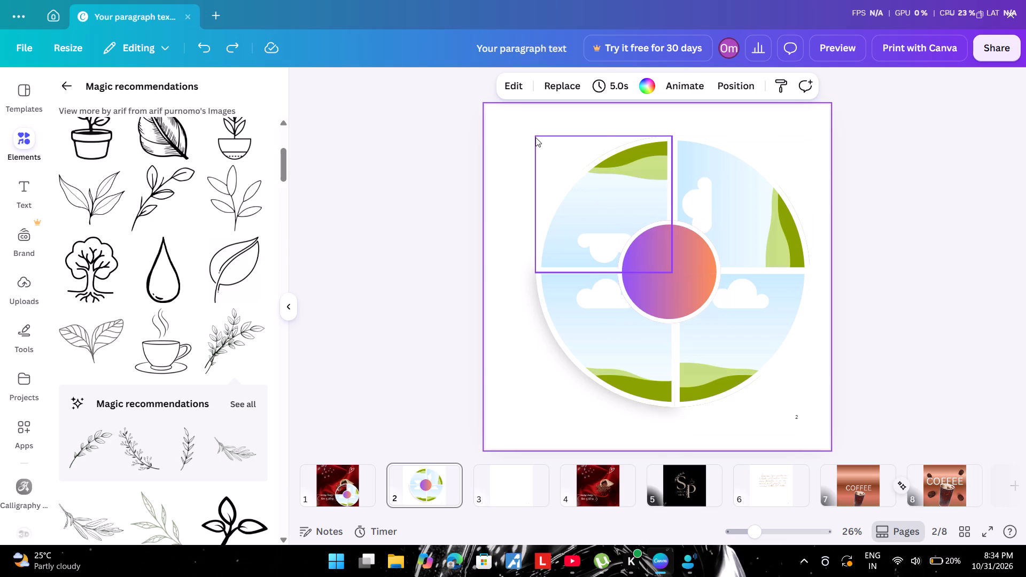
Select the four quarter frames and the gradient circle together again and show their layers.
shift+click(583, 348)
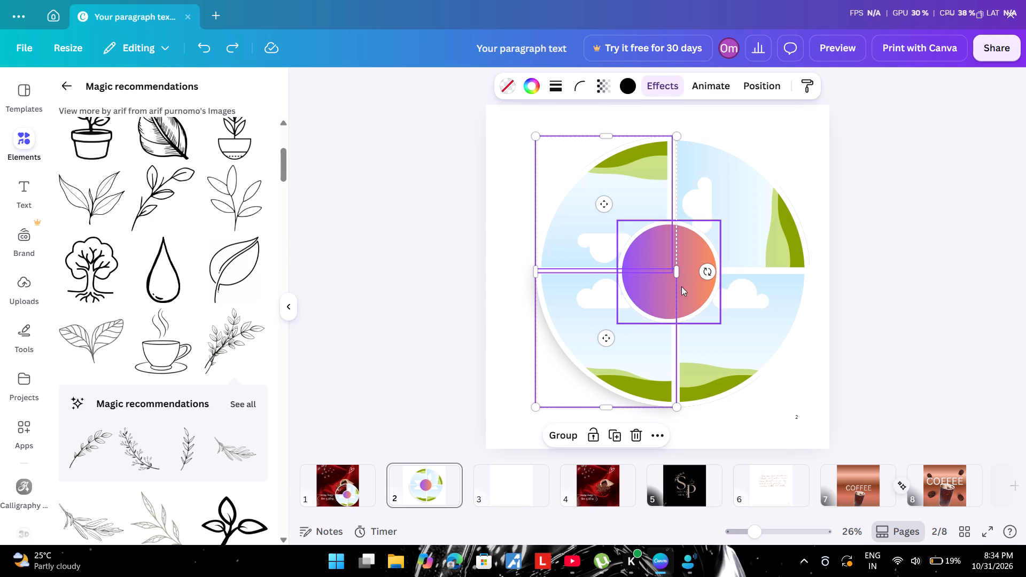
shift+click(750, 209)
shift+click(740, 311)
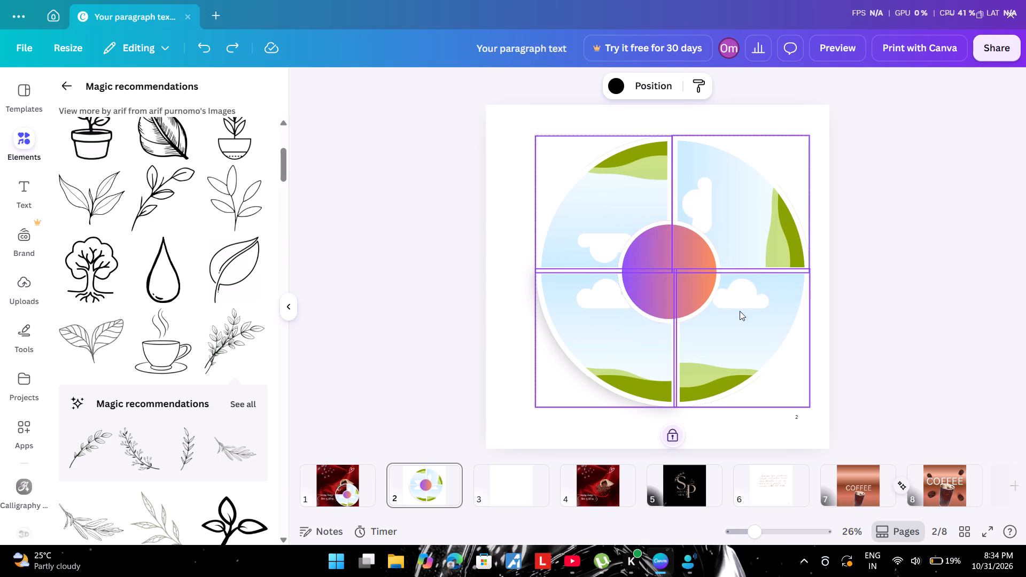
shift+click(659, 250)
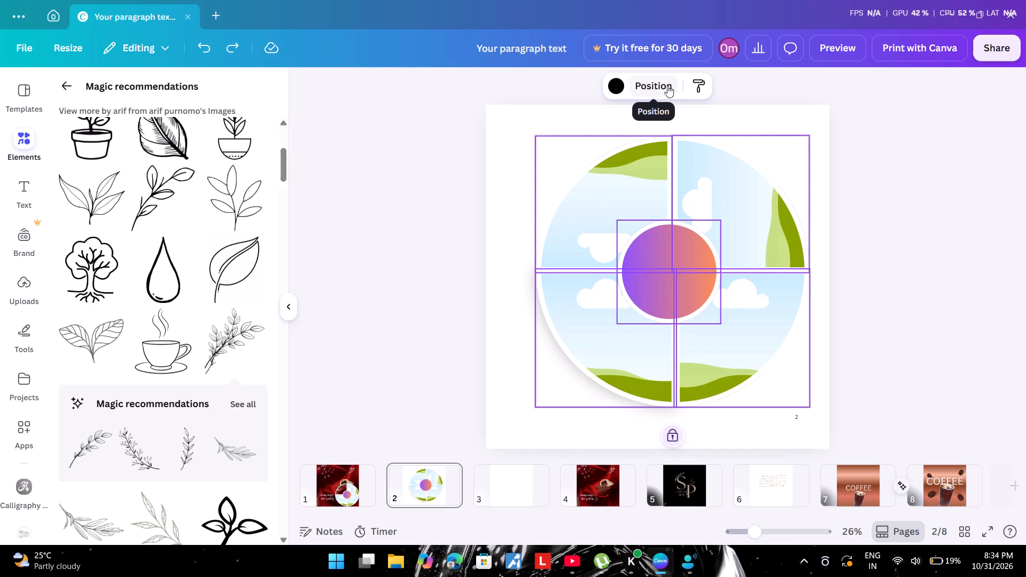
shift+click(673, 84)
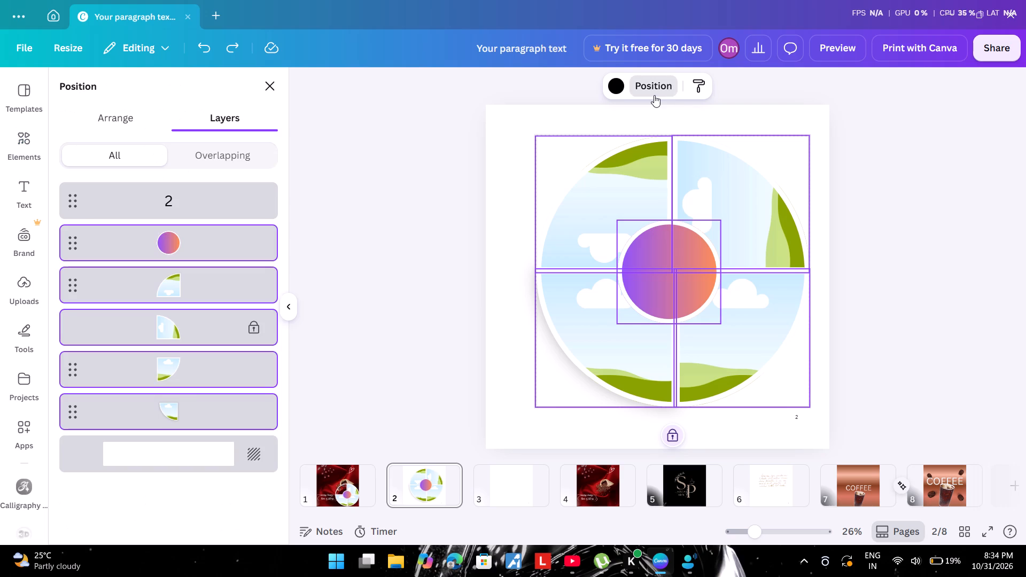
shift+right_click(655, 93)
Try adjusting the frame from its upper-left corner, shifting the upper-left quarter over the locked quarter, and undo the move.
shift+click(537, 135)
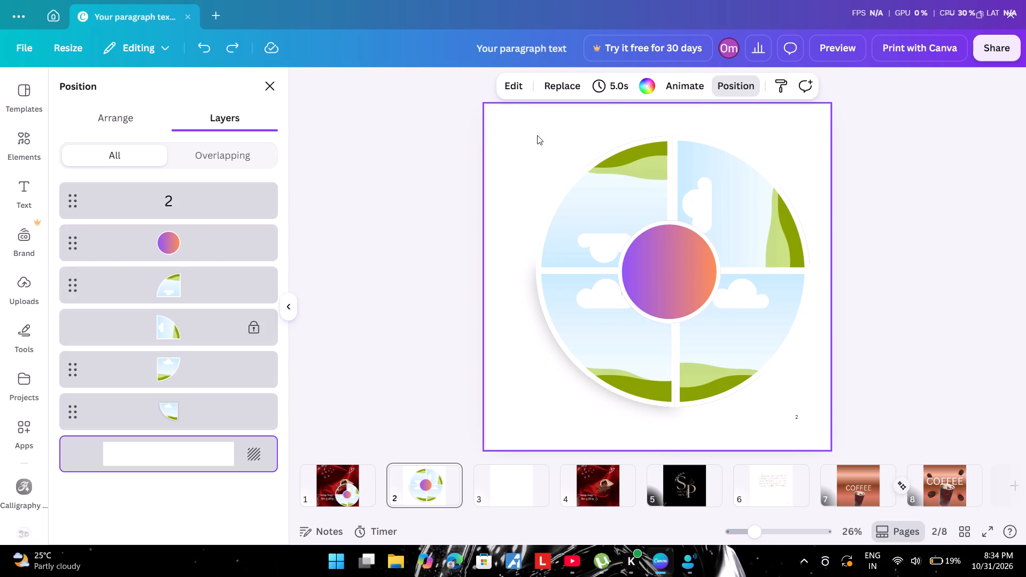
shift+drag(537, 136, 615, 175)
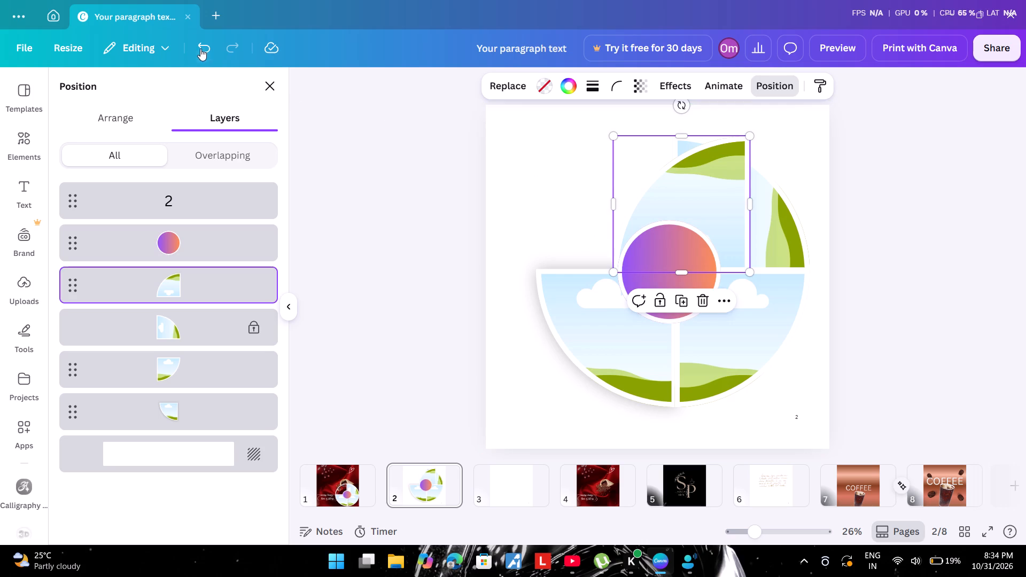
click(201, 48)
Undo repeatedly through the earlier edits, past the blank-page deletions and additions, back to before page 2 was unlocked.
click(204, 49)
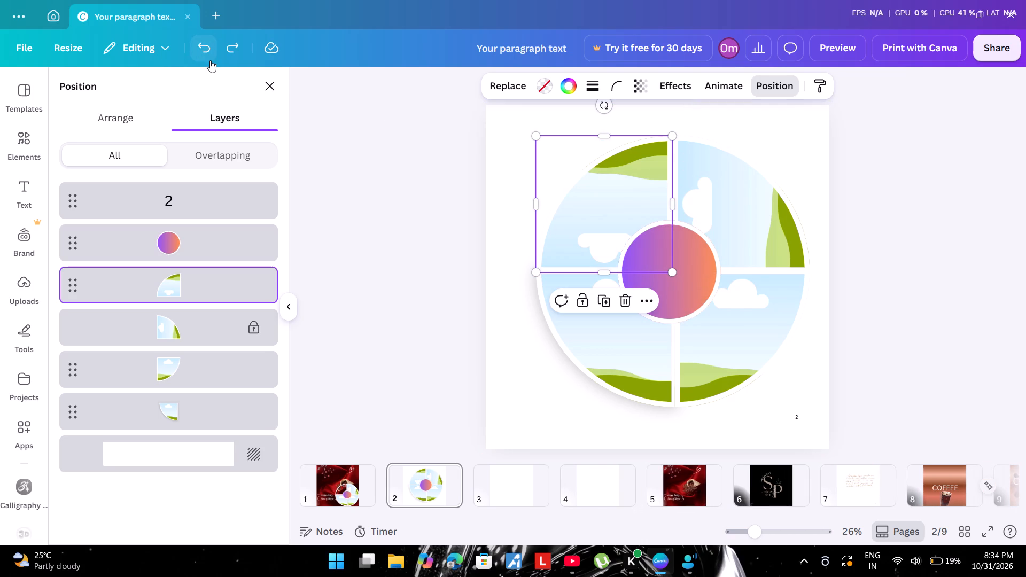
double_click(199, 38)
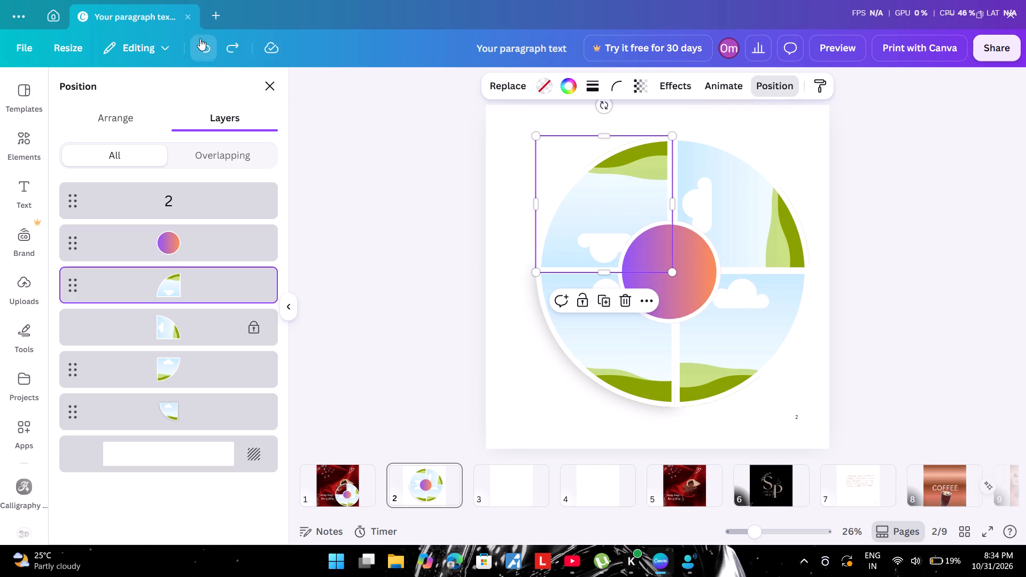
triple_click(202, 39)
triple_click(202, 39)
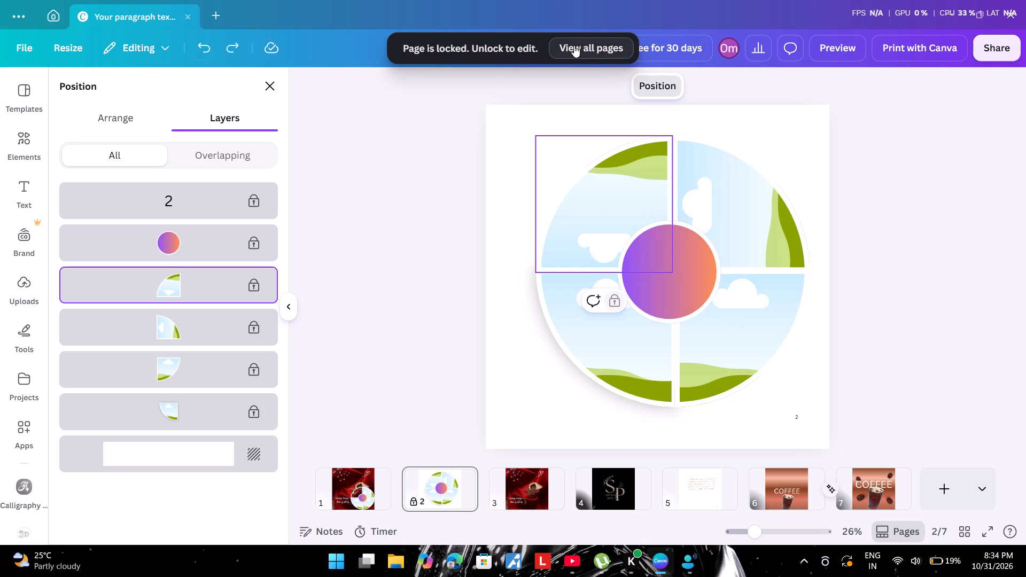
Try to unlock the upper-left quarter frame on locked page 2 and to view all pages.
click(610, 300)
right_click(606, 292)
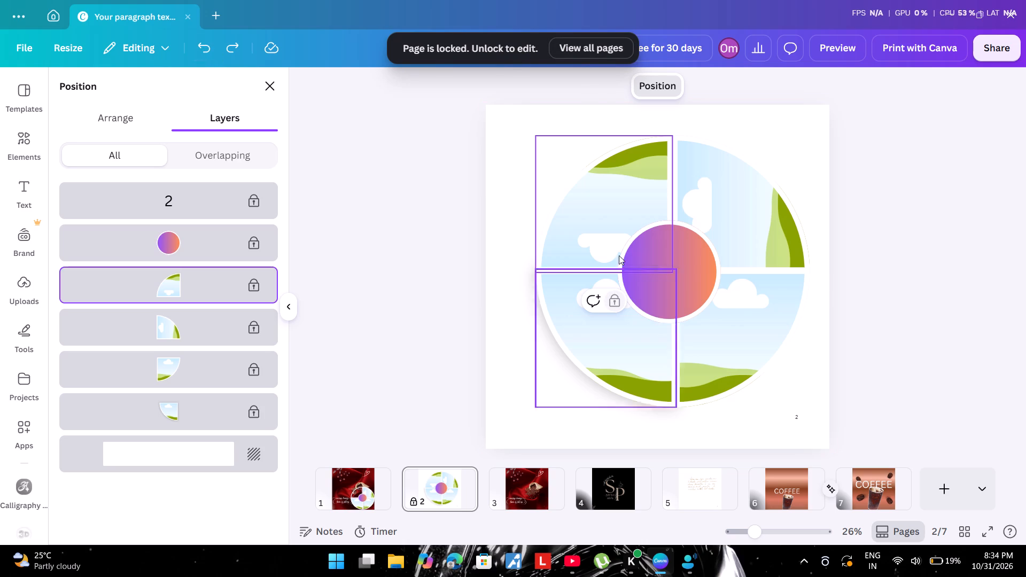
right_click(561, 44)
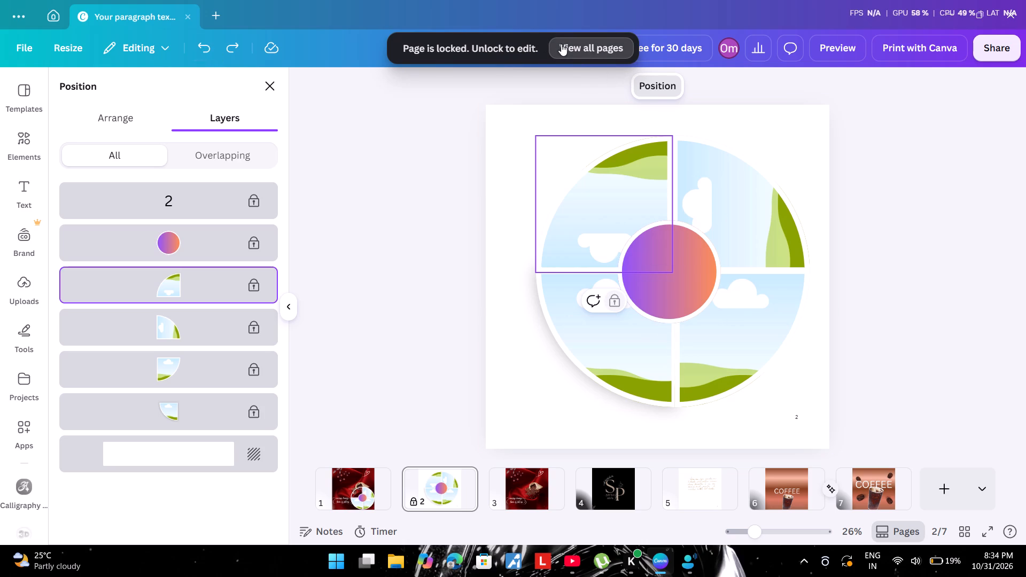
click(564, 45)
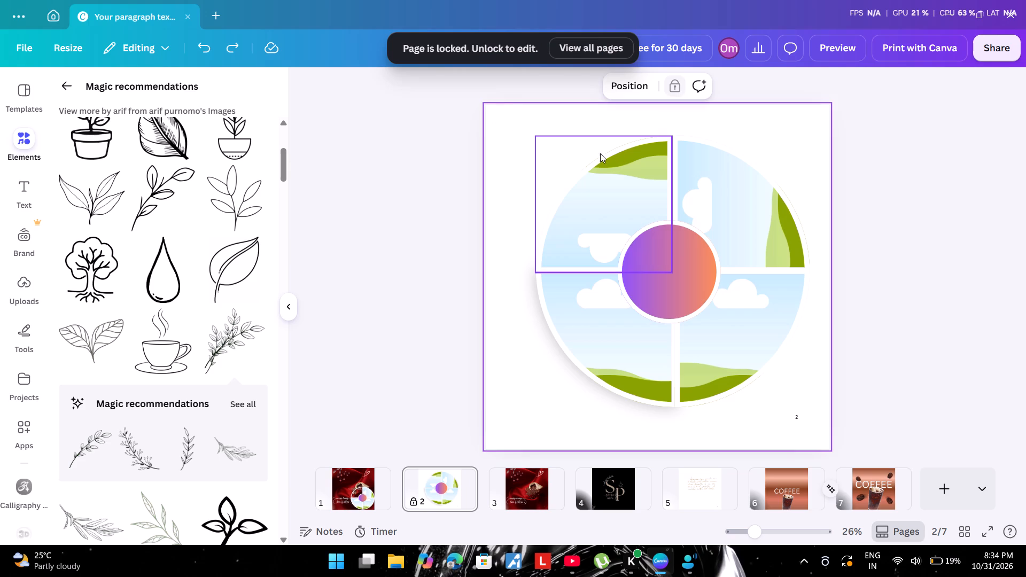
Select the four quarter frames and the gradient circle together on locked page 2, repeating the selection once.
shift+click(621, 150)
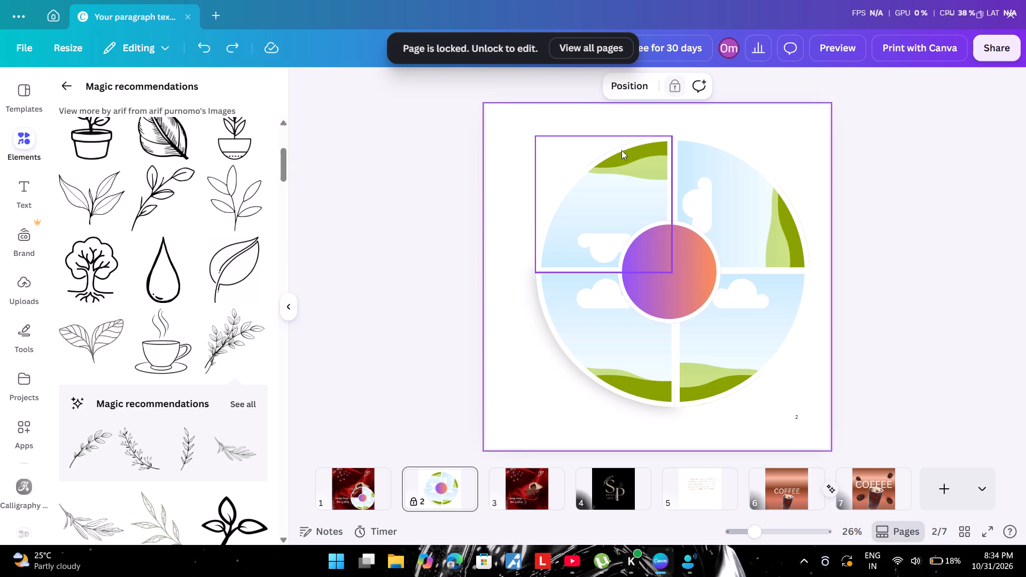
shift+drag(621, 150, 757, 379)
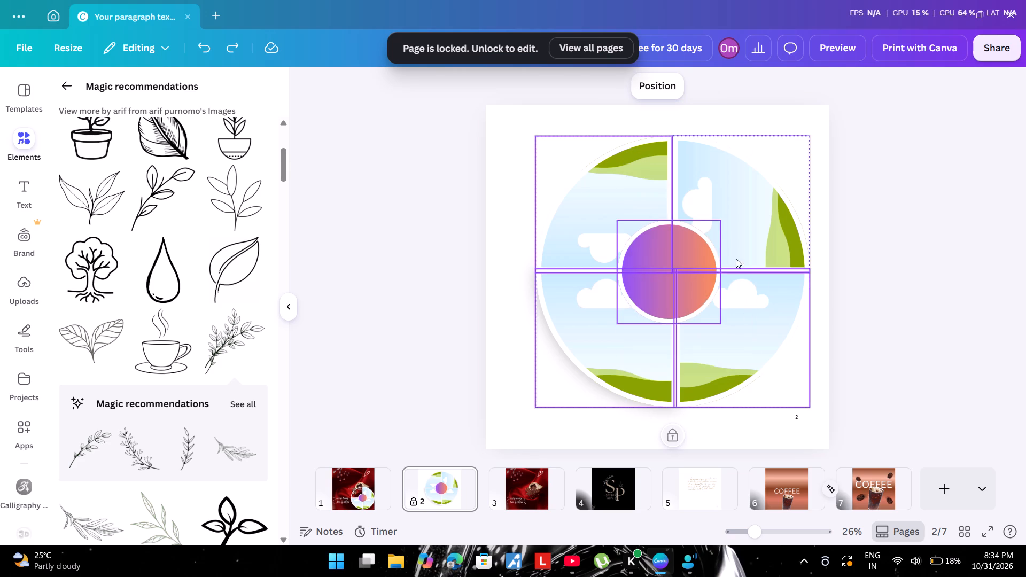
shift+click(734, 233)
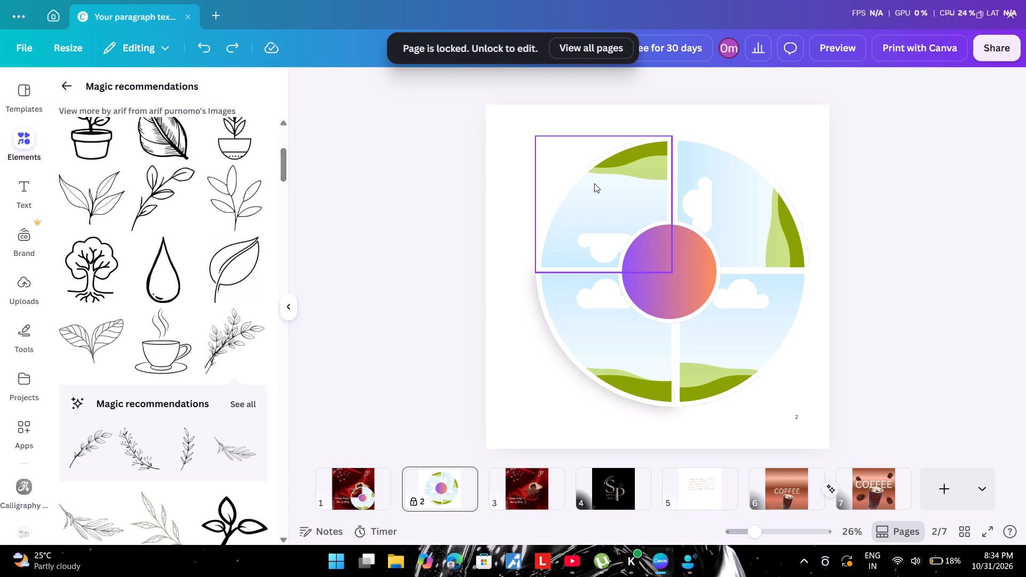
shift+click(594, 183)
shift+drag(594, 184, 650, 288)
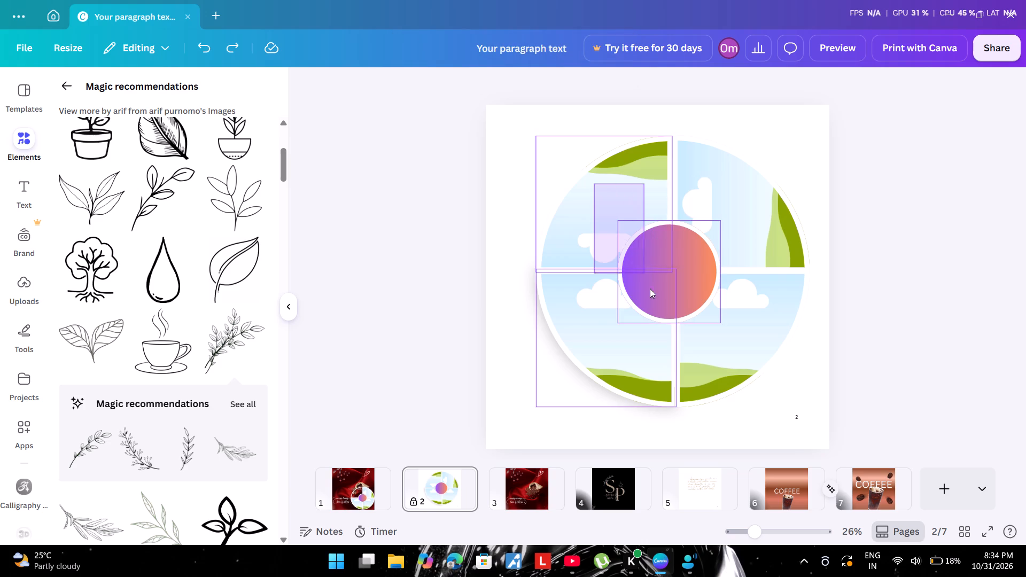
shift+drag(650, 288, 701, 383)
shift+drag(705, 381, 748, 362)
shift+click(749, 347)
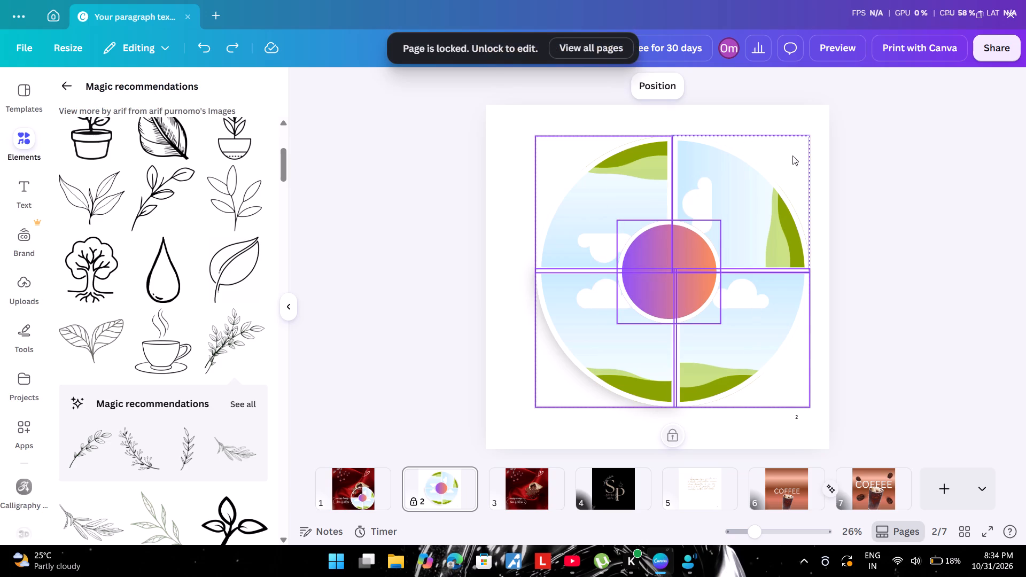
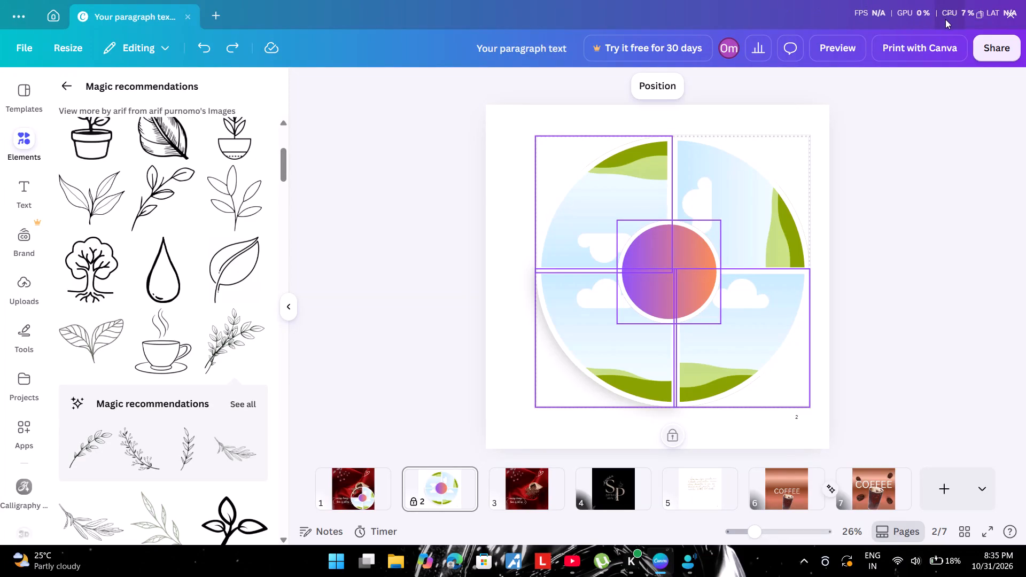
Unlock page 2, the page holding the circular frame.
click(753, 225)
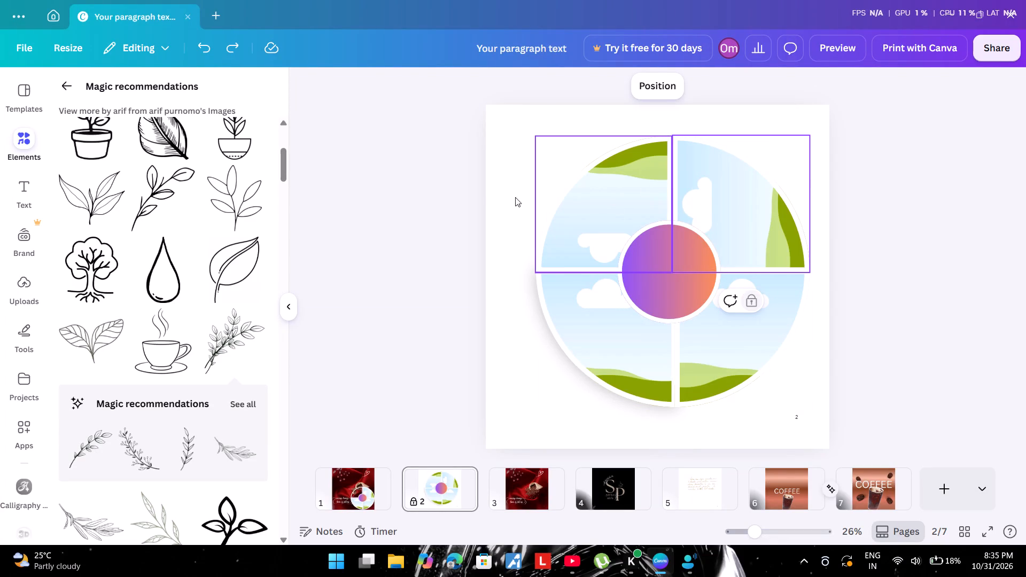
click(447, 488)
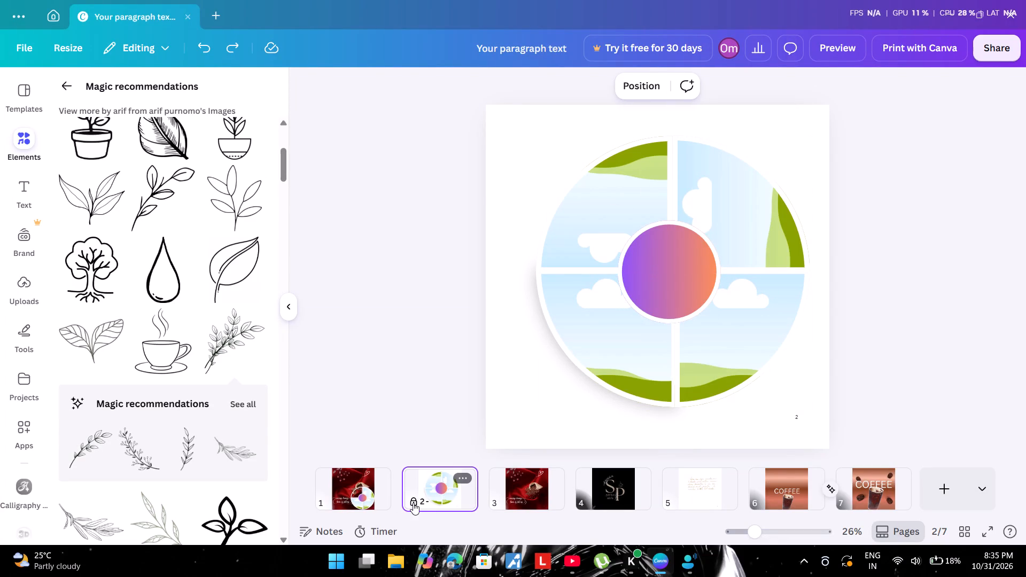
click(413, 503)
click(466, 477)
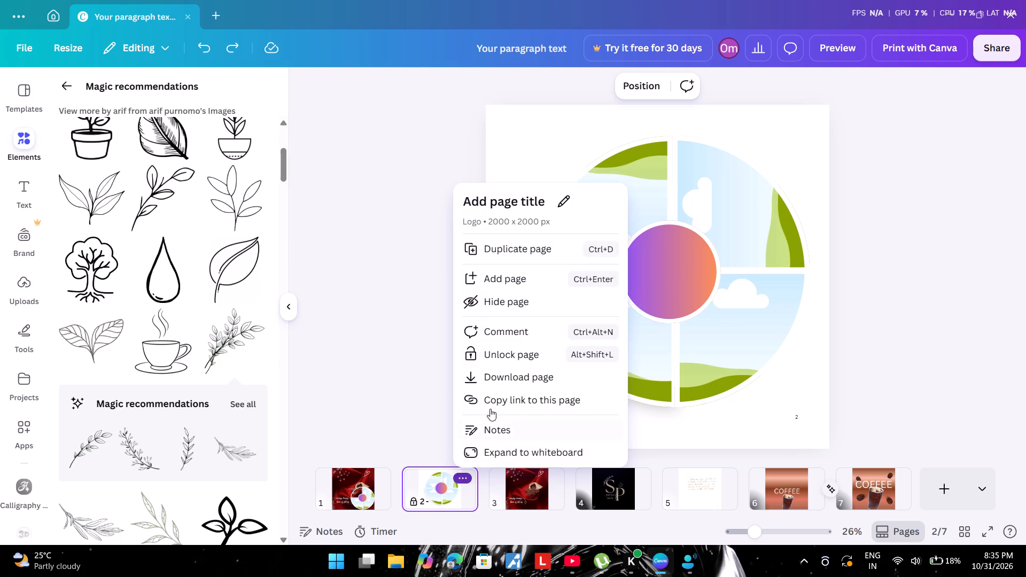
click(528, 348)
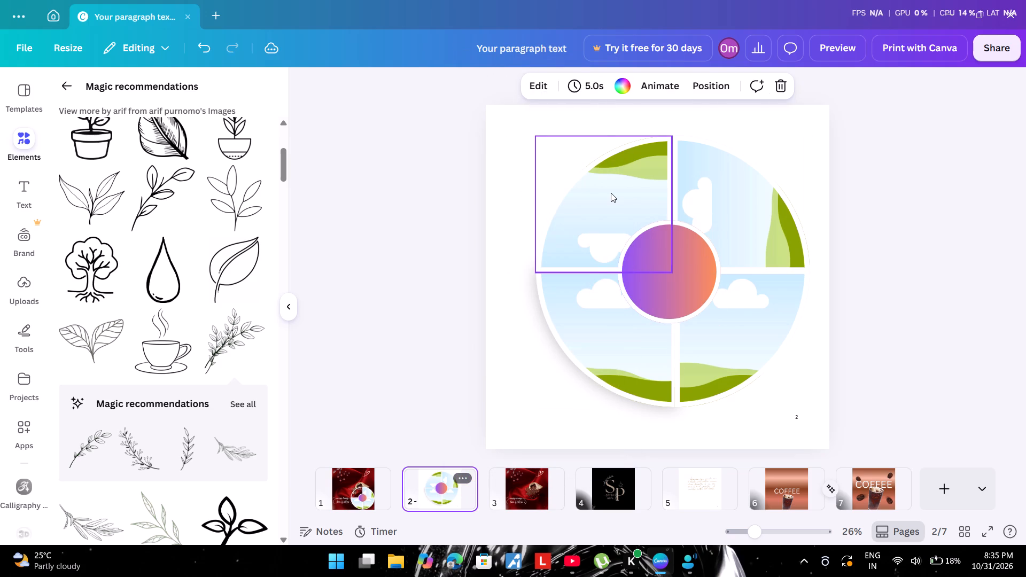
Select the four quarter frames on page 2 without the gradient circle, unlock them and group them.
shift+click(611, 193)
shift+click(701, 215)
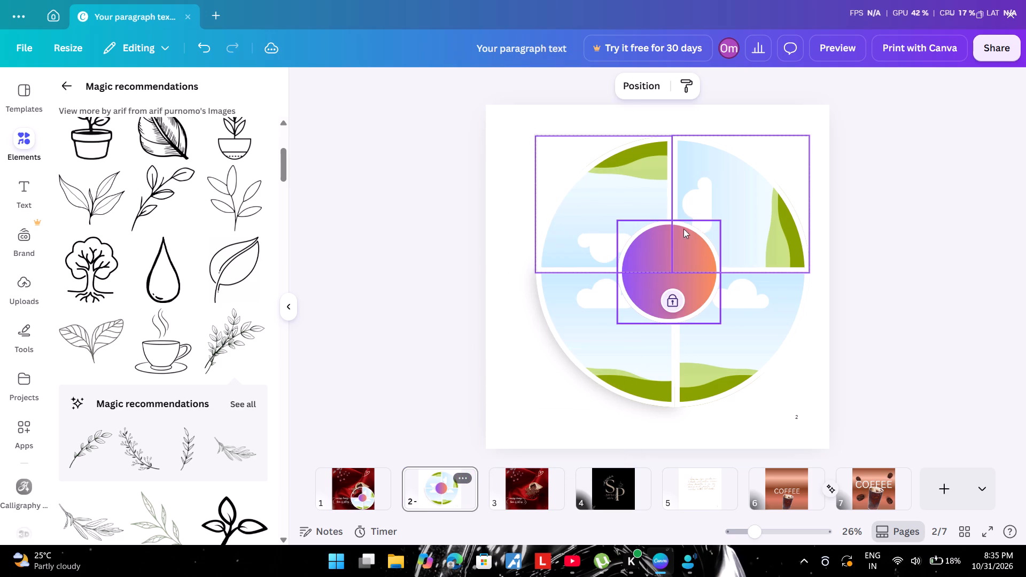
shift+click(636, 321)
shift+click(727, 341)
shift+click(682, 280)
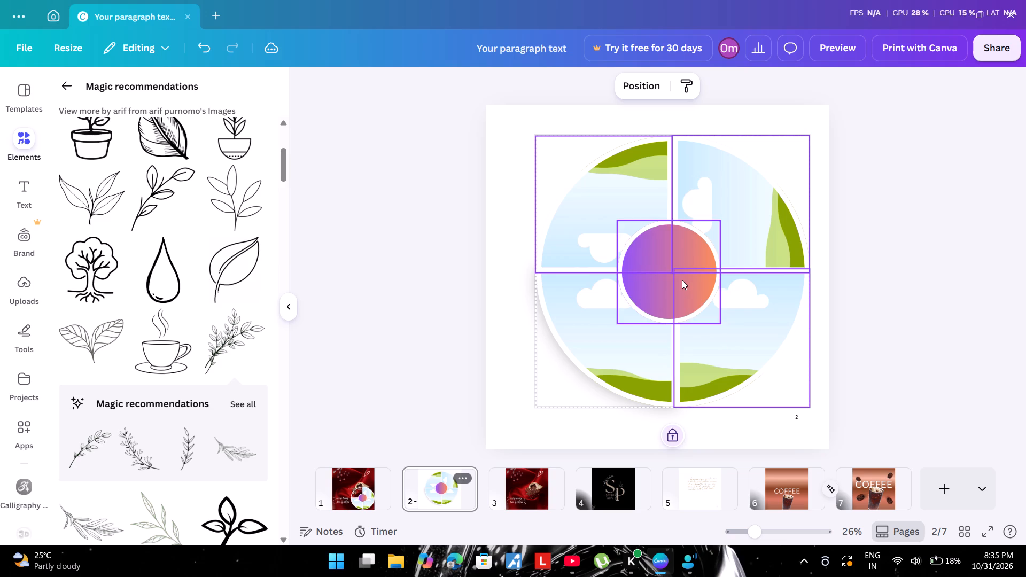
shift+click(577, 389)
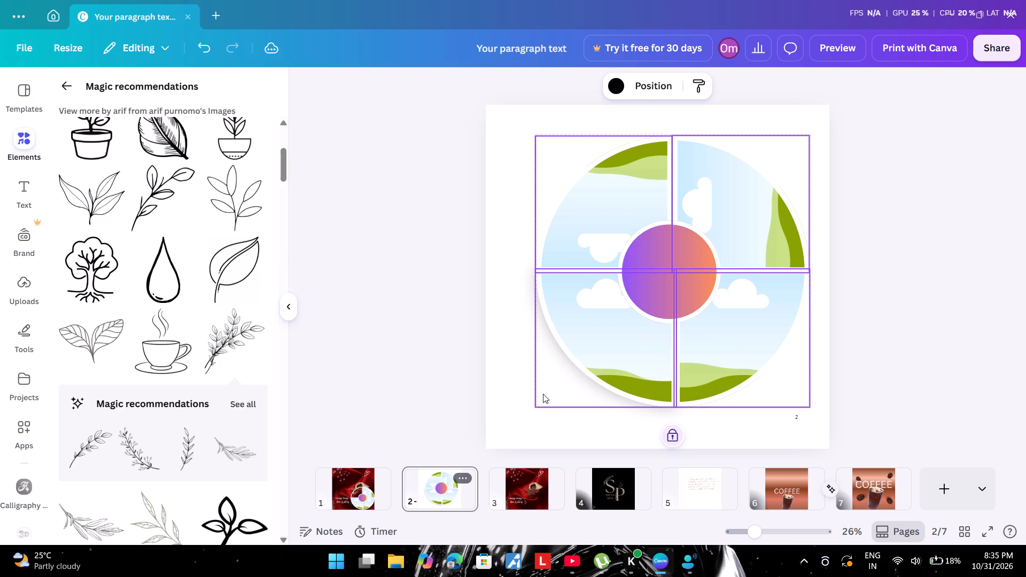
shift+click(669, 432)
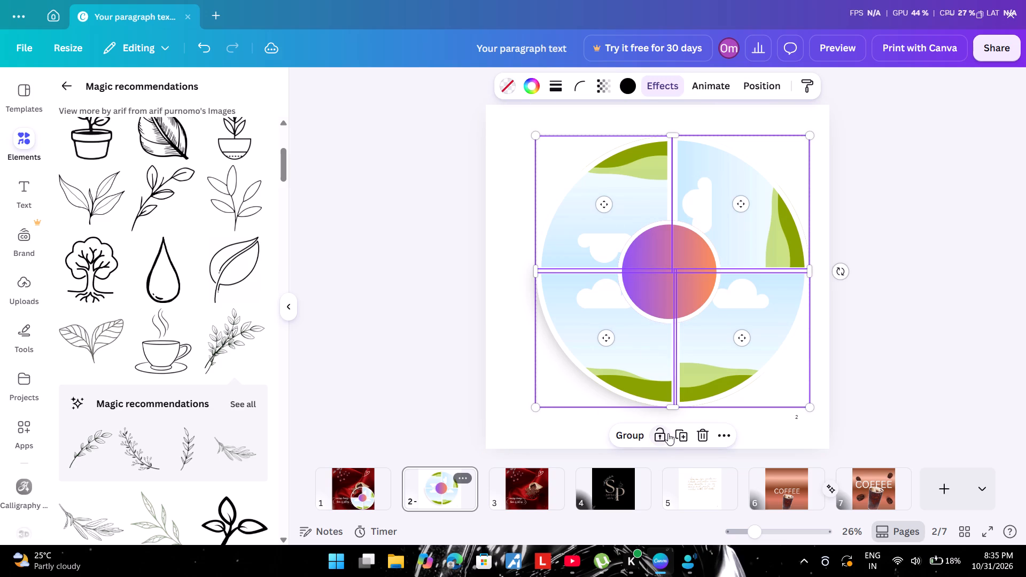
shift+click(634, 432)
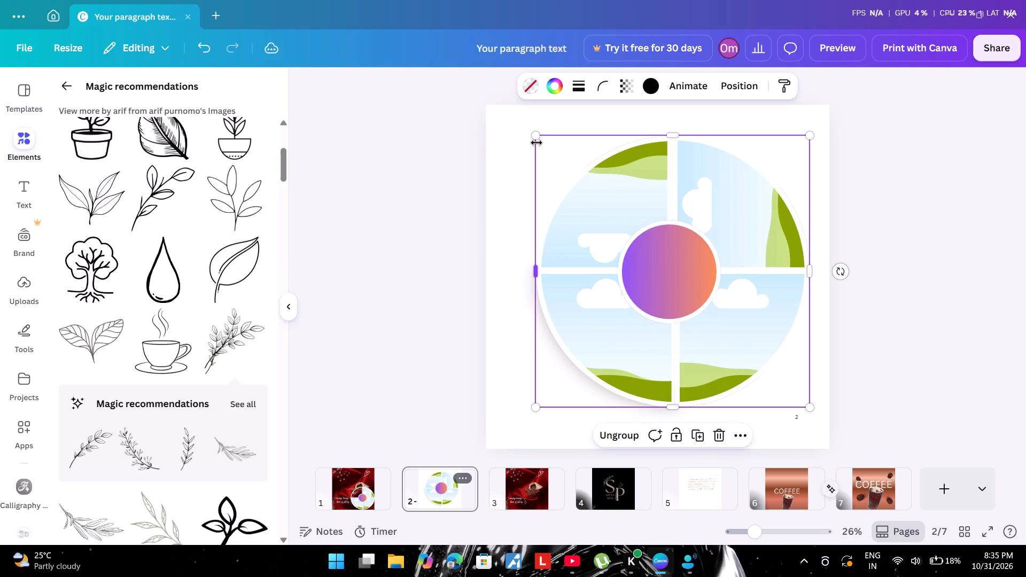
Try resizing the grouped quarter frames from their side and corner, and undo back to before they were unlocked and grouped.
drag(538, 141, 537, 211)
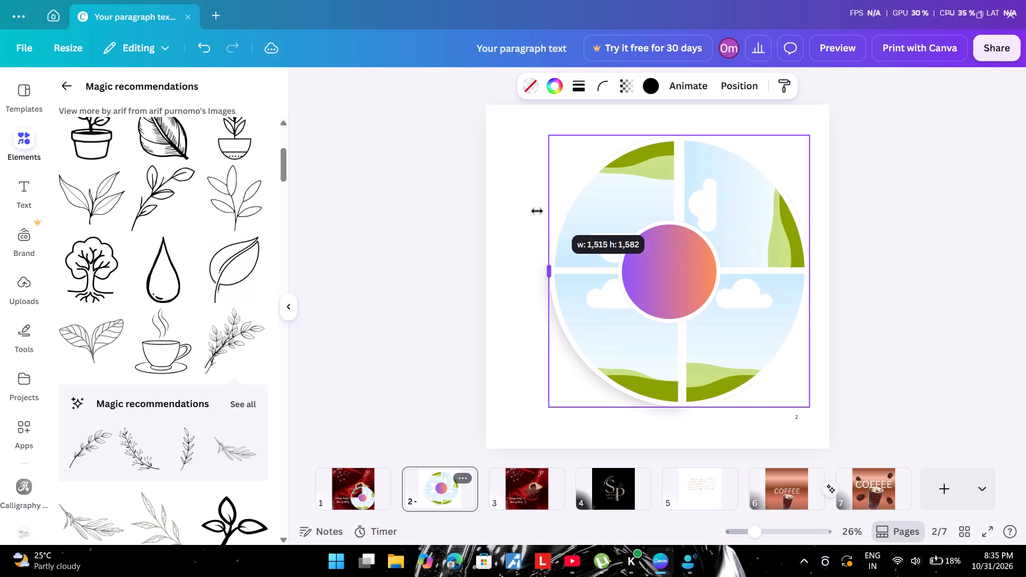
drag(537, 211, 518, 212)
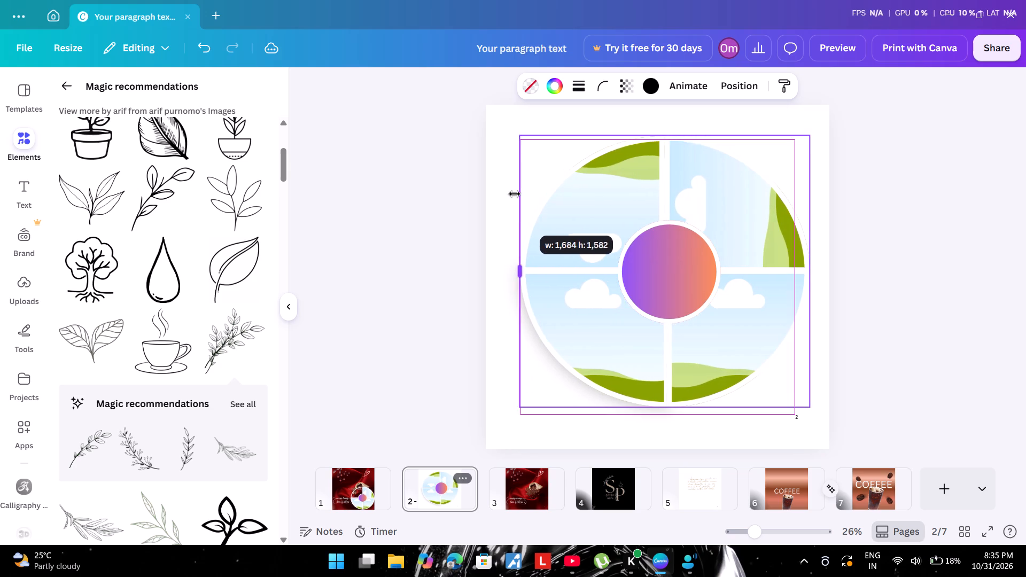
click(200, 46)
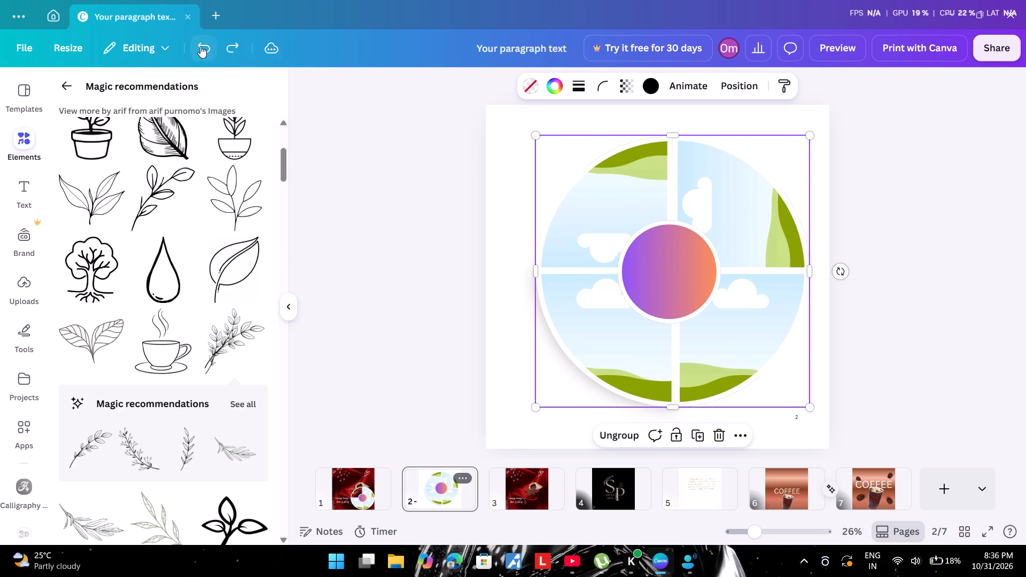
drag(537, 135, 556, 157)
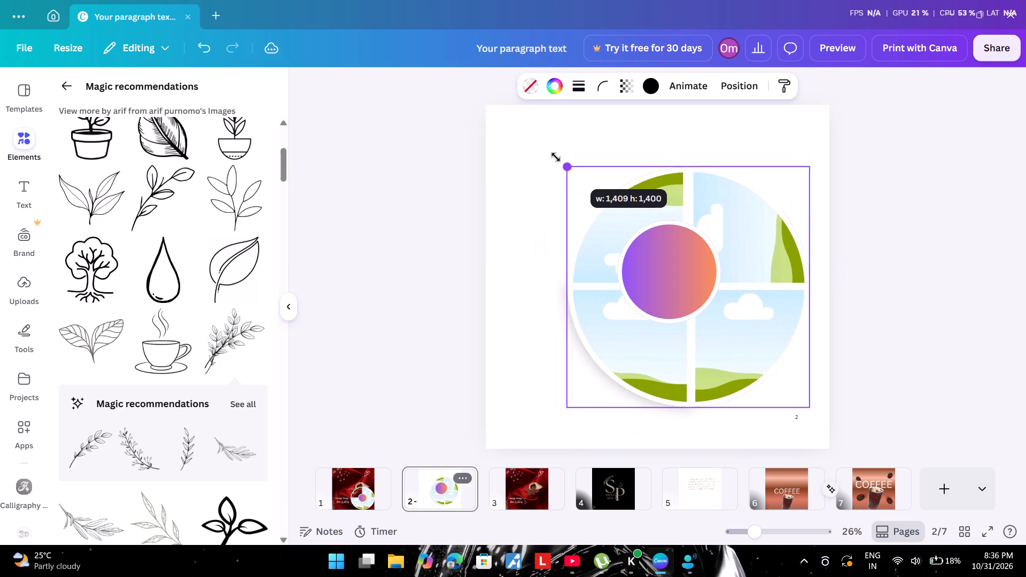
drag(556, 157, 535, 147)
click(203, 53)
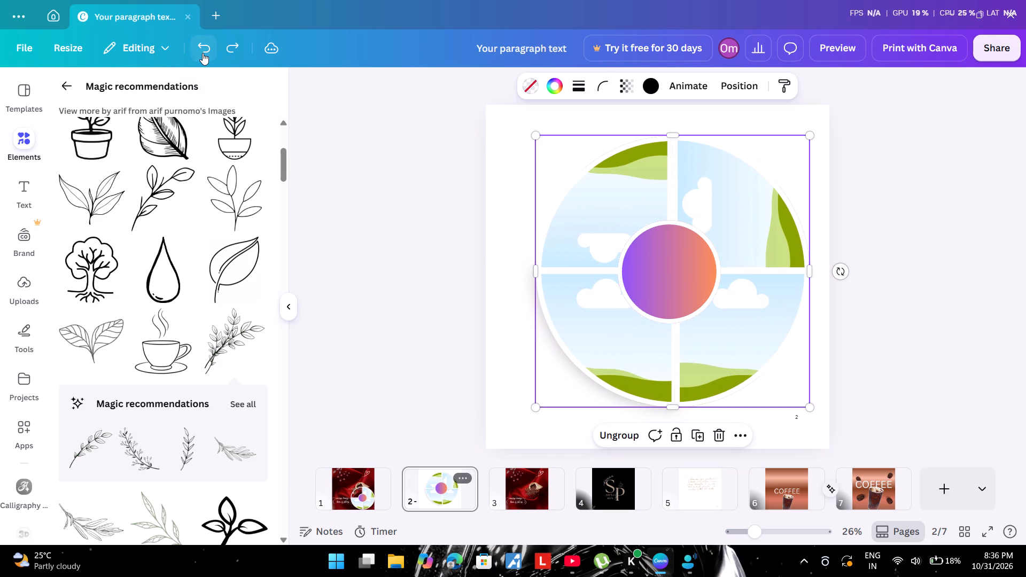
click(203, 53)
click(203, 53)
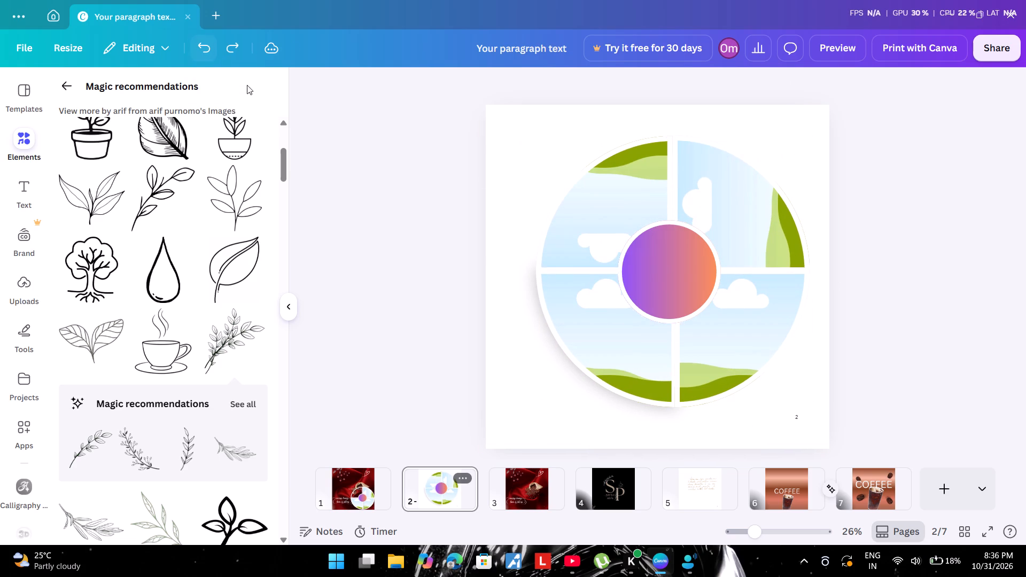
Select the four quarter frames together with the gradient circle on page 2, unlock them and group them.
shift+click(633, 210)
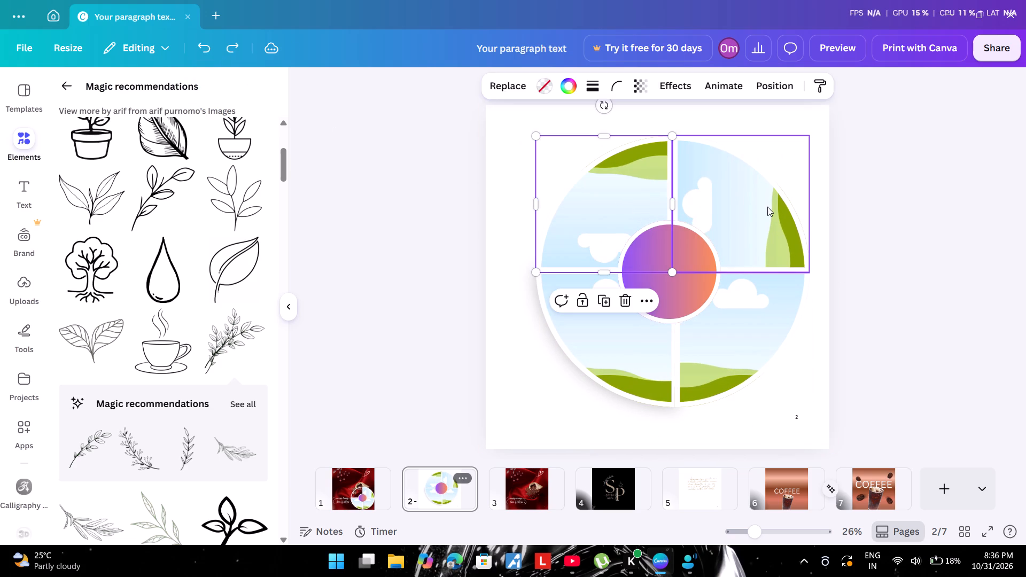
shift+click(768, 207)
shift+click(633, 321)
shift+click(725, 345)
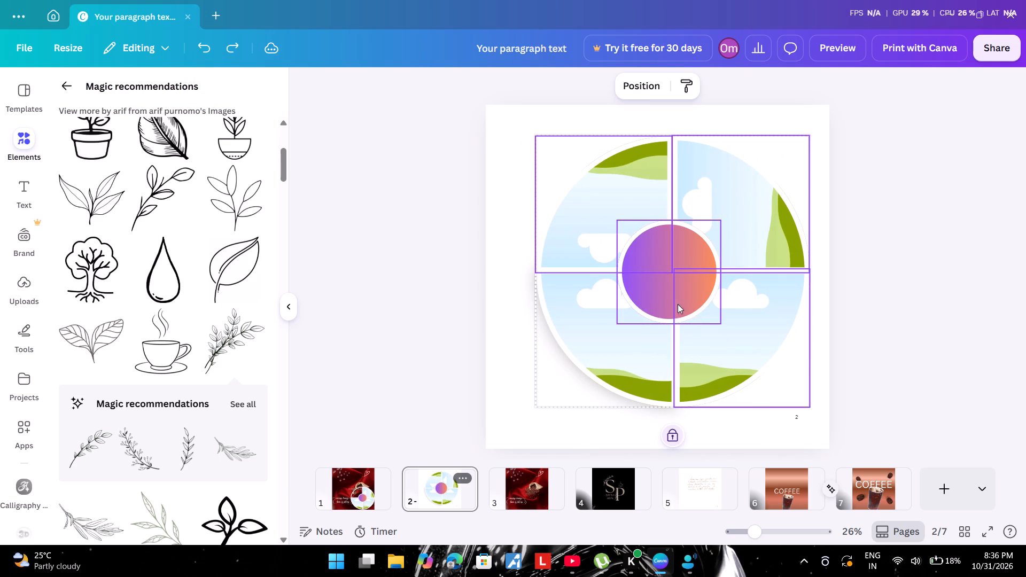
shift+click(662, 288)
shift+click(618, 348)
shift+click(657, 290)
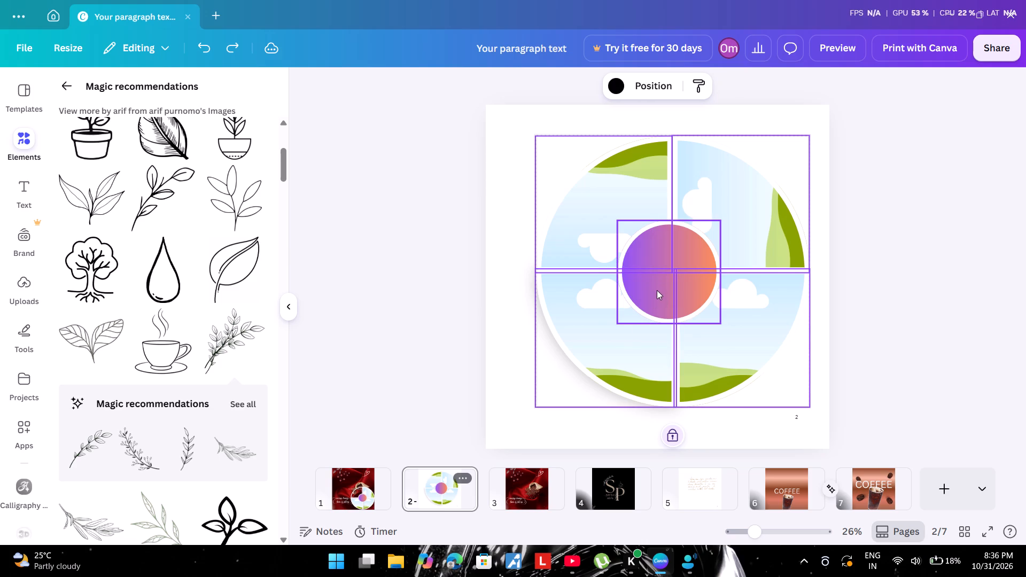
shift+click(671, 428)
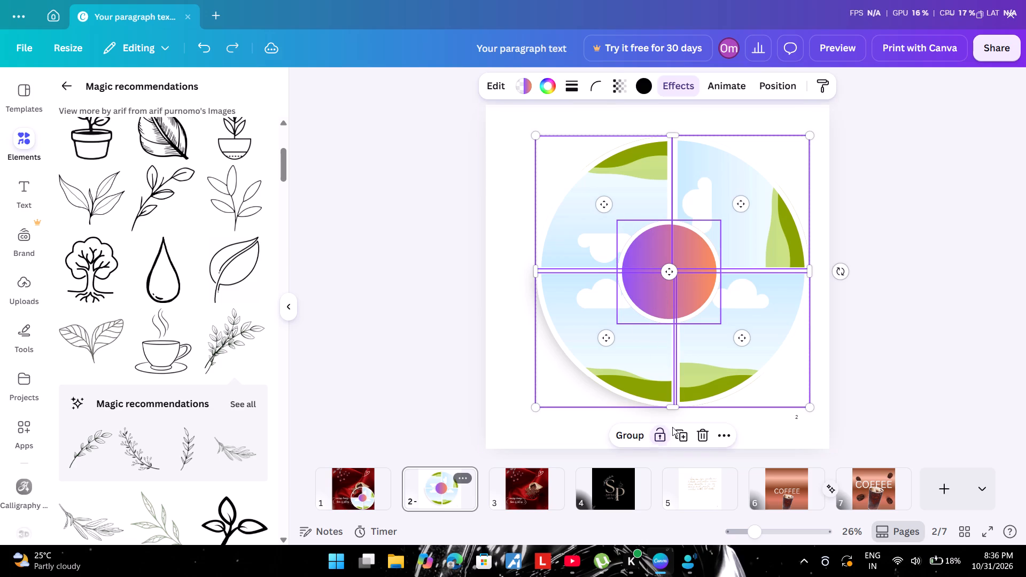
shift+click(638, 430)
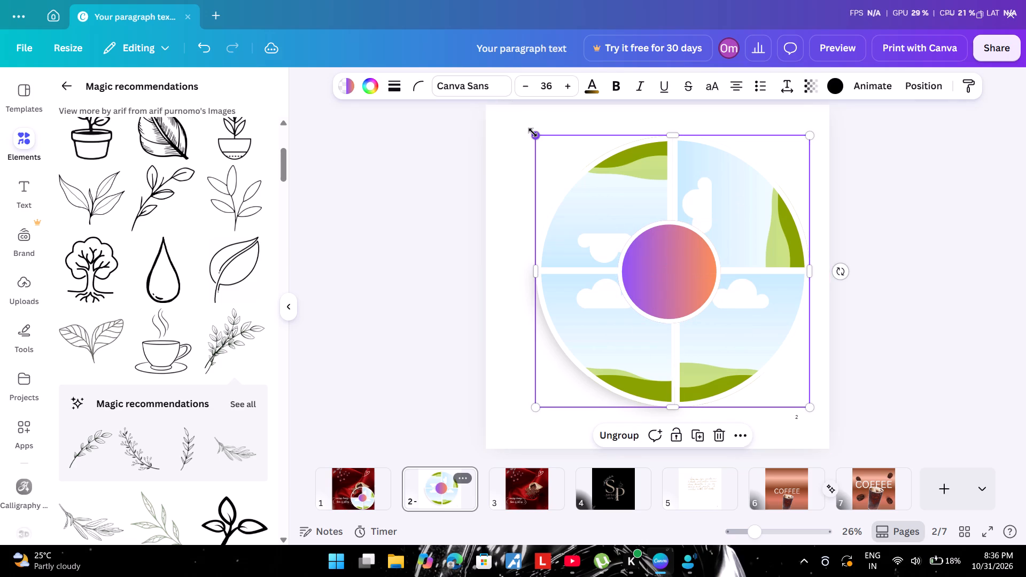
Shrink the grouped circular frame to about half the page width and move it into page 2's lower-right corner.
drag(533, 132, 639, 217)
drag(714, 305, 722, 331)
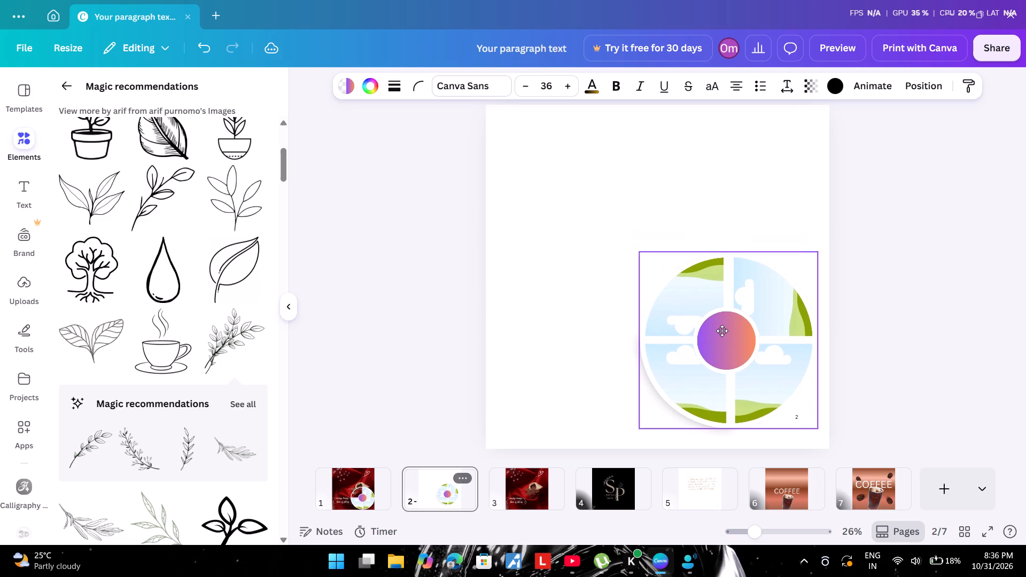
drag(722, 331, 725, 341)
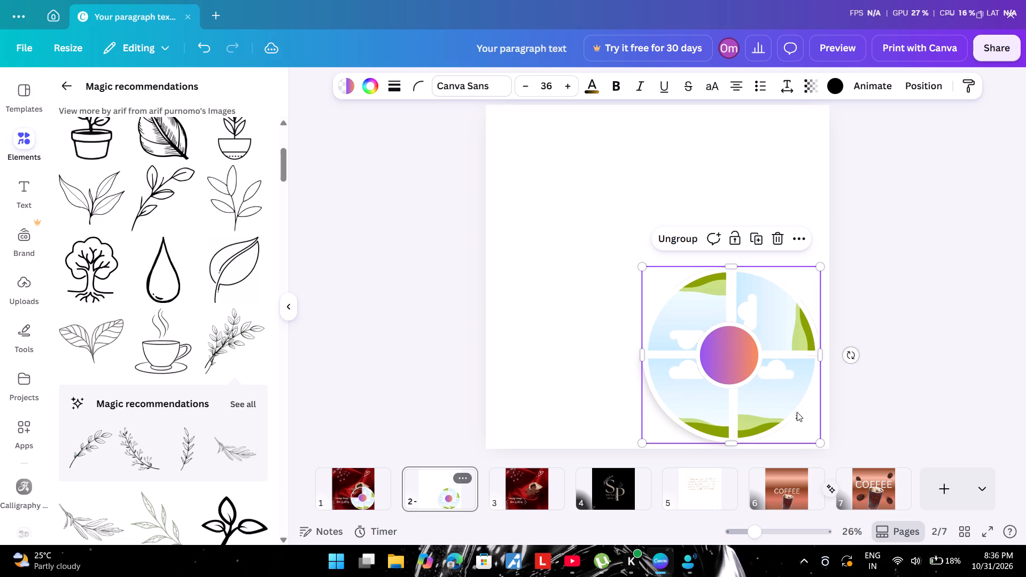
click(798, 414)
click(805, 387)
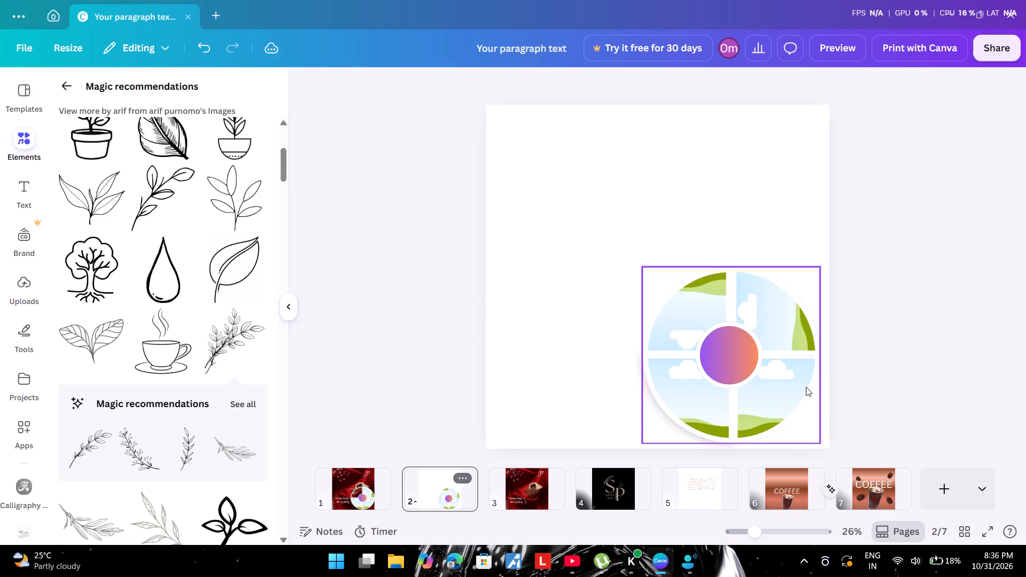
Compare the group with the circular frame on page 1 and enlarge page 2's group slightly from its upper-left corner.
click(369, 485)
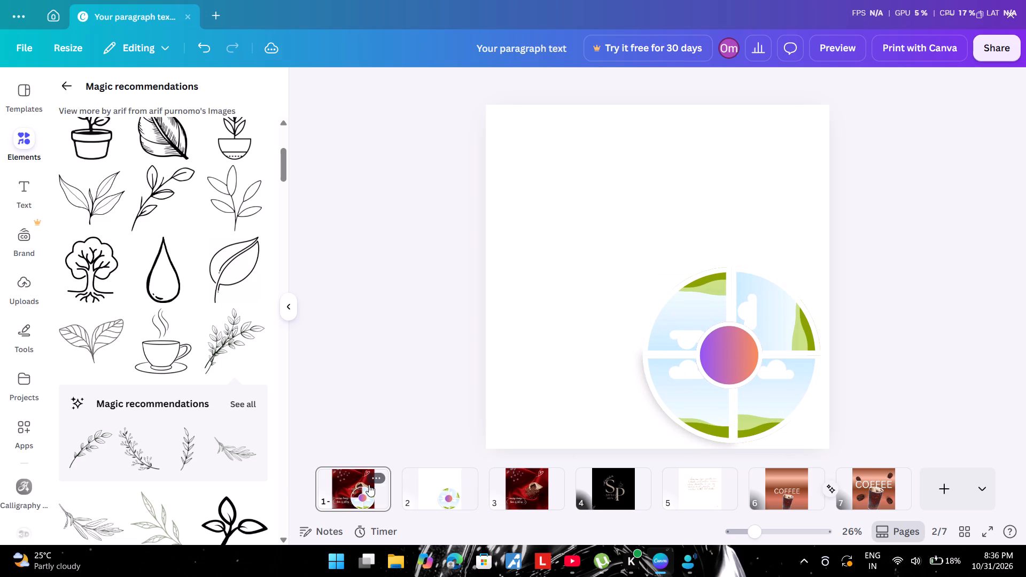
click(464, 474)
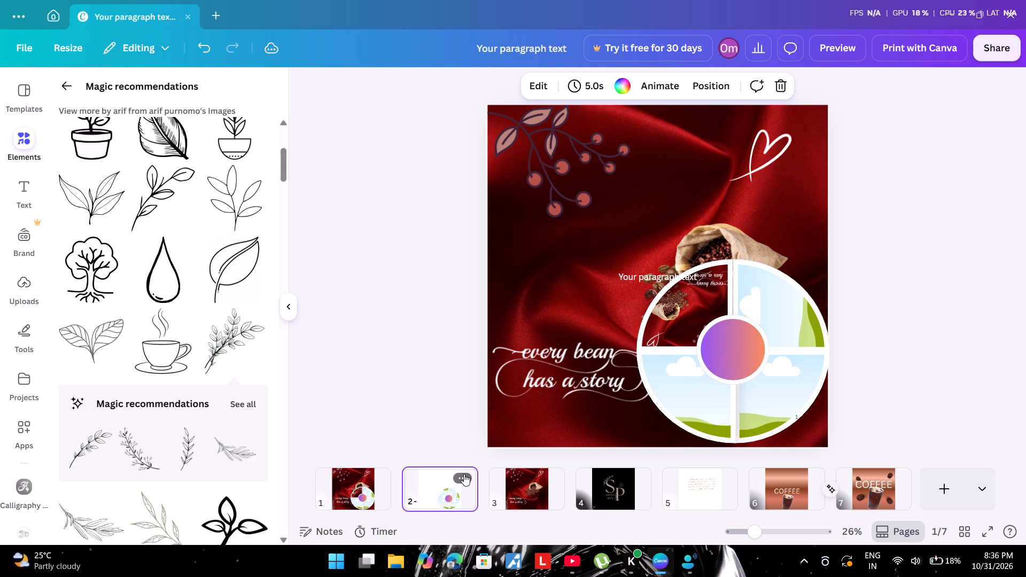
click(651, 280)
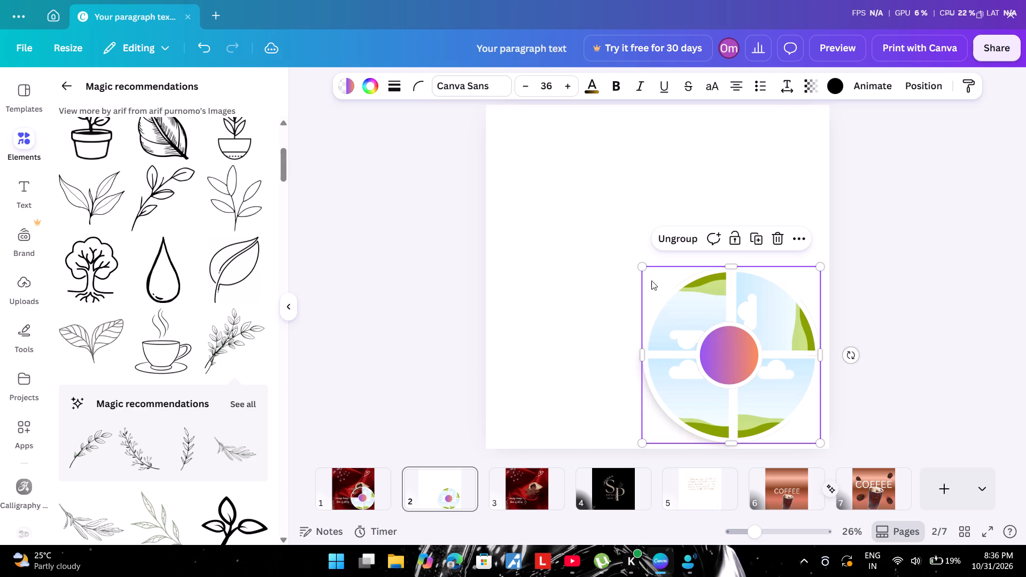
drag(644, 266, 638, 258)
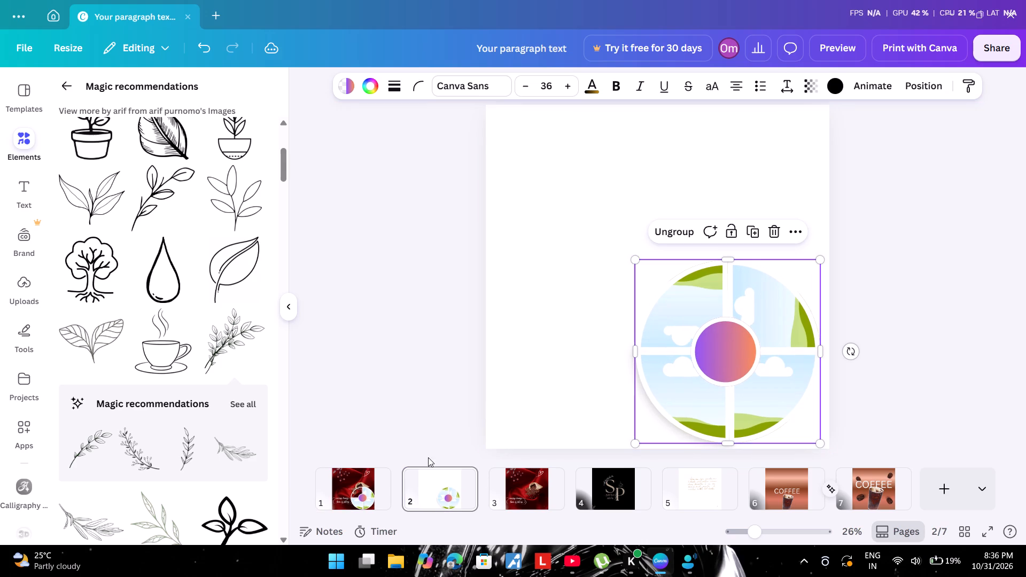
Delete the "Your paragraph text" text box overlapping the circular frame on page 1.
click(380, 472)
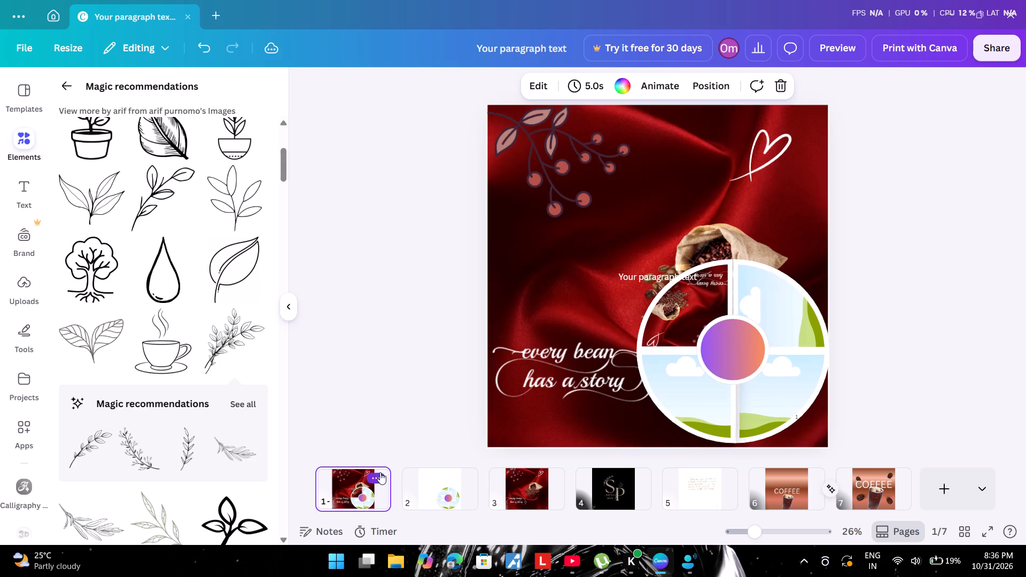
click(681, 270)
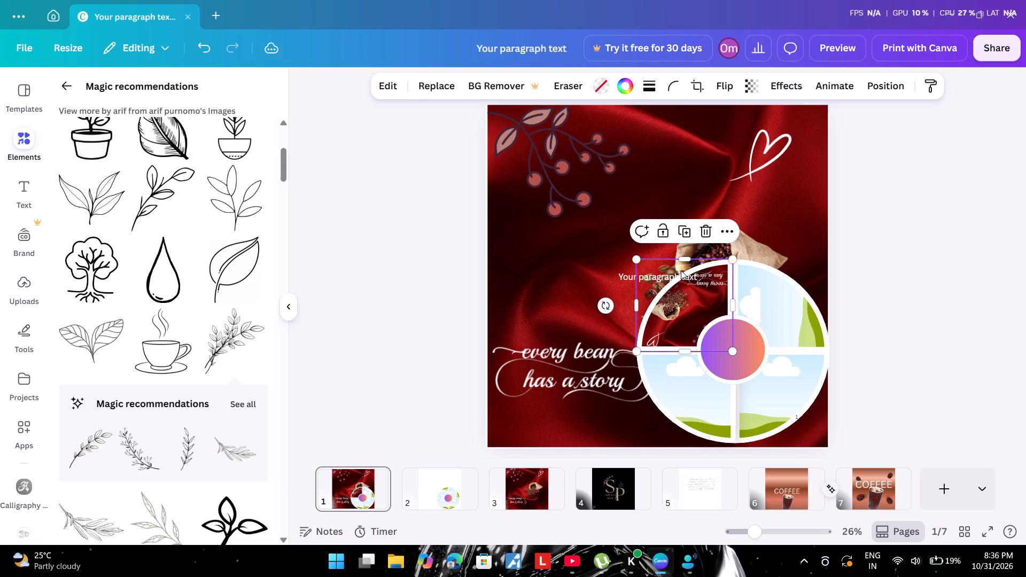
click(702, 231)
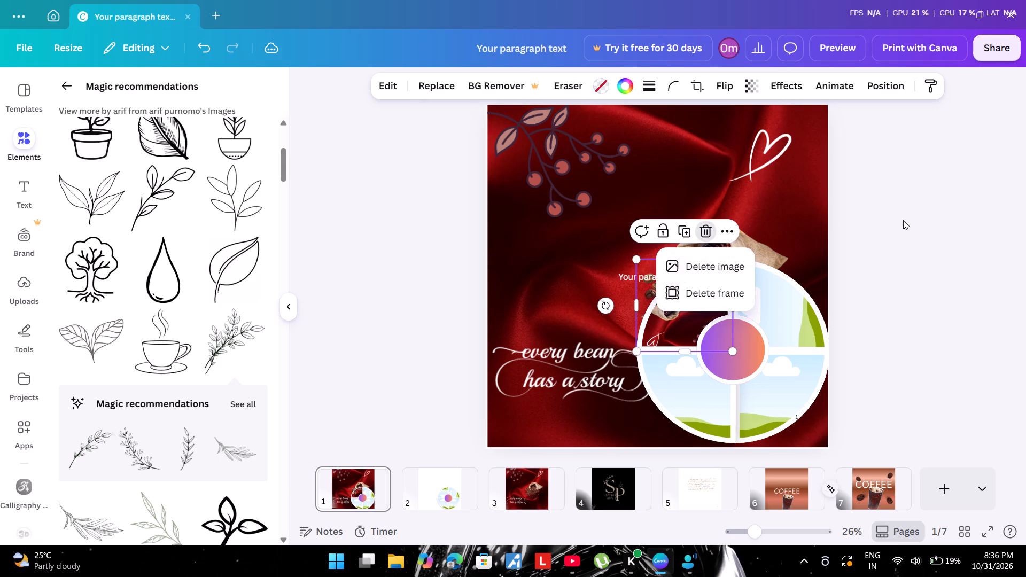
drag(905, 222, 899, 228)
click(671, 276)
click(678, 245)
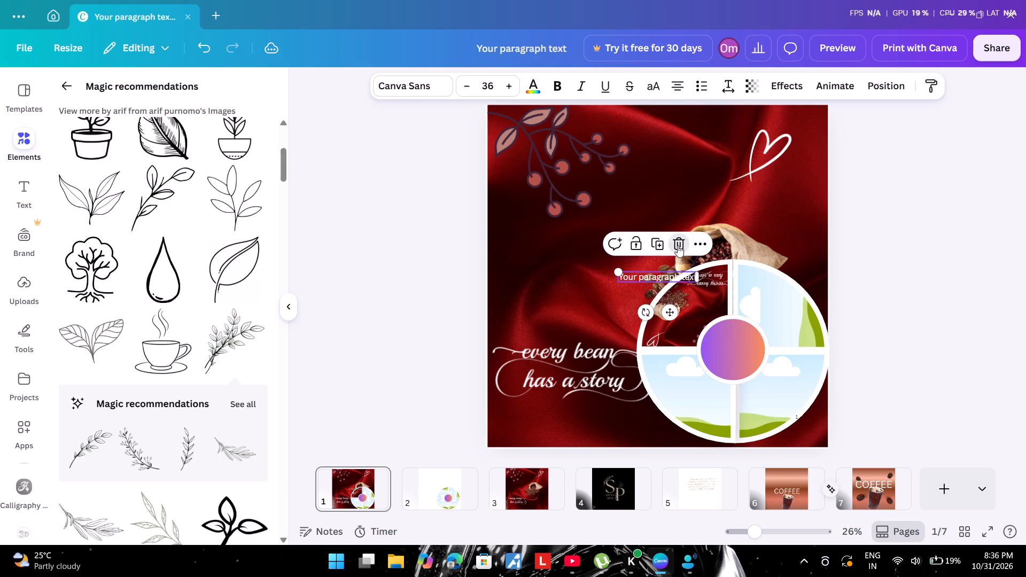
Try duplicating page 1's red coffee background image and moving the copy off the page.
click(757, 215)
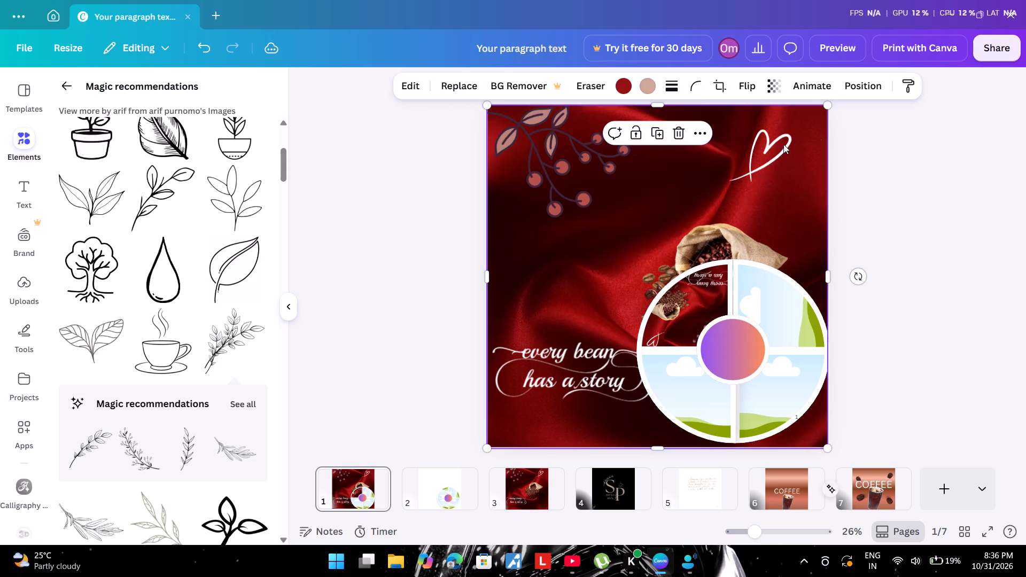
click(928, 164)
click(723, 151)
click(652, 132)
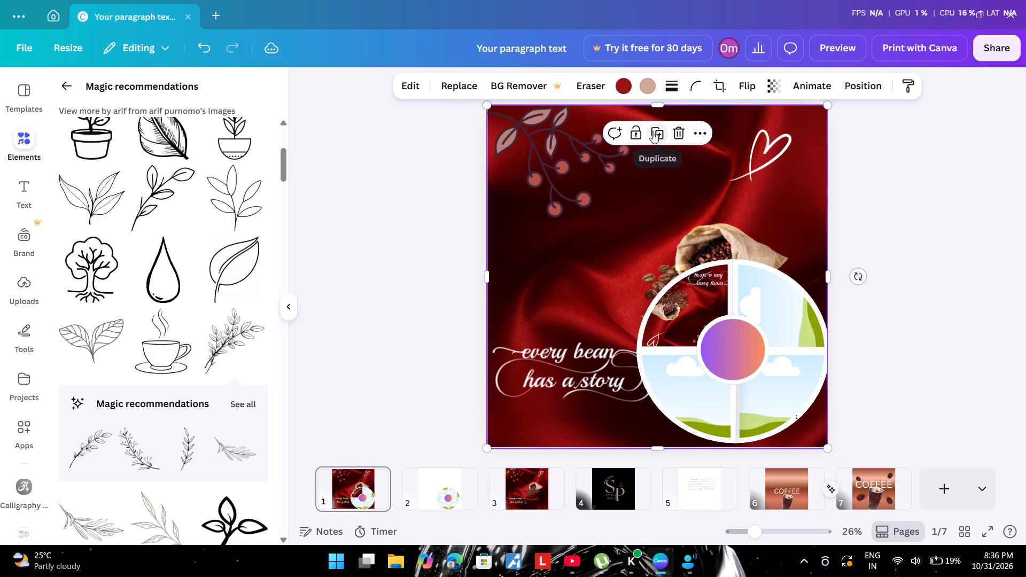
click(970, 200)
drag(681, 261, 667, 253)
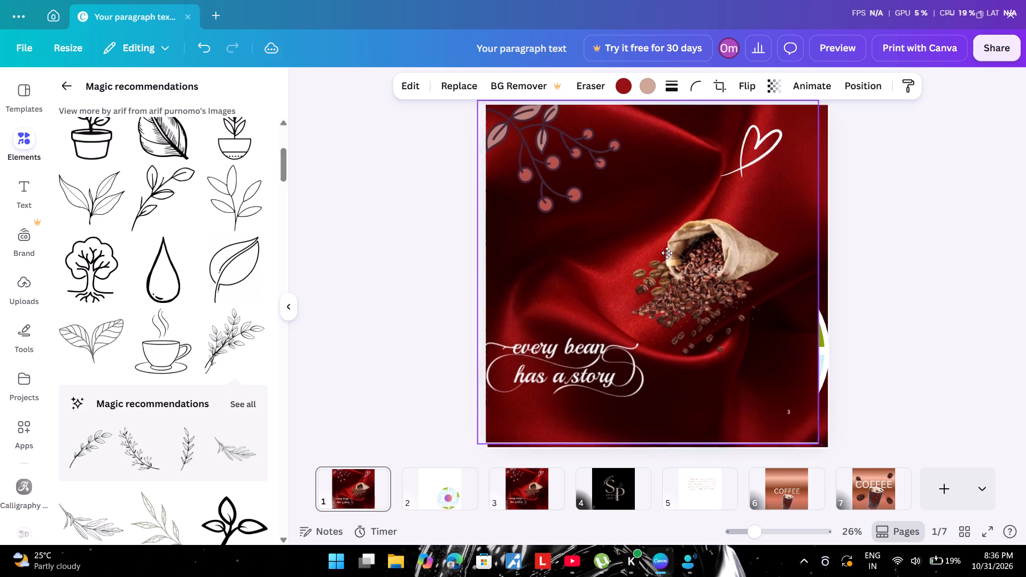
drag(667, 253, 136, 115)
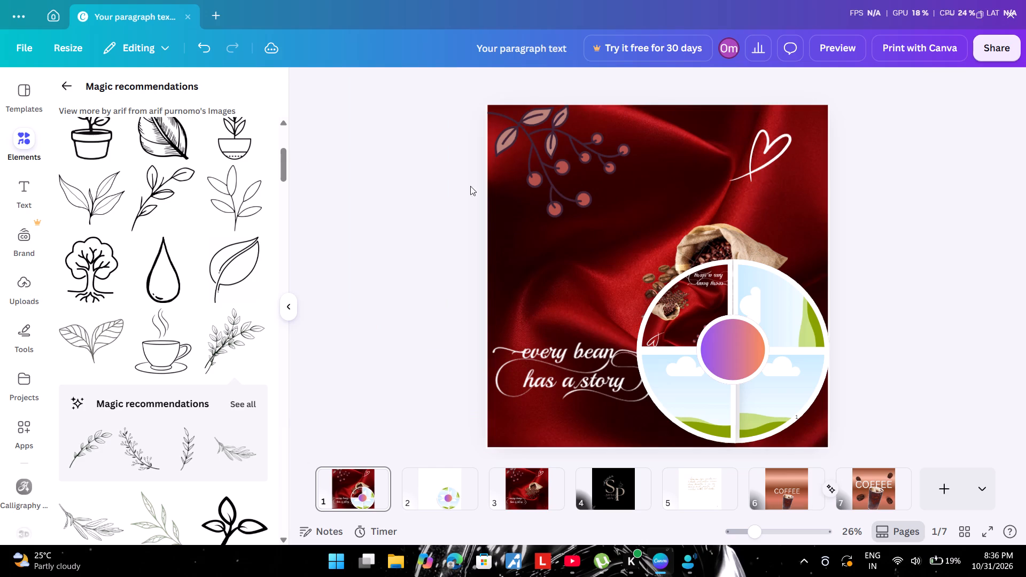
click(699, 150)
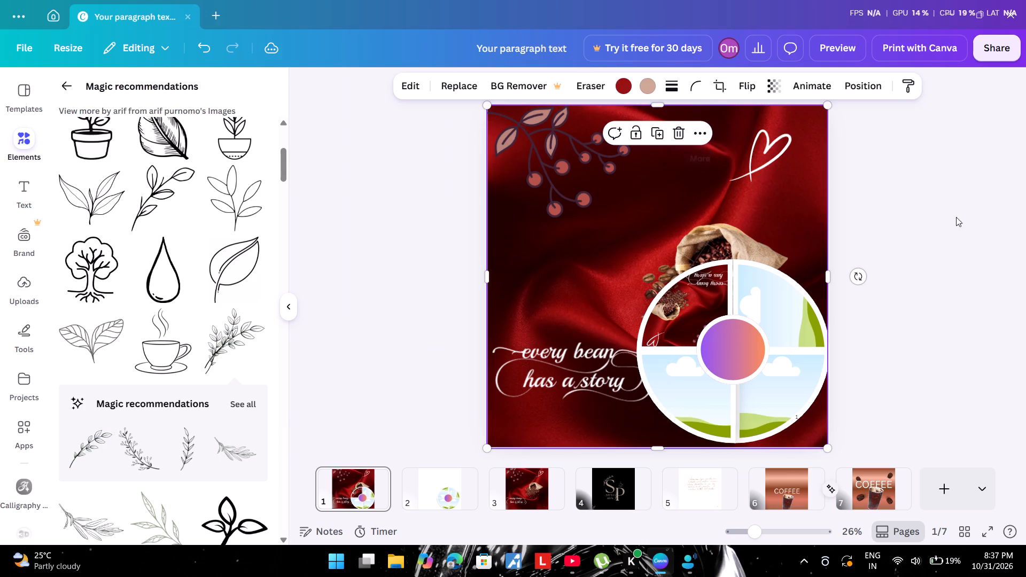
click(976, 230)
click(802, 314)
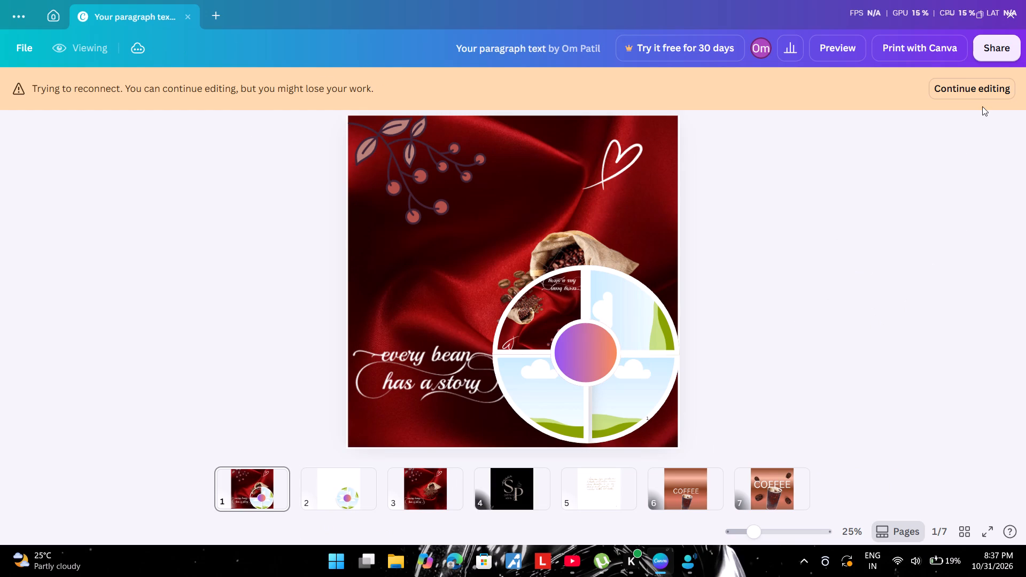
Resume editing the design after the connection interruption.
click(985, 85)
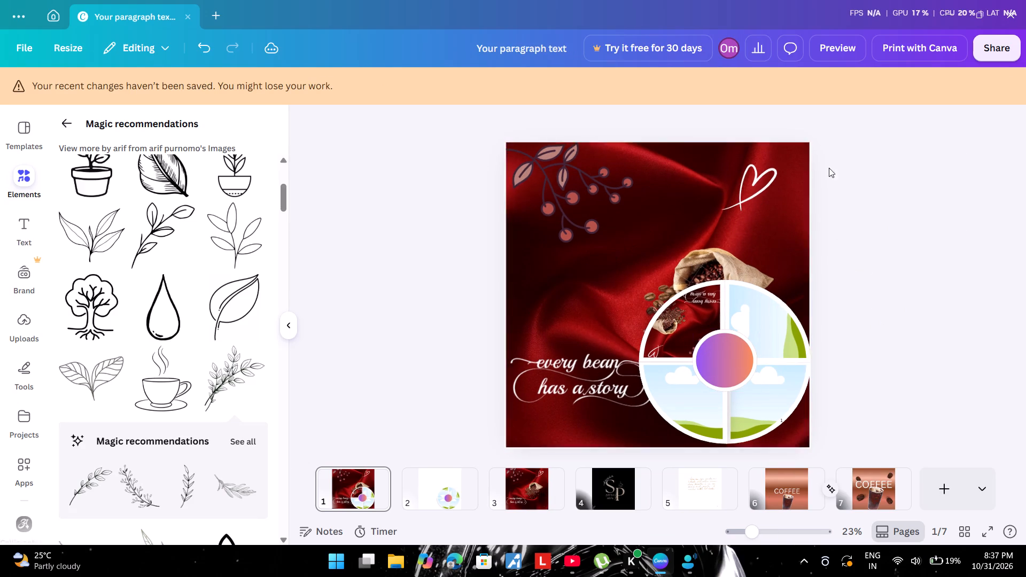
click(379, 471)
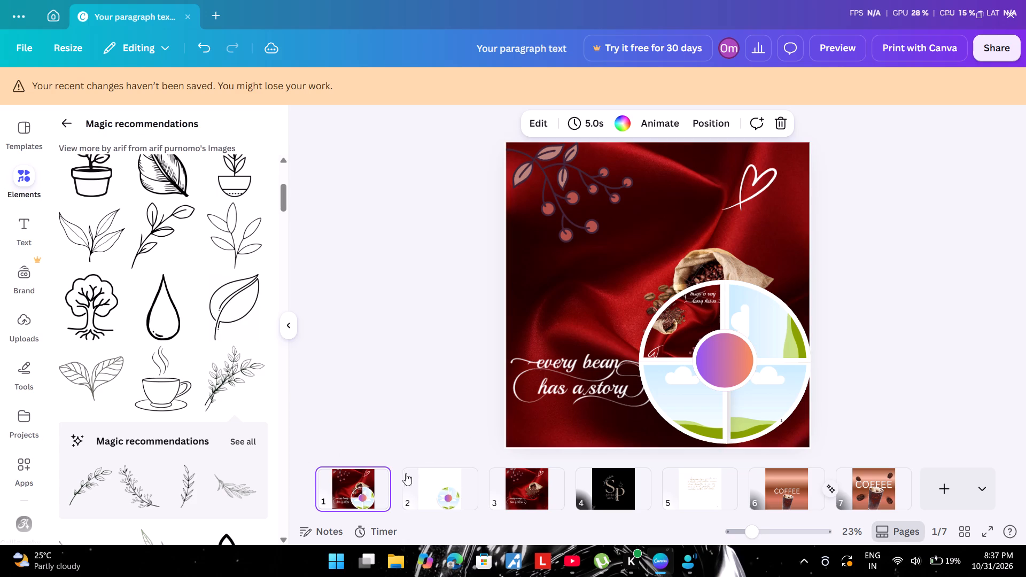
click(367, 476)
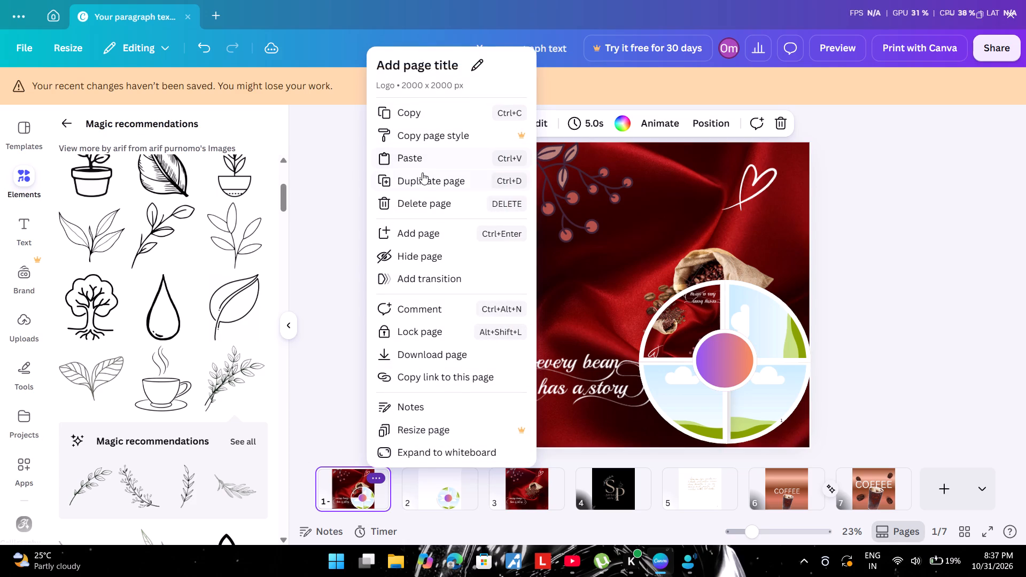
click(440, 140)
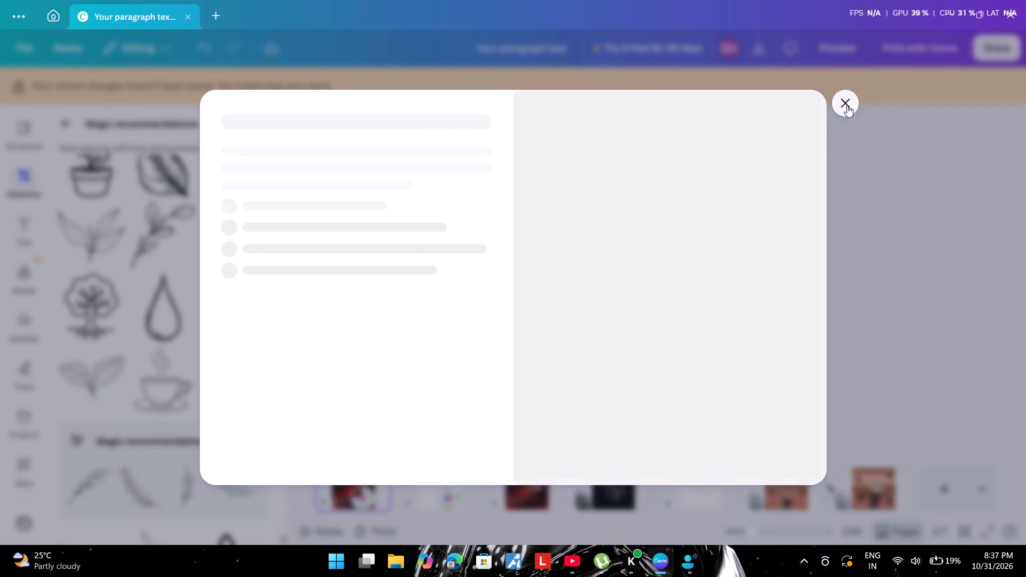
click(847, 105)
Copy the whole of page 1, the red coffee design with the circular frame.
click(377, 500)
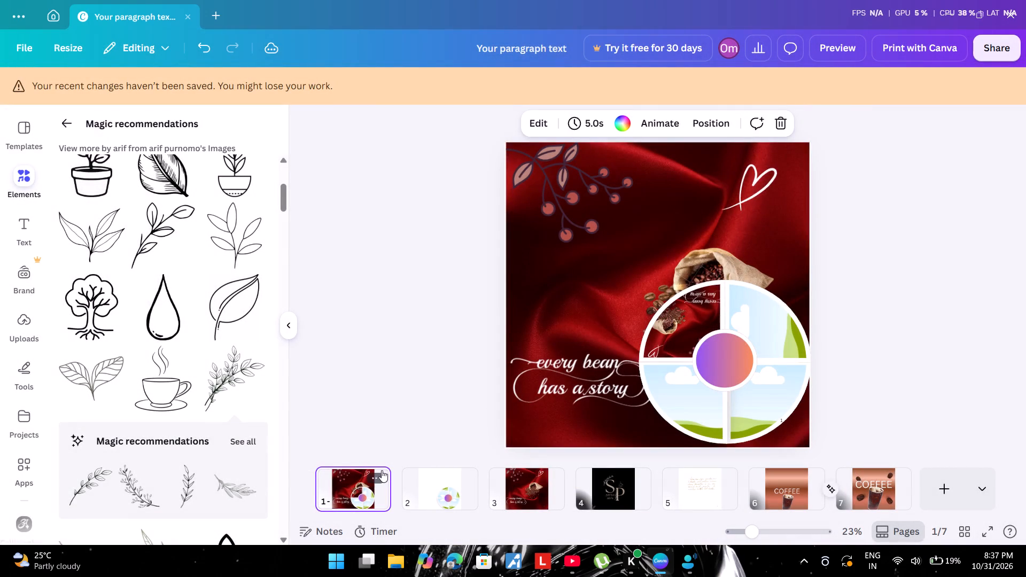
click(381, 474)
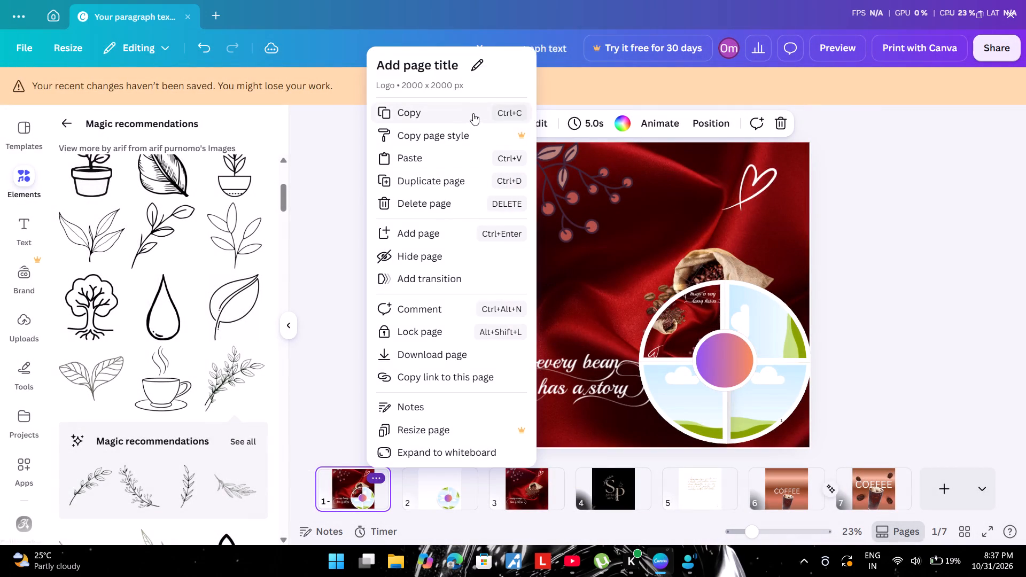
click(473, 113)
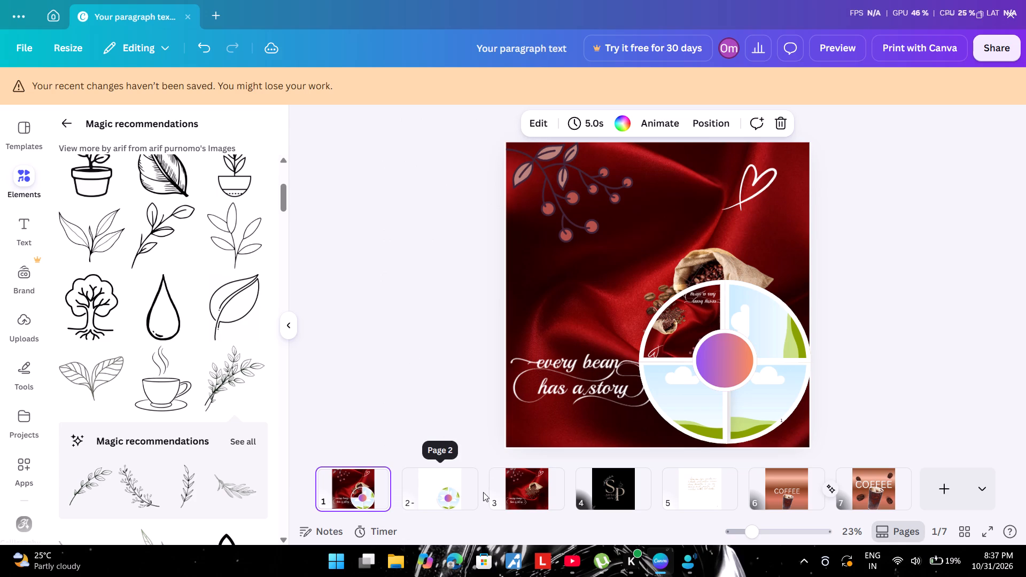
click(369, 491)
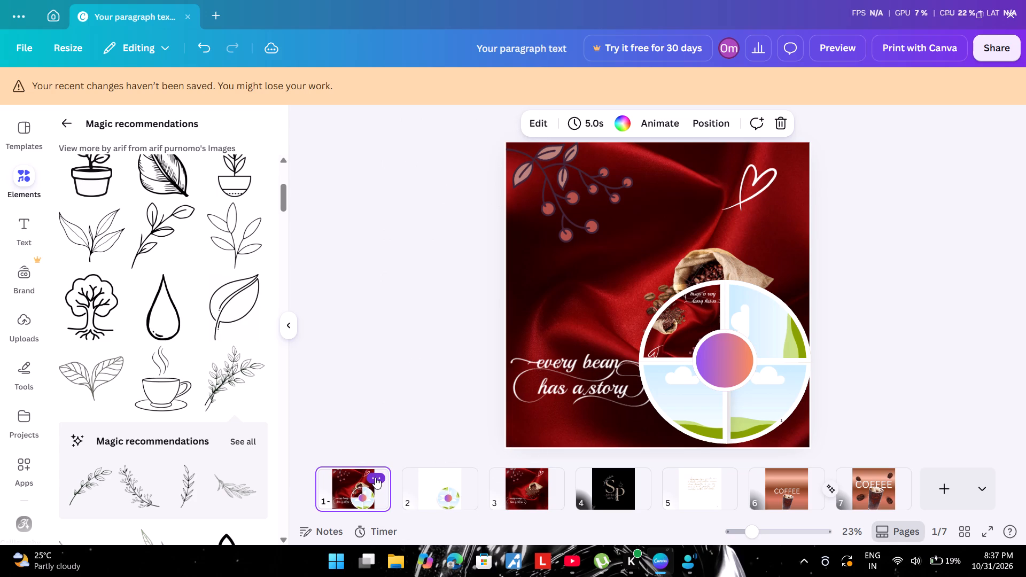
click(375, 477)
click(502, 115)
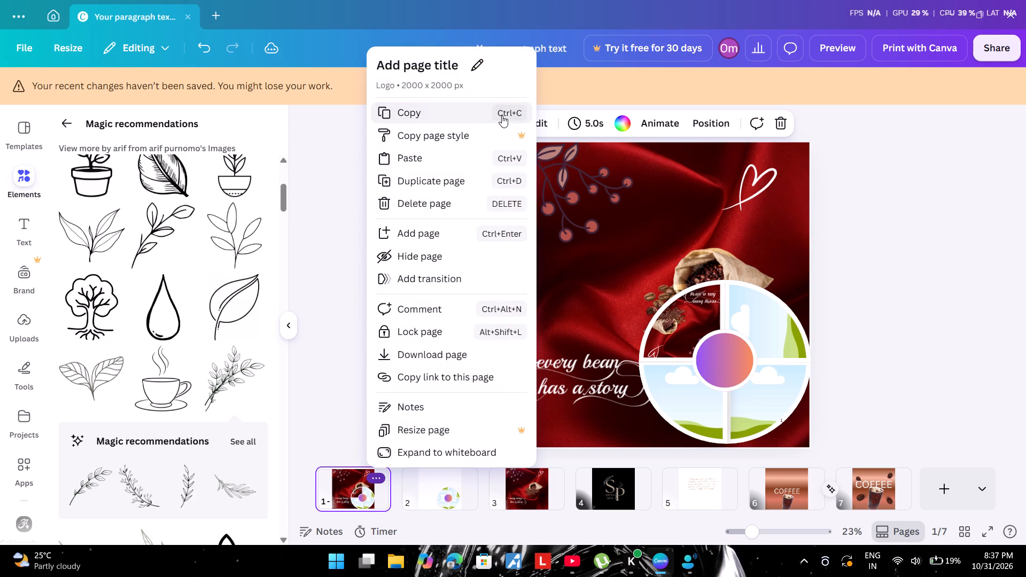
click(376, 475)
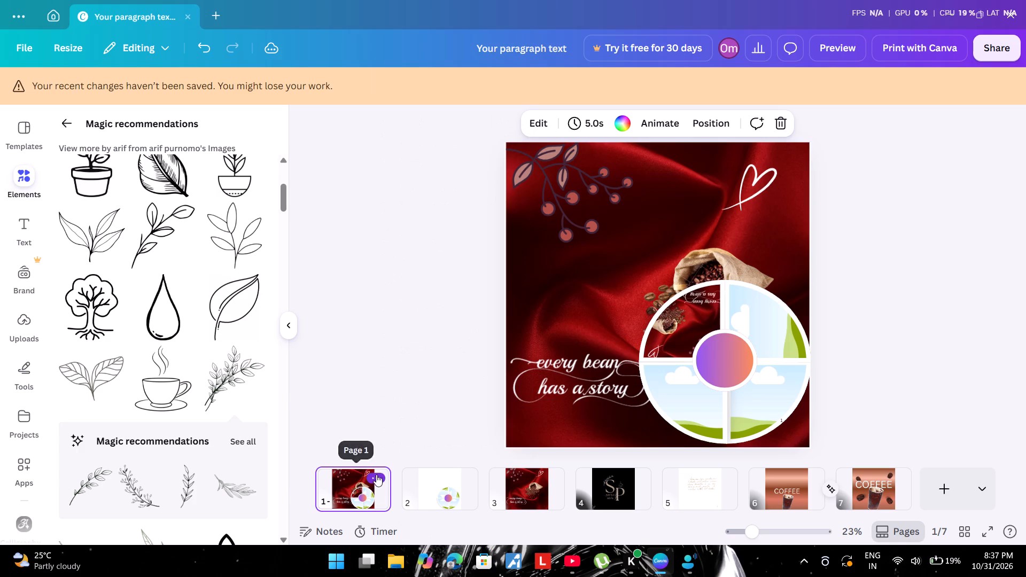
click(313, 363)
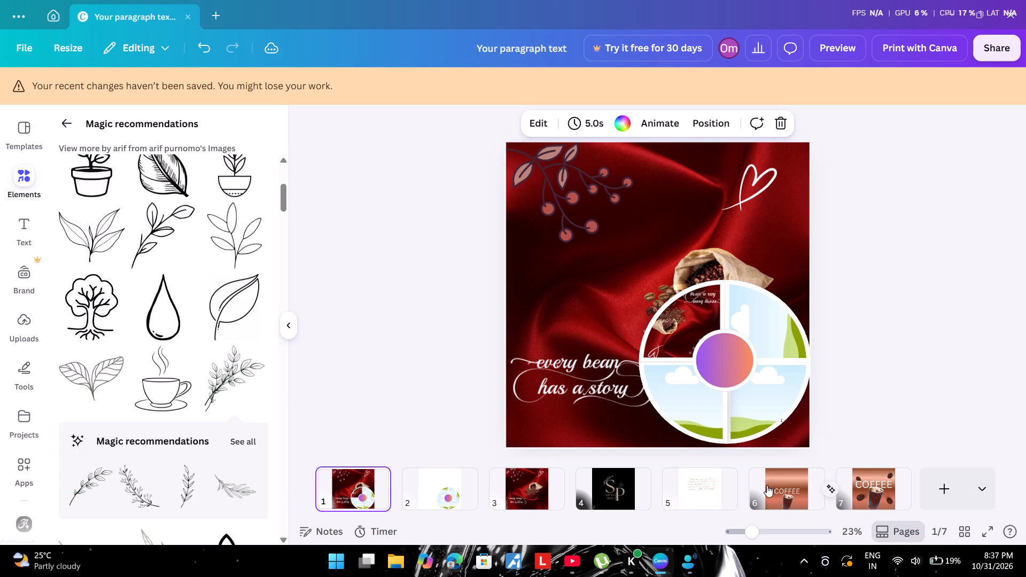
Add a new page at the end of the design, after page 7.
click(929, 488)
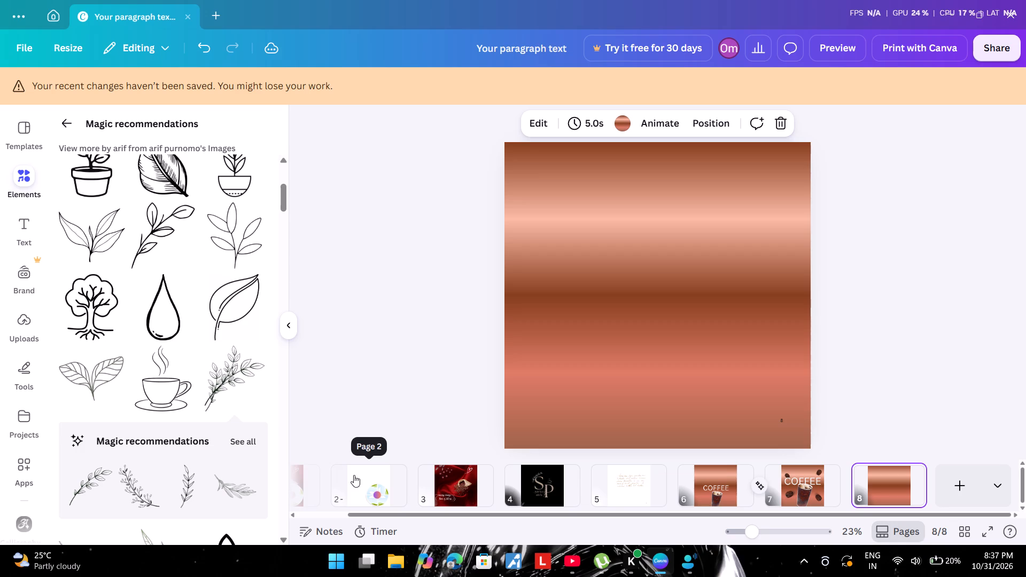
Paste the copied page 1 directly after page 2.
click(354, 475)
right_click(578, 314)
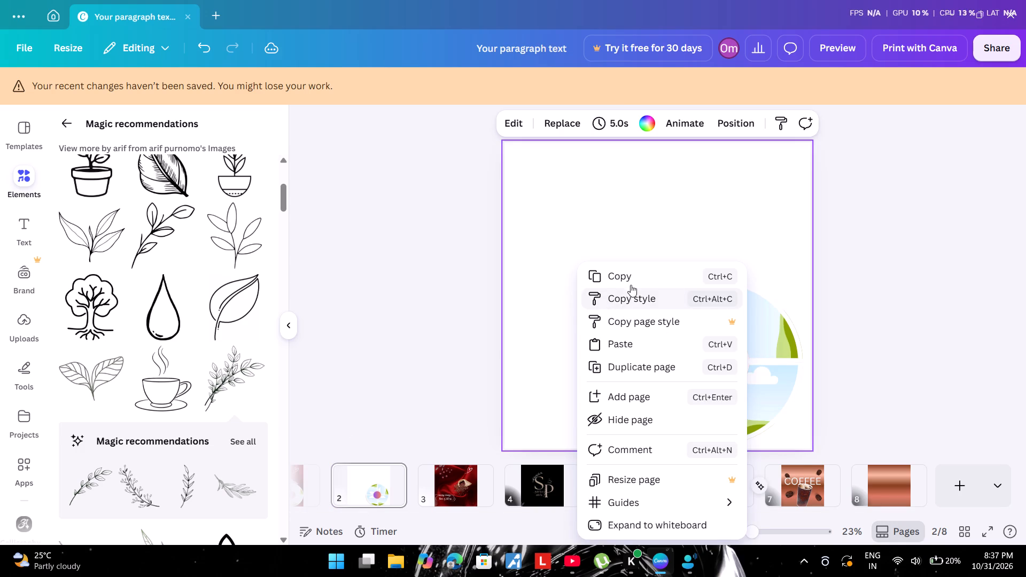
click(621, 344)
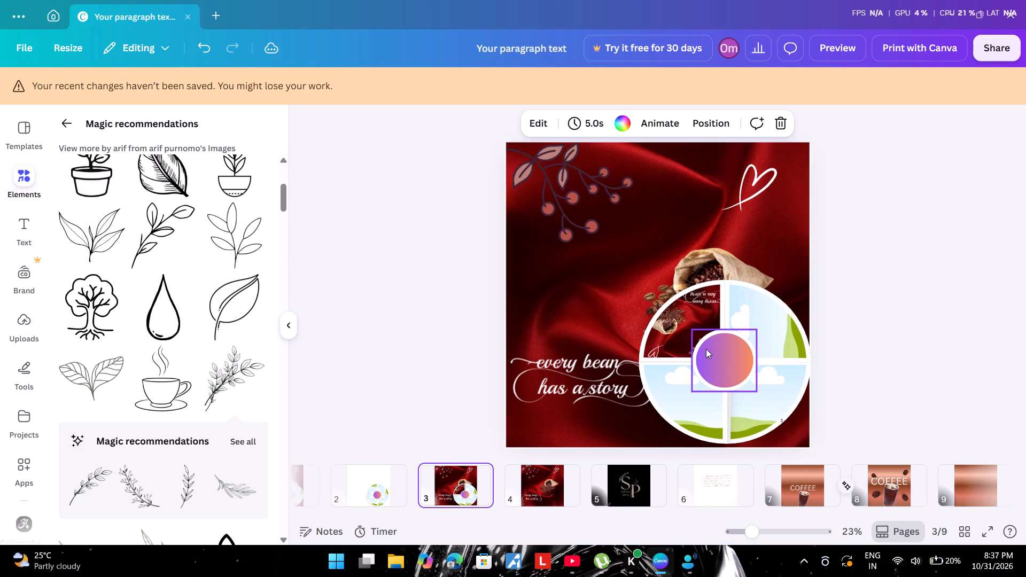
click(892, 360)
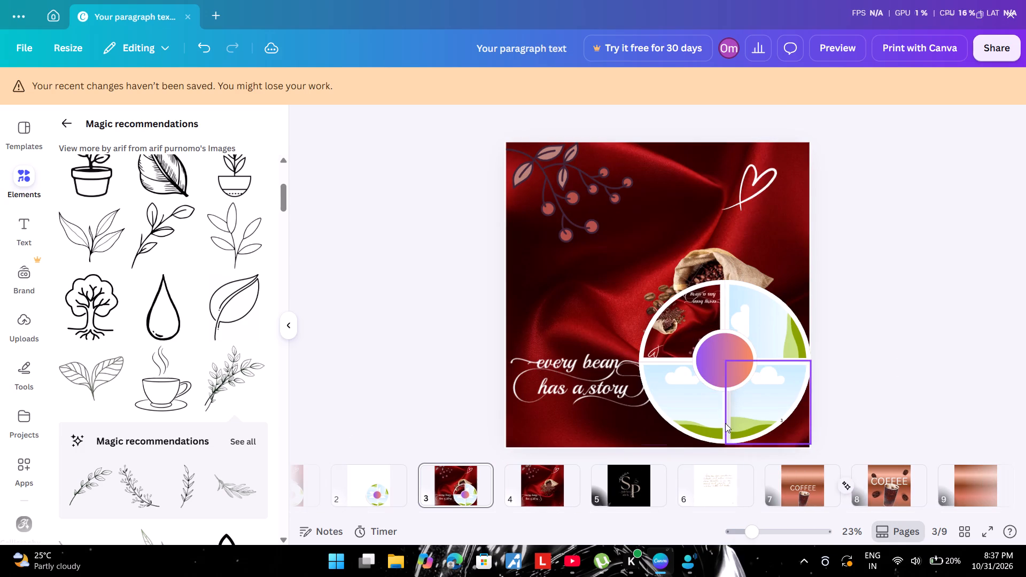
Delete the old white page 2 that holds the smaller grouped circular frame.
click(384, 494)
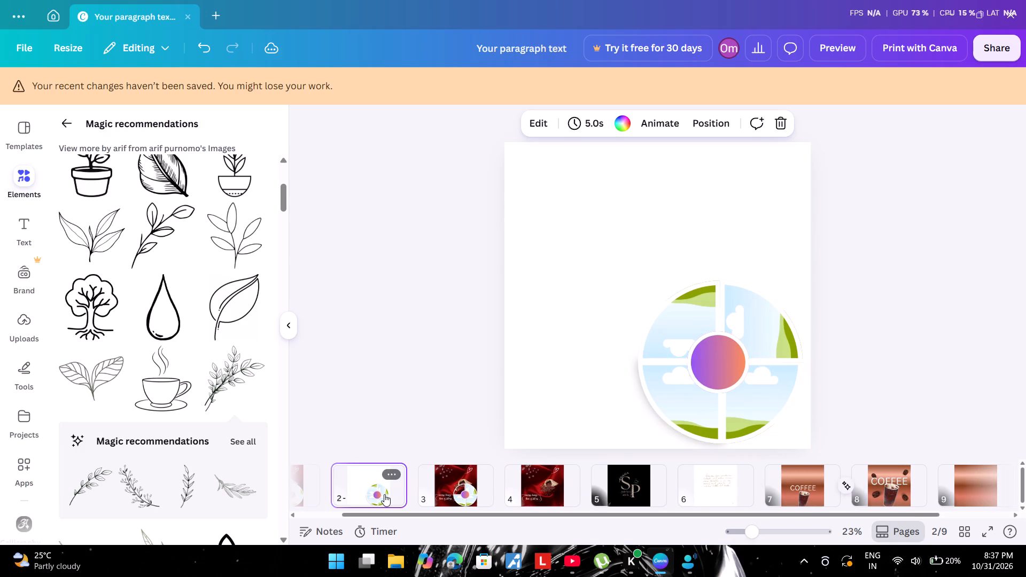
click(388, 469)
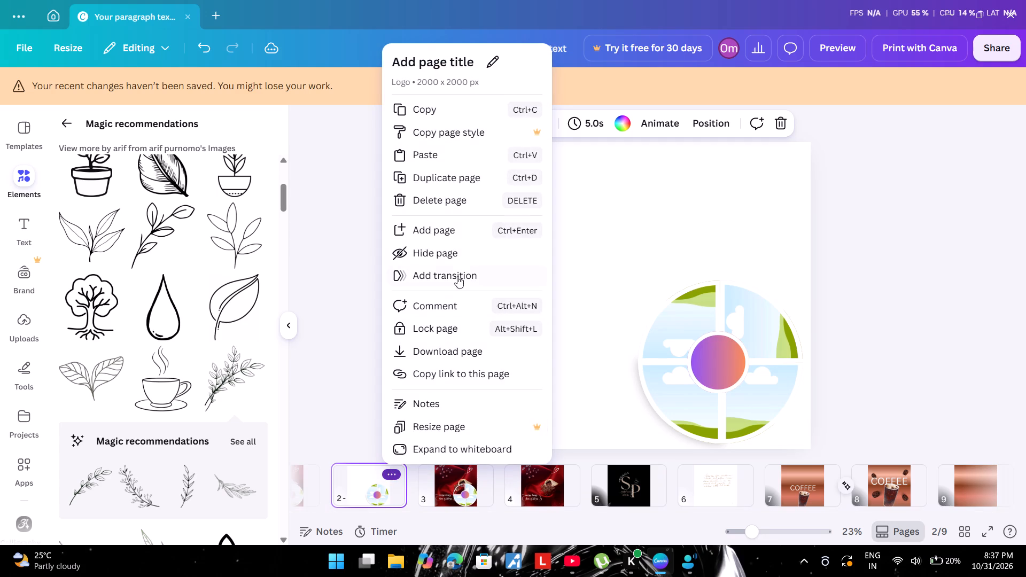
click(470, 208)
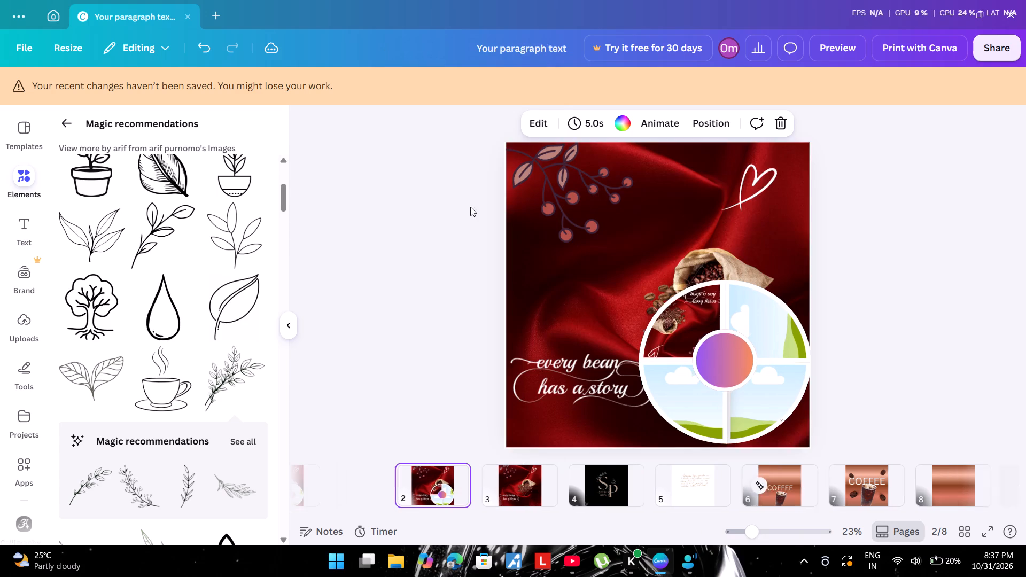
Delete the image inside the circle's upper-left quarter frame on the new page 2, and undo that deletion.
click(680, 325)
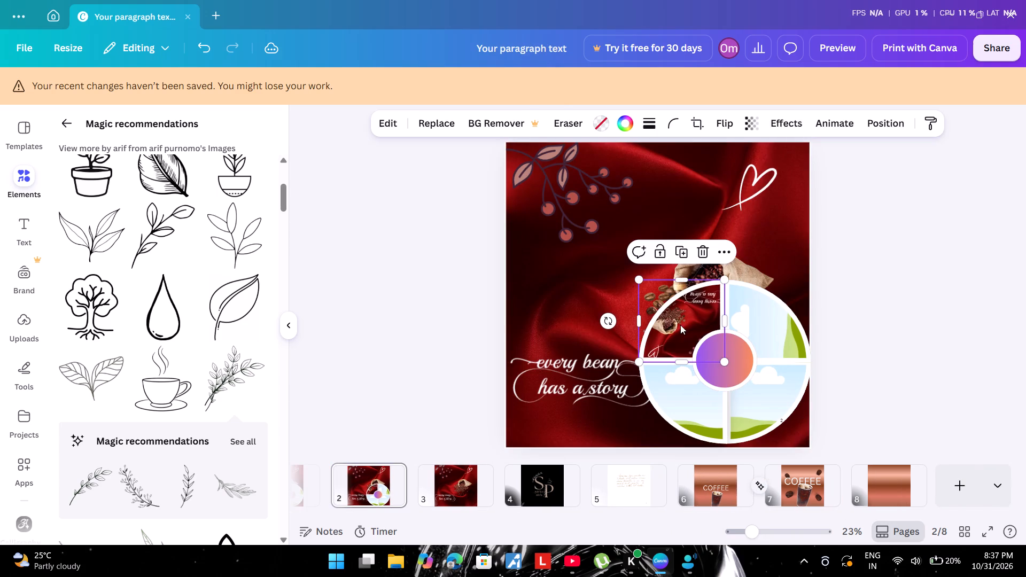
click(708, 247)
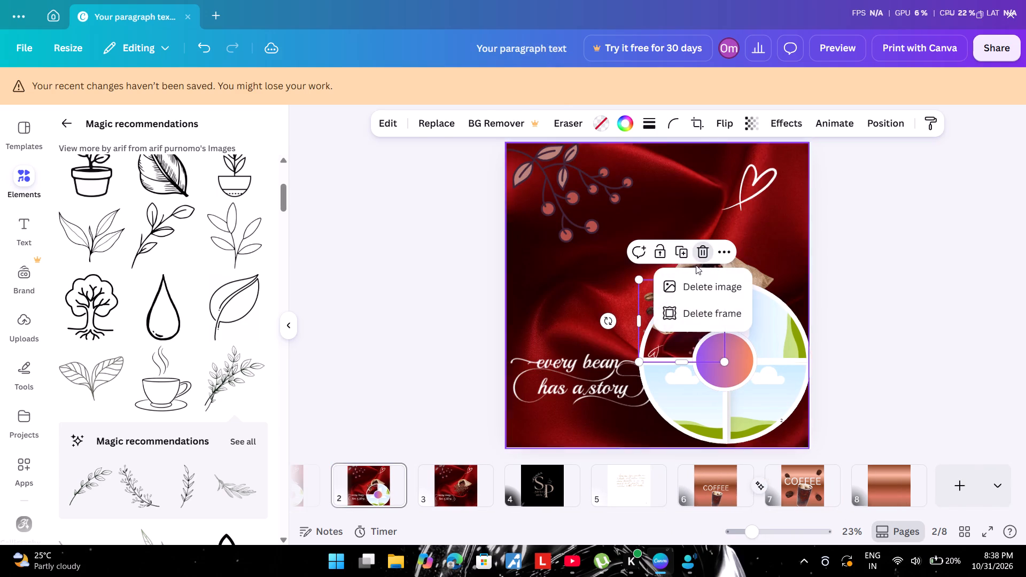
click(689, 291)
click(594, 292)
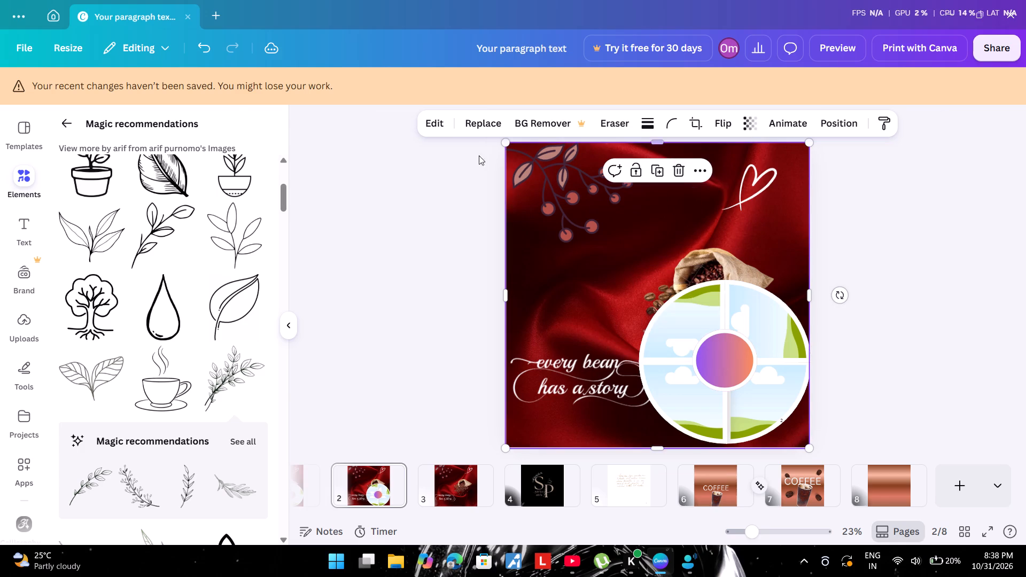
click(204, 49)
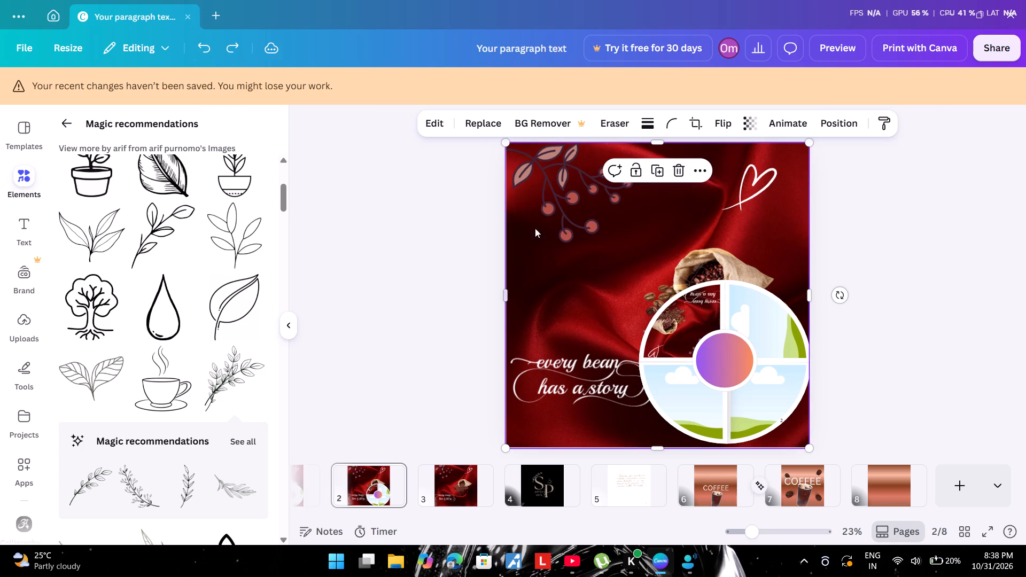
Delete the full-page red coffee background image from page 2.
click(677, 170)
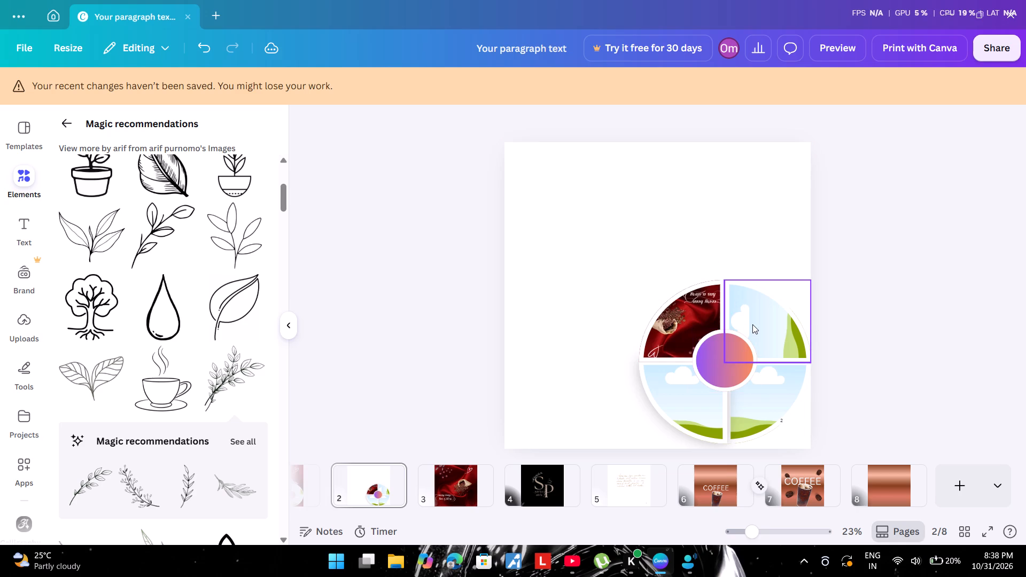
click(873, 300)
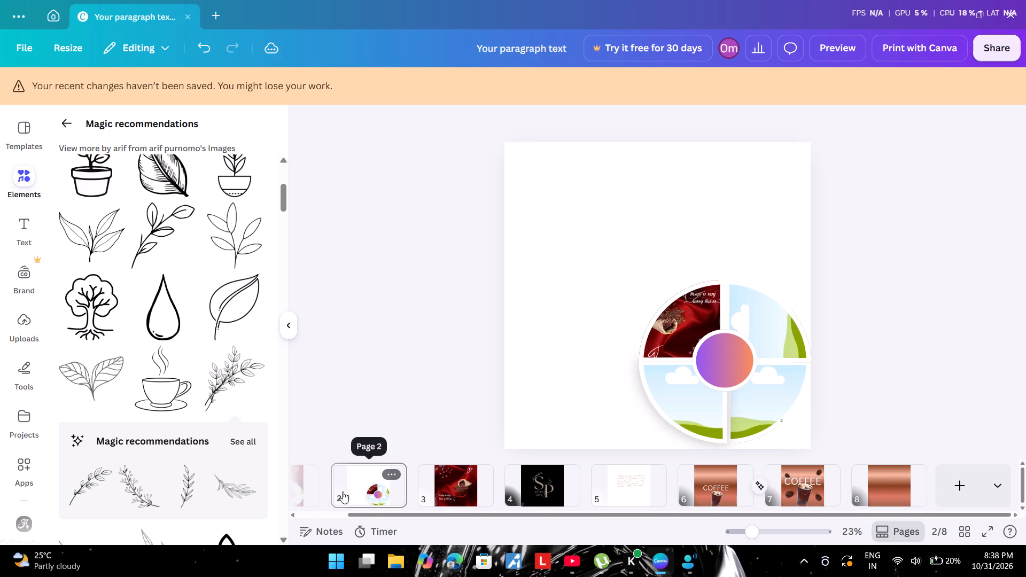
Add a Circle Wipe transition between pages 1 and 2 and go back to page 2.
click(326, 489)
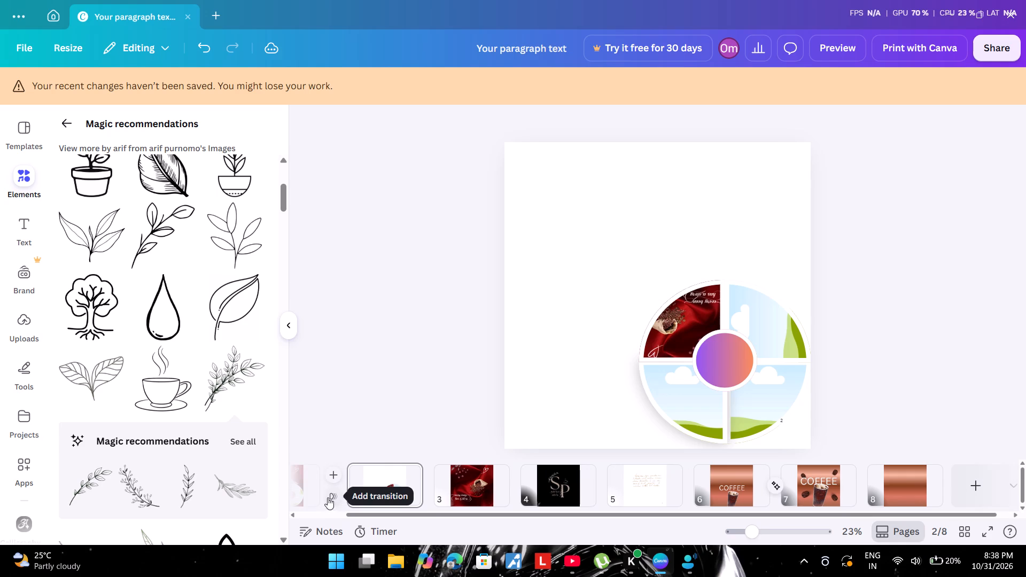
click(332, 495)
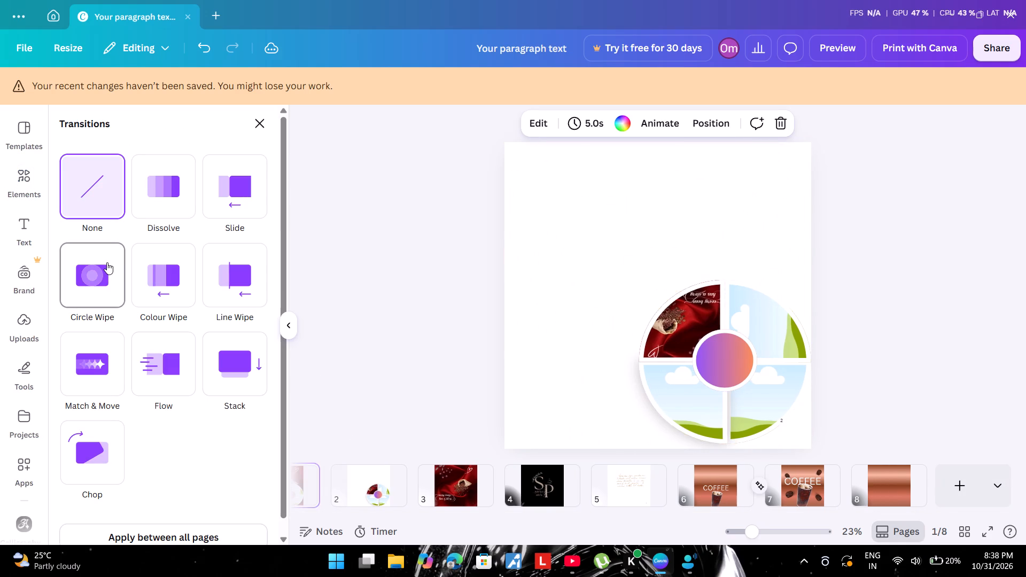
click(107, 262)
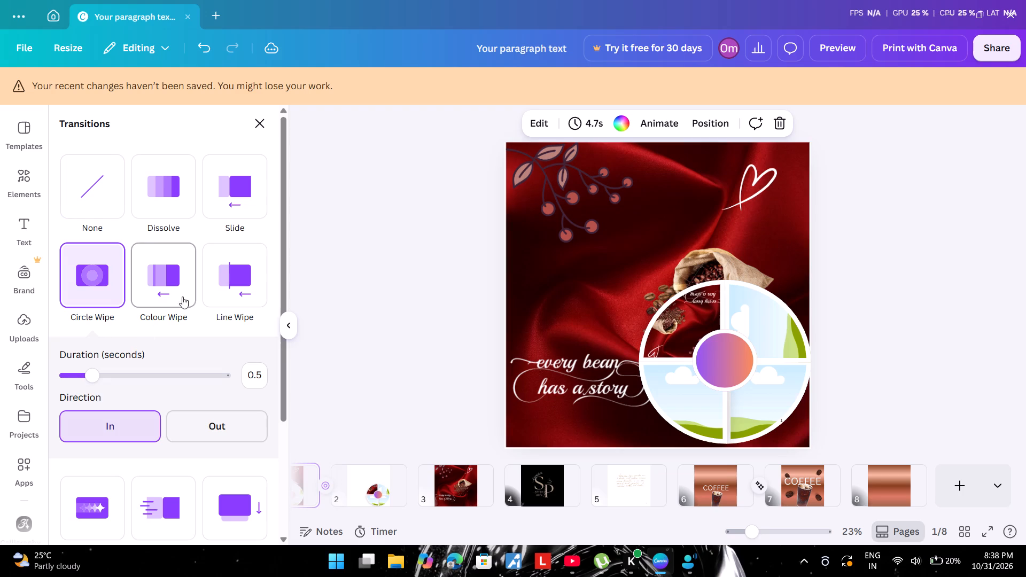
click(370, 495)
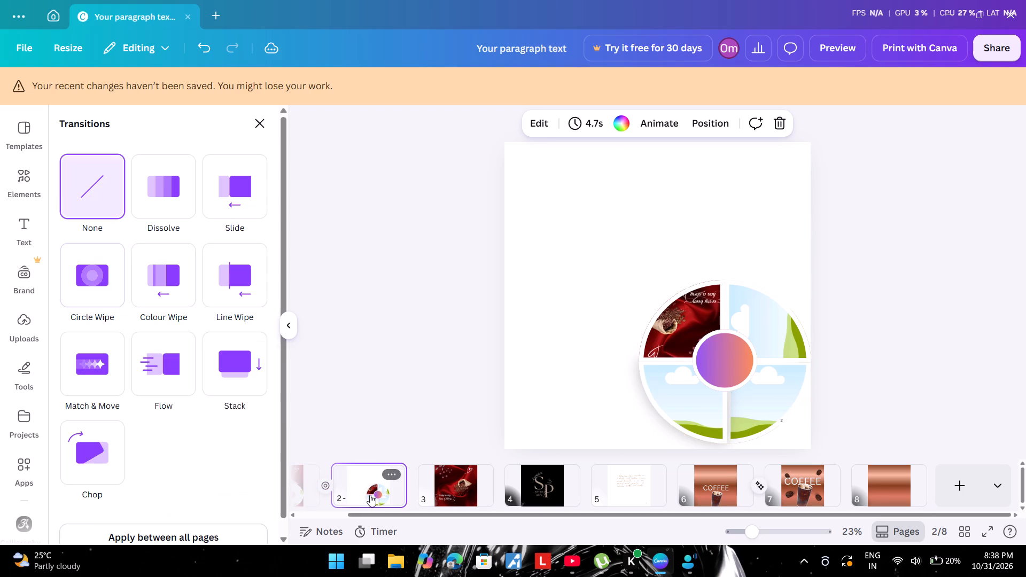
Add a Colour Wipe transition between pages 2 and 3.
click(167, 273)
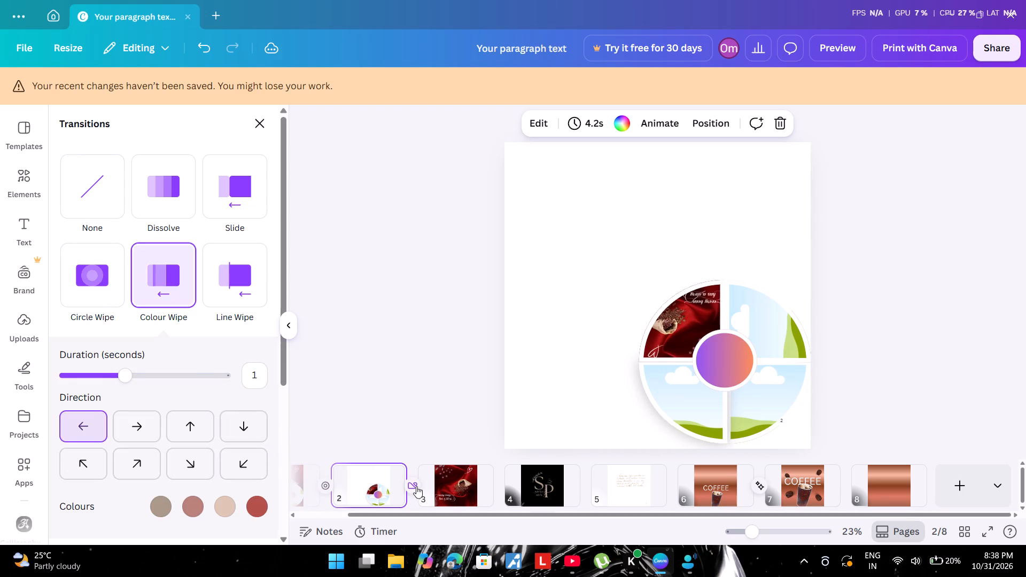
click(418, 484)
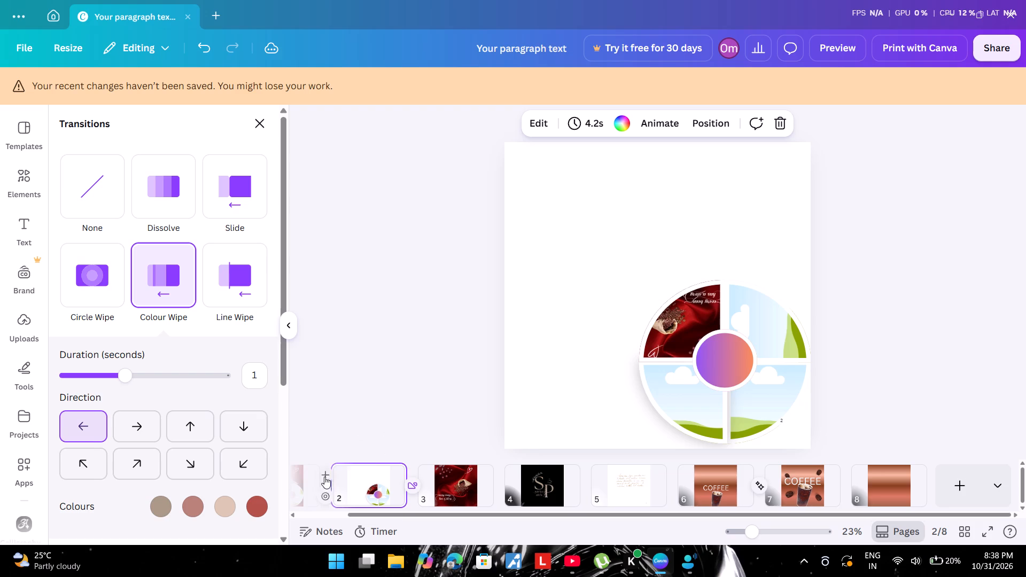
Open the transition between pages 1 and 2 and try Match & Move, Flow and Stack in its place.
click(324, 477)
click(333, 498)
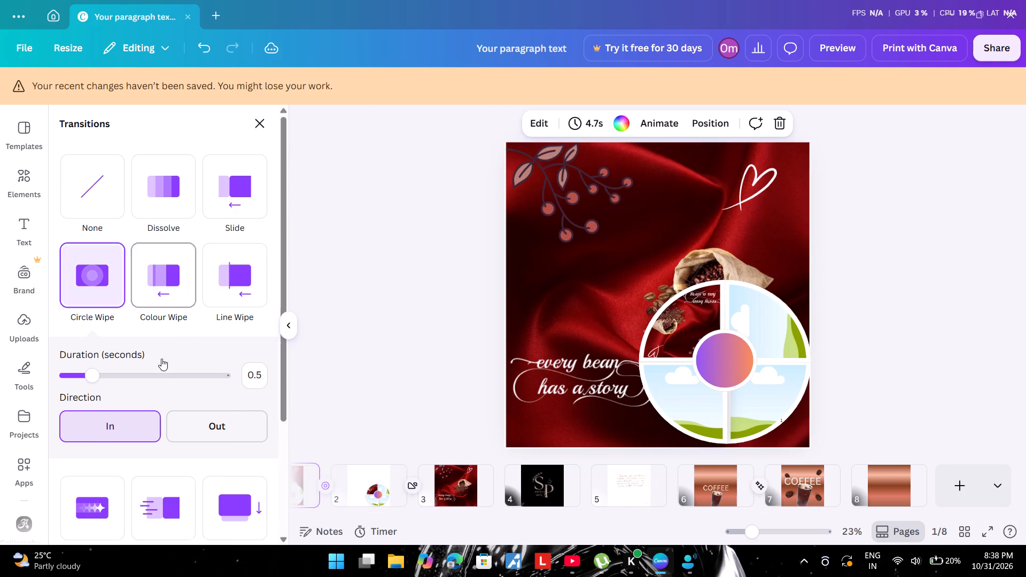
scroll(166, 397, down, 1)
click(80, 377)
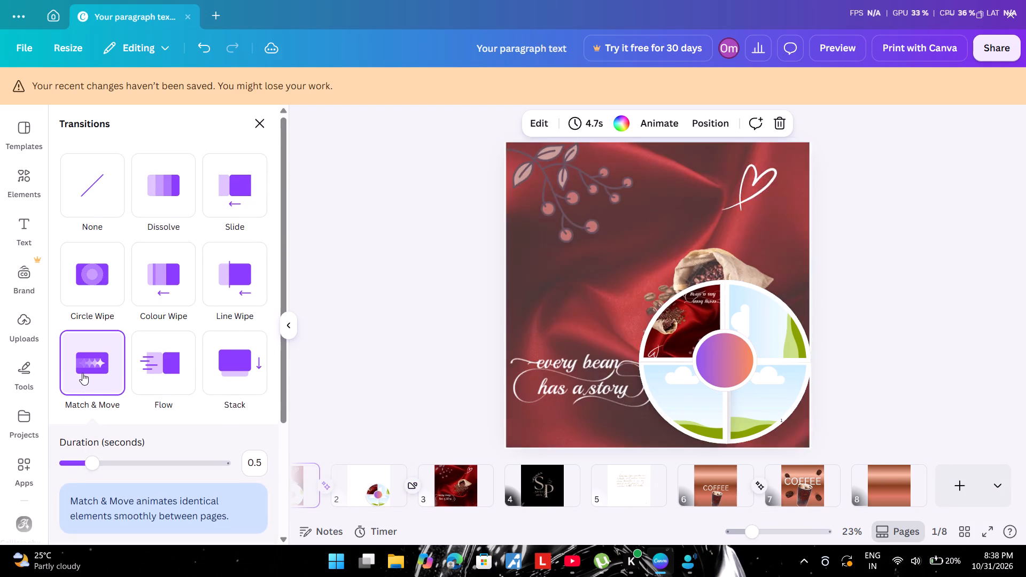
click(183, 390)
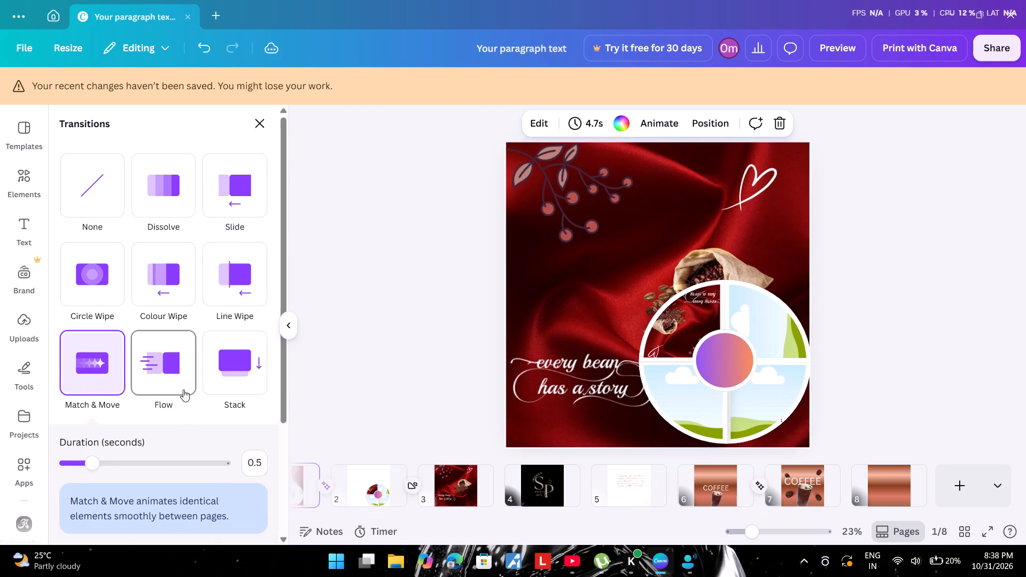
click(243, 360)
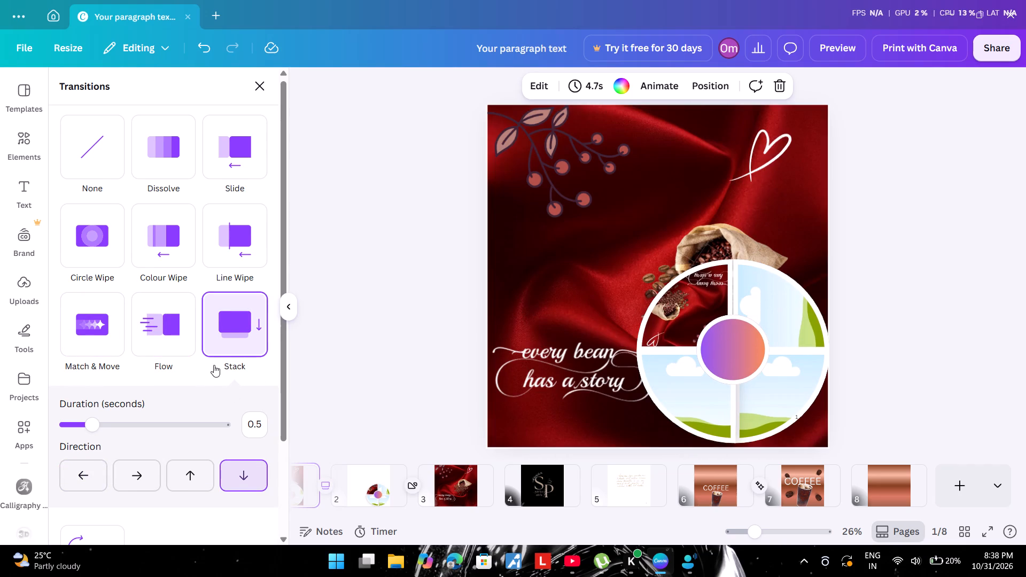
Set a Chop transition between pages 1 and 2, anticlockwise from the lower-right origin, with a duration of 1.2 seconds.
scroll(195, 352, down, 1)
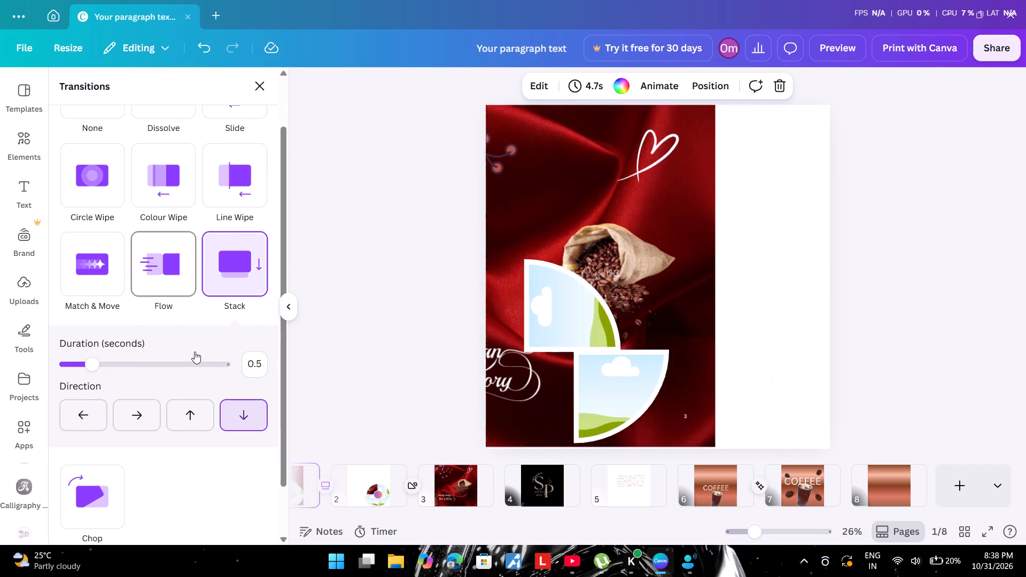
scroll(195, 352, down, 2)
click(106, 434)
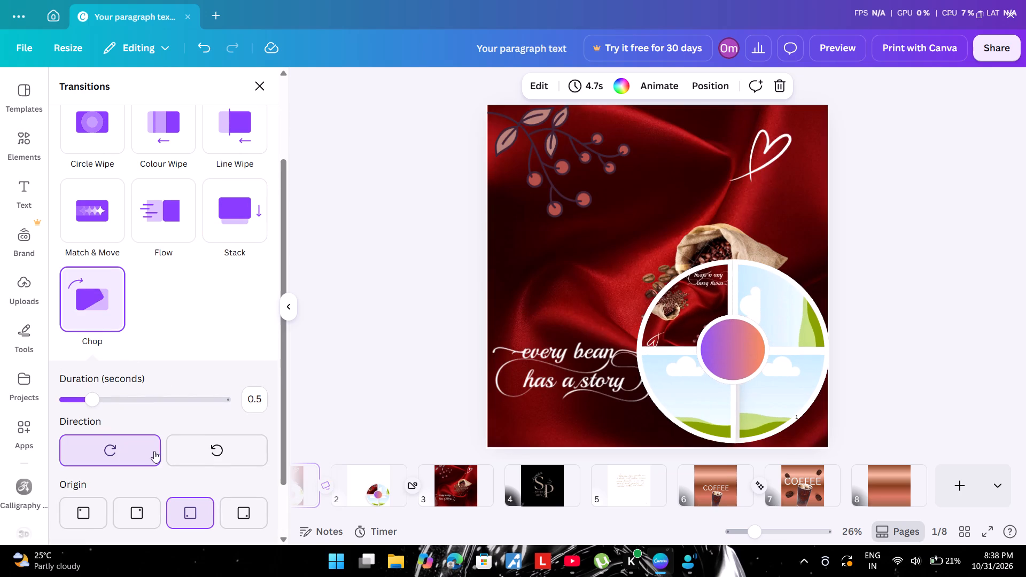
click(184, 455)
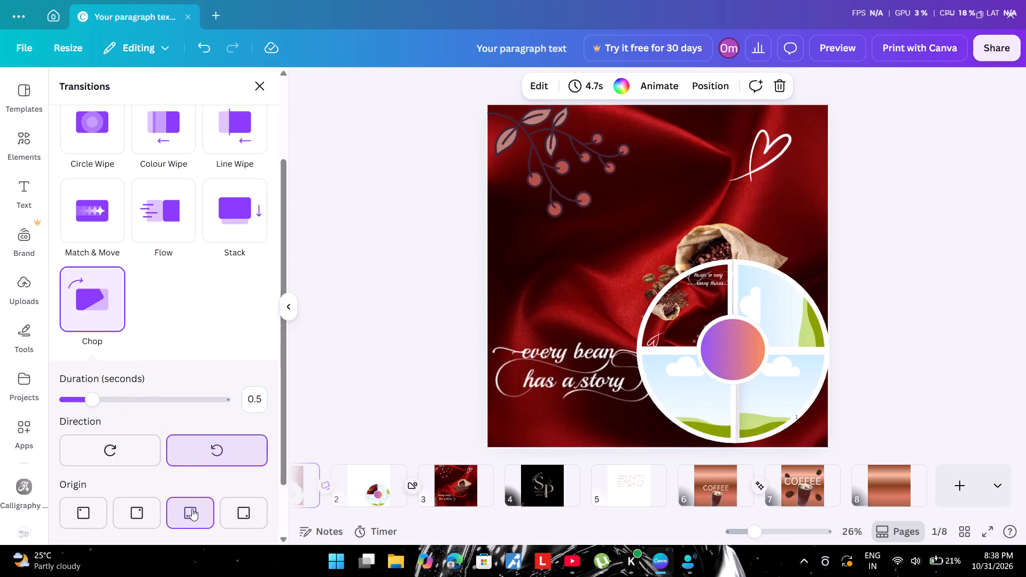
click(230, 512)
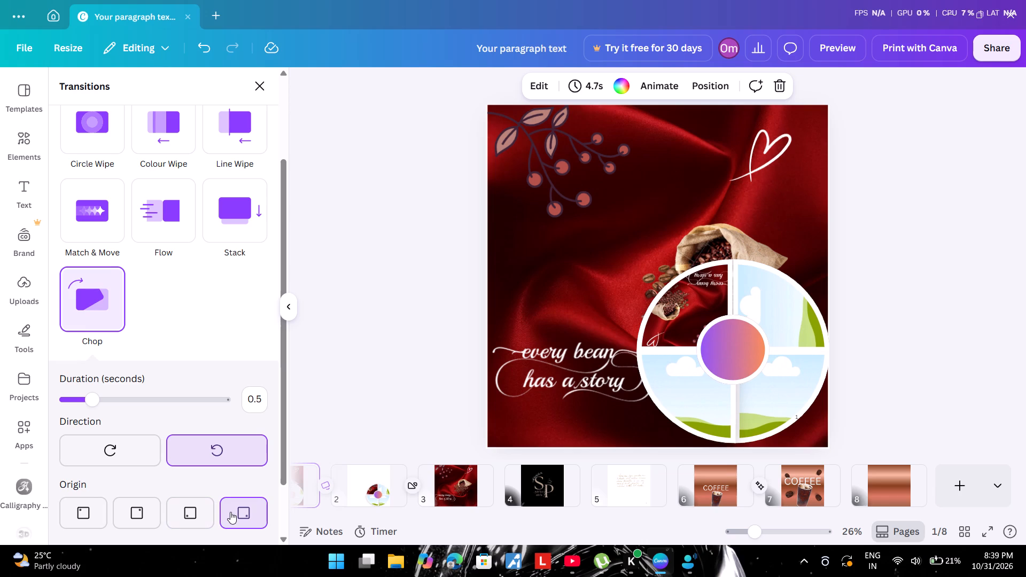
click(230, 512)
click(130, 398)
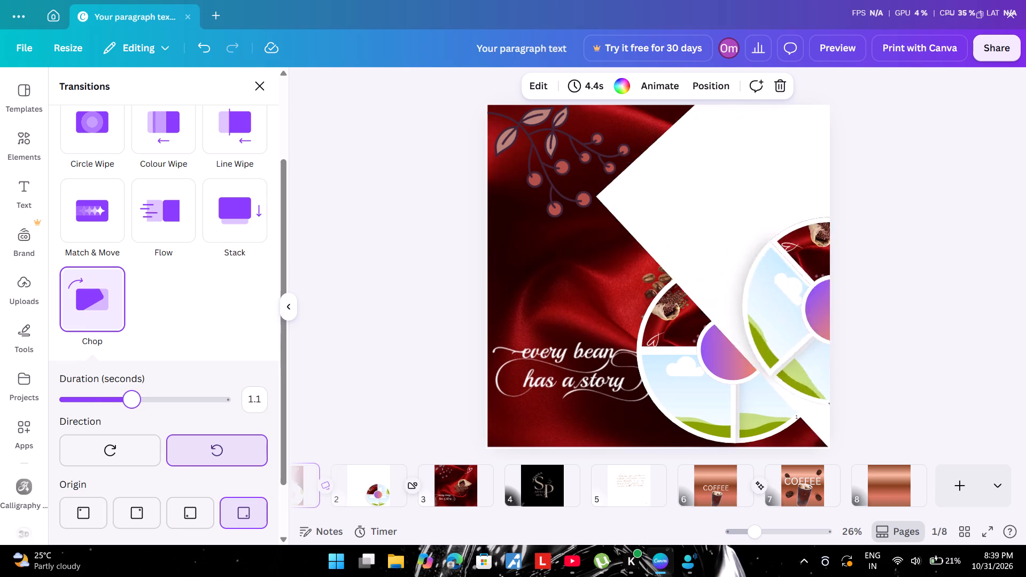
drag(132, 398, 103, 407)
drag(103, 409, 139, 411)
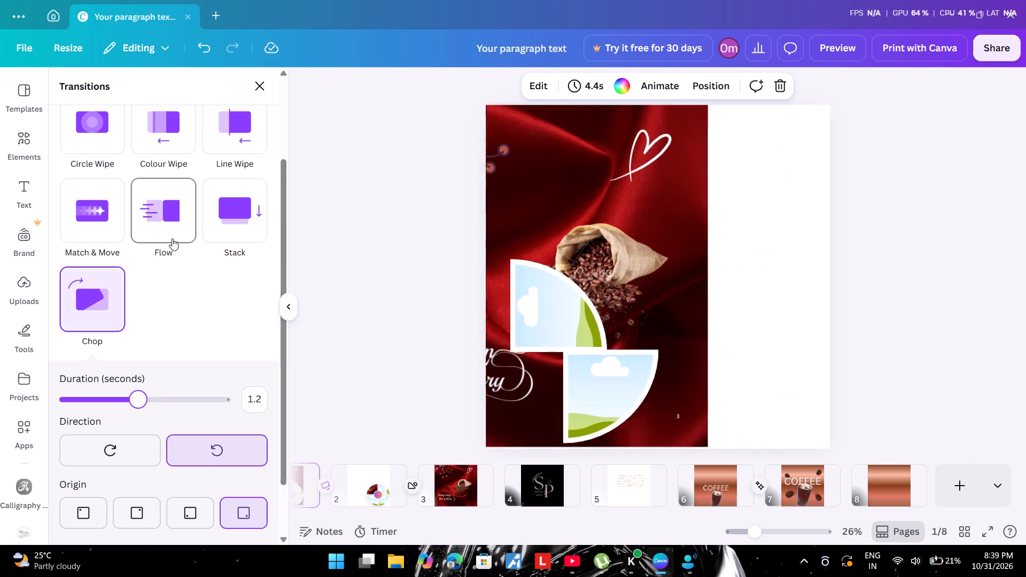
Change the transition between pages 1 and 2 to Flow.
click(172, 238)
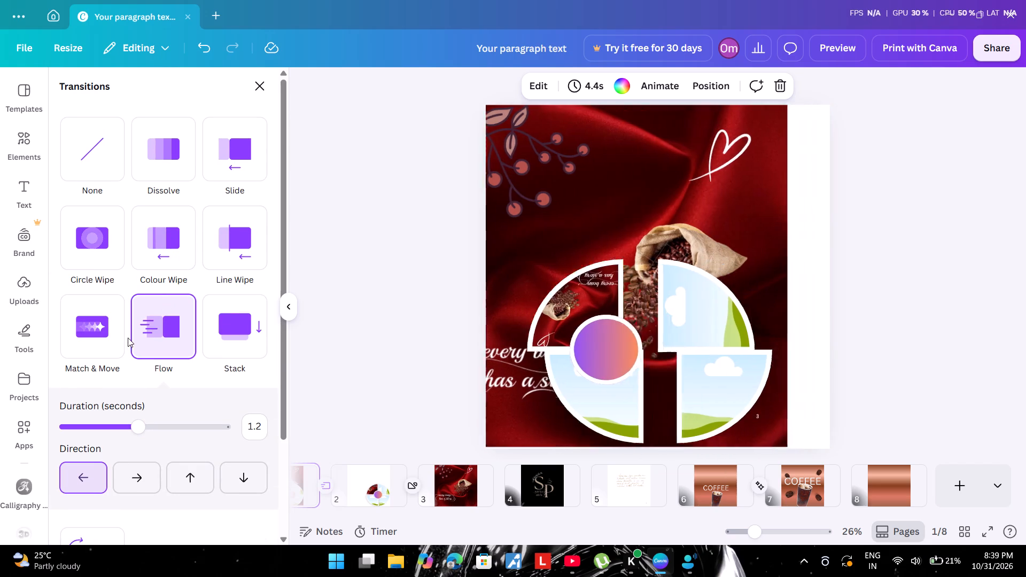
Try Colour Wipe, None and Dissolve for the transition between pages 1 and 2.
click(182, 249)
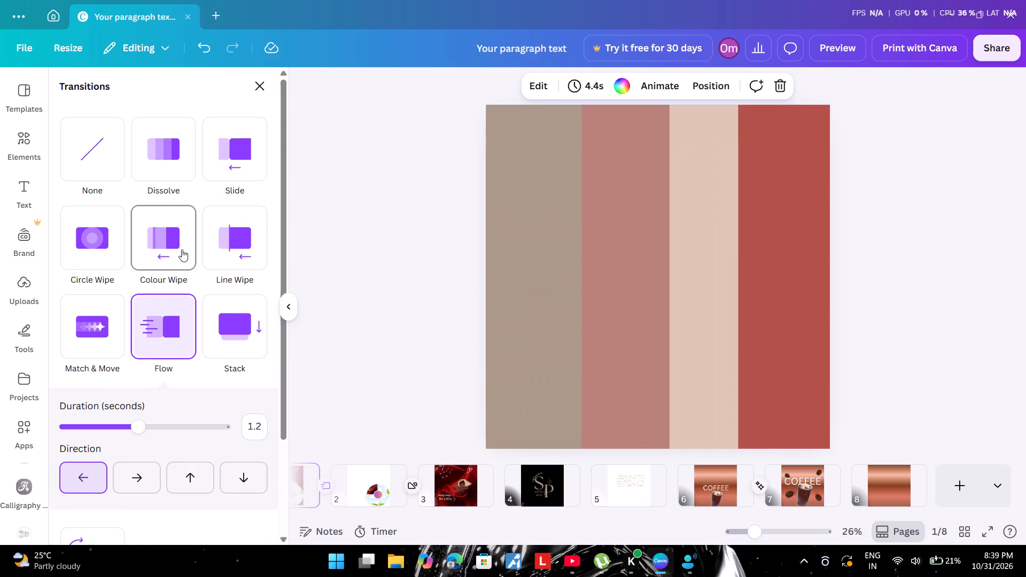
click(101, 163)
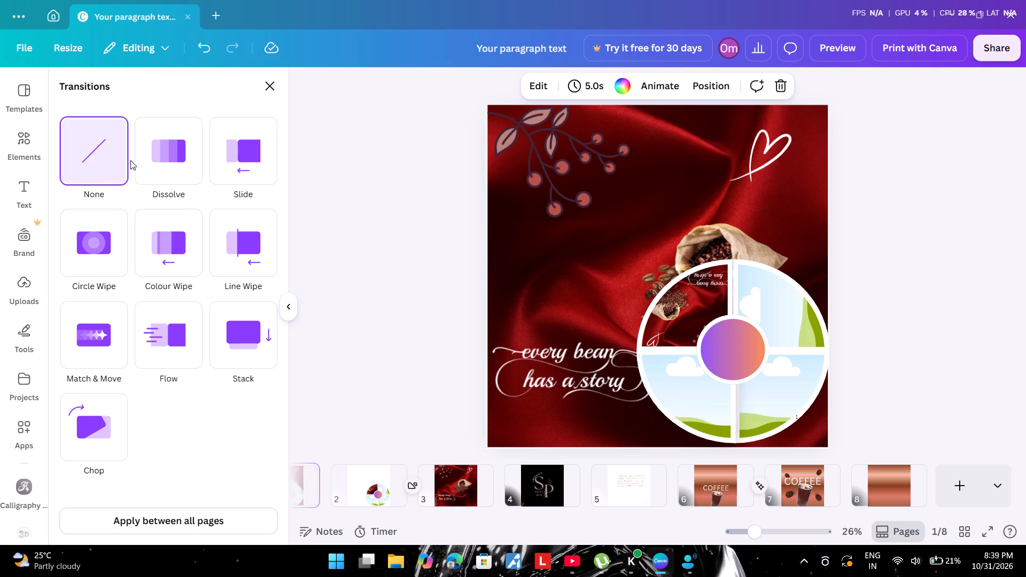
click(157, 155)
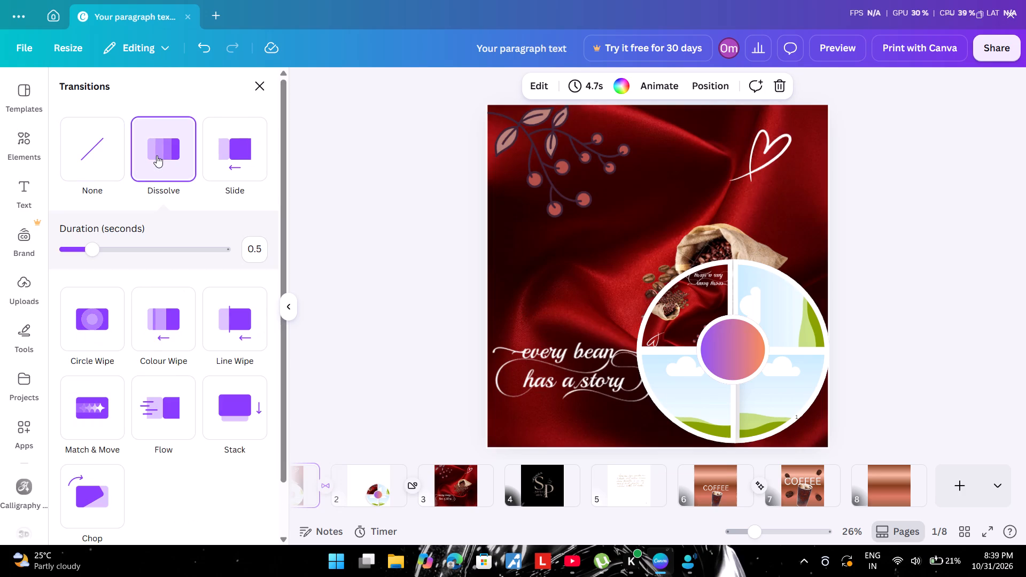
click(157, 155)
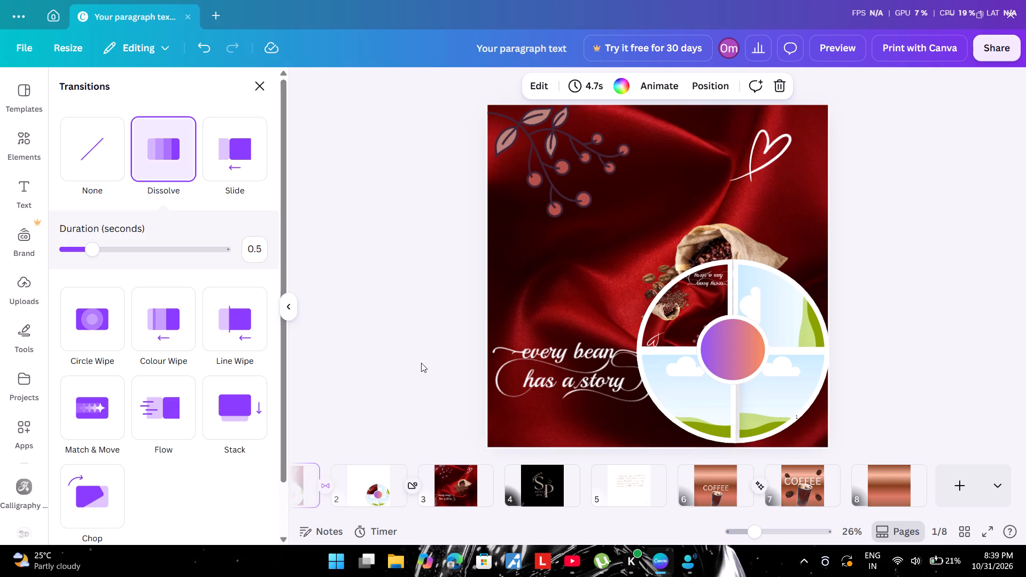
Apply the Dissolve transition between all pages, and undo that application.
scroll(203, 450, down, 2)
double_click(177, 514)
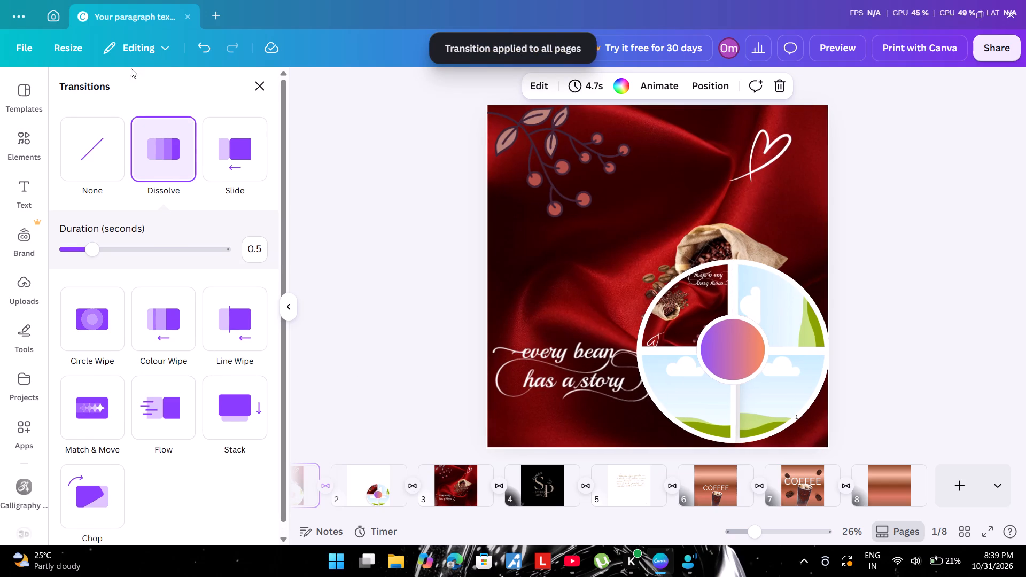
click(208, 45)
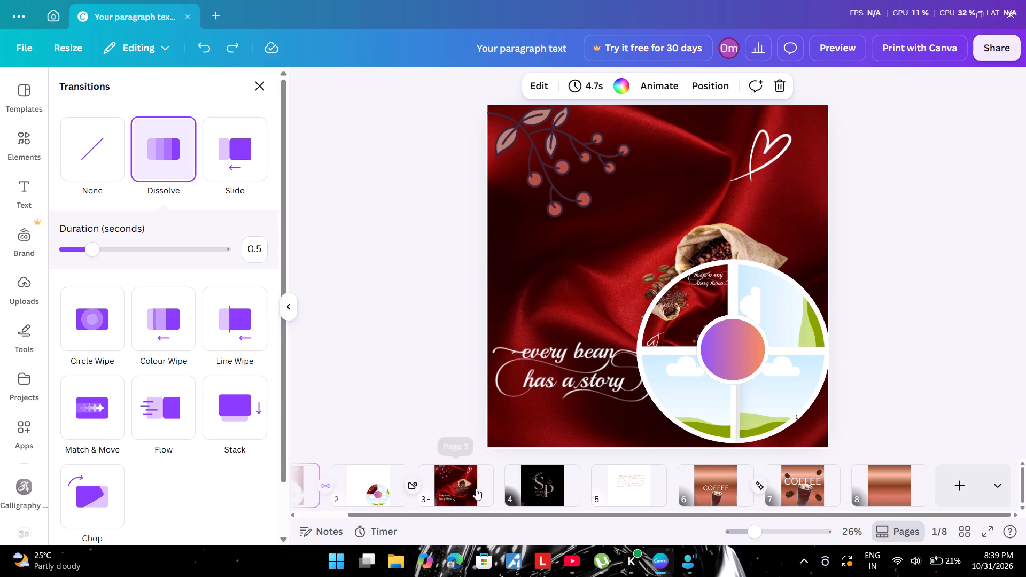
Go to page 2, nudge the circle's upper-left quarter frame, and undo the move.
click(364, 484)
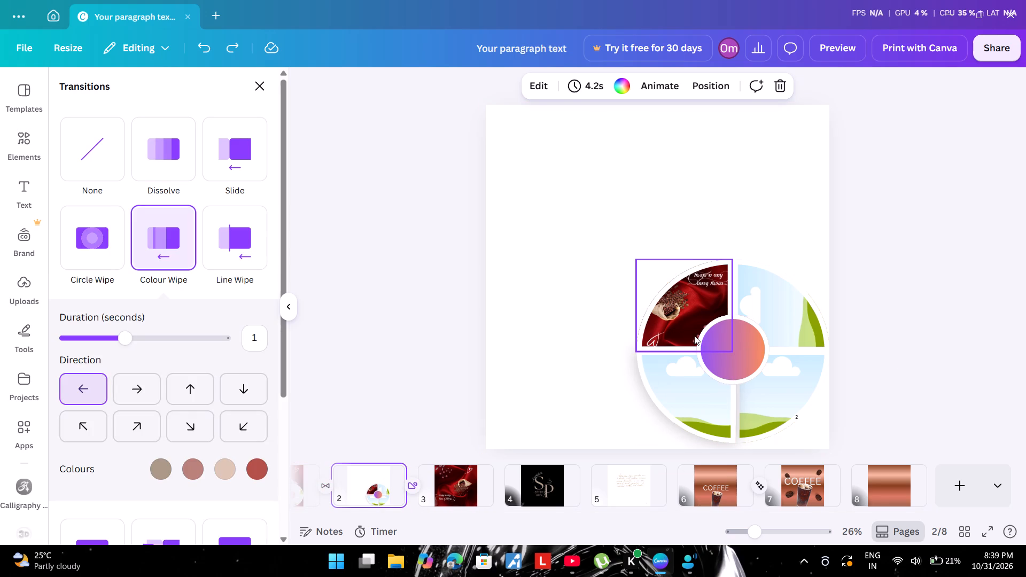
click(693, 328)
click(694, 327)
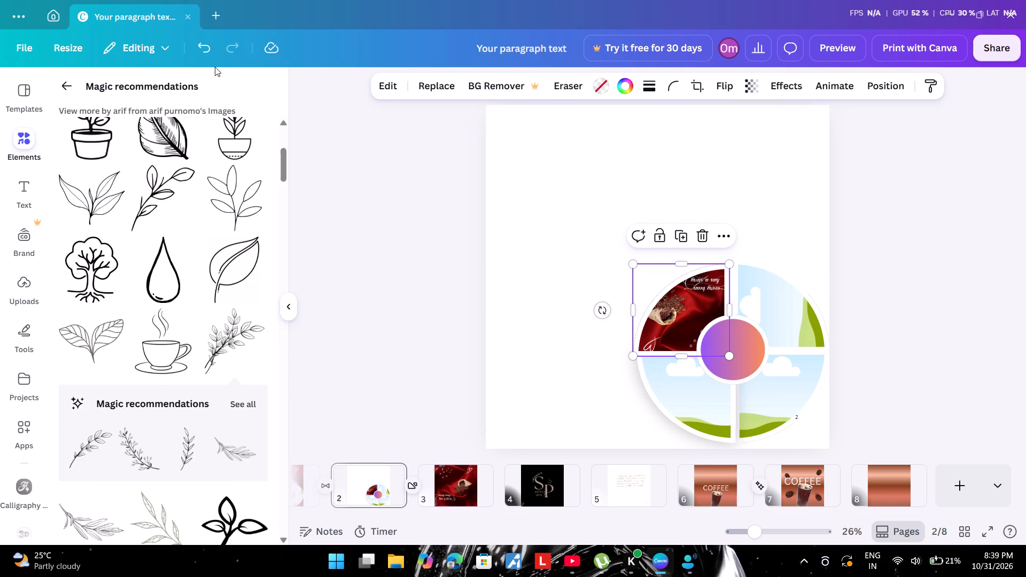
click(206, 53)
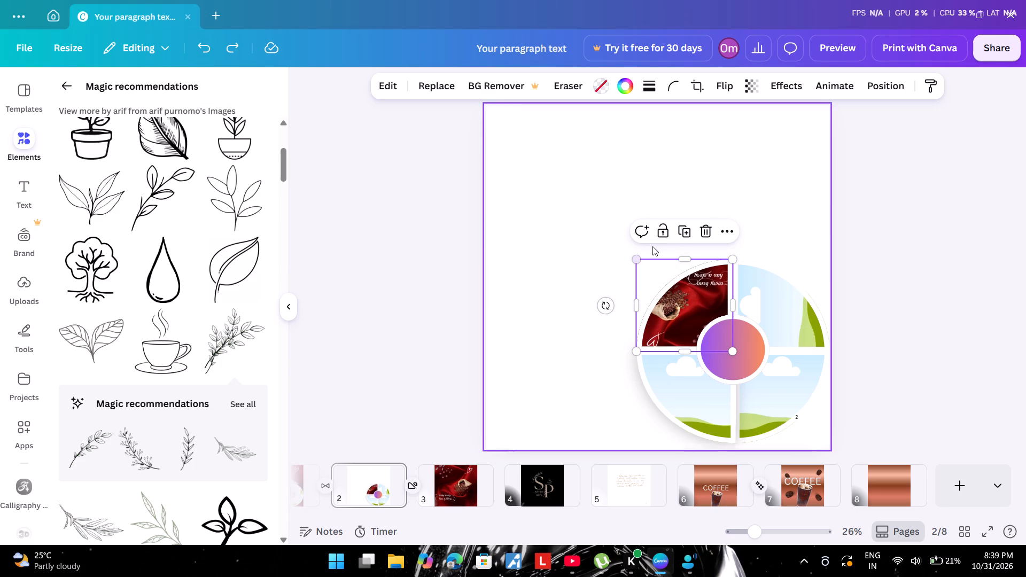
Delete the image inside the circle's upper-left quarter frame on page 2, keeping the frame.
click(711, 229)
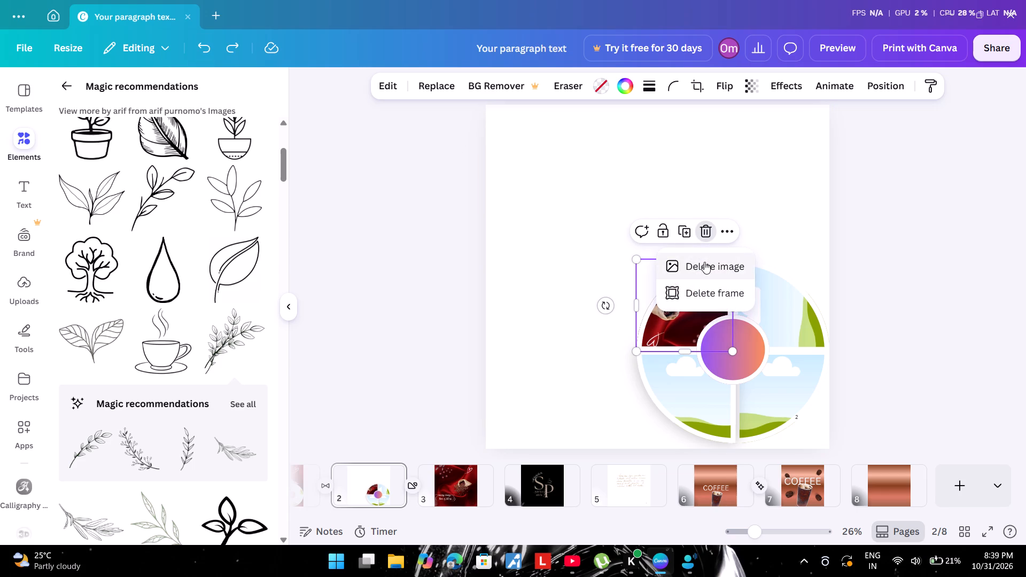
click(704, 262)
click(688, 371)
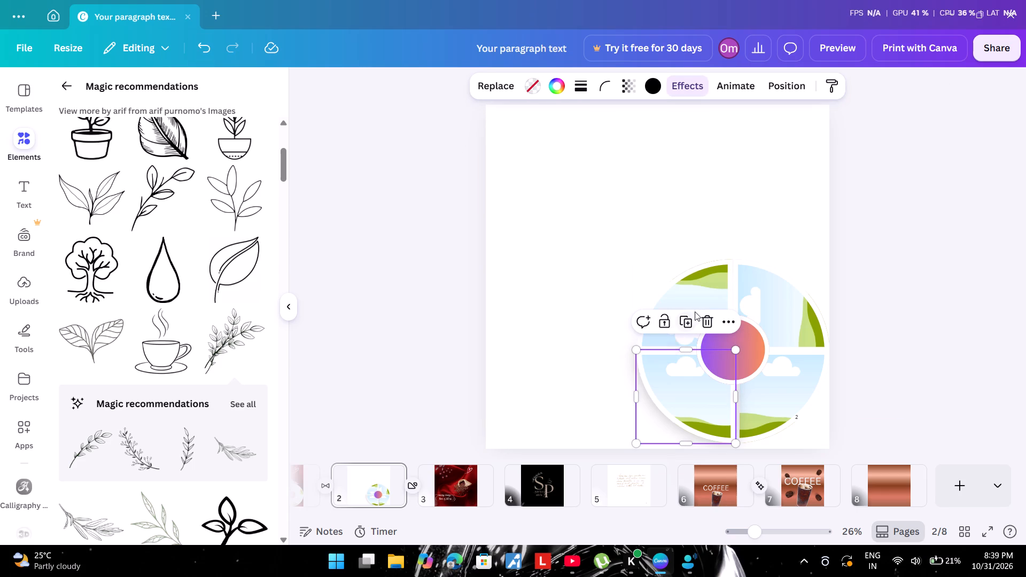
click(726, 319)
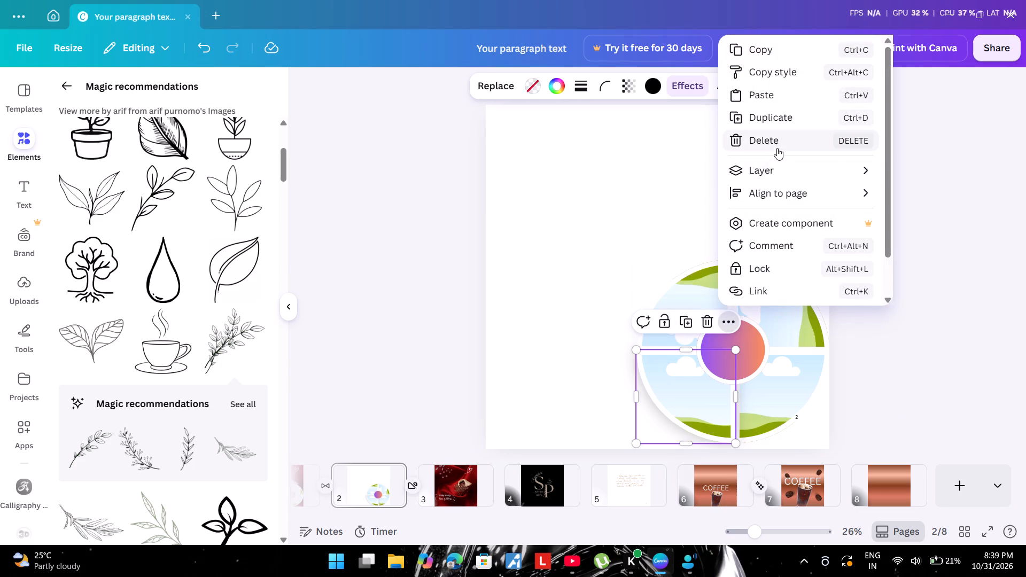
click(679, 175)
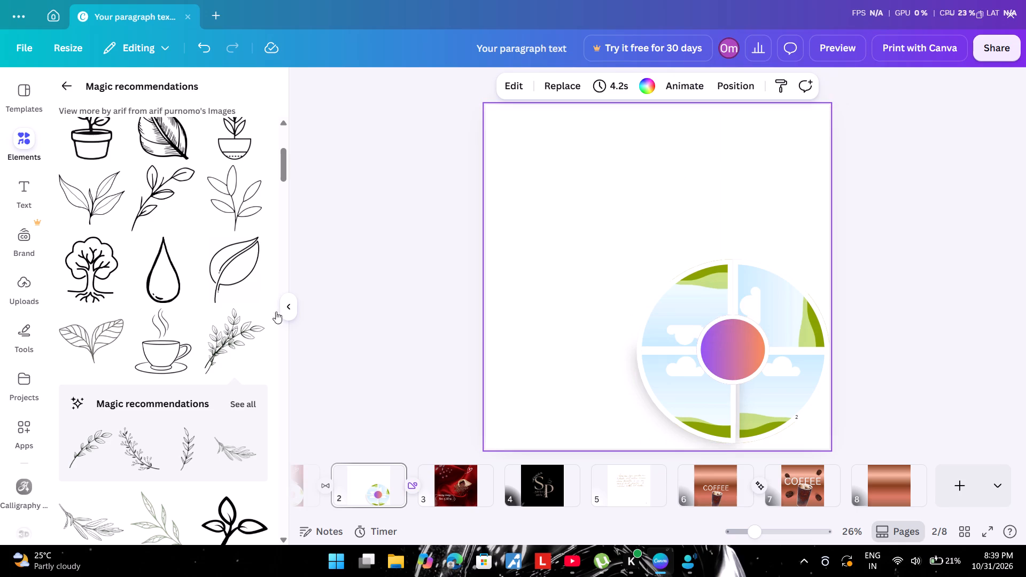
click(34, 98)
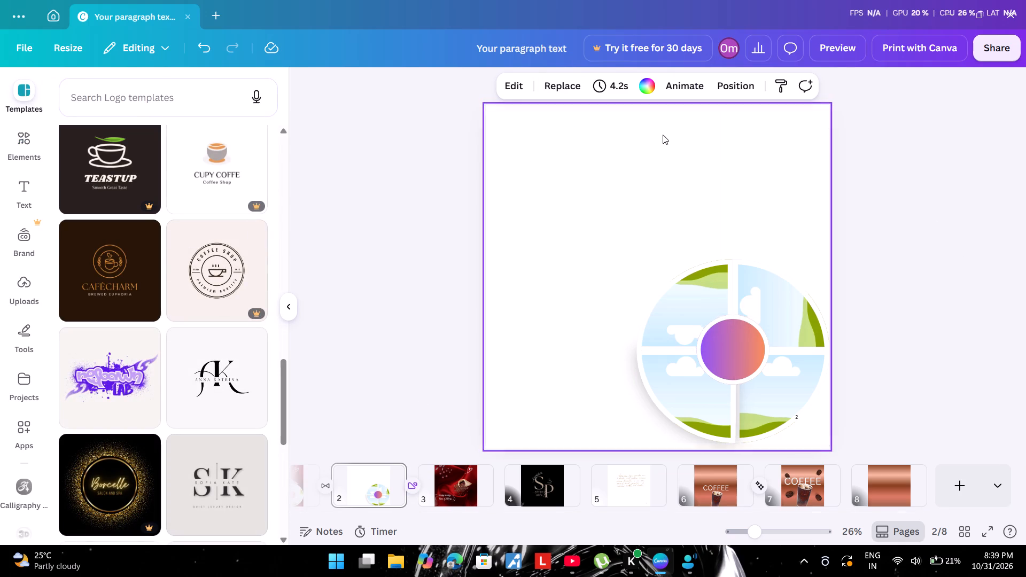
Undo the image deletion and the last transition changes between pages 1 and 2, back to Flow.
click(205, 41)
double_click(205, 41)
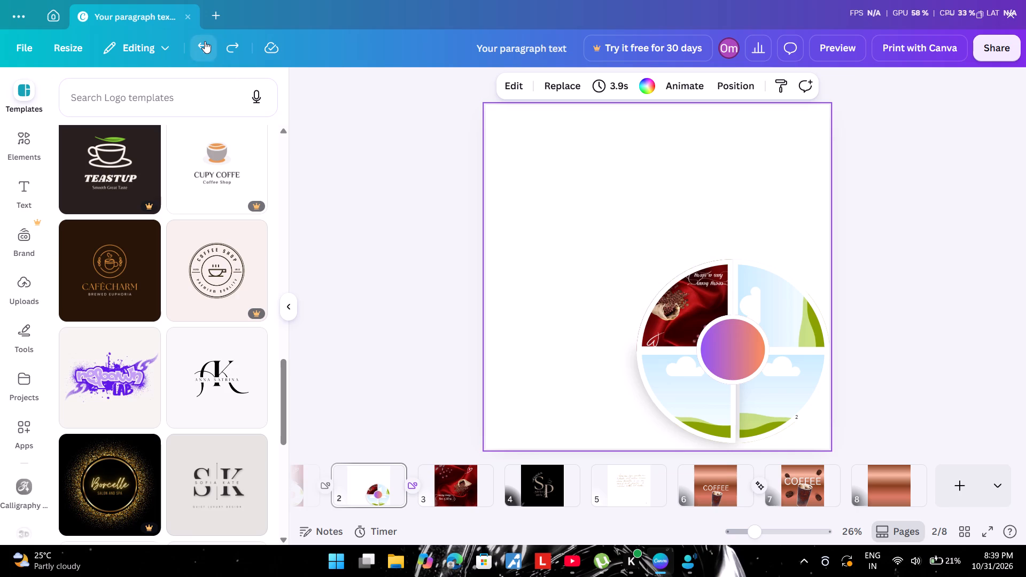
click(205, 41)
Shift the circle's lower-right quarter frame slightly down and resize it slightly from its lower-left corner to align with the other quarters.
click(760, 394)
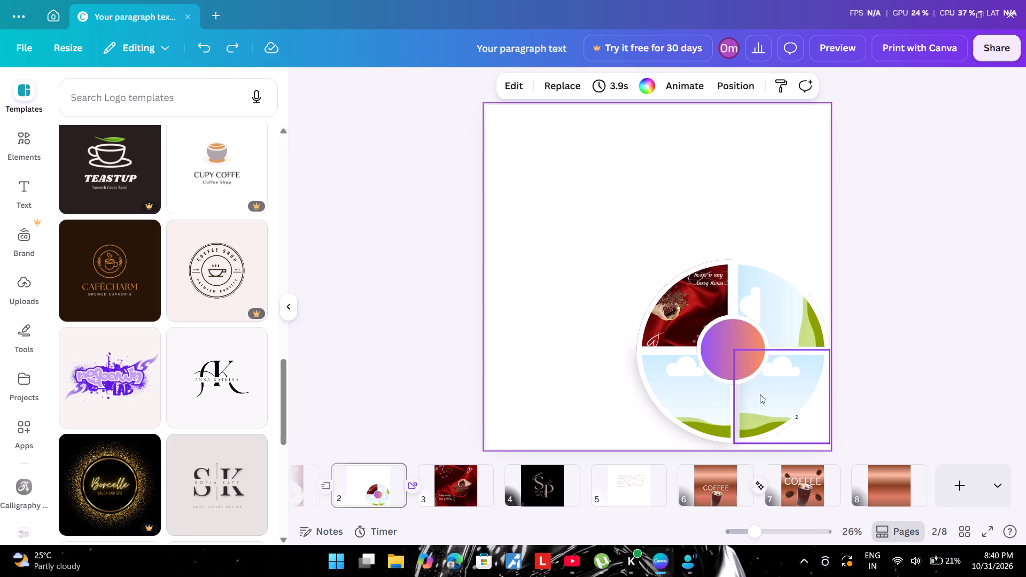
click(764, 389)
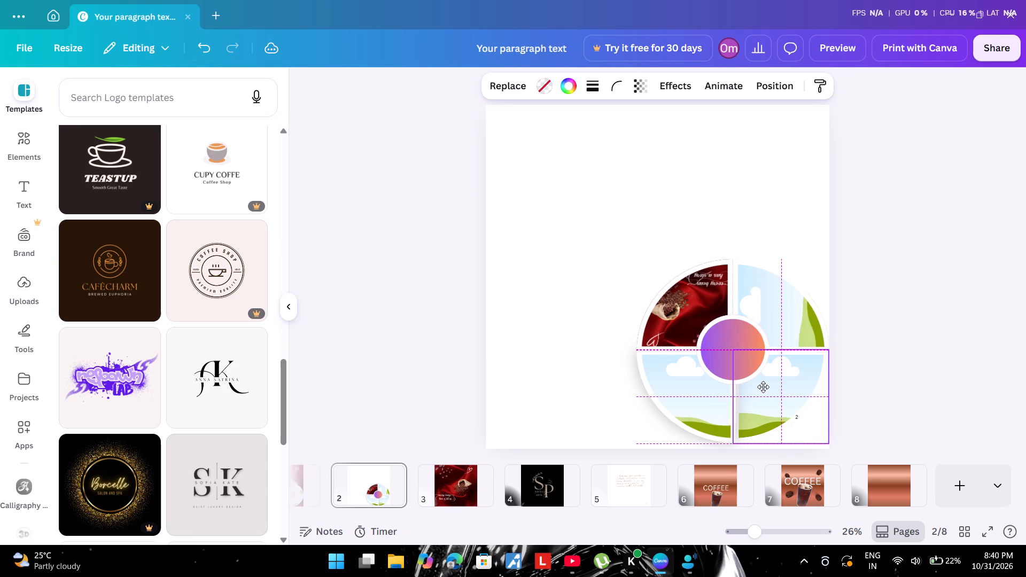
double_click(765, 391)
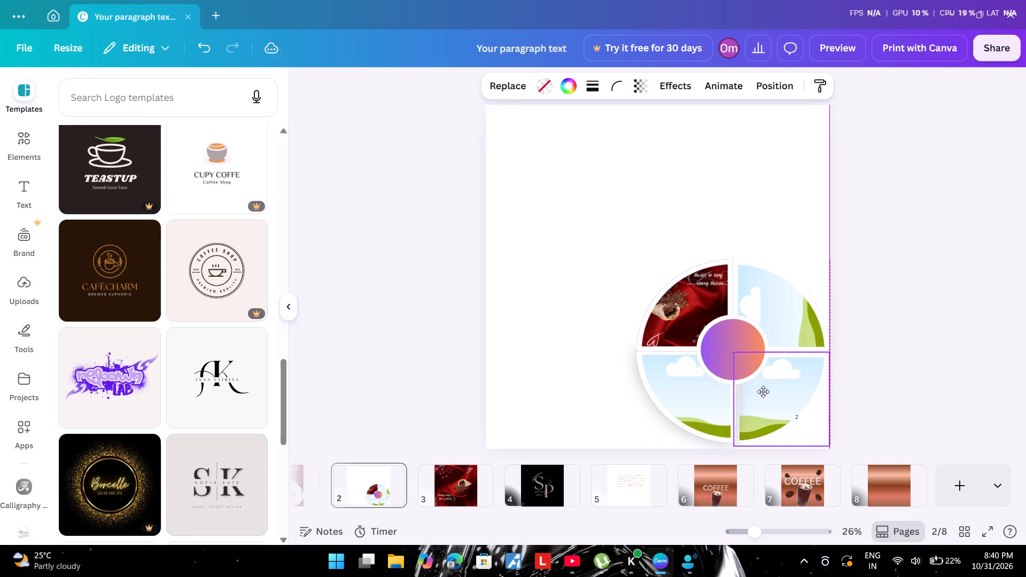
click(899, 337)
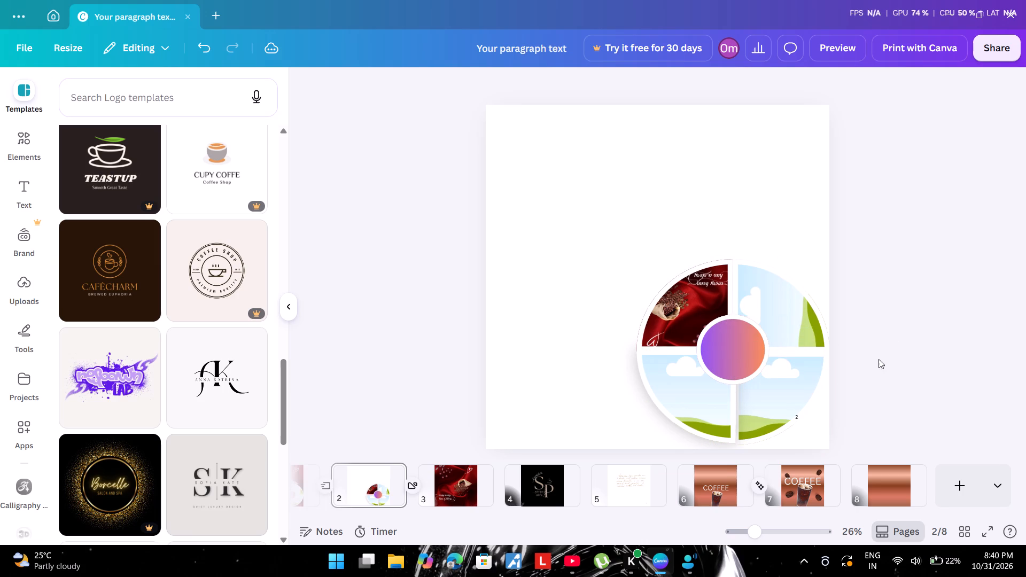
click(750, 428)
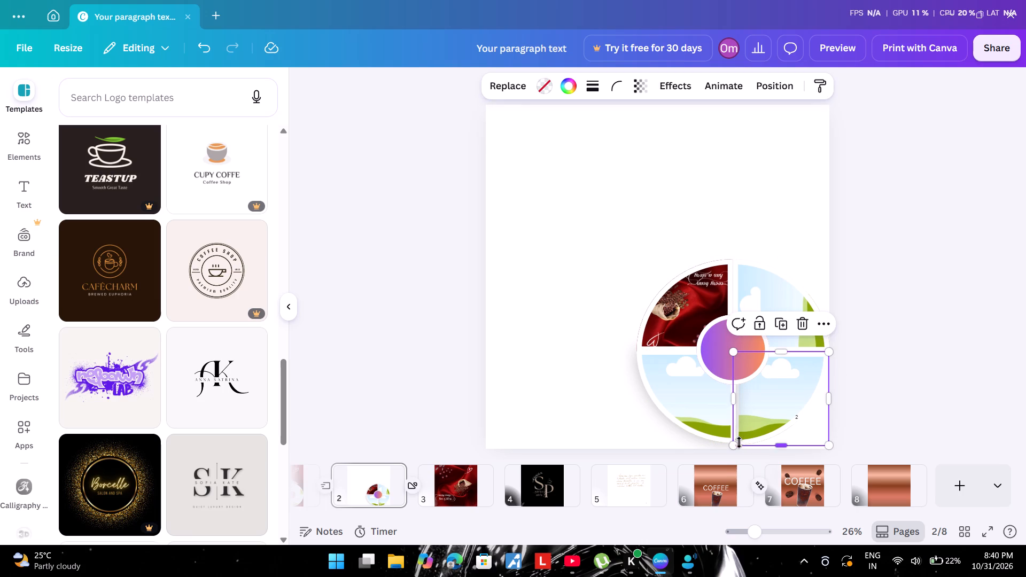
click(733, 445)
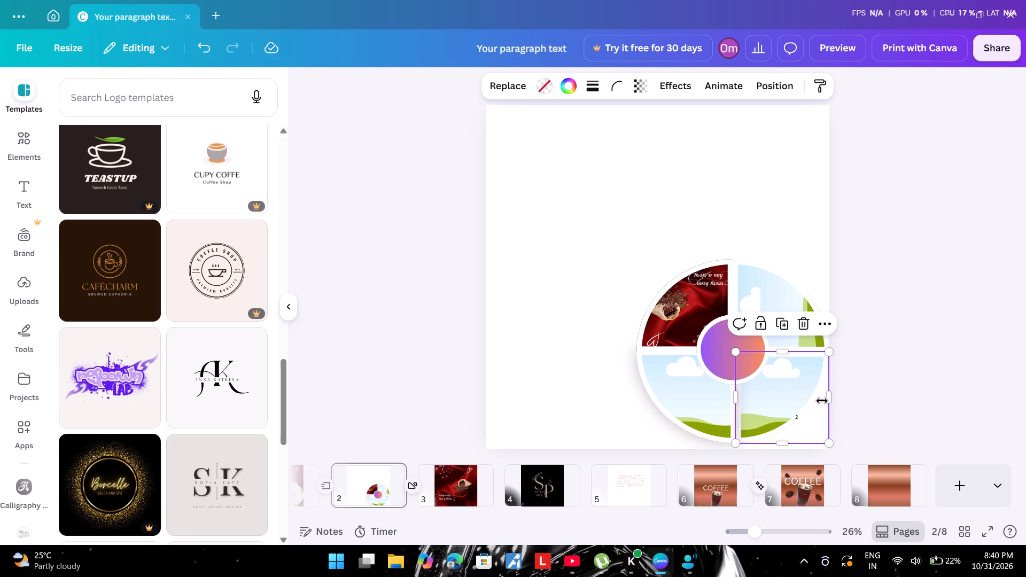
click(877, 377)
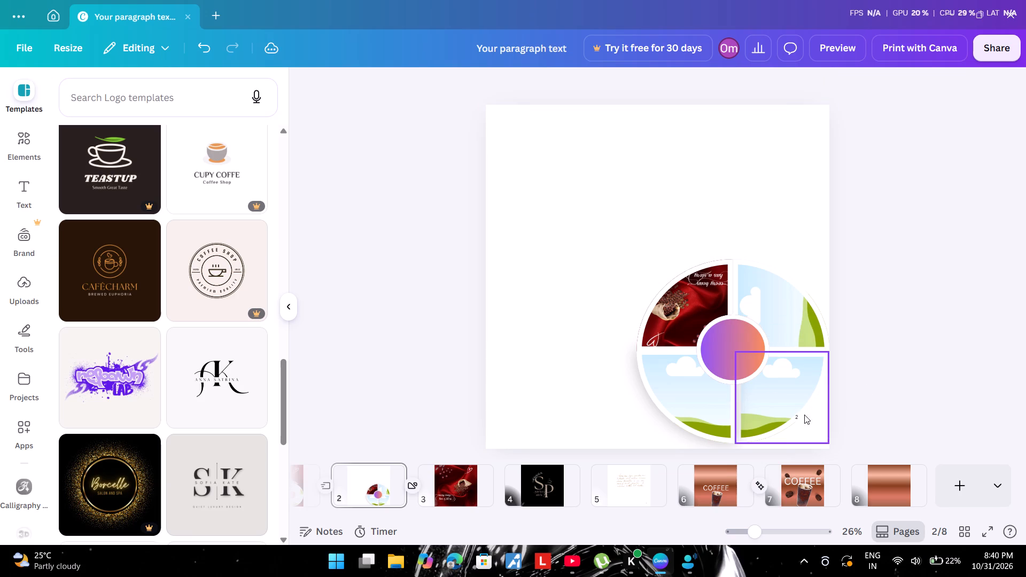
Fine-tune the size of the circle's lower-right quarter frame from its lower-right corner to about 546 by 536.
click(774, 393)
click(827, 440)
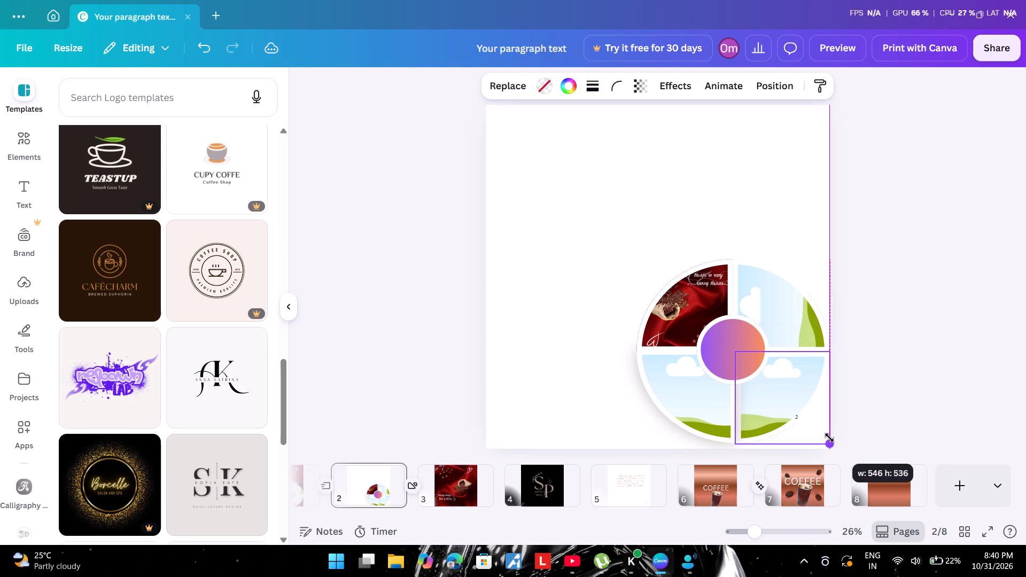
click(829, 438)
click(865, 394)
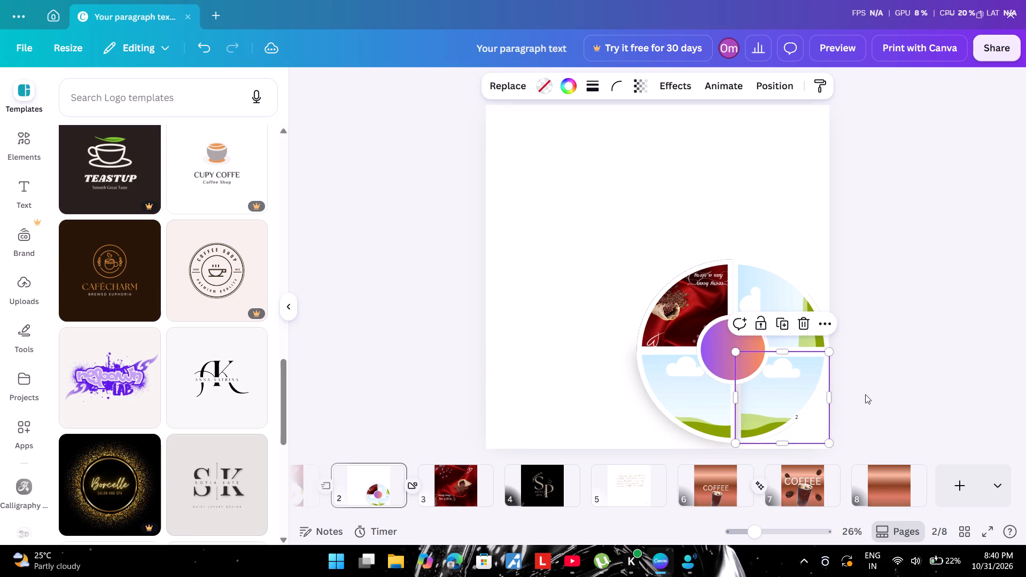
Set the stroke weight of the circle's lower-right quarter frame to 27, keeping the solid line style.
click(783, 397)
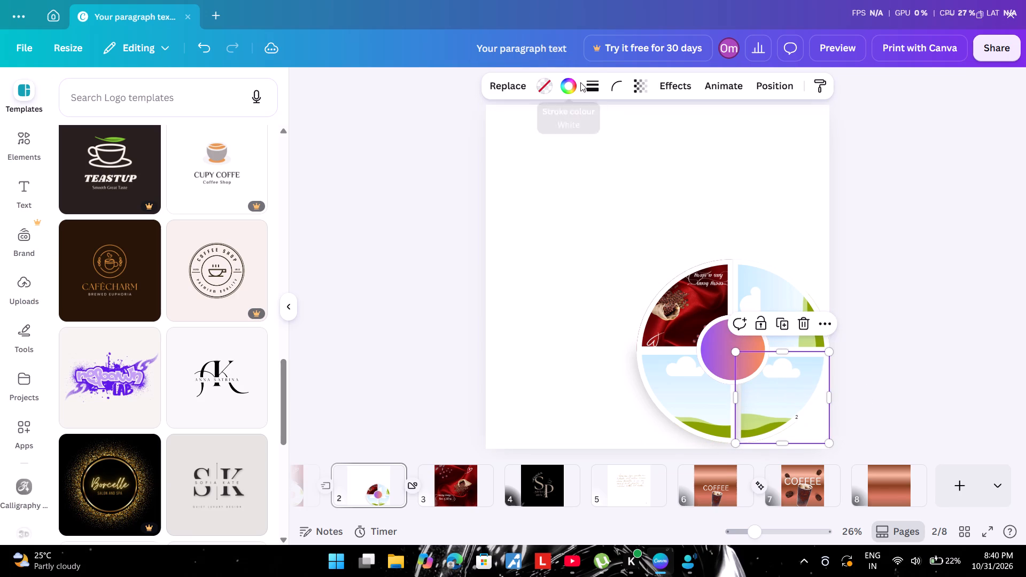
click(587, 83)
drag(564, 182, 549, 193)
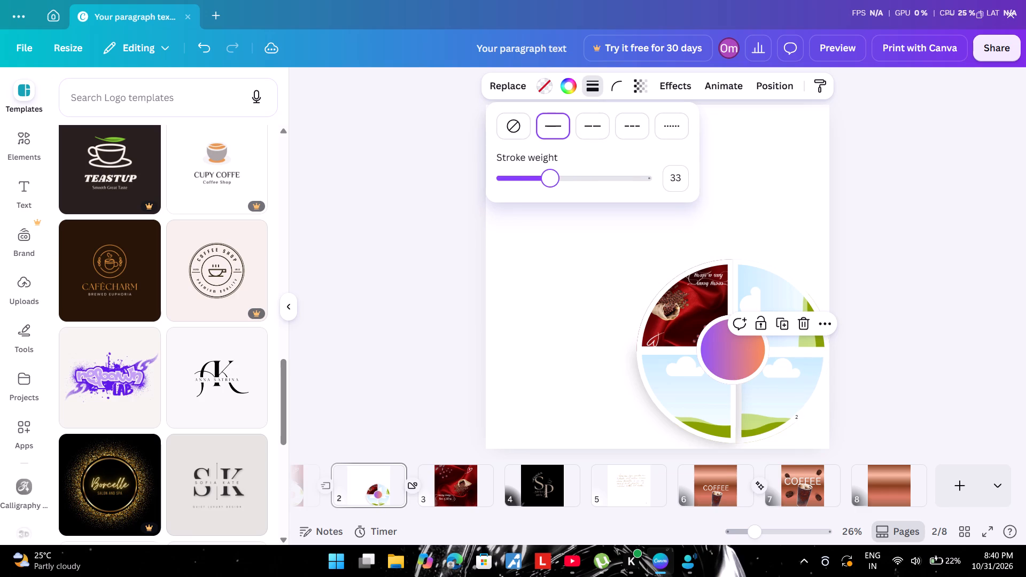
drag(549, 193, 540, 200)
double_click(540, 200)
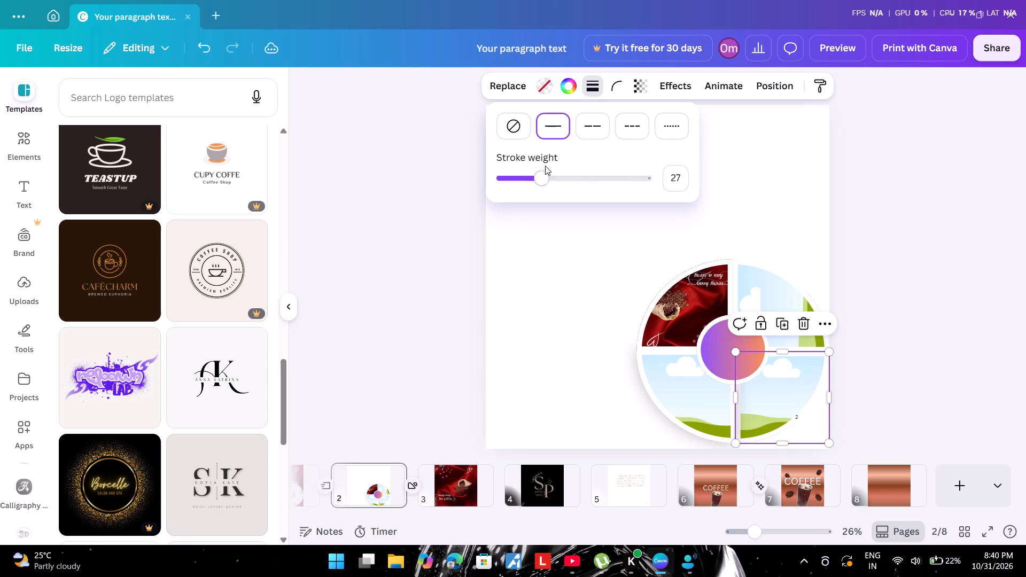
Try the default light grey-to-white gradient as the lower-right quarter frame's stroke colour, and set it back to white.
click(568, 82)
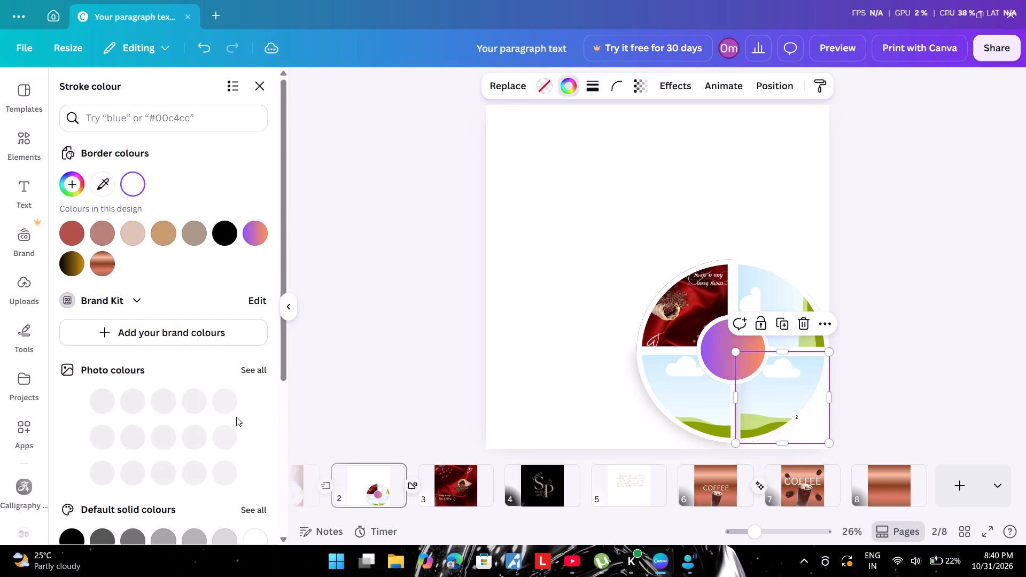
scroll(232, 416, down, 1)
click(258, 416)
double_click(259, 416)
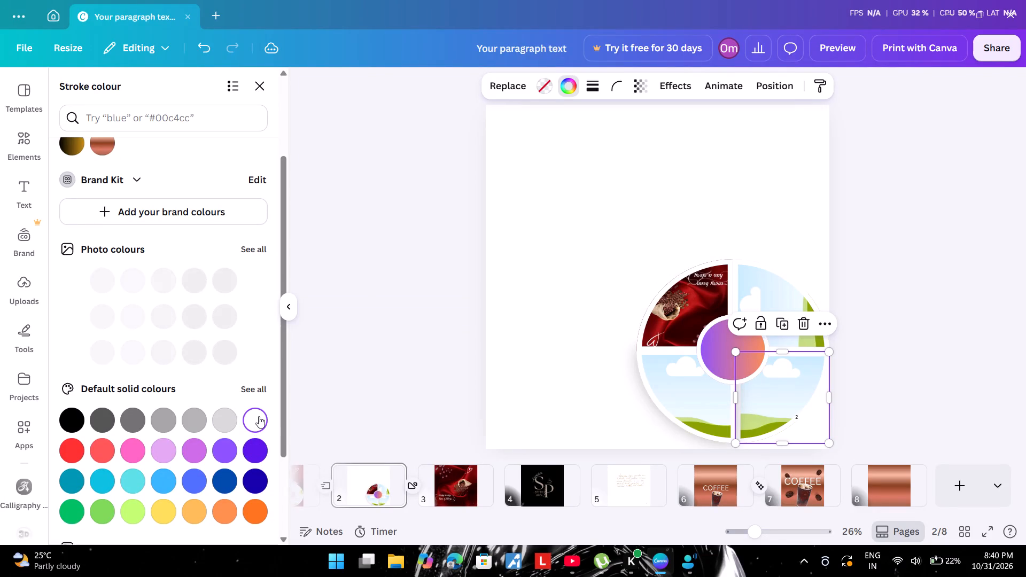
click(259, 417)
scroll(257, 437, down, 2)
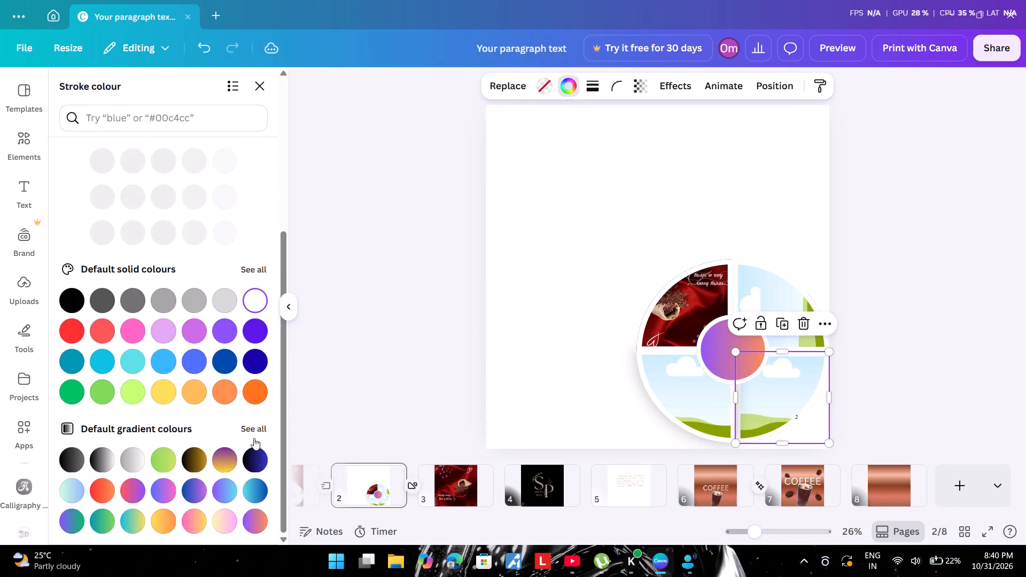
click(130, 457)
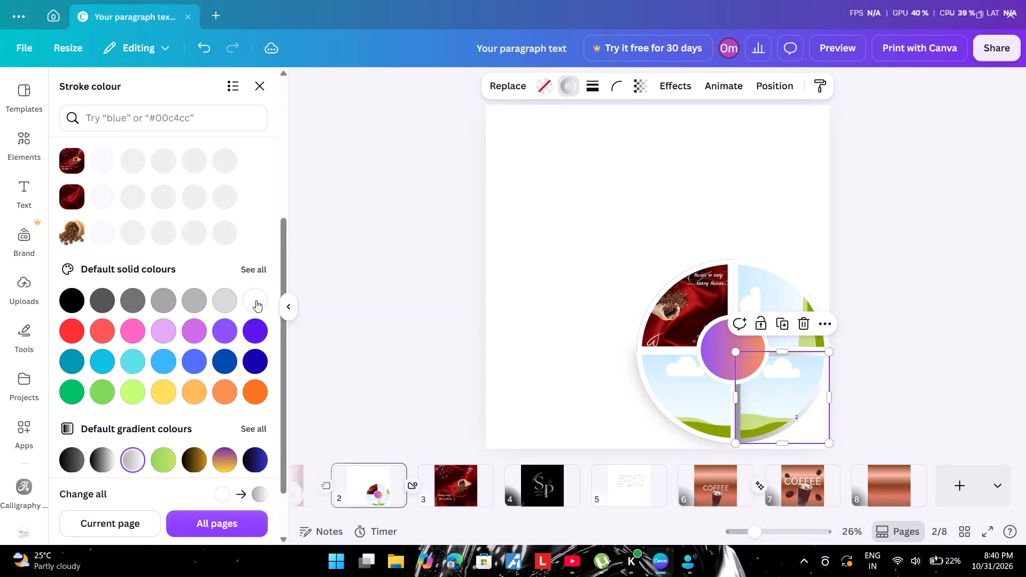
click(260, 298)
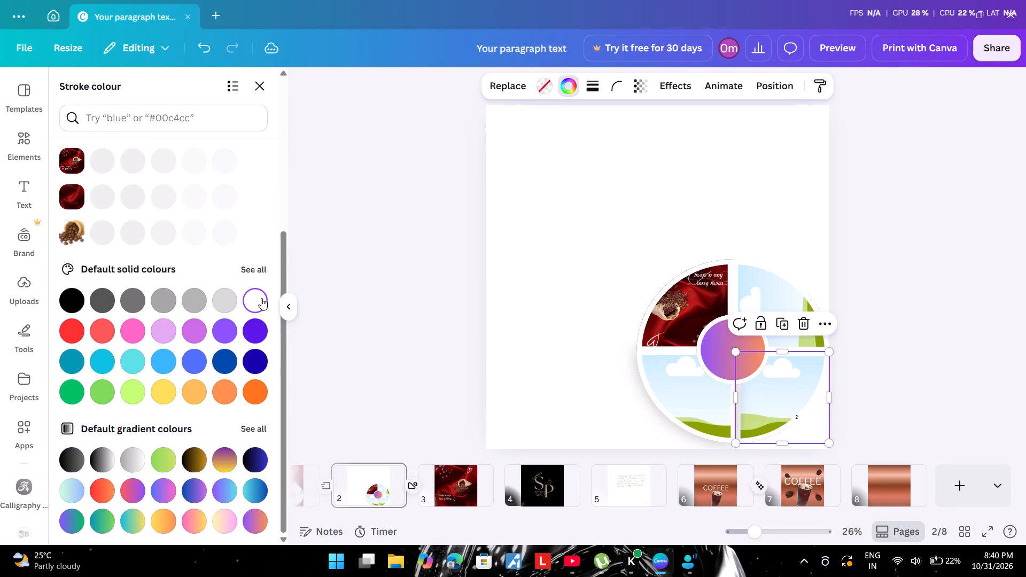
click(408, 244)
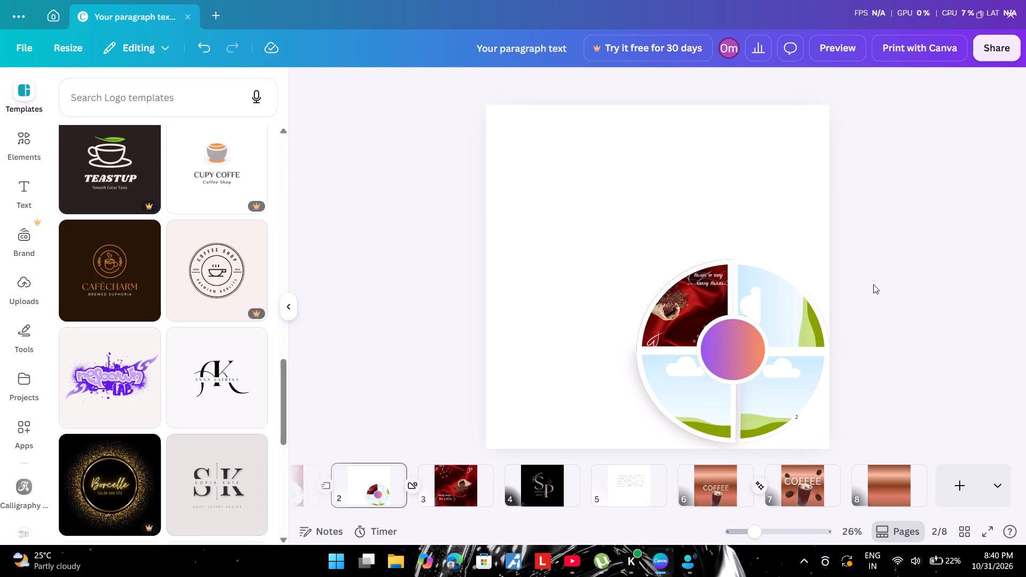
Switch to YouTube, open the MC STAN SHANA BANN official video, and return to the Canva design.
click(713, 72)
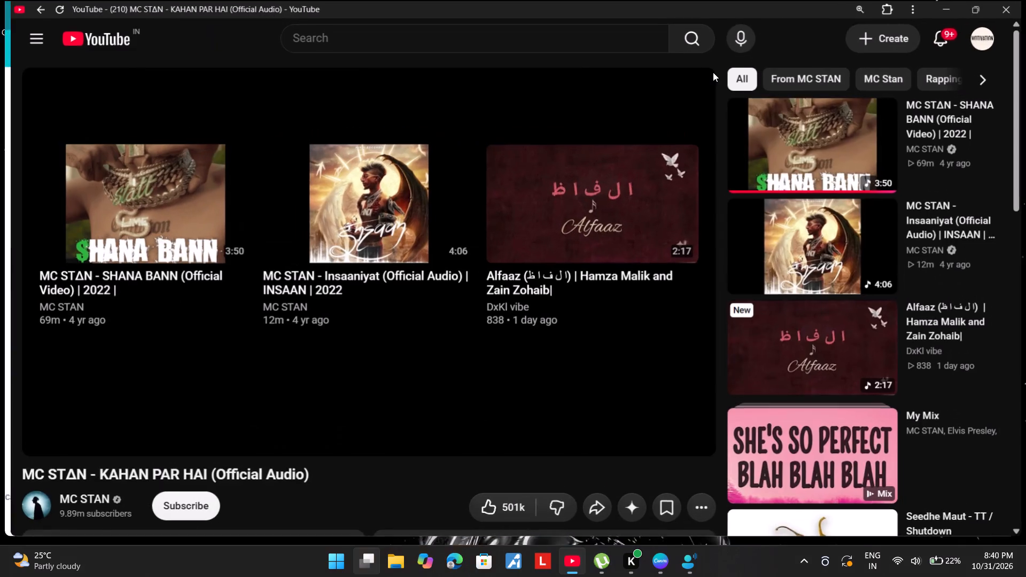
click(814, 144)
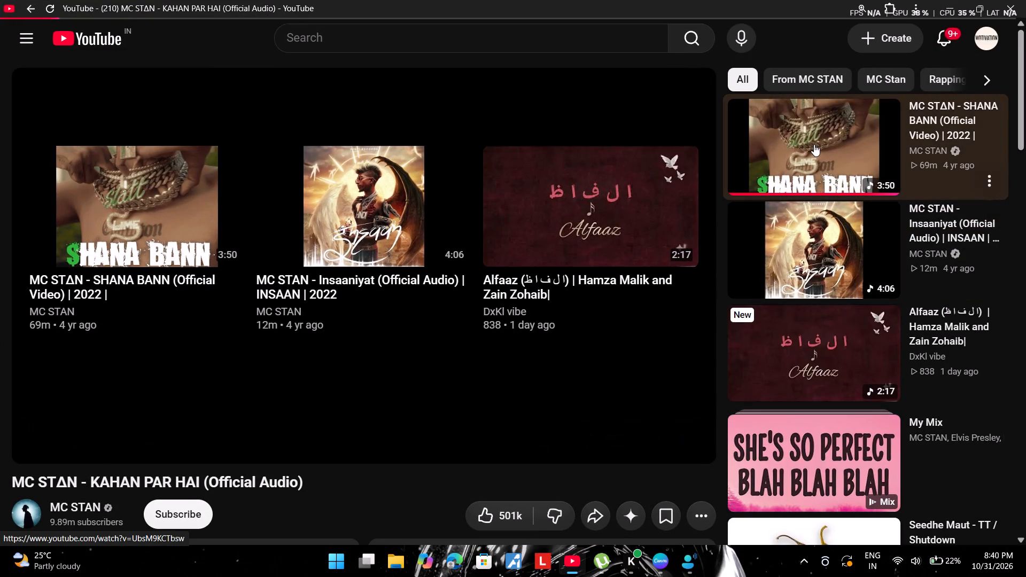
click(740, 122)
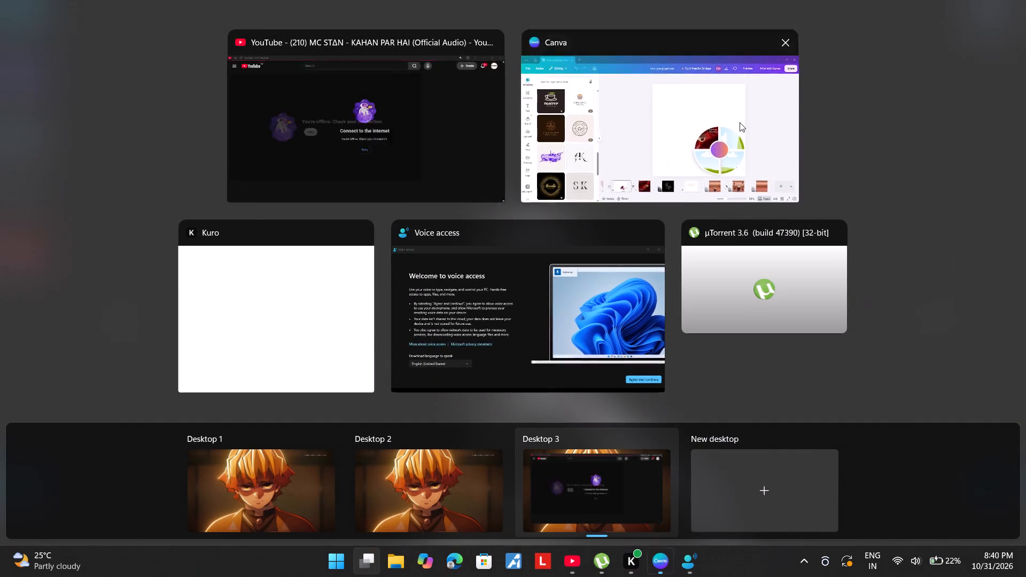
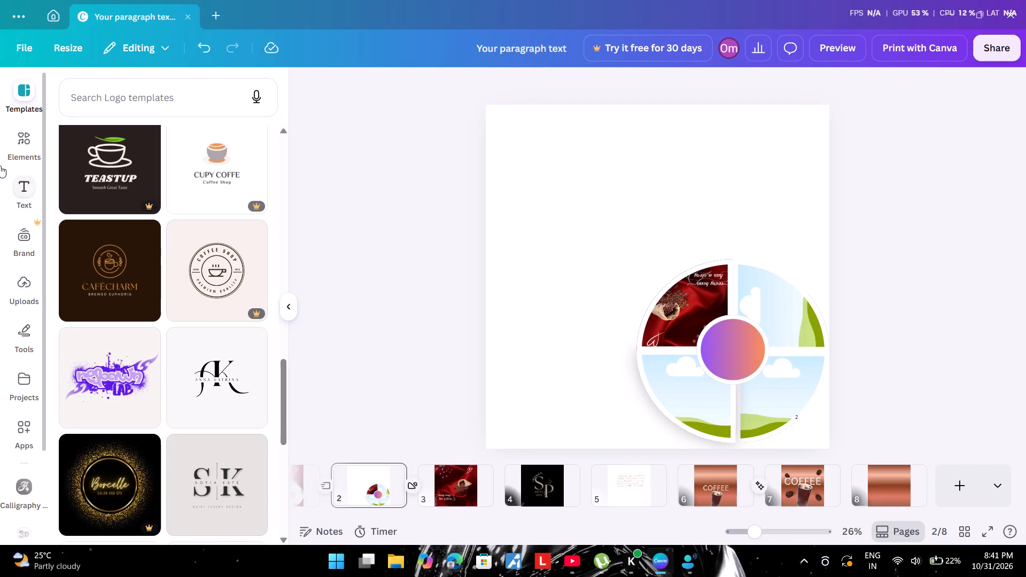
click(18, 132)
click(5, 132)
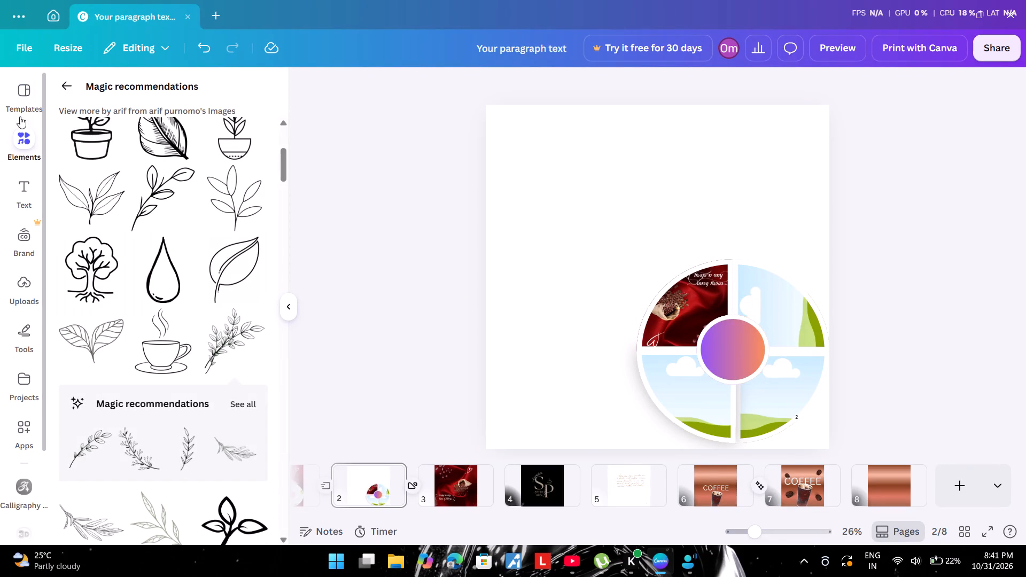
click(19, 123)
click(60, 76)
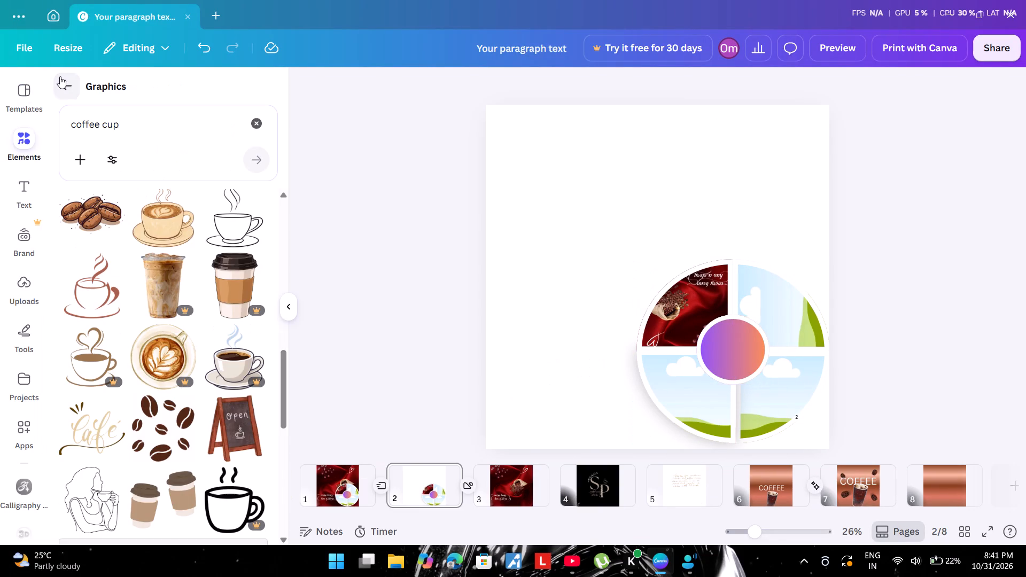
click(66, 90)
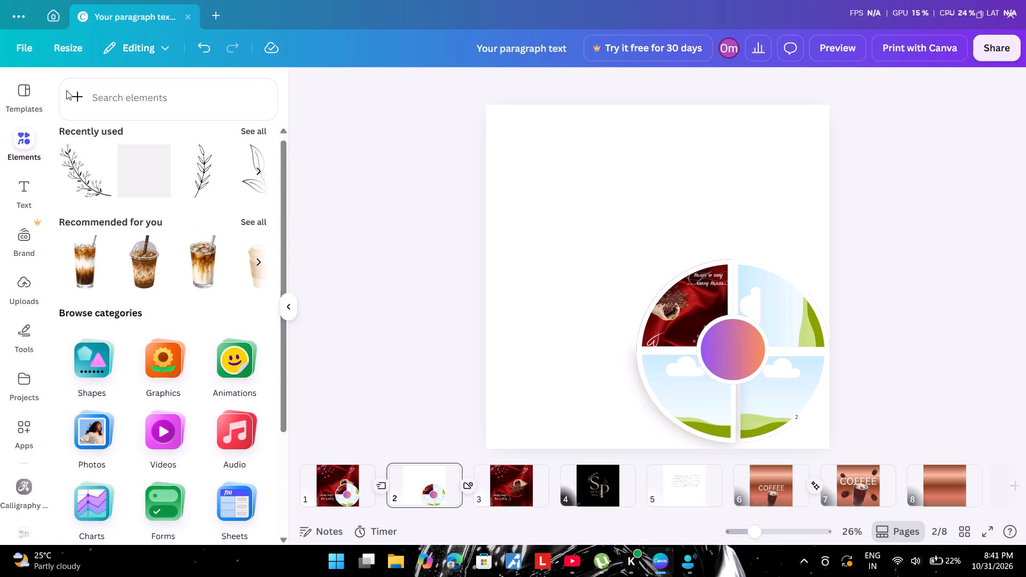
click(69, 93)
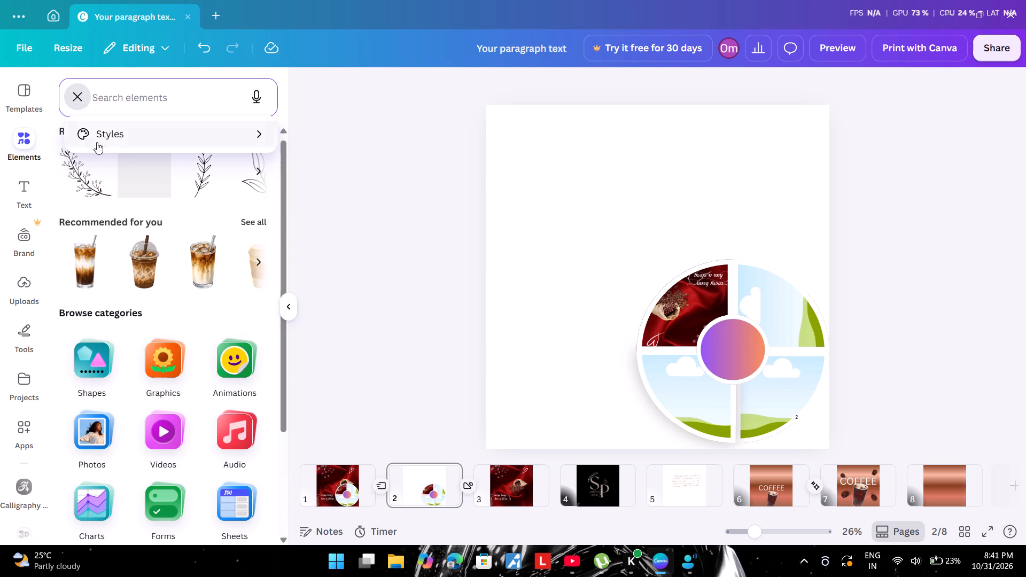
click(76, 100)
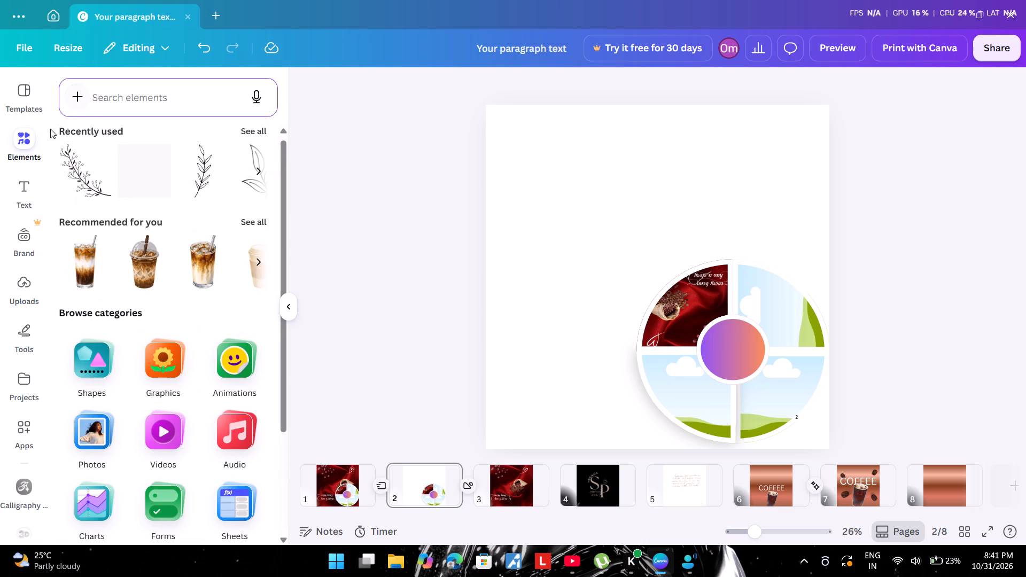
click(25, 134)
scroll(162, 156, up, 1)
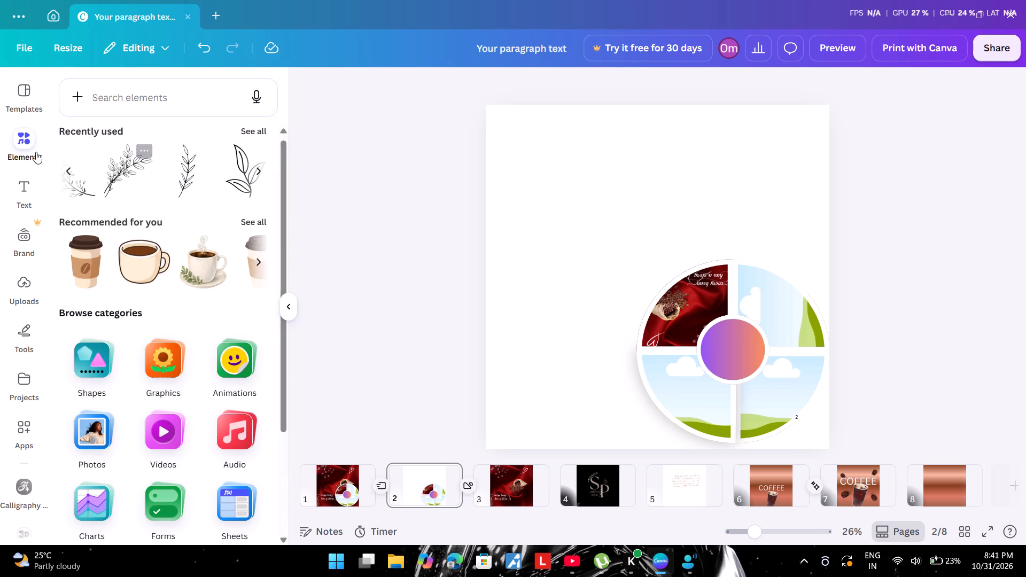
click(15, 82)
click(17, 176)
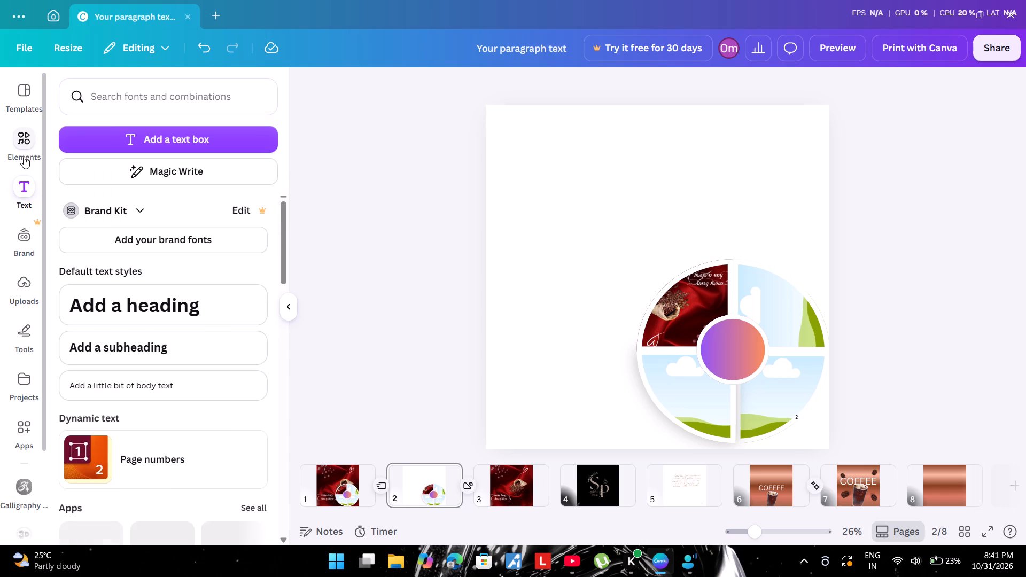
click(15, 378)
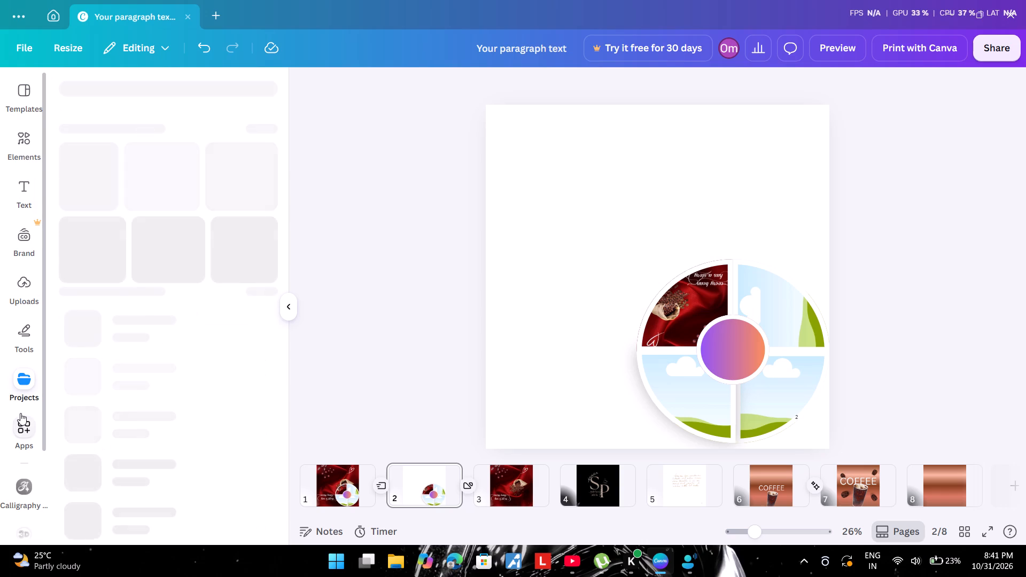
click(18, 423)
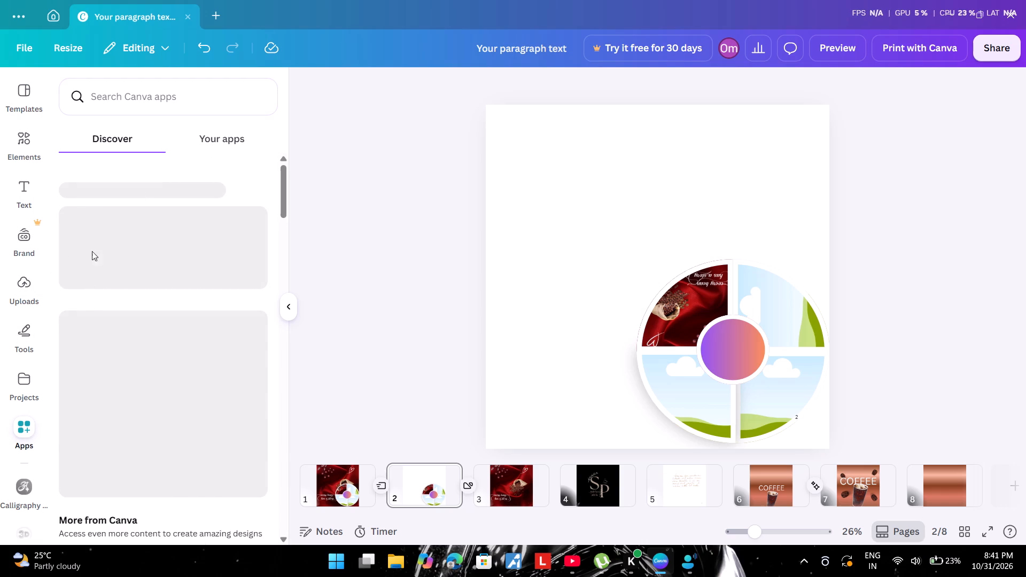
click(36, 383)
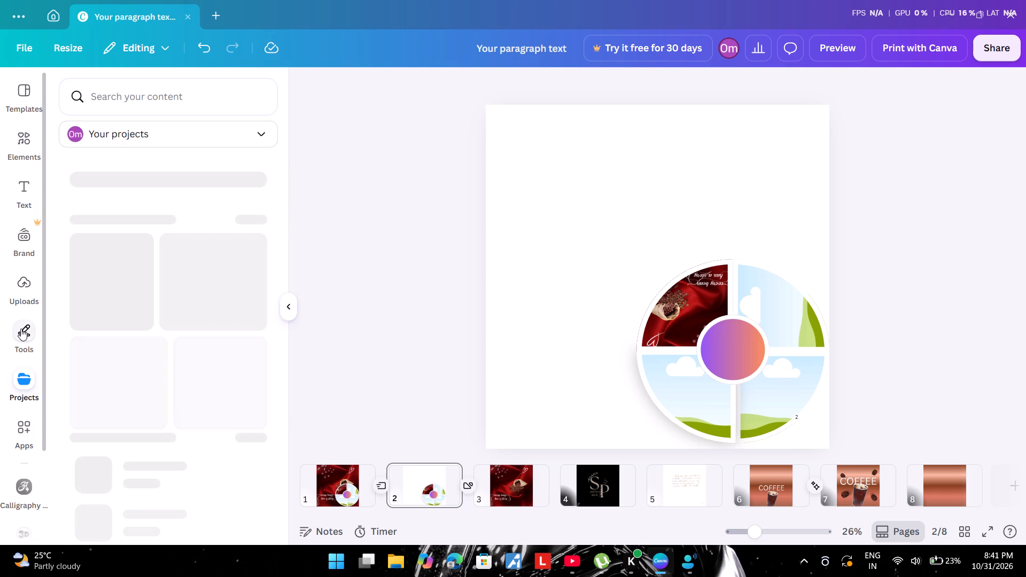
click(26, 275)
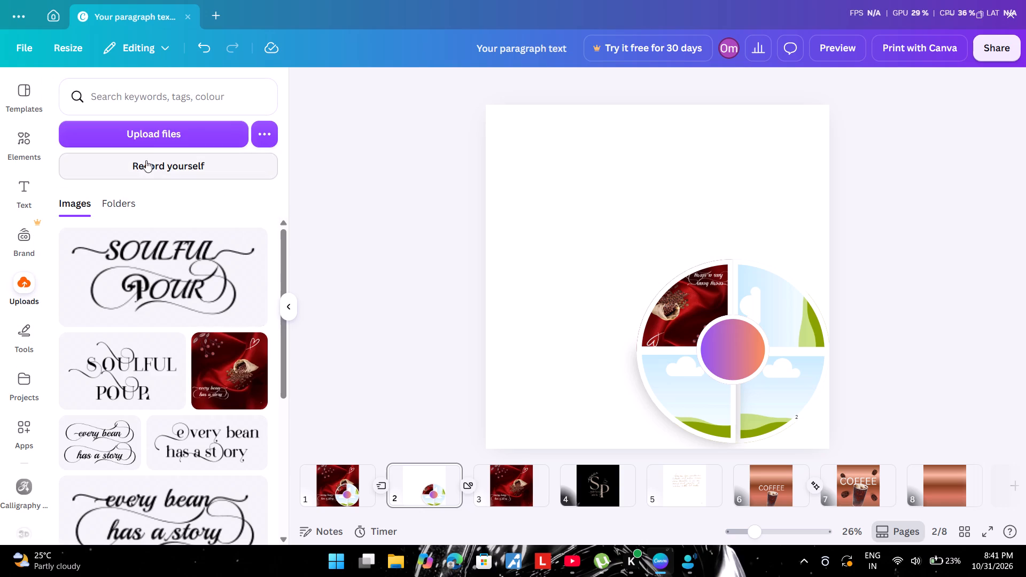
click(162, 138)
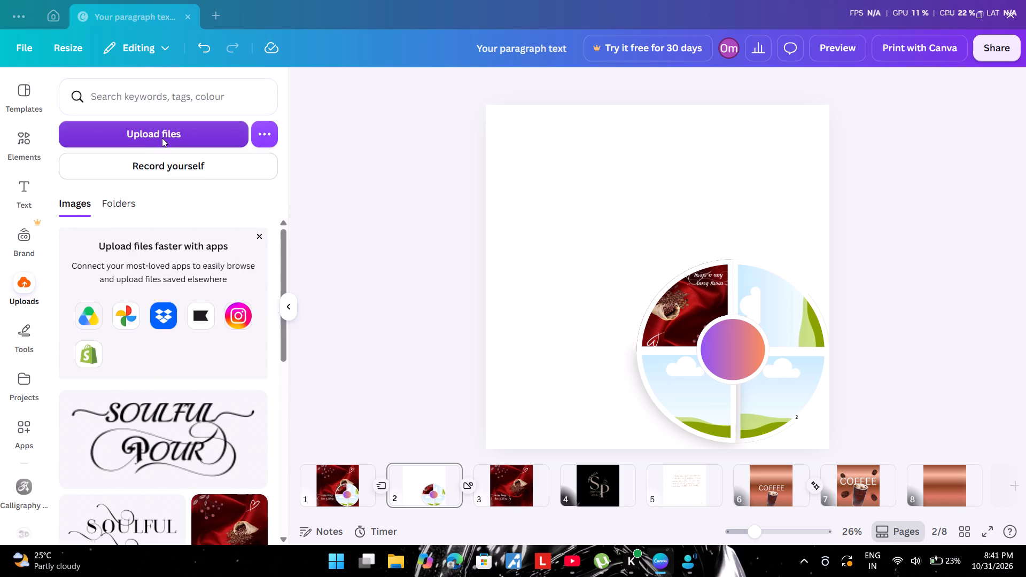
scroll(69, 172, down, 1)
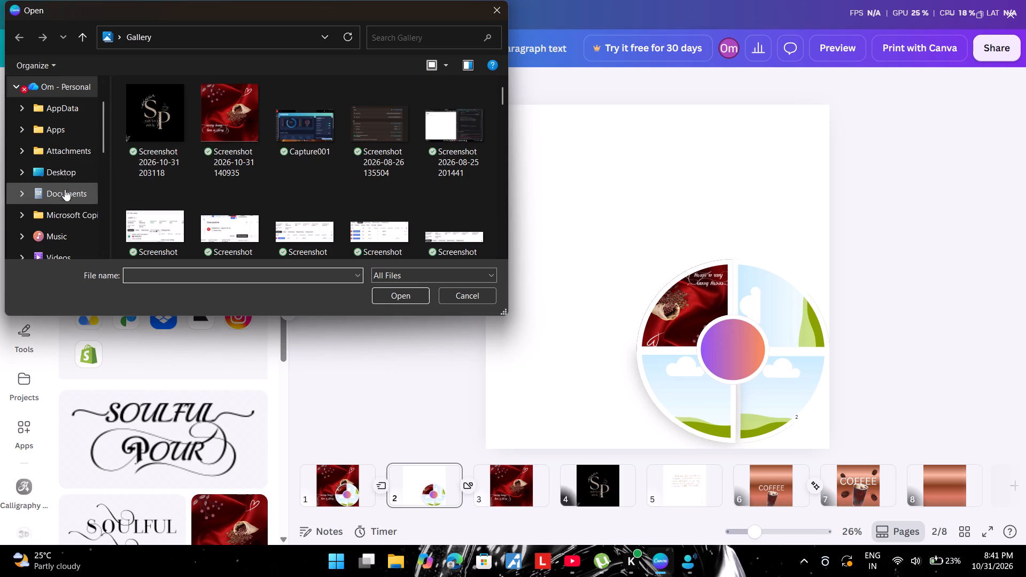
scroll(65, 189, down, 1)
scroll(65, 210, up, 2)
double_click(150, 129)
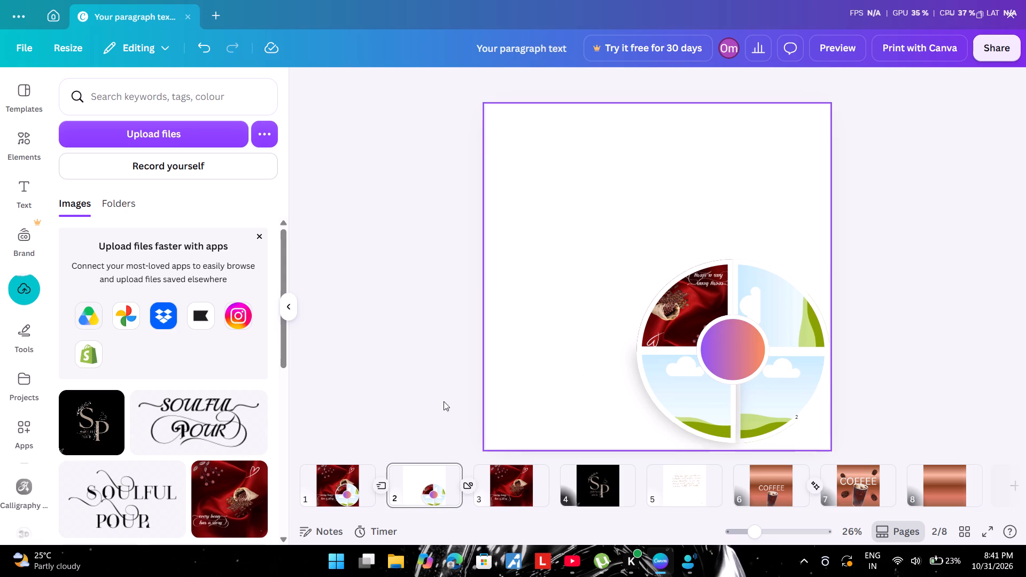
Place the uploaded SP logo image on page 2 and shrink it over the circle's upper-left quarter.
click(75, 417)
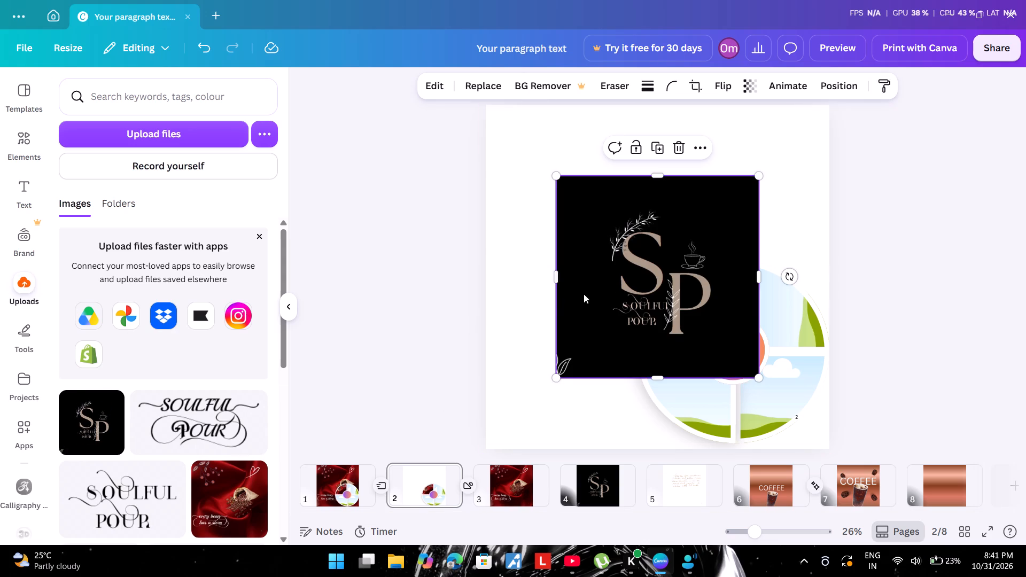
drag(659, 266, 601, 313)
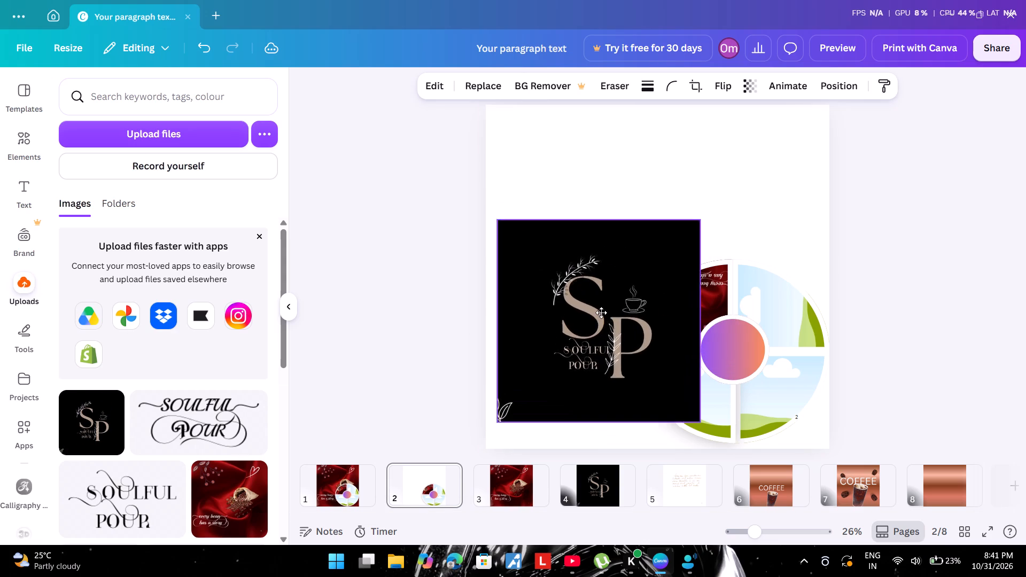
drag(601, 313, 626, 243)
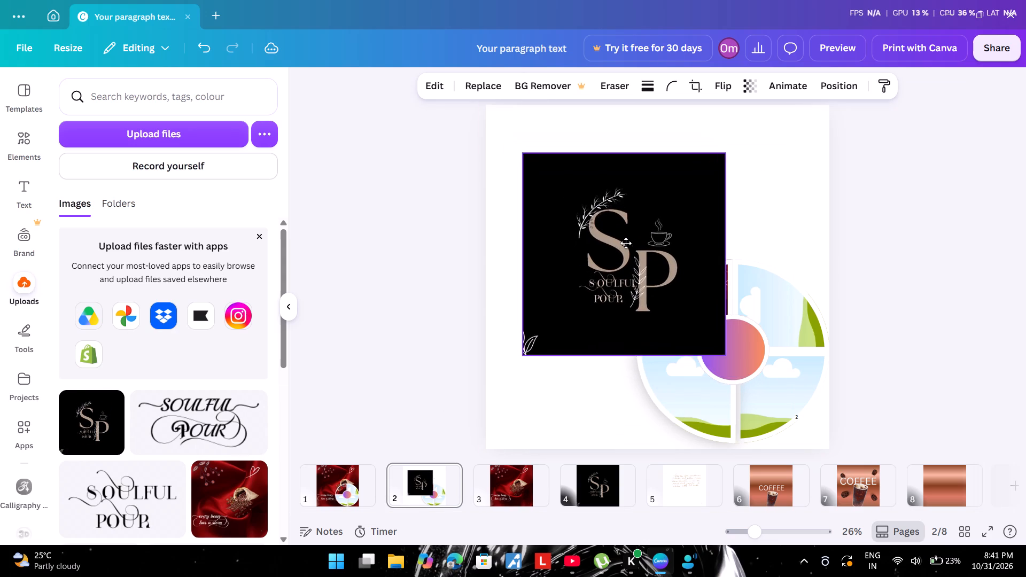
drag(626, 243, 629, 243)
drag(525, 151, 635, 256)
click(749, 338)
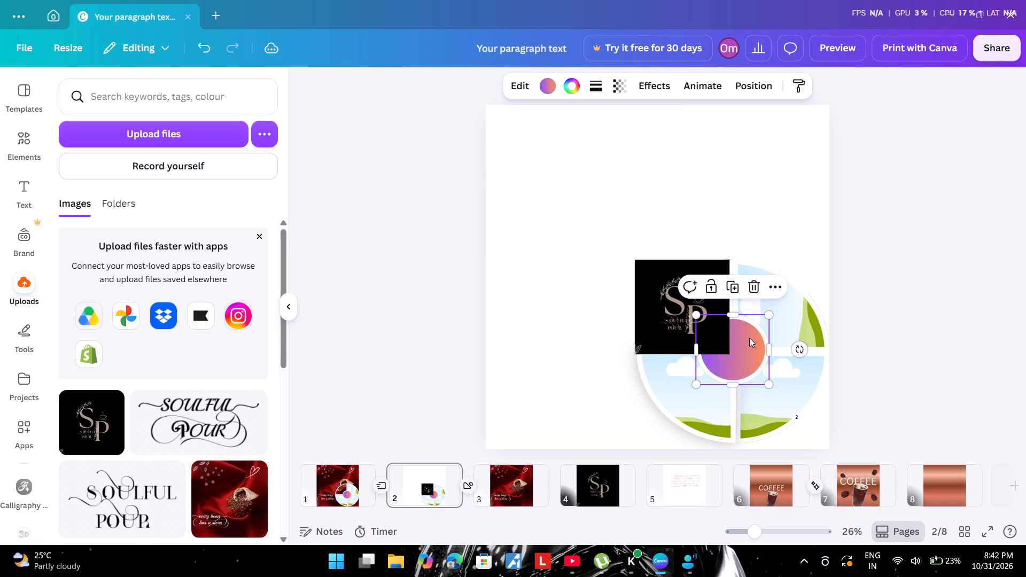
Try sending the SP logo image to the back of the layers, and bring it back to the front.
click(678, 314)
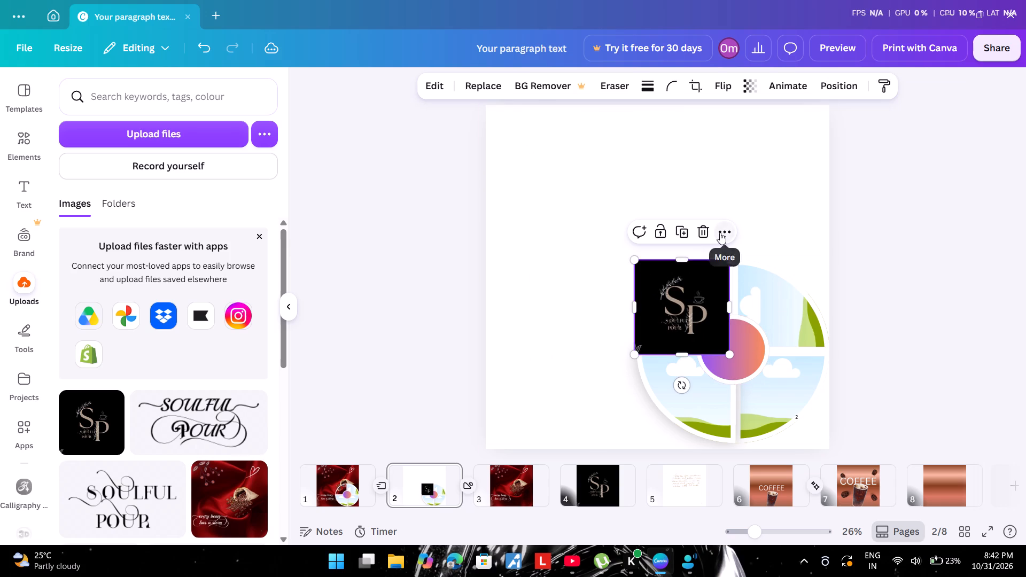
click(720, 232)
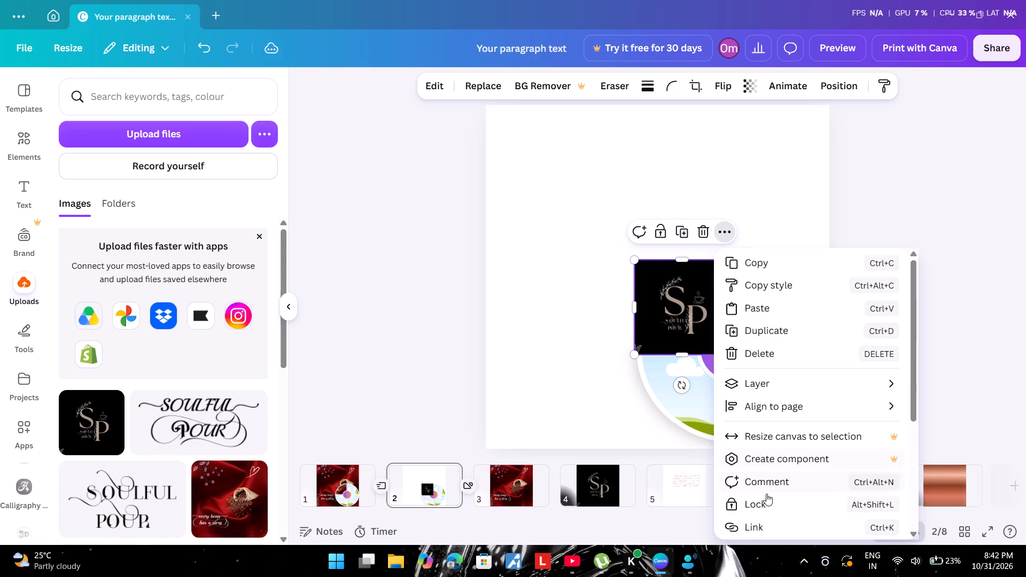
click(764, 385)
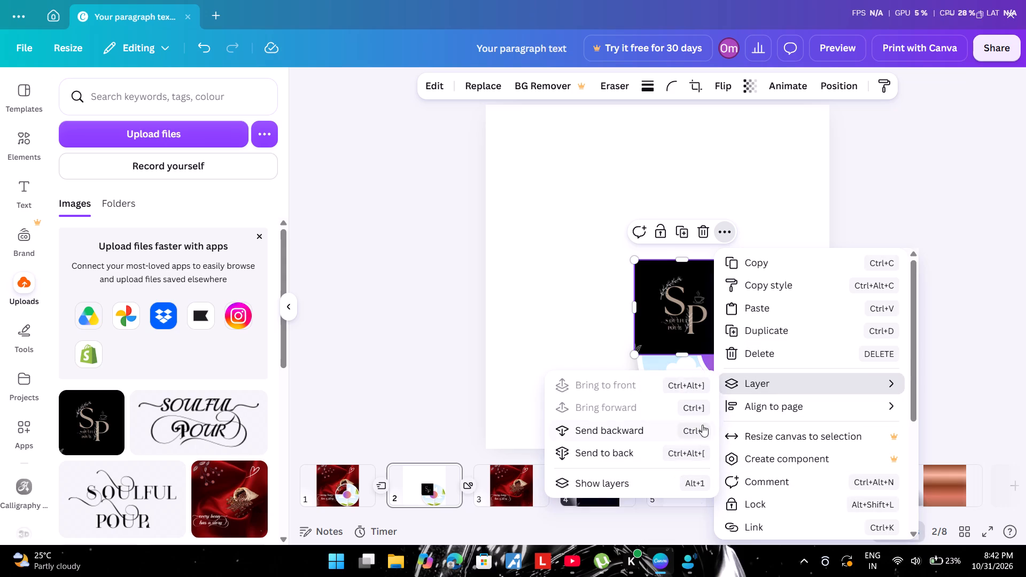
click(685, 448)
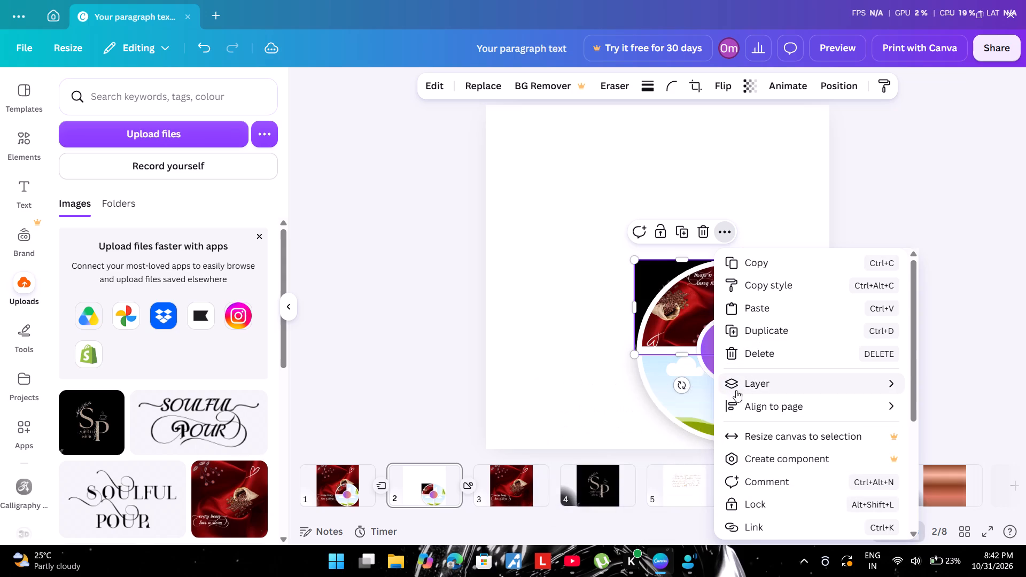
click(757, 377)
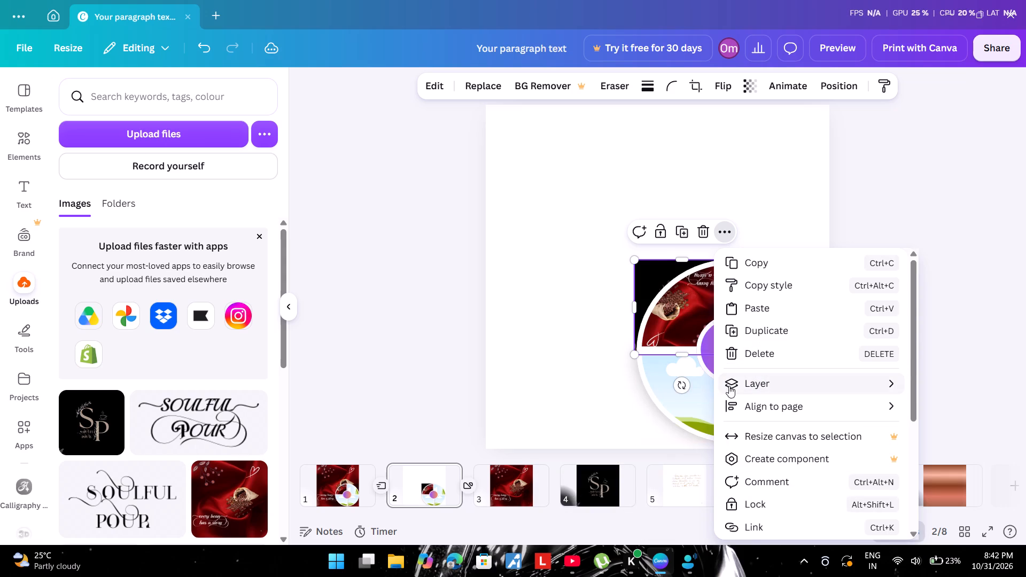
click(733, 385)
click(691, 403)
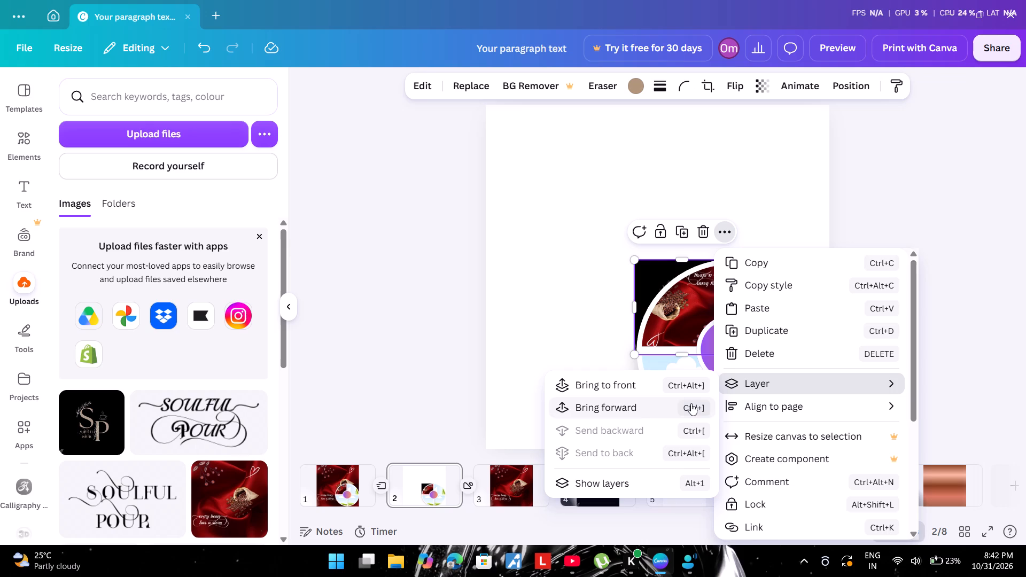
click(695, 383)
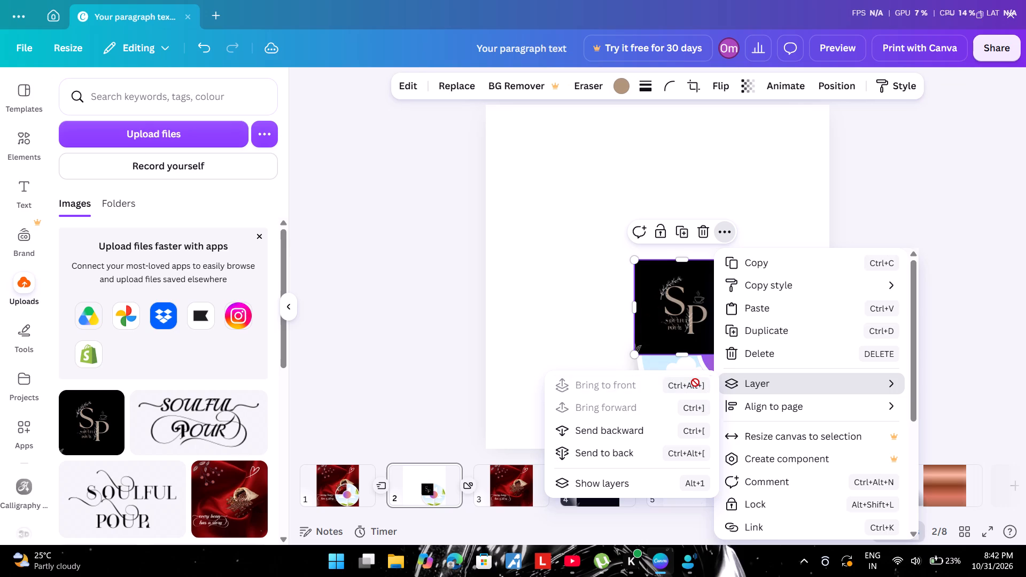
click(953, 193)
Fill the circle's lower-left quarter frame with the SP logo image.
drag(712, 322, 722, 393)
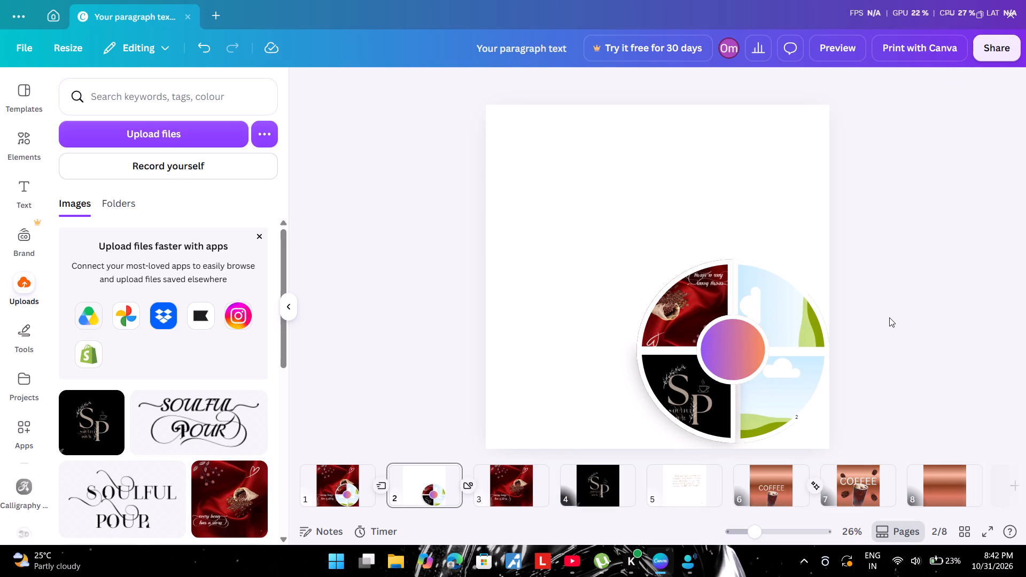
click(890, 317)
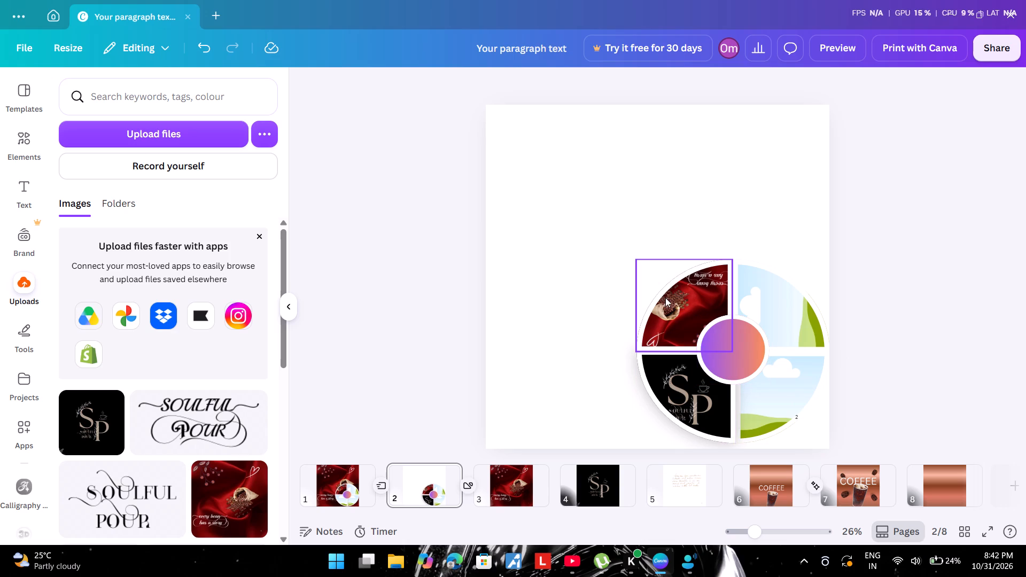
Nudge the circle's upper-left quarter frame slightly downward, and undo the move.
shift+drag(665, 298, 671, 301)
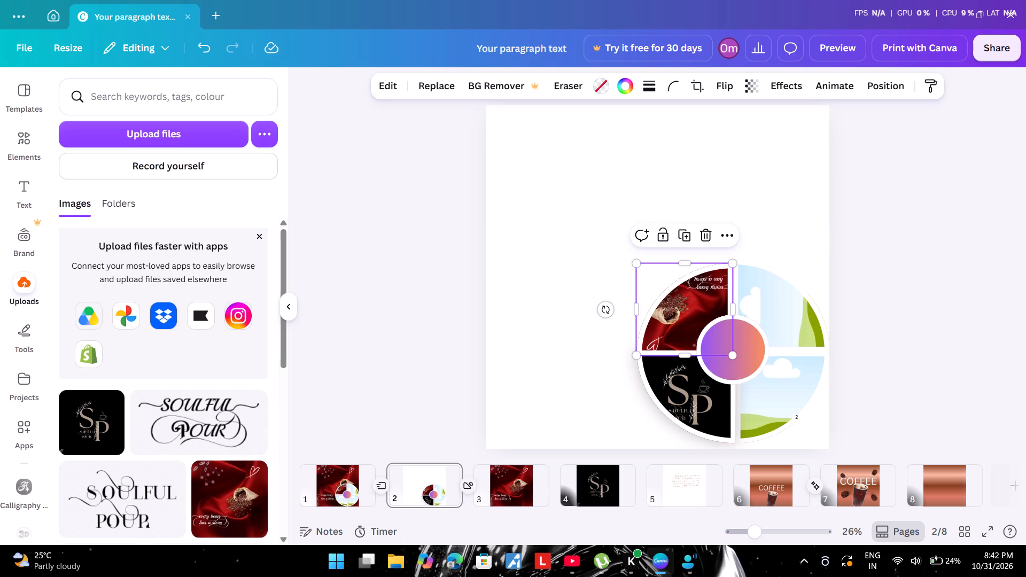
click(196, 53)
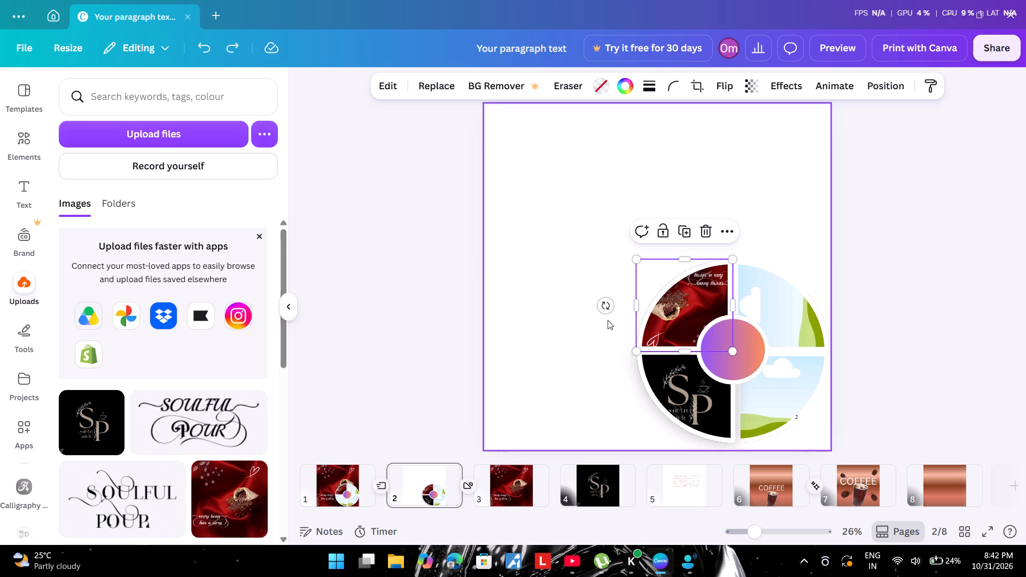
Lock the circle's upper-right quarter frame in place.
shift+click(670, 310)
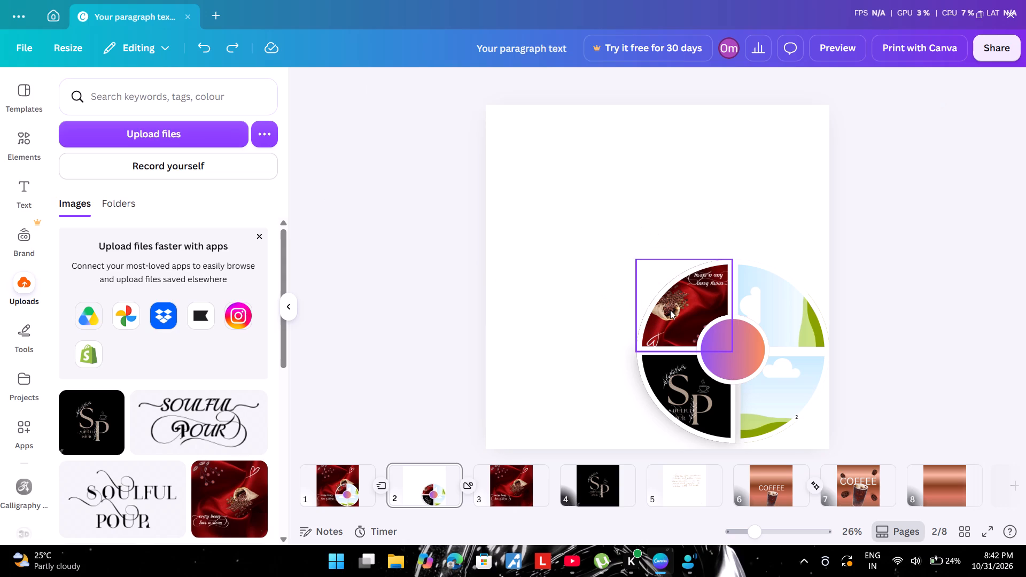
shift+click(783, 307)
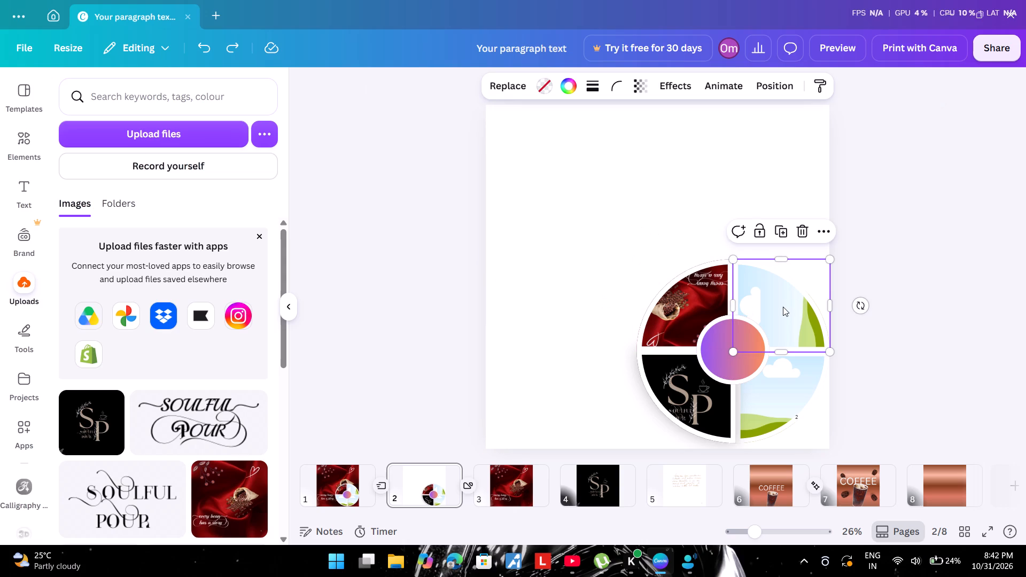
shift+click(756, 232)
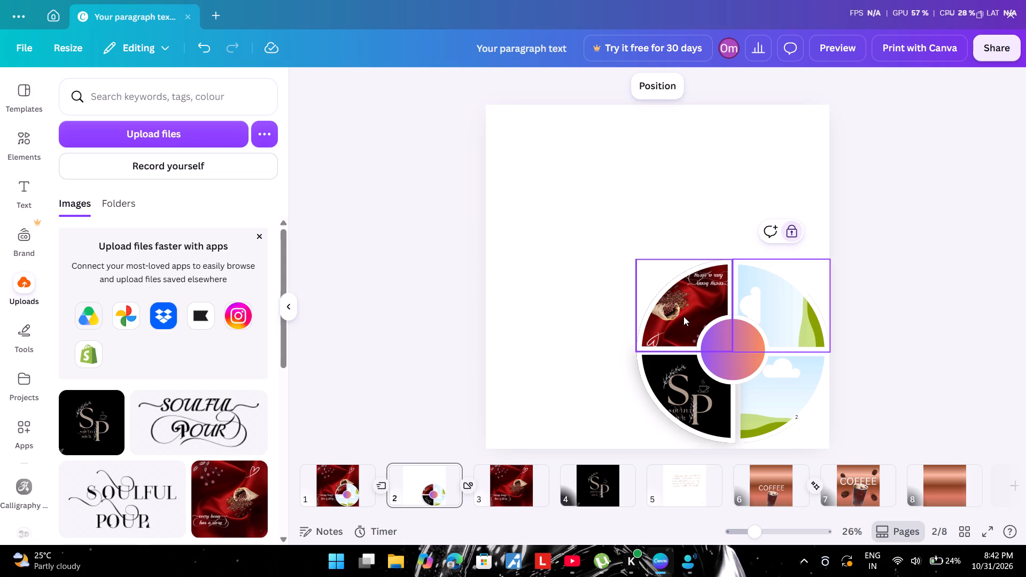
Unlock the circle's four quarter frames and gradient centre circle together, and group them.
shift+click(697, 313)
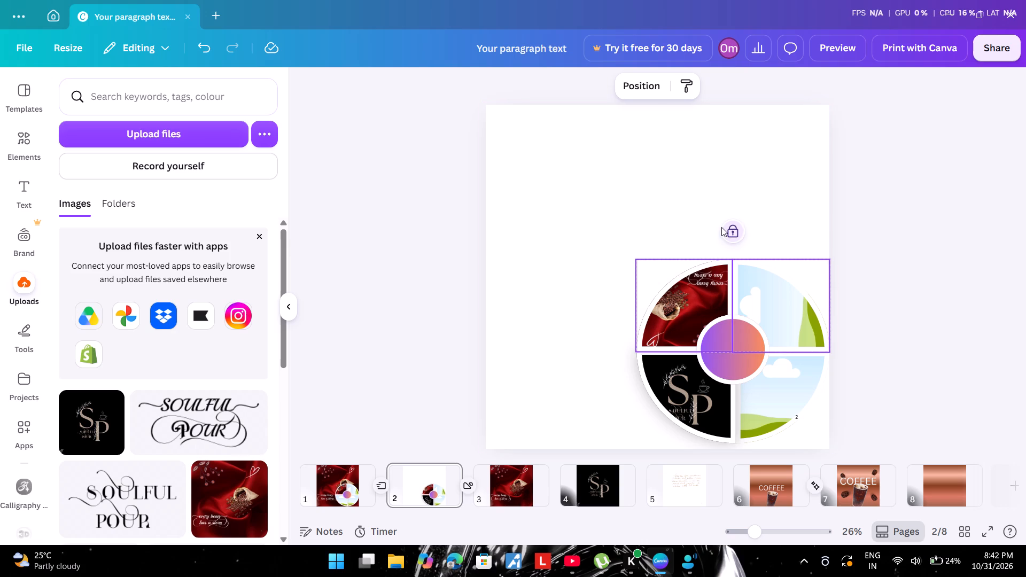
shift+click(677, 398)
shift+click(761, 400)
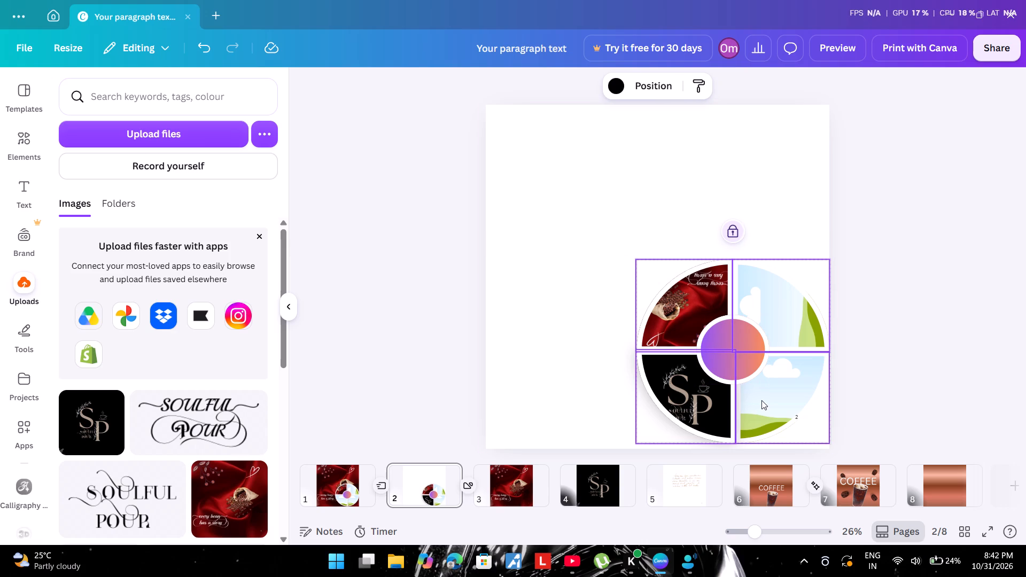
shift+click(724, 347)
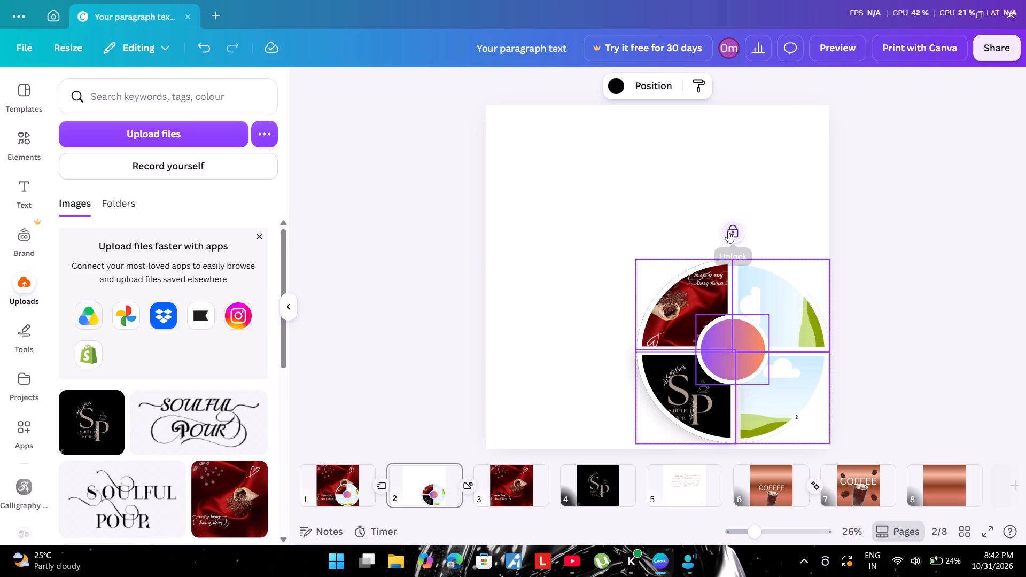
shift+click(729, 231)
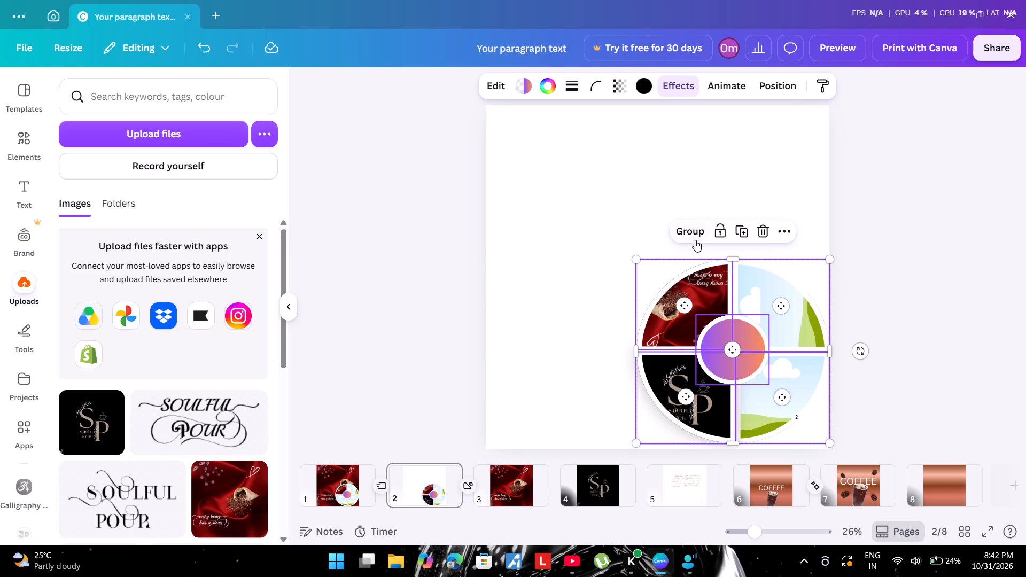
shift+click(695, 233)
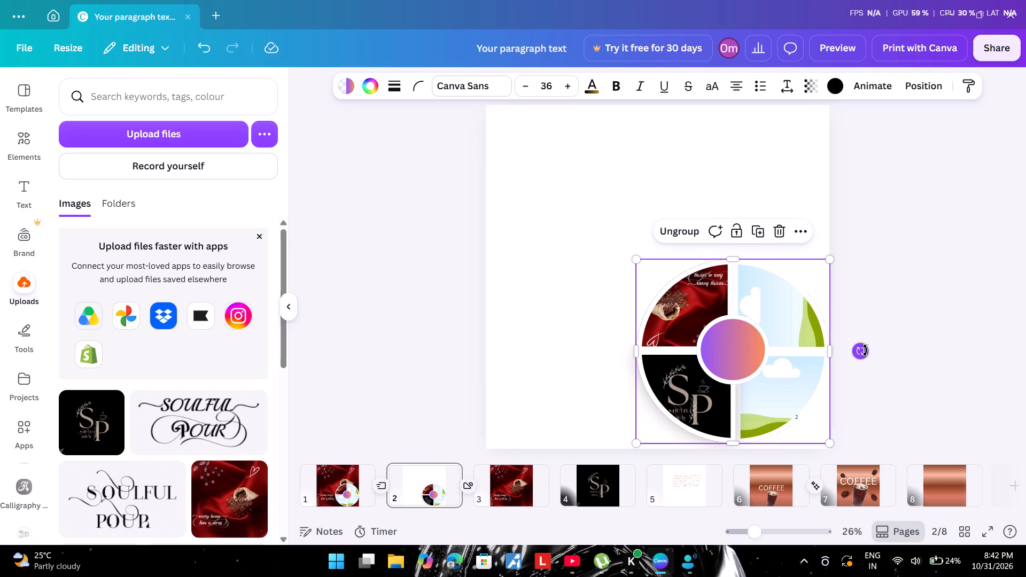
Rotate the circle group a quarter turn counter-clockwise and stretch it slightly wider on its left side.
drag(865, 350, 866, 344)
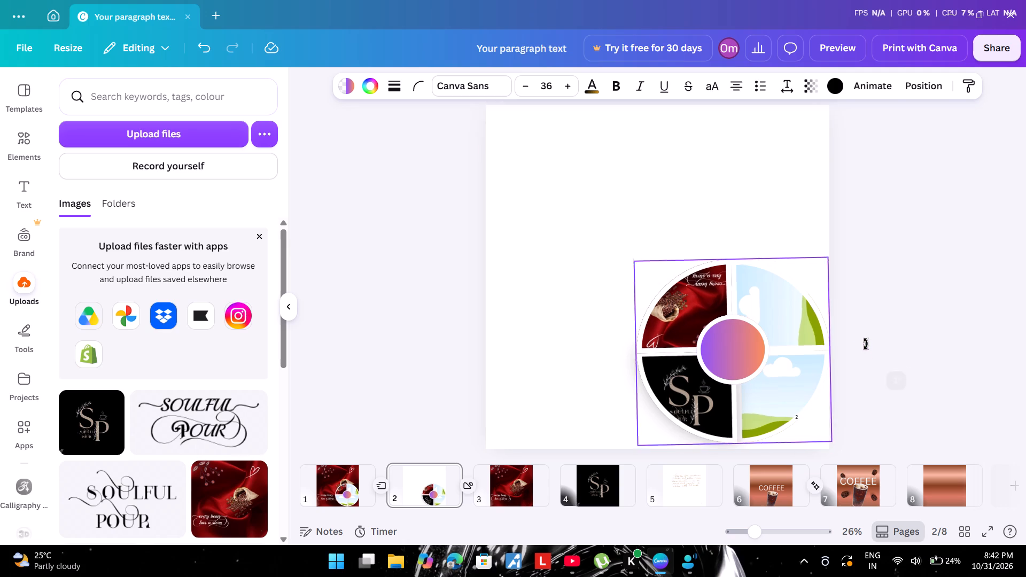
drag(866, 344, 755, 242)
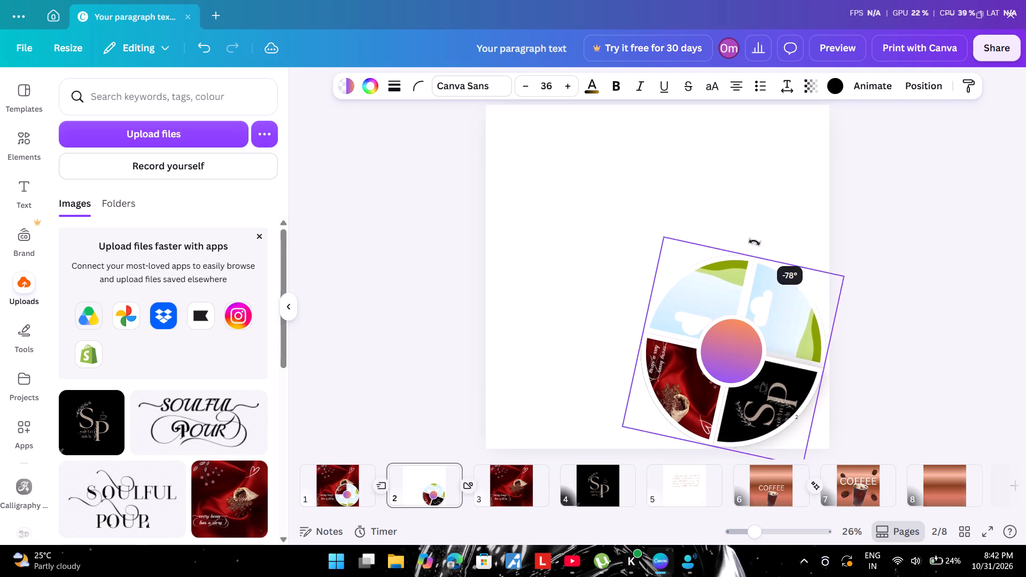
drag(755, 242, 725, 241)
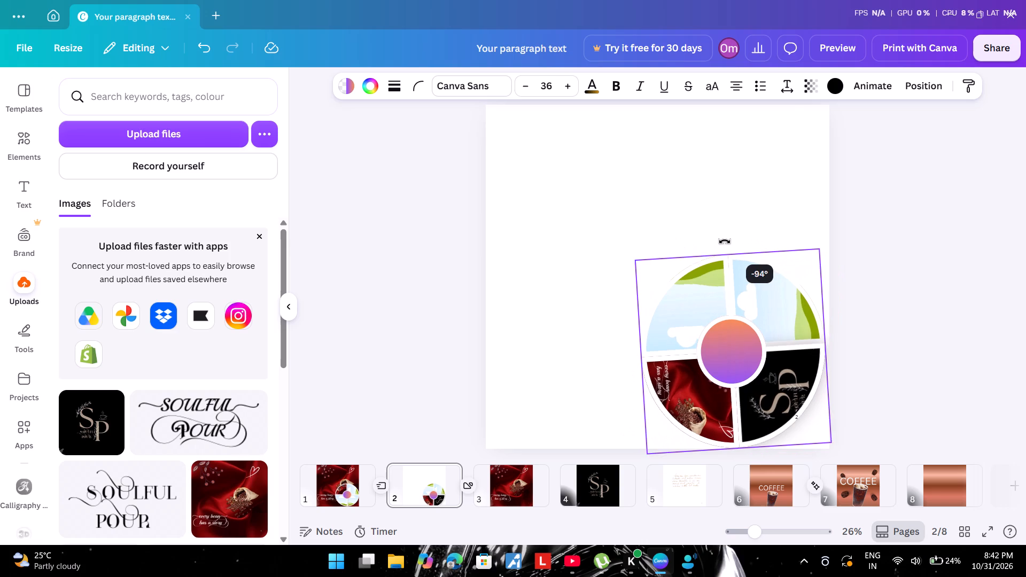
drag(725, 241, 730, 249)
drag(642, 353, 636, 351)
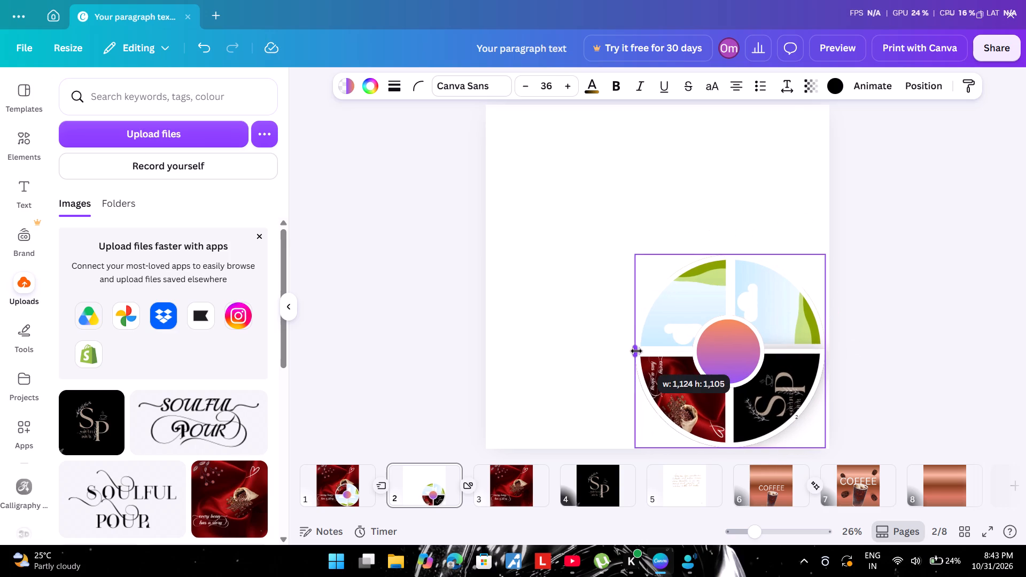
drag(636, 351, 633, 350)
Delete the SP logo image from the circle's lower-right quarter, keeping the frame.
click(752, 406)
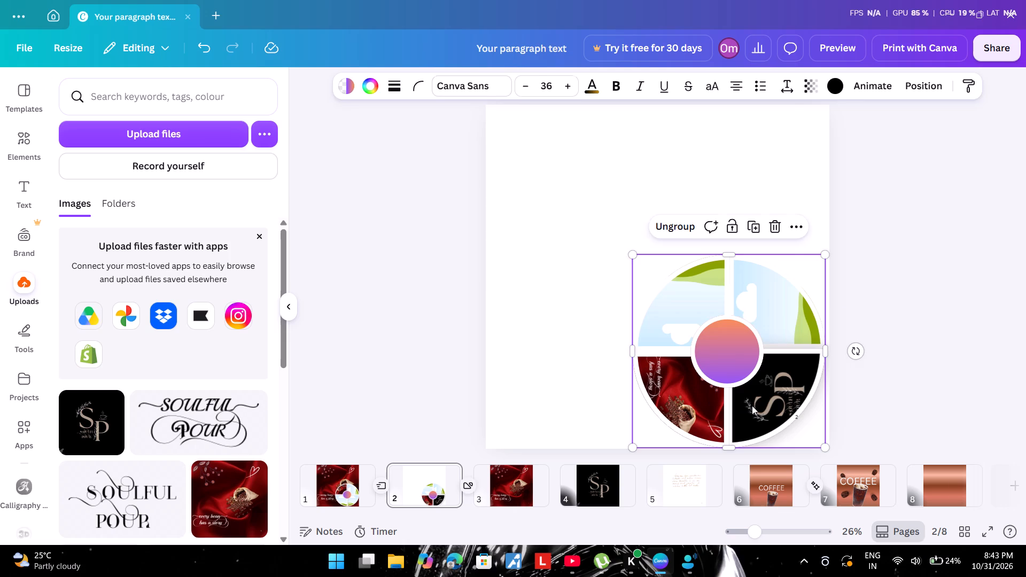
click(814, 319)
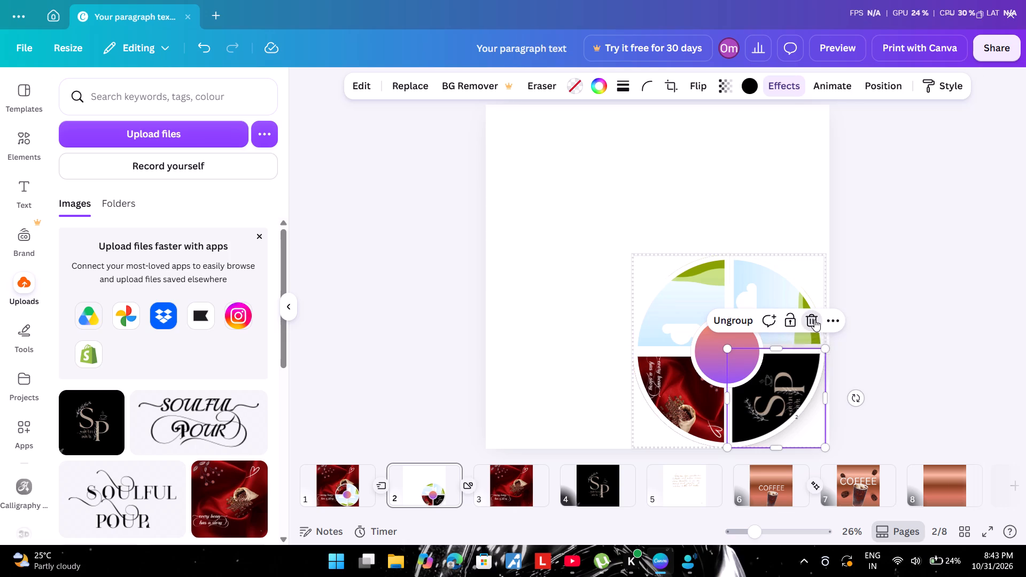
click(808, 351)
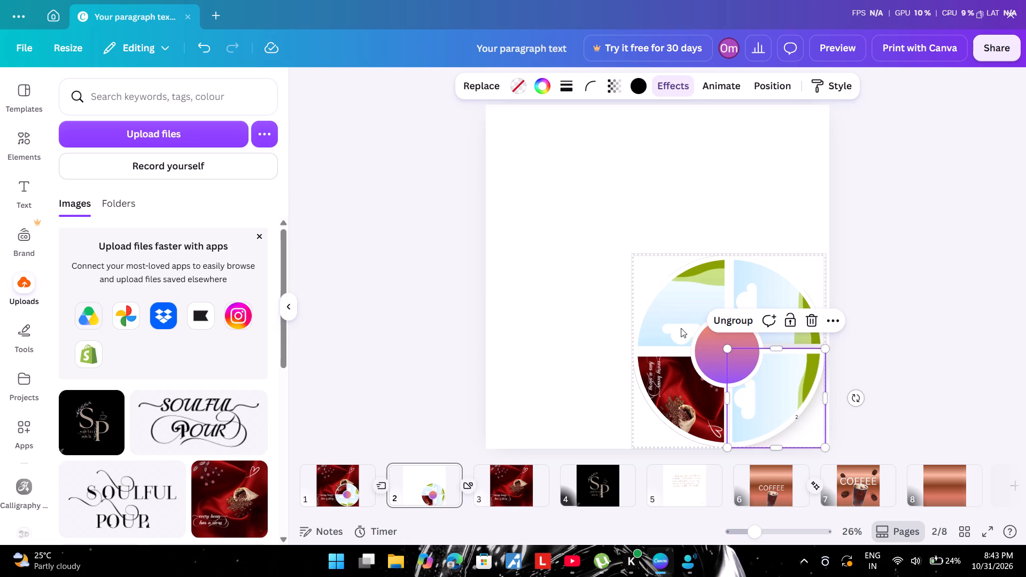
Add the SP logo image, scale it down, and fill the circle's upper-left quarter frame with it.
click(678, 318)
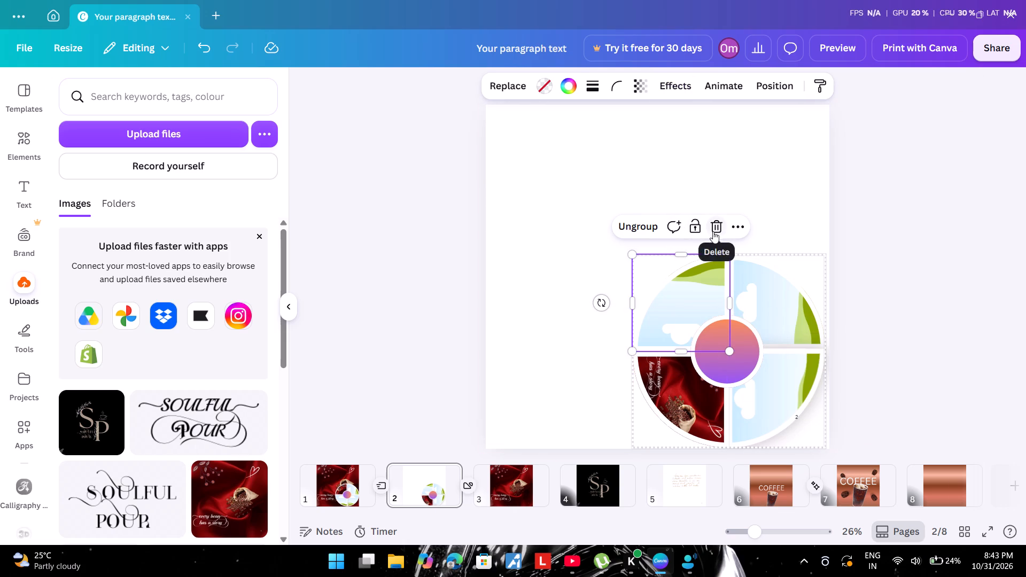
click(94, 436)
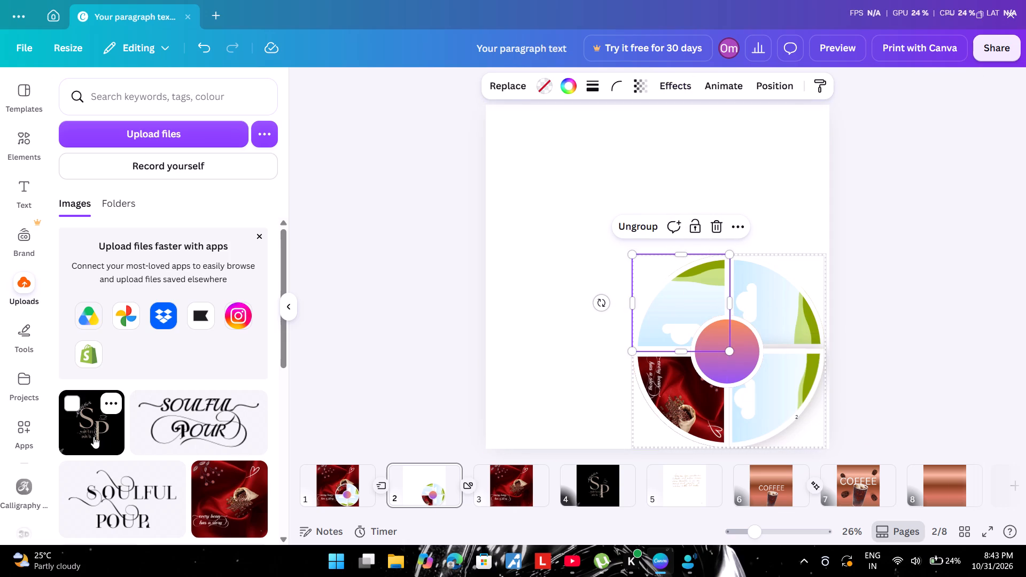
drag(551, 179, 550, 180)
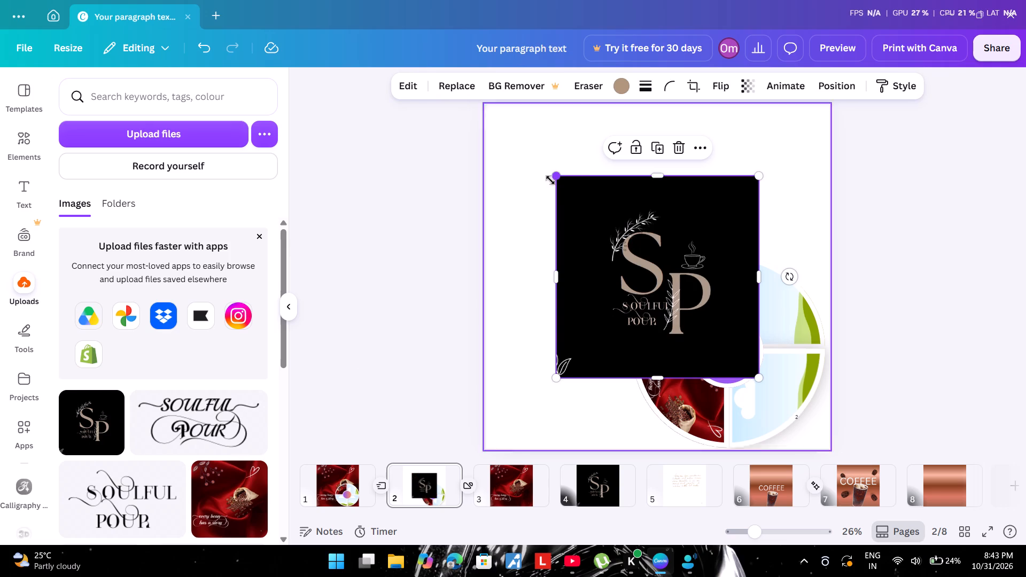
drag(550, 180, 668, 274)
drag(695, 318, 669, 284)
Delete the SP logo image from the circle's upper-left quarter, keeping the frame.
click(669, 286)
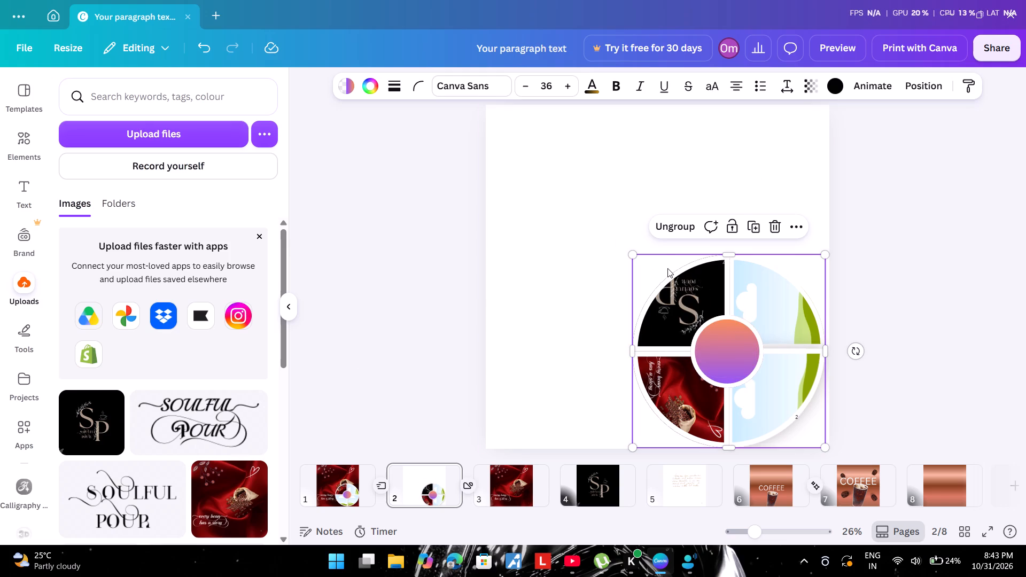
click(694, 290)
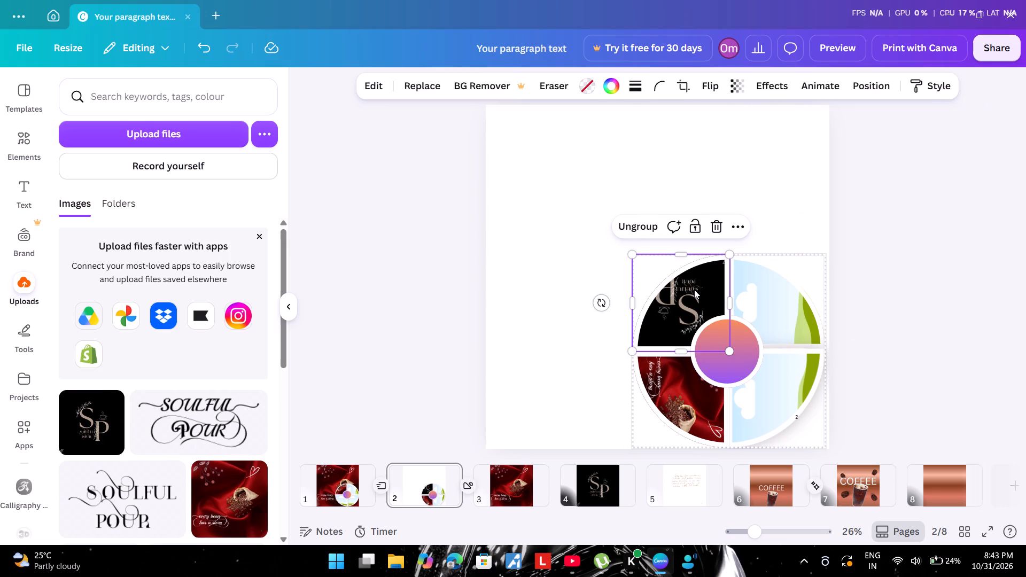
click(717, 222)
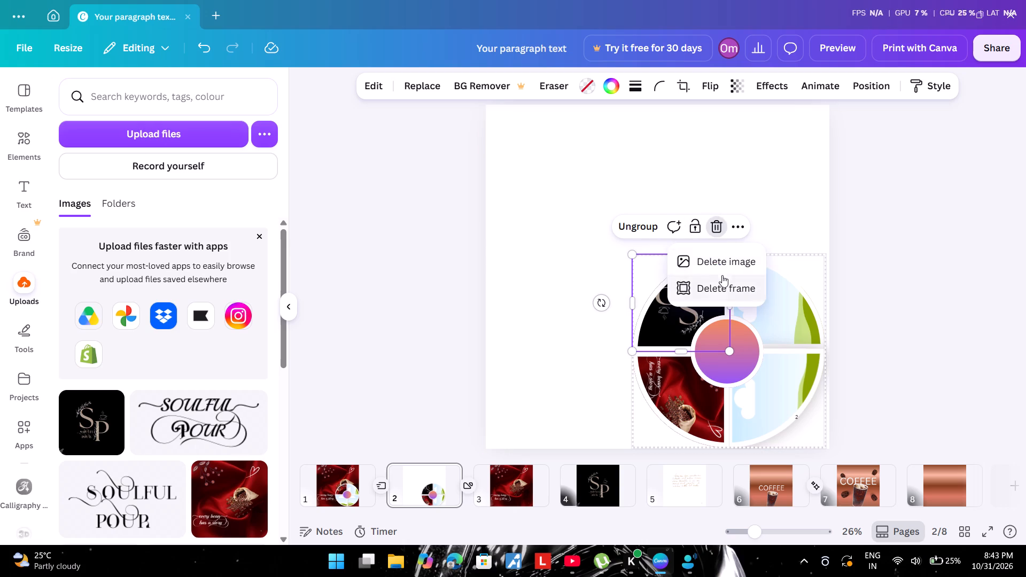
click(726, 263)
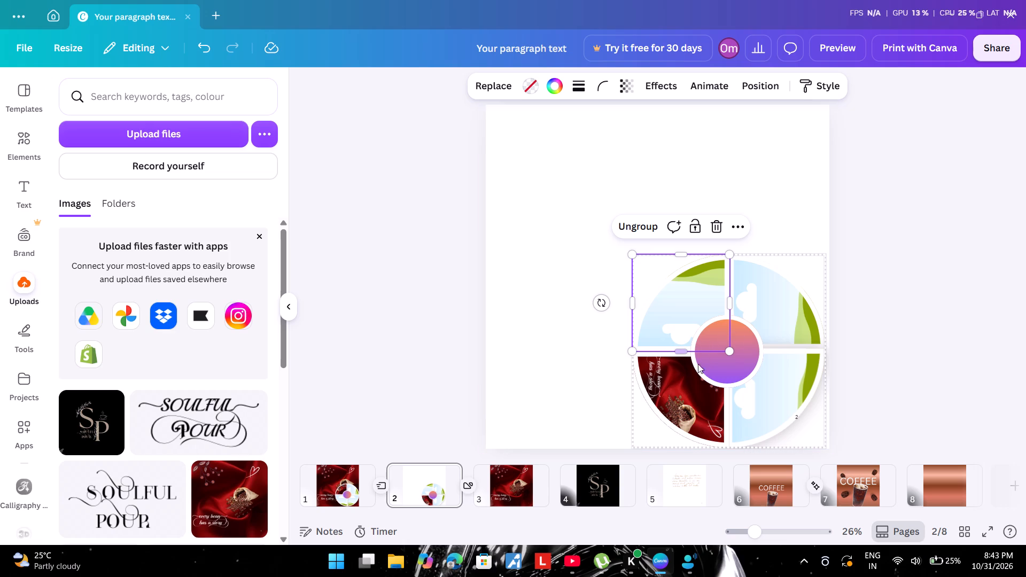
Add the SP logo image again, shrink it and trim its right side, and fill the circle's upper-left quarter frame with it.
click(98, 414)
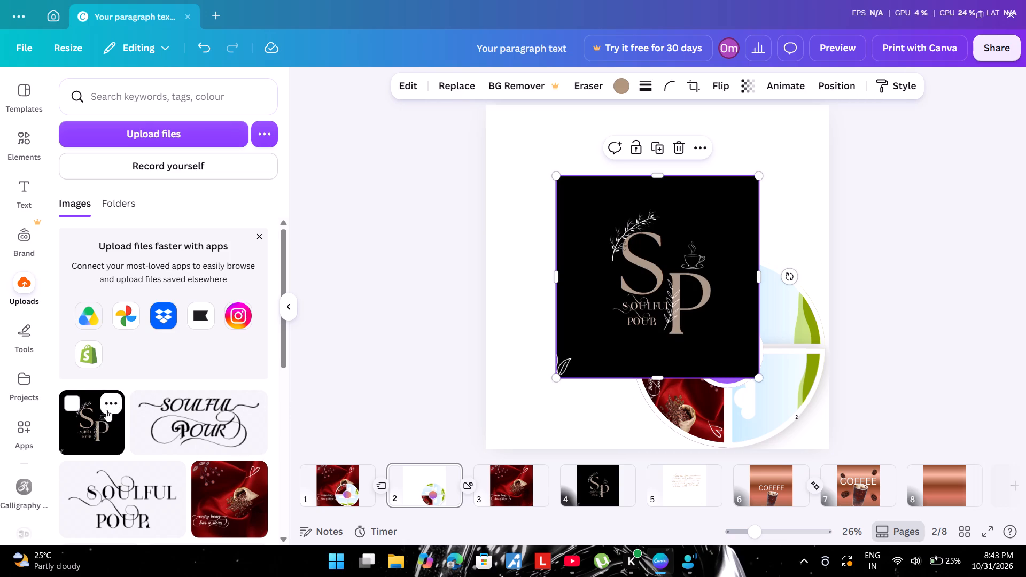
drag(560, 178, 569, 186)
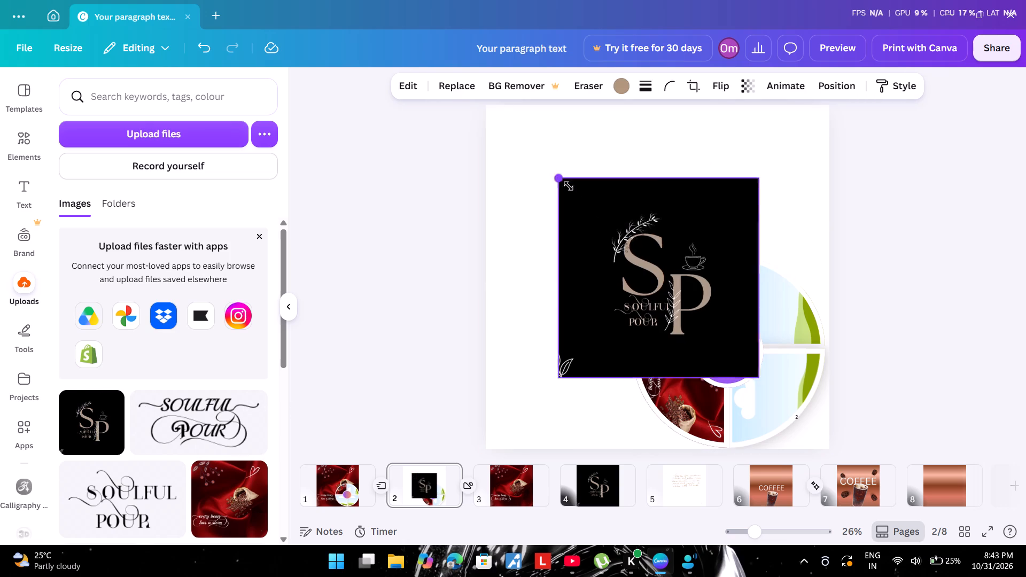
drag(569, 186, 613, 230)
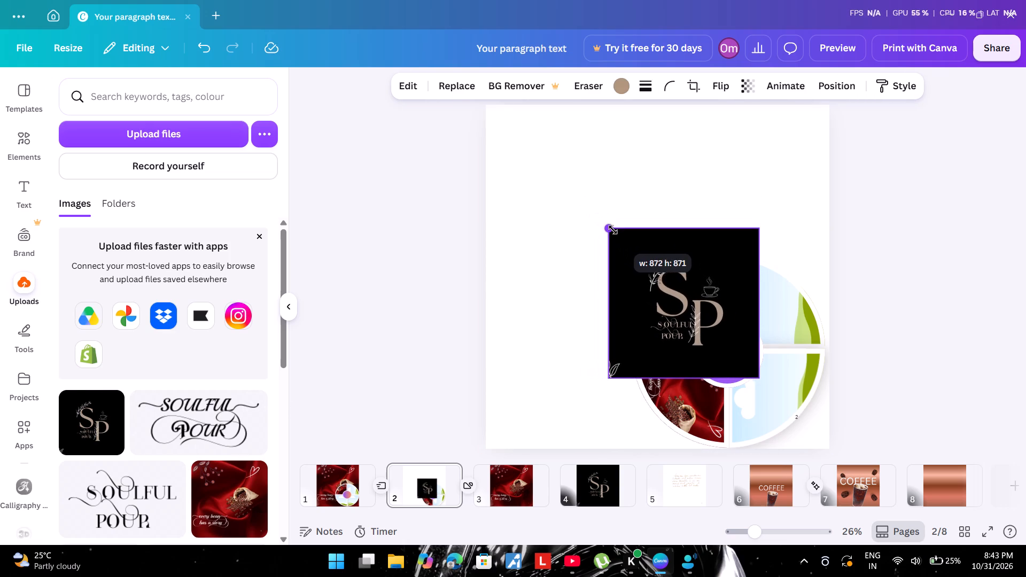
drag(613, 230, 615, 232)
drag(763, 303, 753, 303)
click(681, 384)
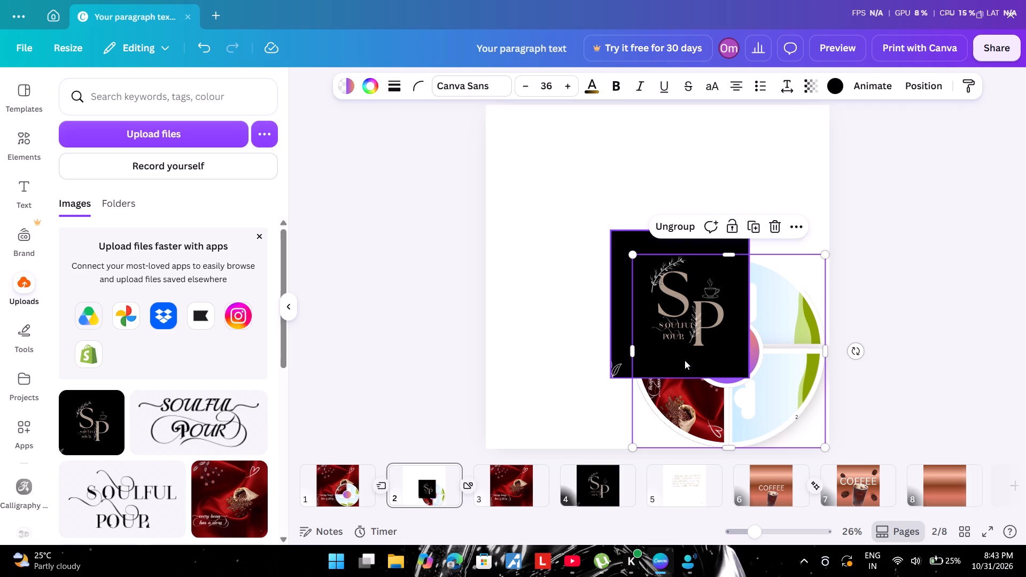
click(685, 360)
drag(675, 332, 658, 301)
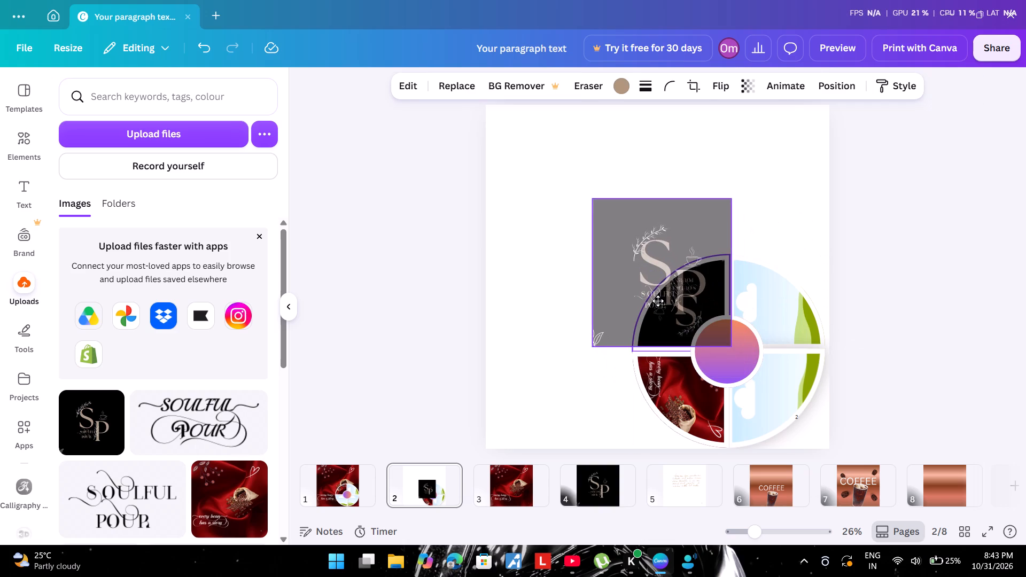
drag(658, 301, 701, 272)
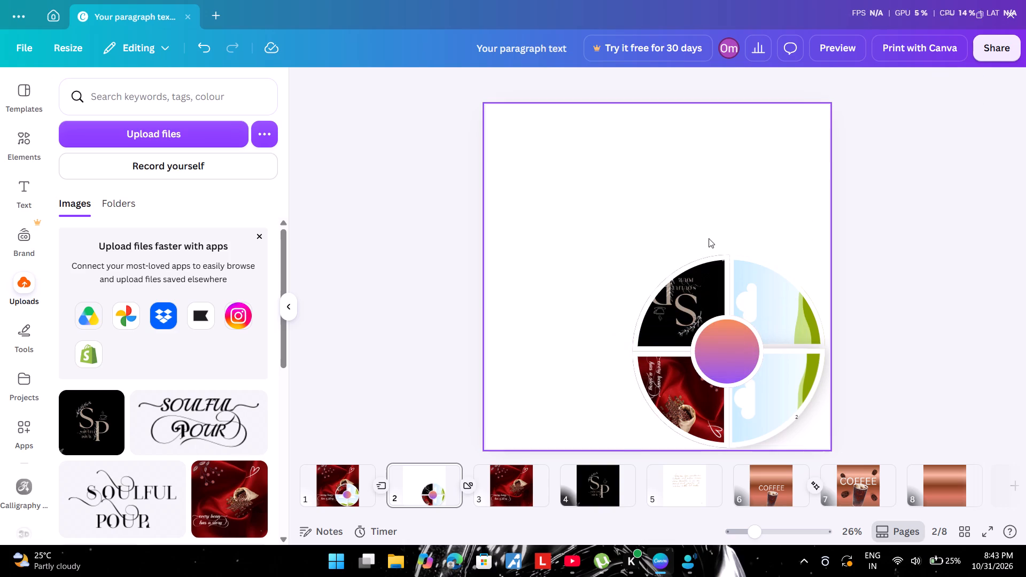
Add another SP logo image, scale it down, and fill the circle's lower-right quarter frame with it.
click(695, 307)
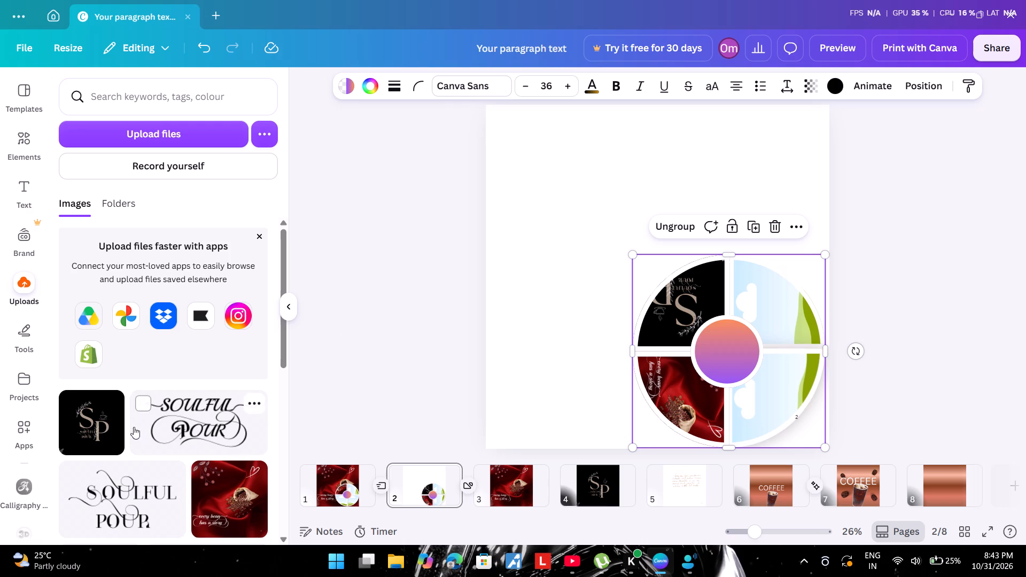
click(102, 422)
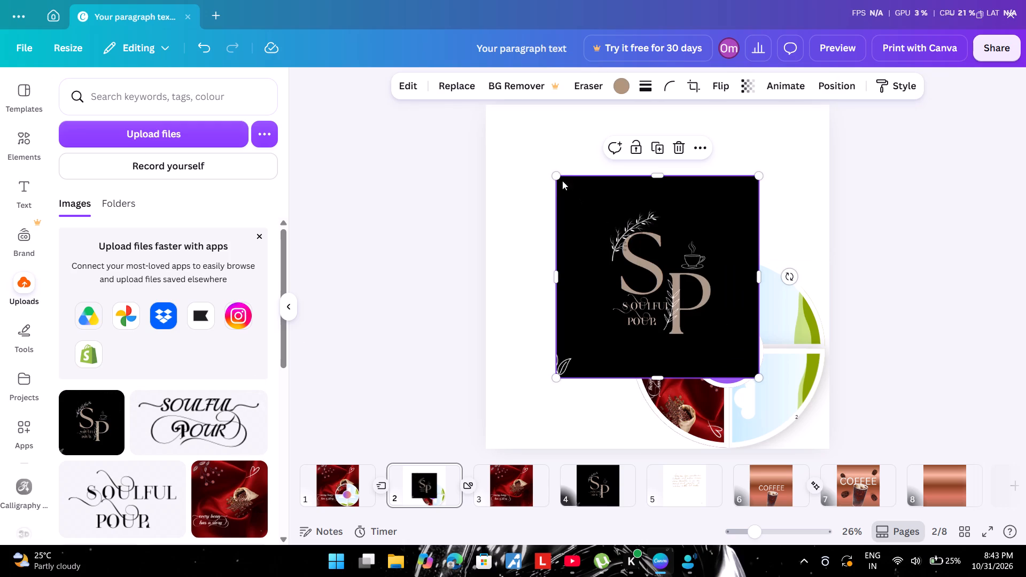
drag(556, 177, 638, 240)
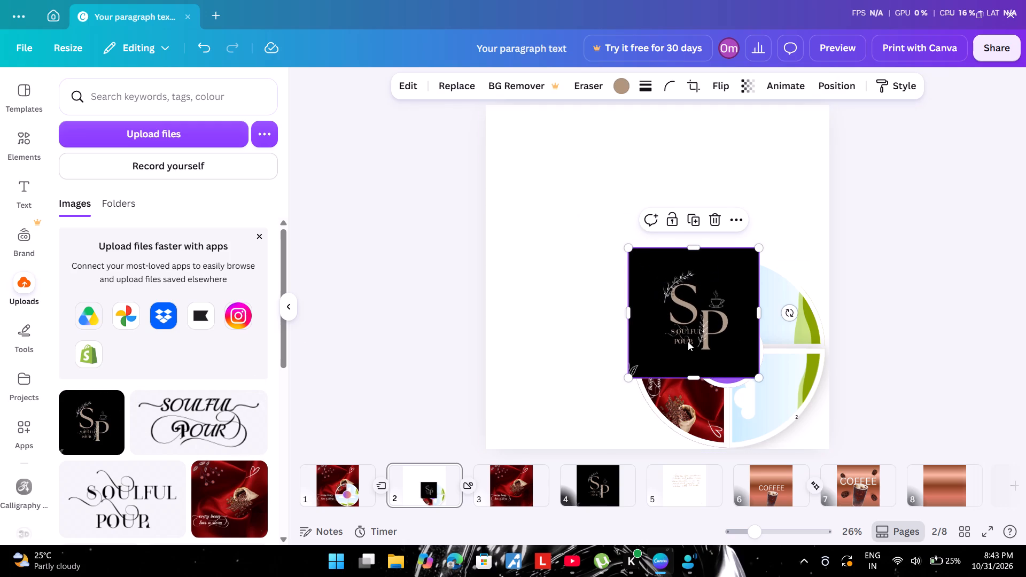
drag(694, 331, 776, 400)
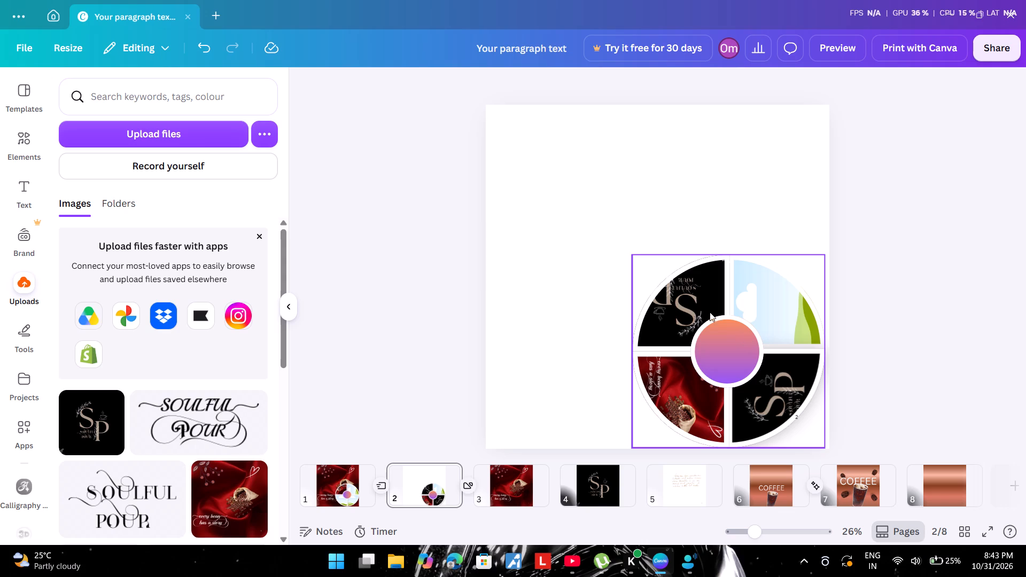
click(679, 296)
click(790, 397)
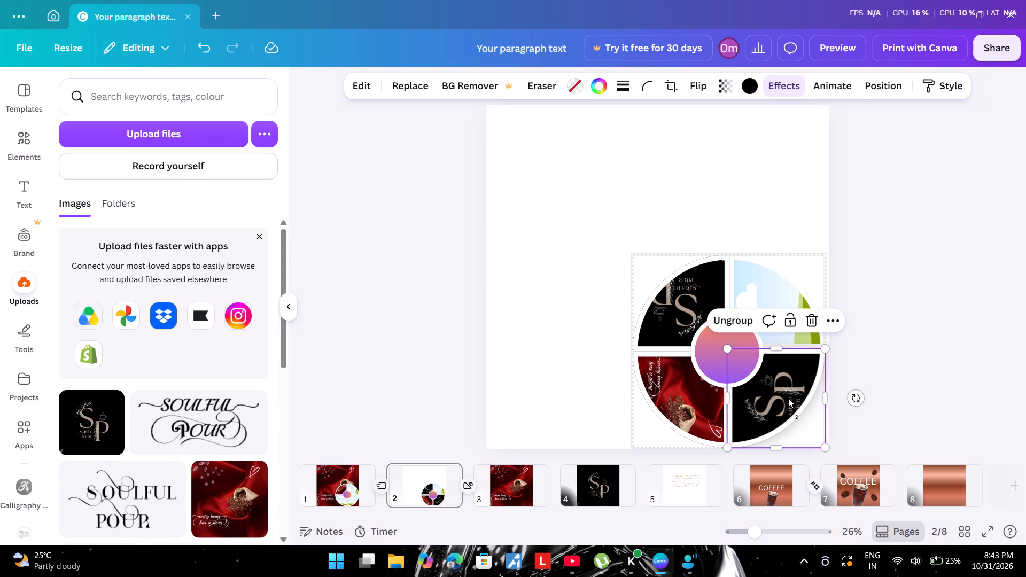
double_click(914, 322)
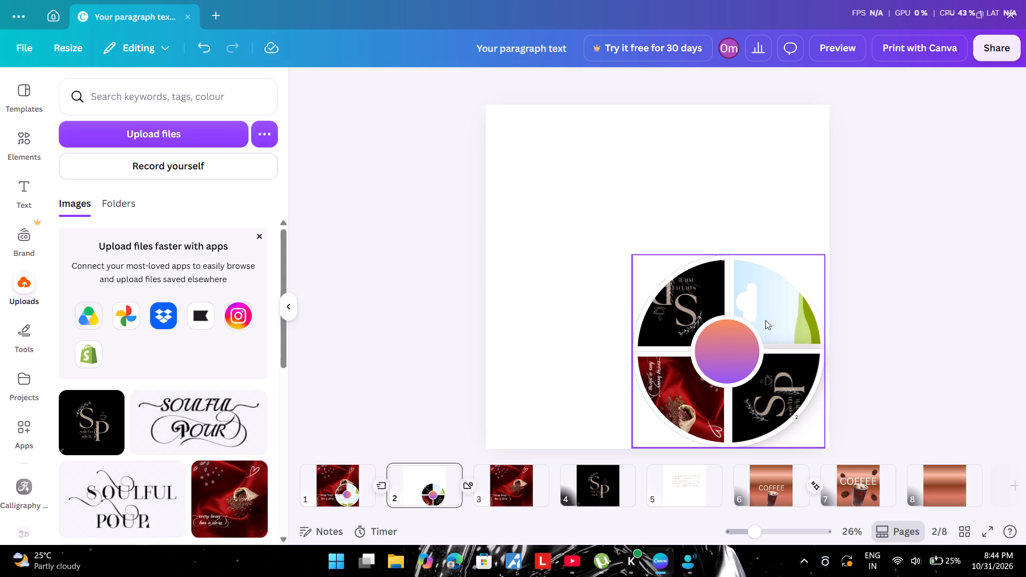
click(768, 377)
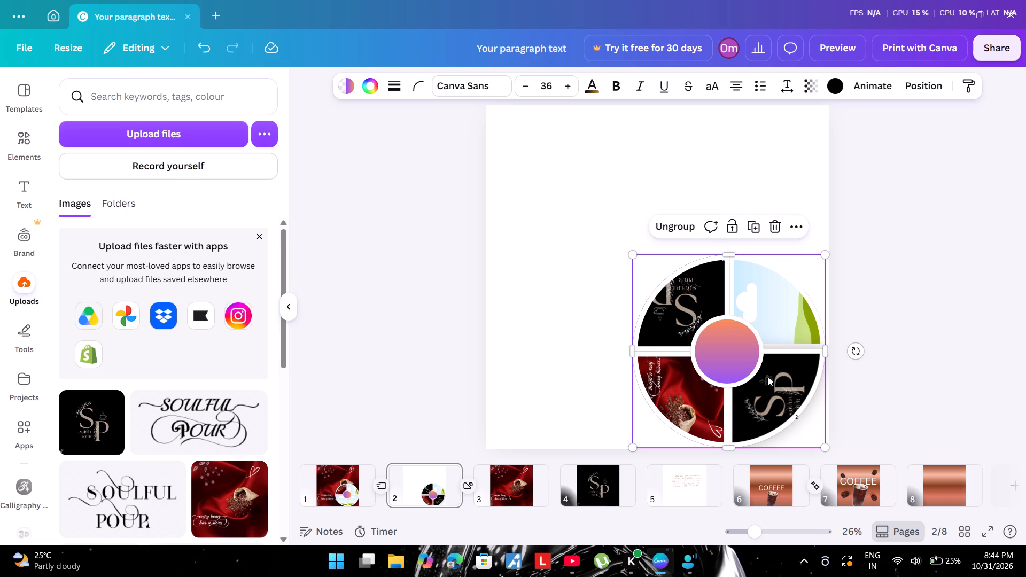
Add a fresh SP logo image, scale it down, and replace the image in the circle's upper-left quarter frame with it.
click(97, 397)
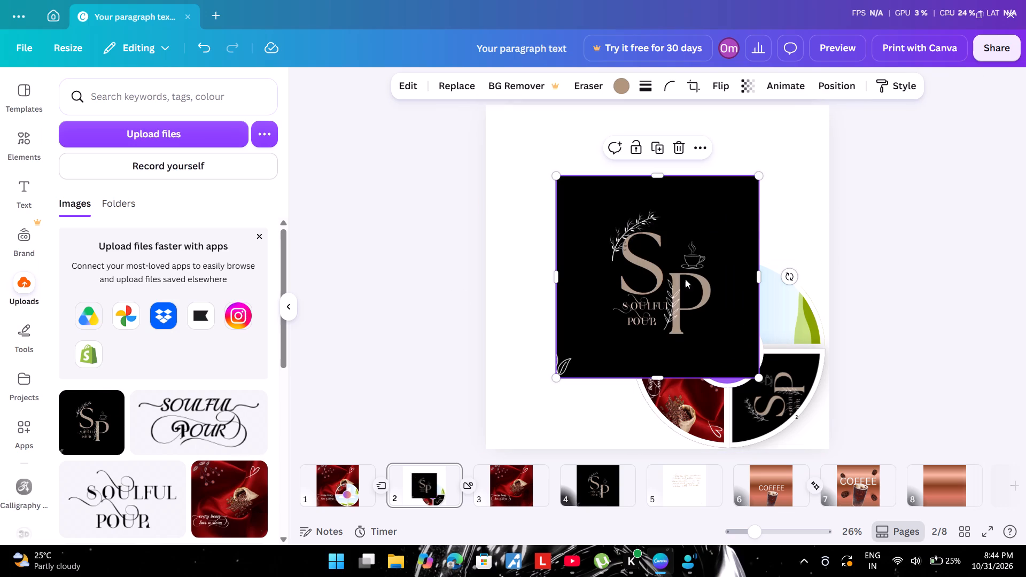
drag(760, 176, 721, 276)
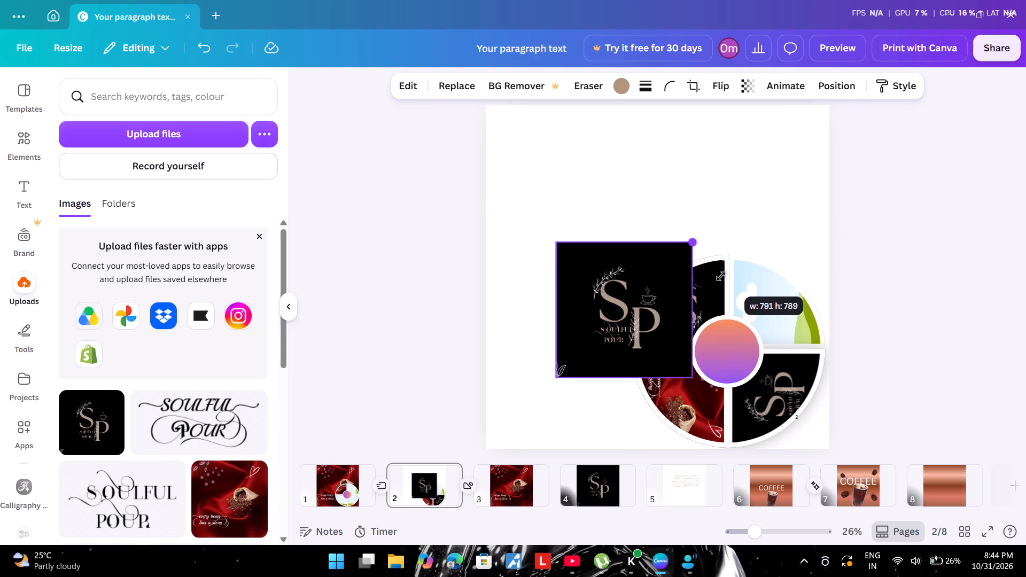
drag(721, 276, 712, 290)
drag(602, 324, 722, 298)
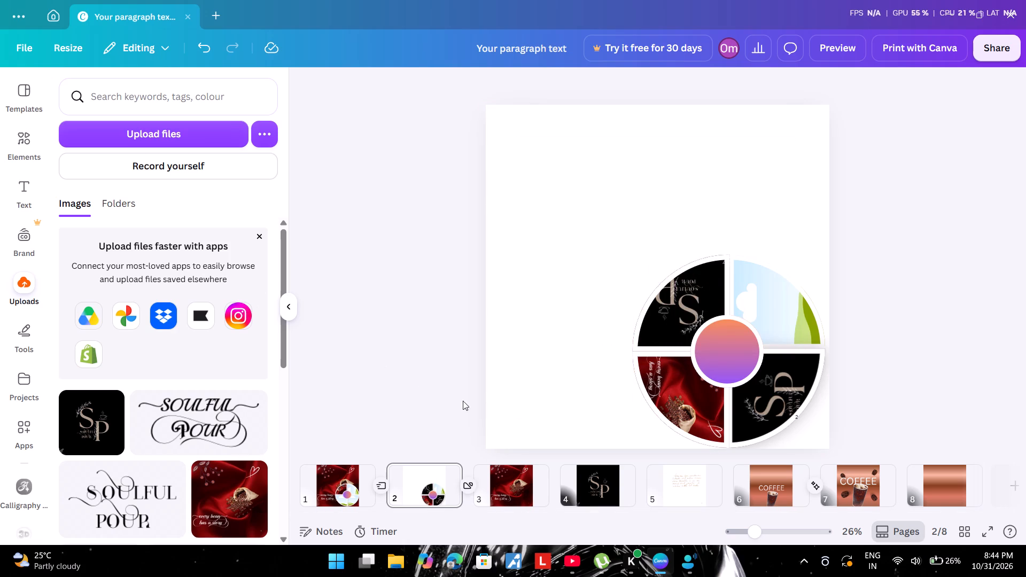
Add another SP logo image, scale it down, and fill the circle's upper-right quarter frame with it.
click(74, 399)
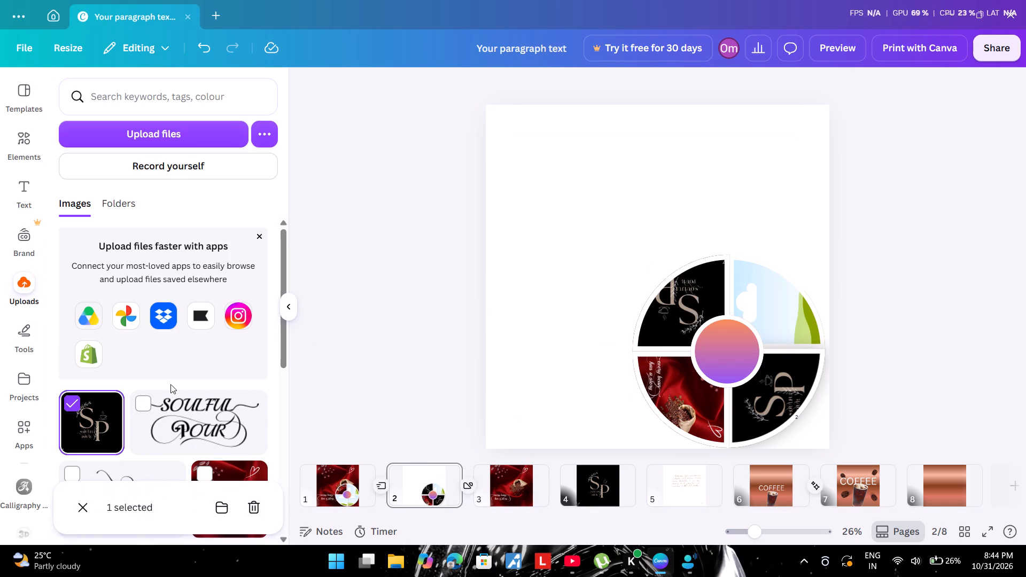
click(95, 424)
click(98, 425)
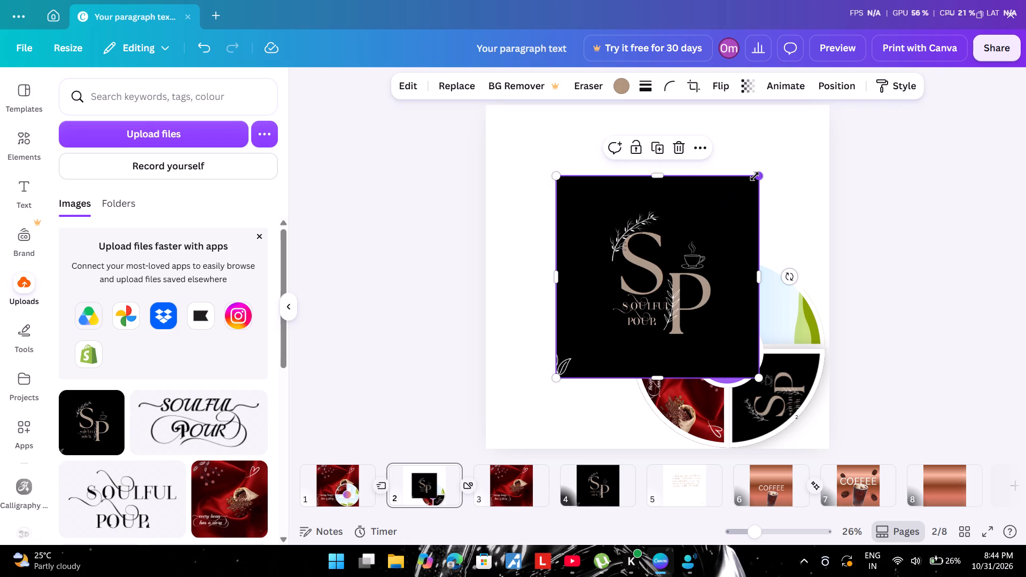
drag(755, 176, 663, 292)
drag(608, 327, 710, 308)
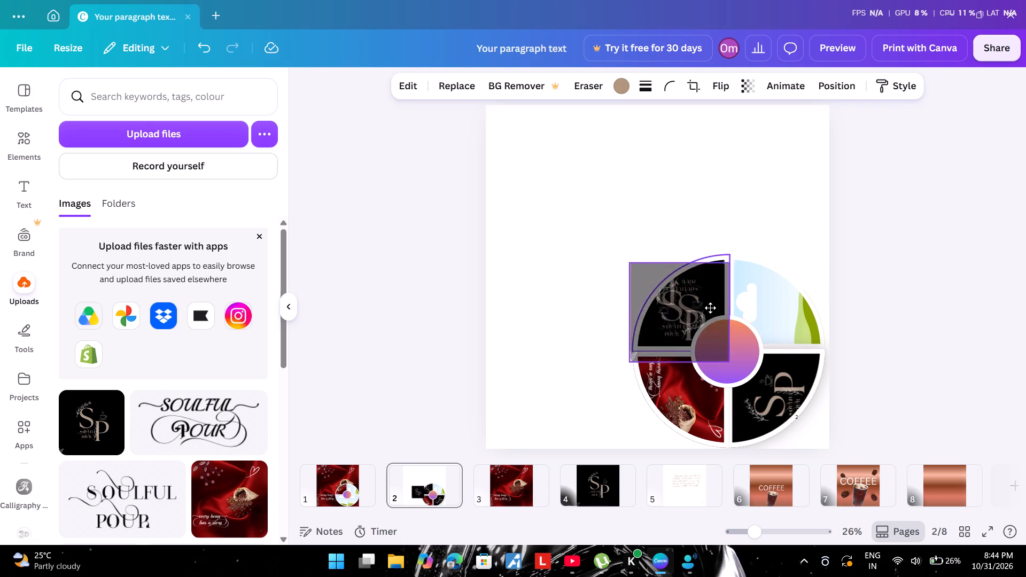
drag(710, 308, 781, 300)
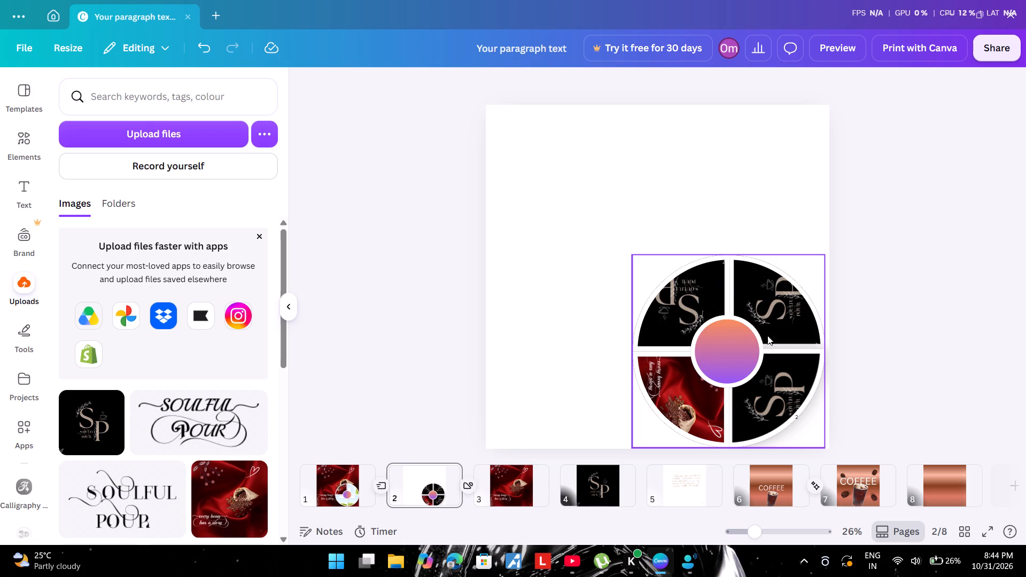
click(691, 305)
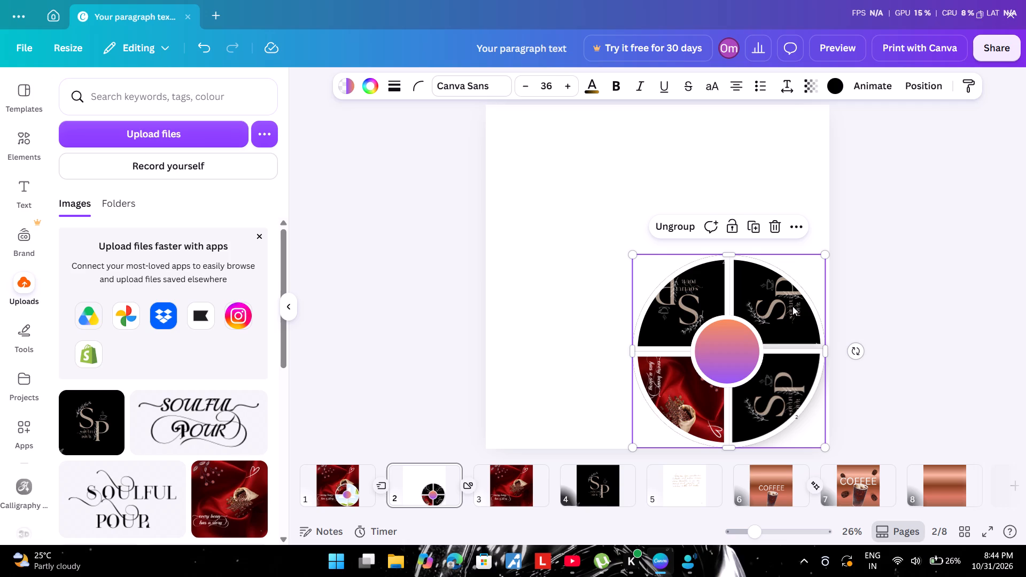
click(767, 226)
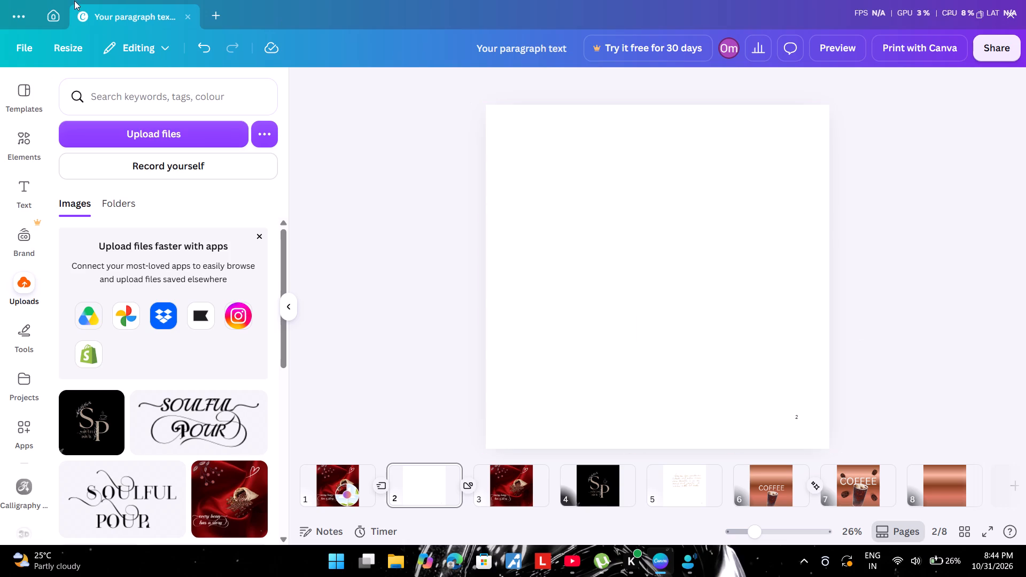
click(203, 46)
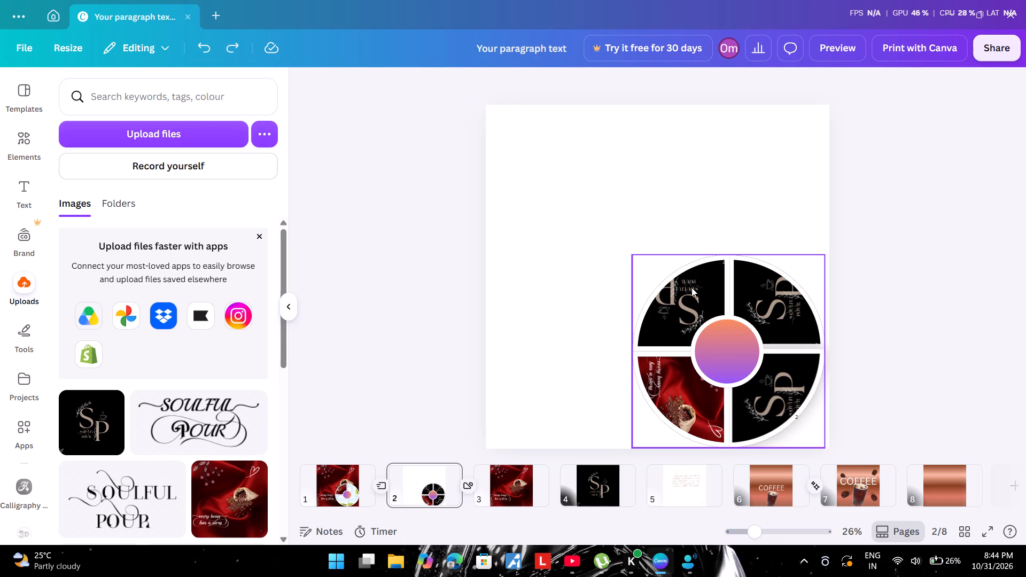
Delete the SP logo images from the circle's upper-left, upper-right and lower-right quarters, keeping their frames.
click(691, 287)
click(696, 315)
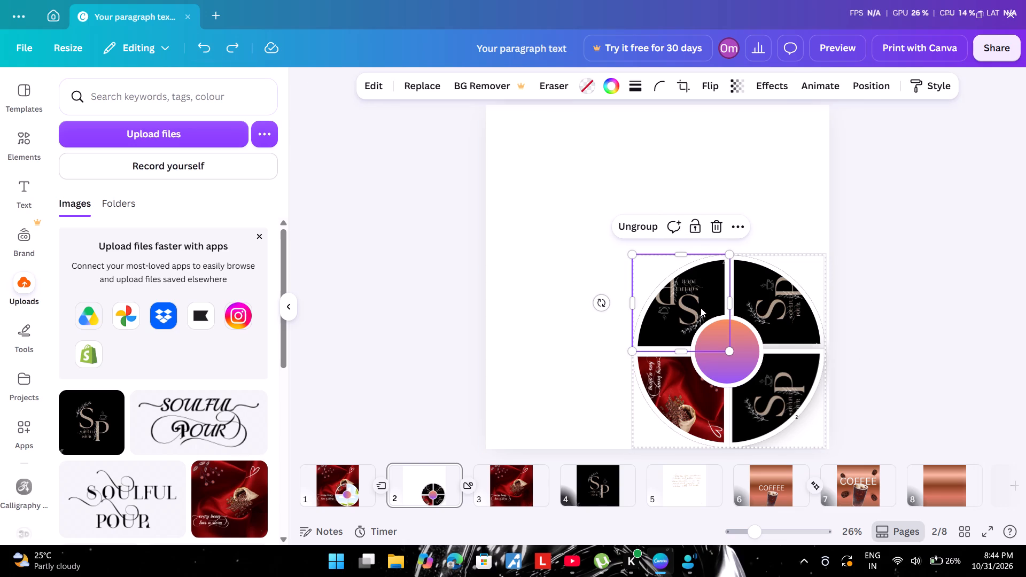
click(714, 227)
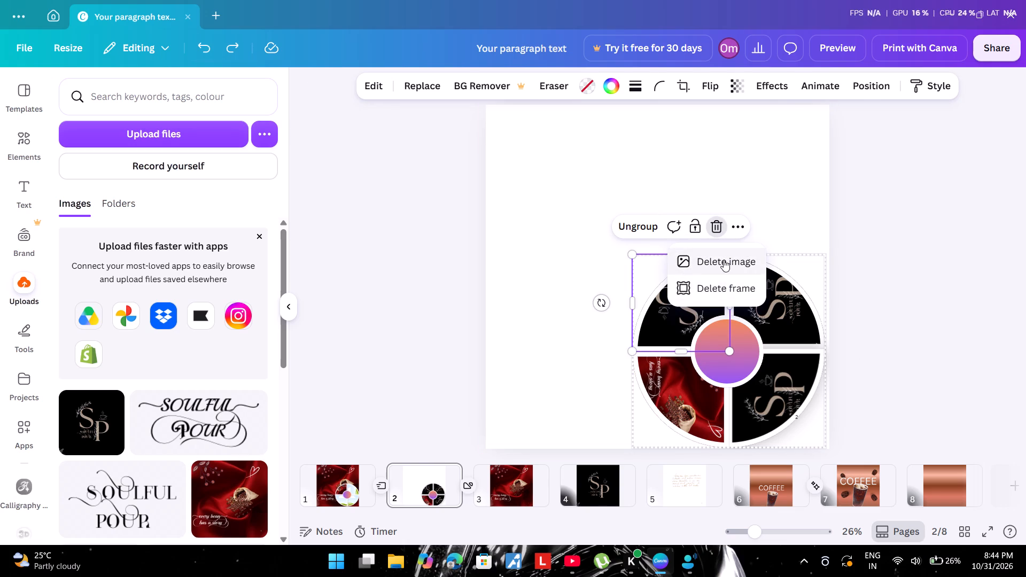
click(724, 260)
click(750, 301)
double_click(812, 228)
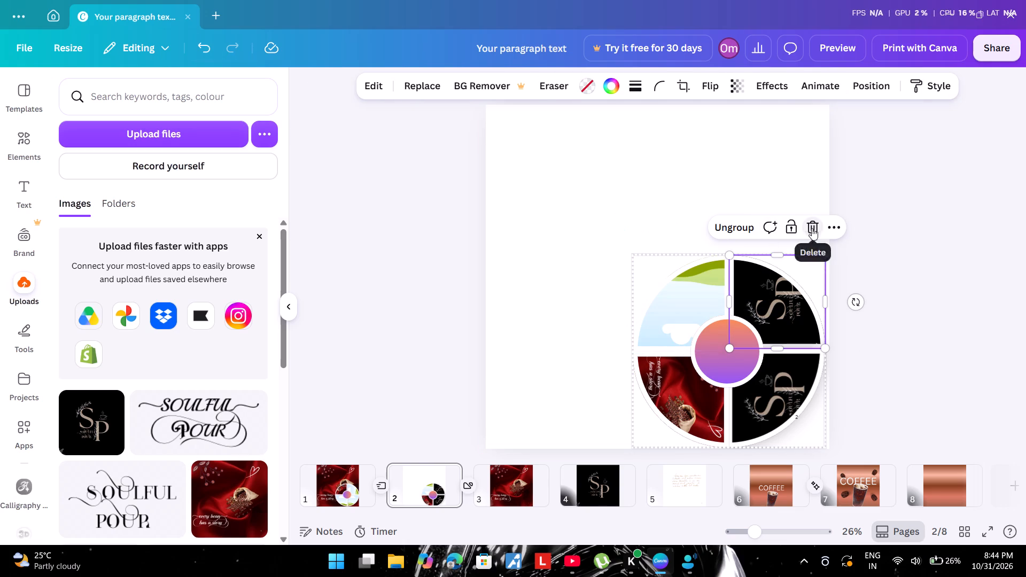
click(814, 219)
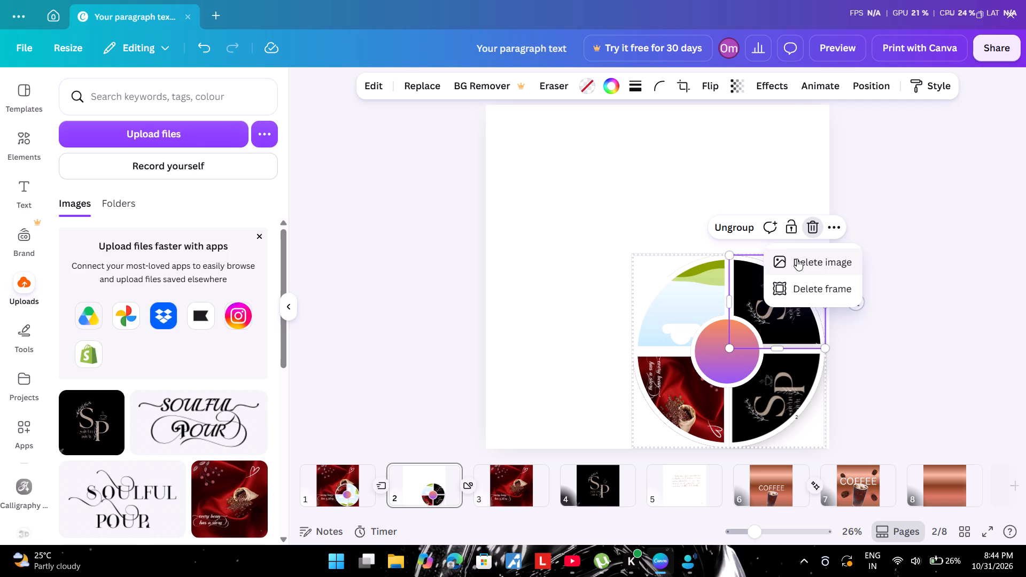
click(797, 259)
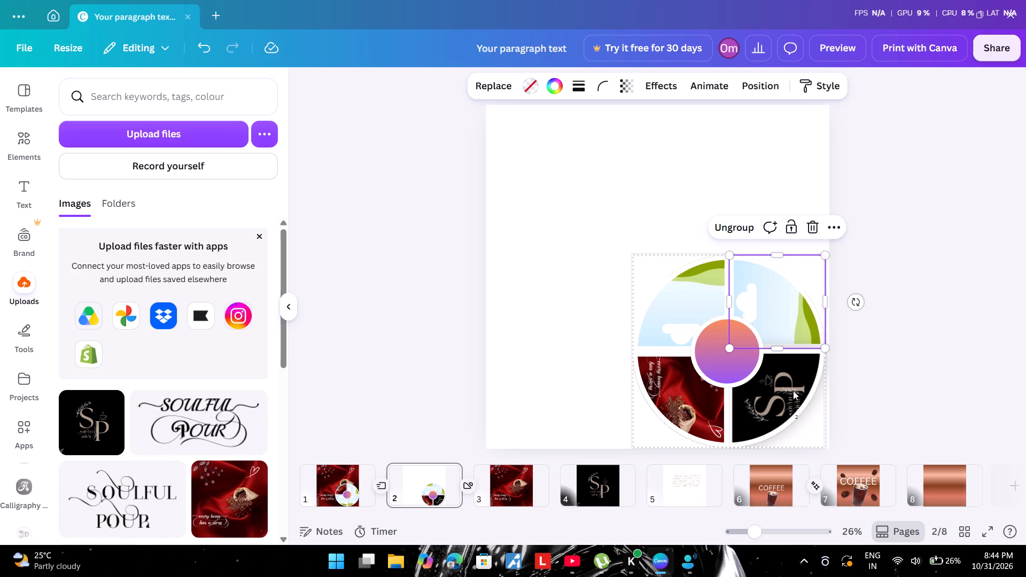
click(793, 395)
click(808, 315)
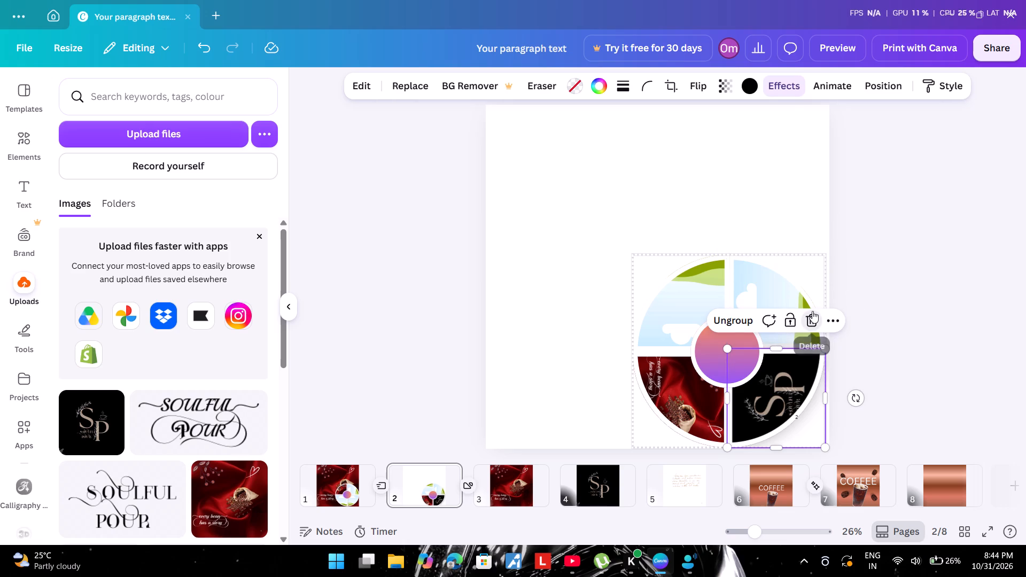
click(806, 349)
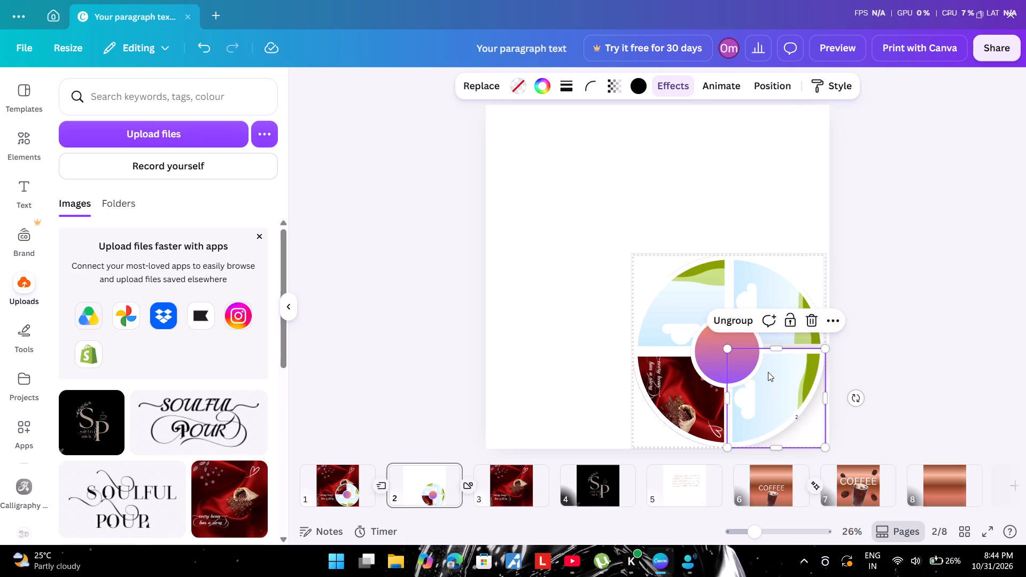
Pull the two emptied upper quarter frames apart, moving the upper-right one left of the circle and the upper-left one above the gradient centre.
click(665, 296)
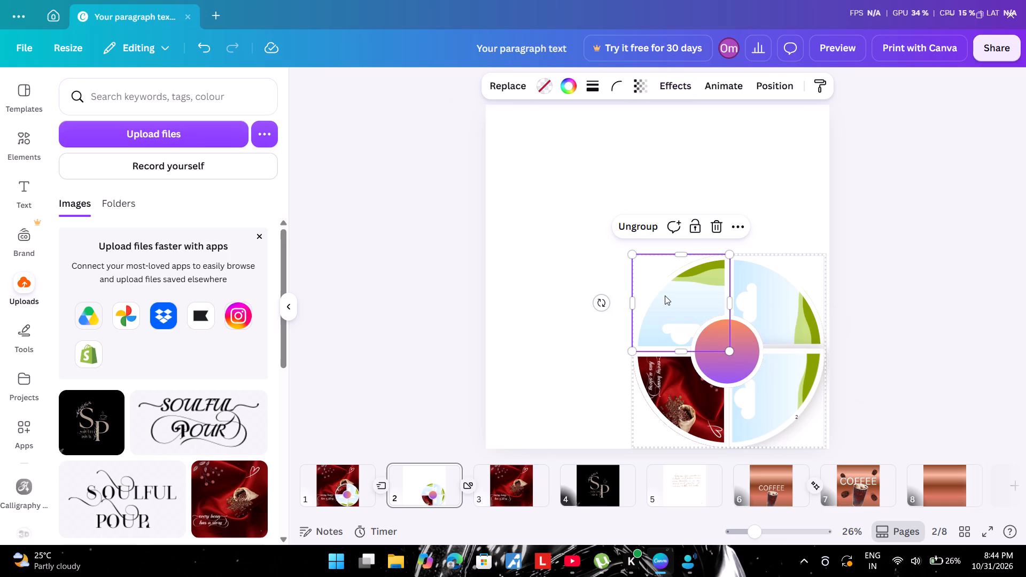
click(781, 326)
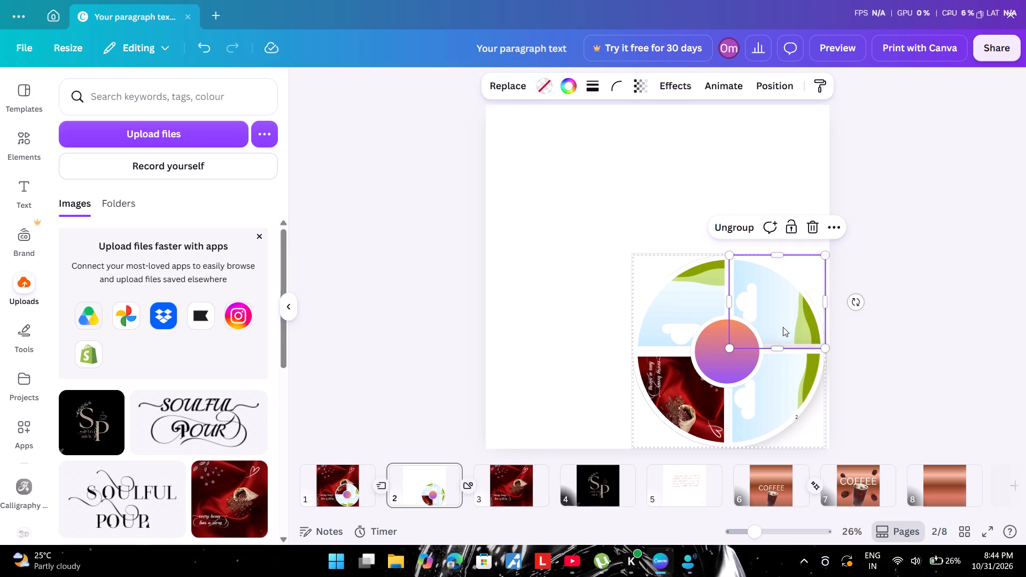
drag(797, 312, 785, 299)
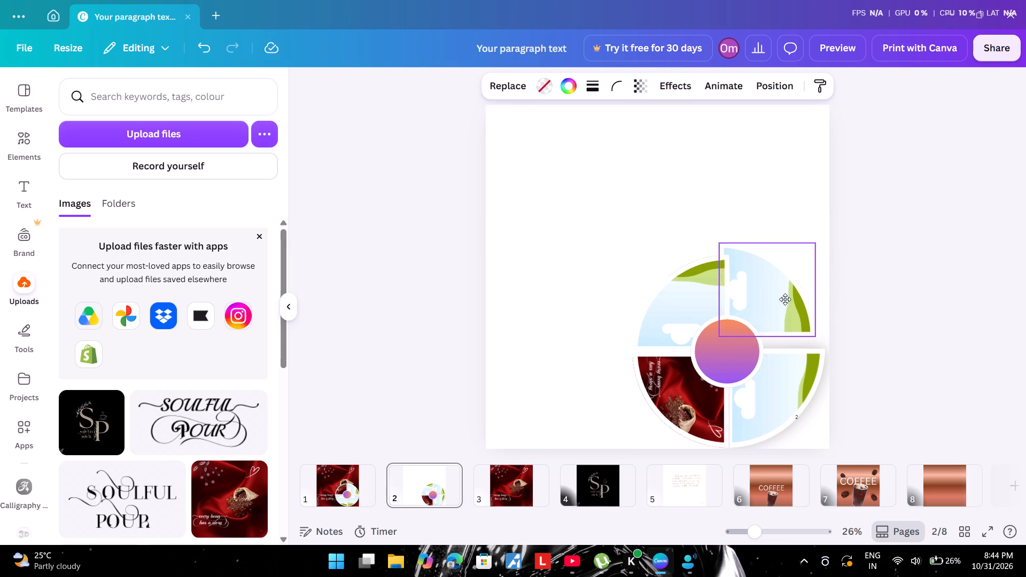
drag(785, 299, 646, 293)
click(704, 292)
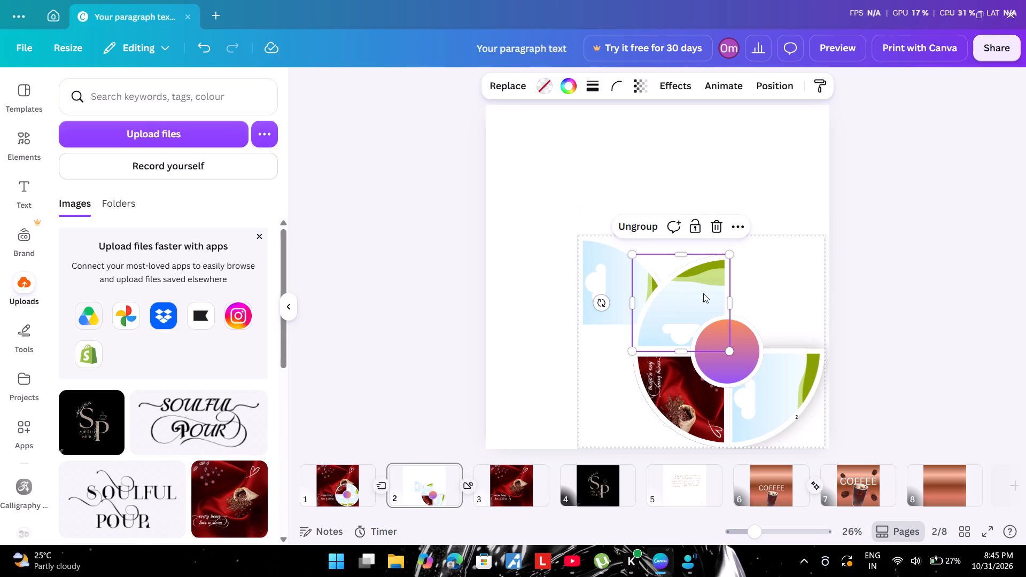
drag(703, 293, 764, 261)
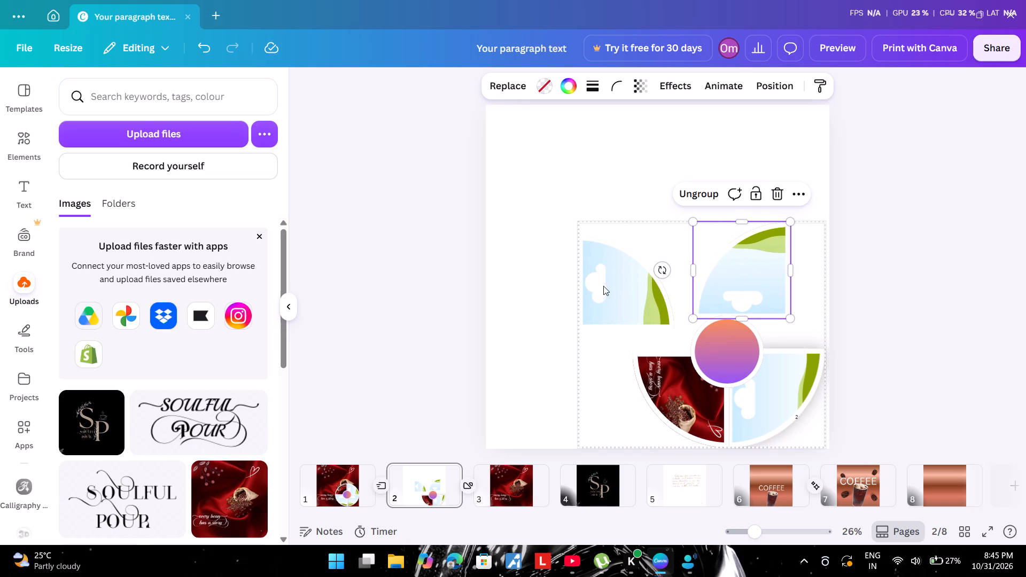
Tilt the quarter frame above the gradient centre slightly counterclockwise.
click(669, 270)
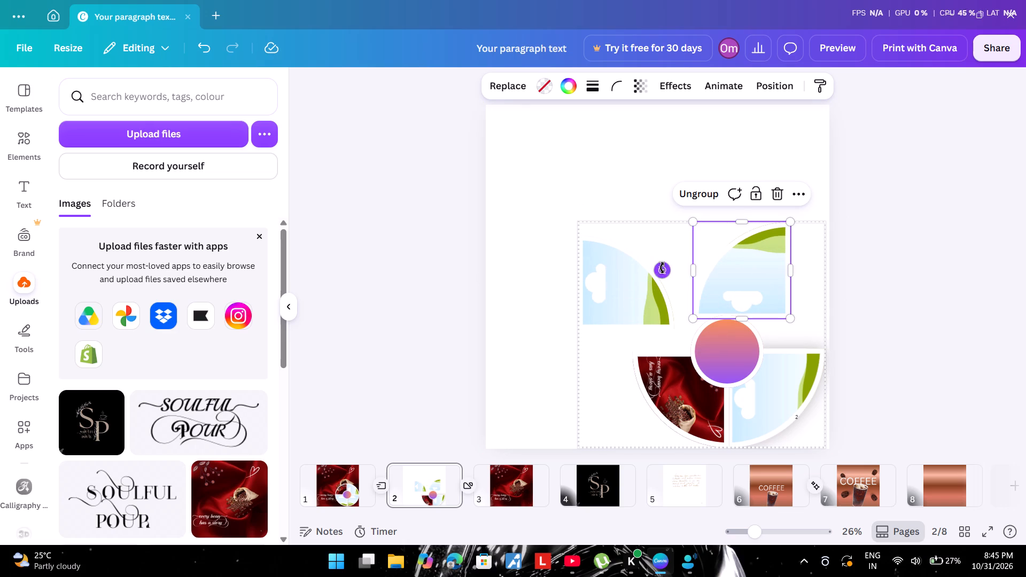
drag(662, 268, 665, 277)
Rotate the quarter frame left of the circle a quarter turn counterclockwise so its curved edge faces the upper left.
click(617, 282)
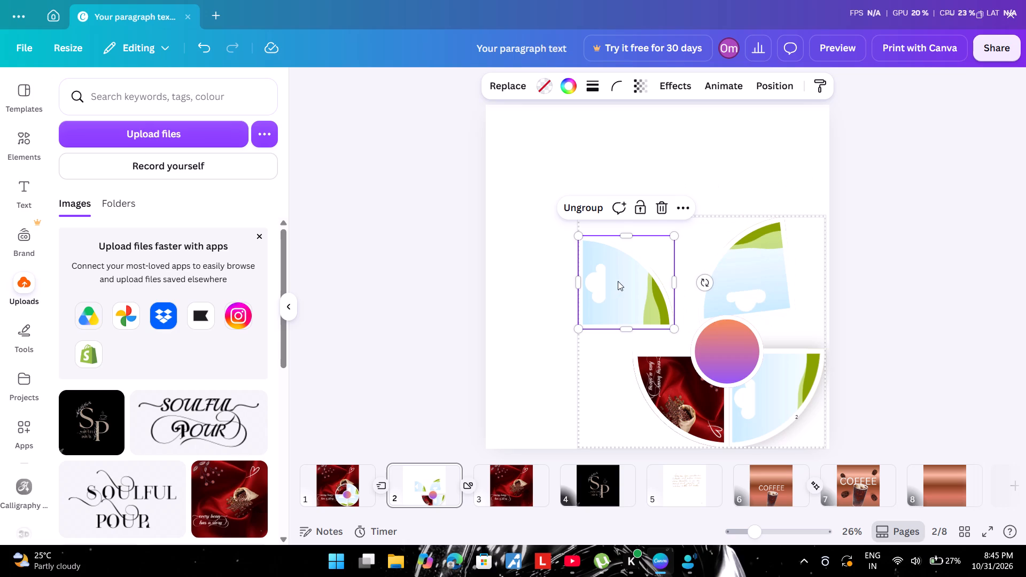
drag(704, 283, 704, 268)
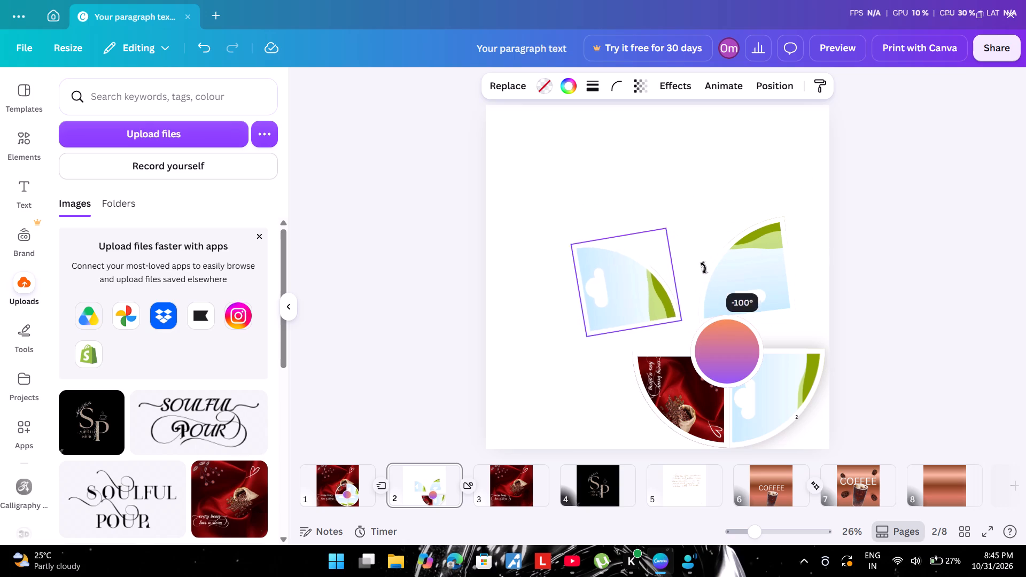
drag(704, 268, 623, 210)
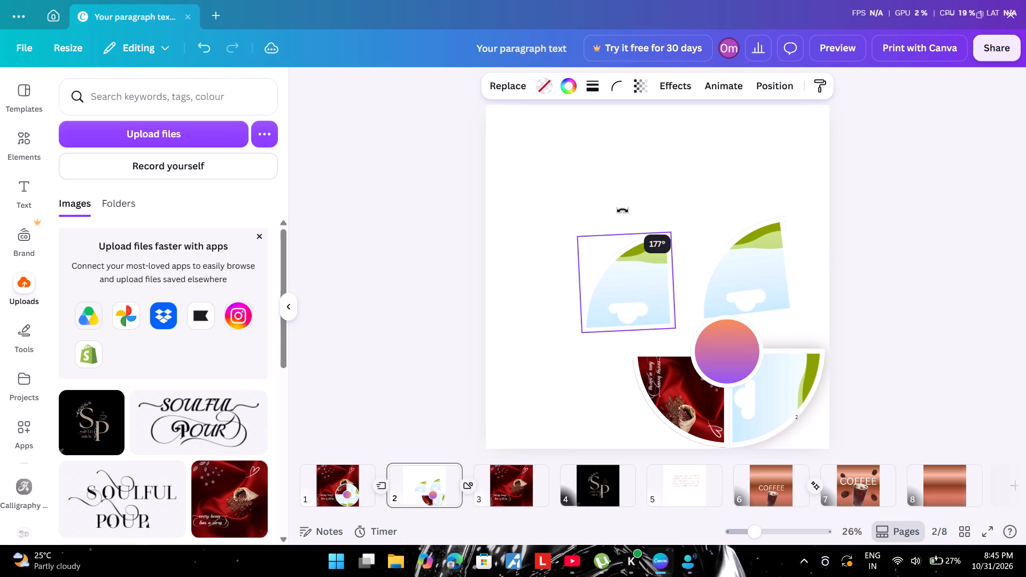
drag(623, 210, 625, 215)
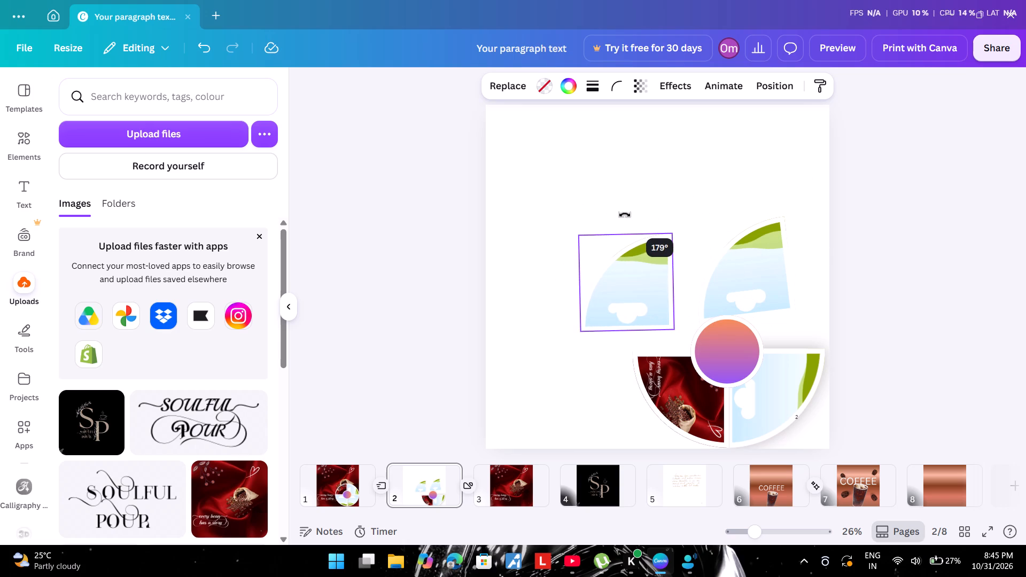
drag(625, 215, 626, 217)
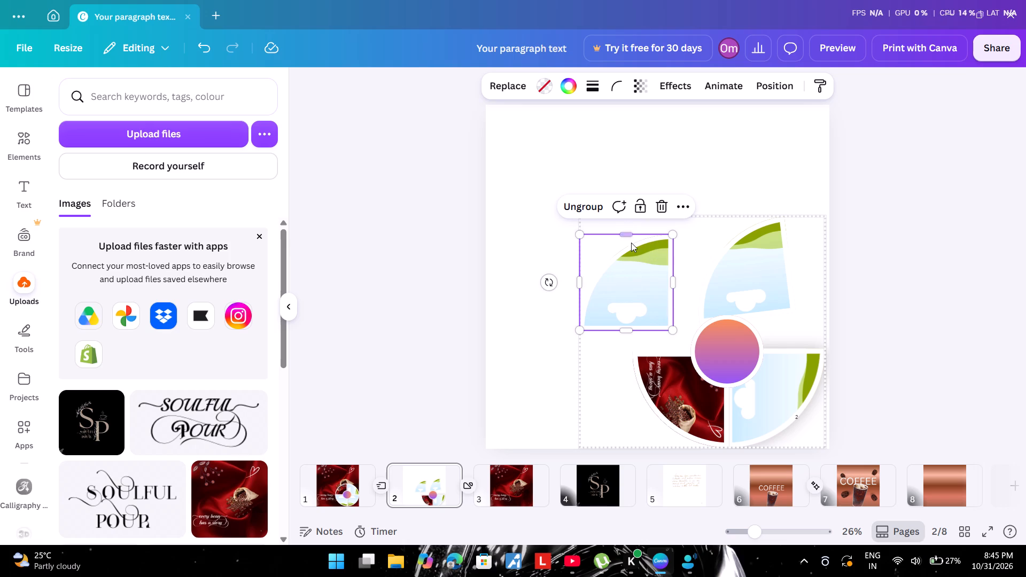
Move the rotated quarter frame into the circle's upper-left spot, lining it up above the red coffee-image quarter.
drag(644, 264, 694, 287)
click(673, 183)
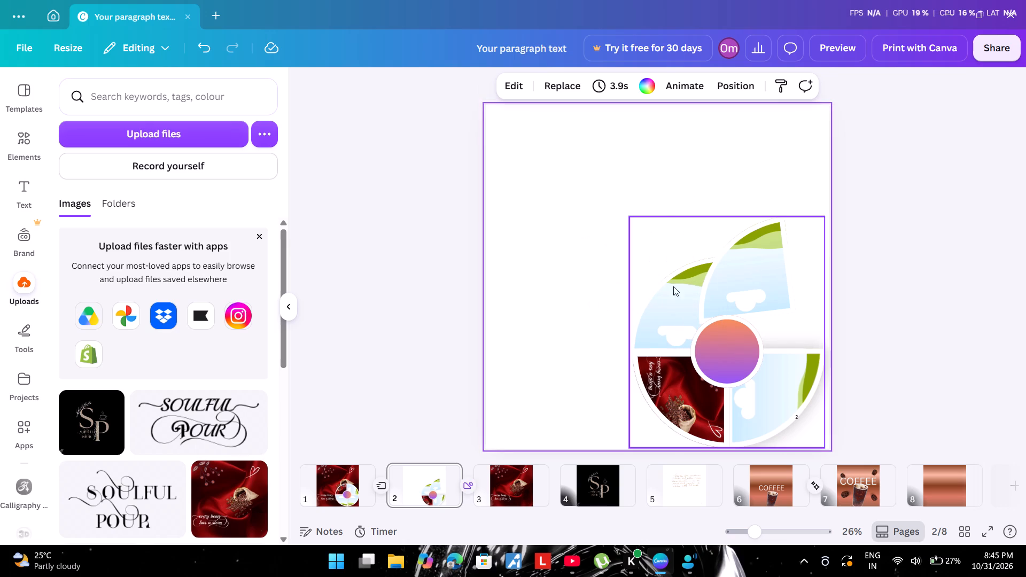
click(672, 299)
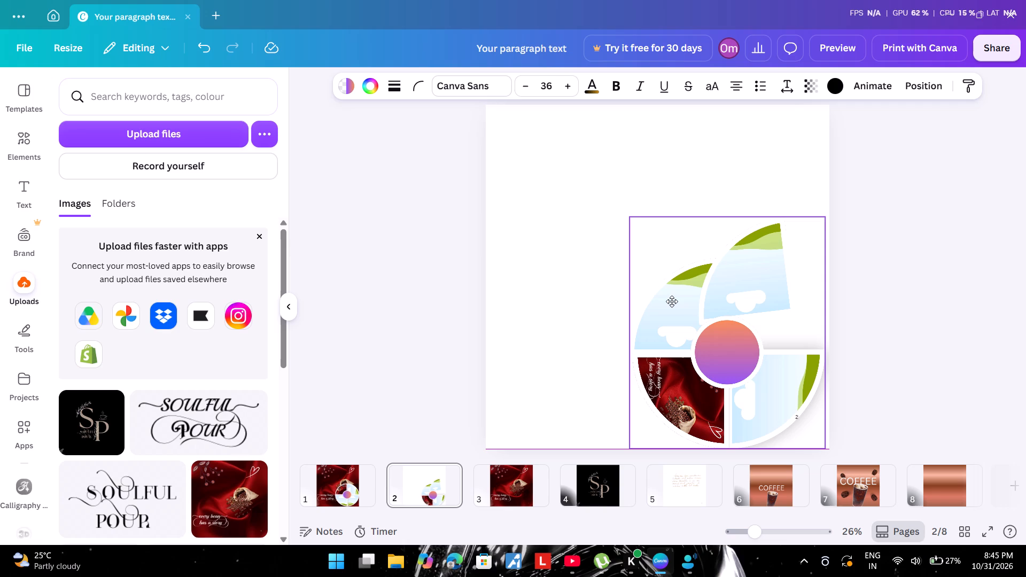
click(673, 302)
drag(662, 310, 663, 310)
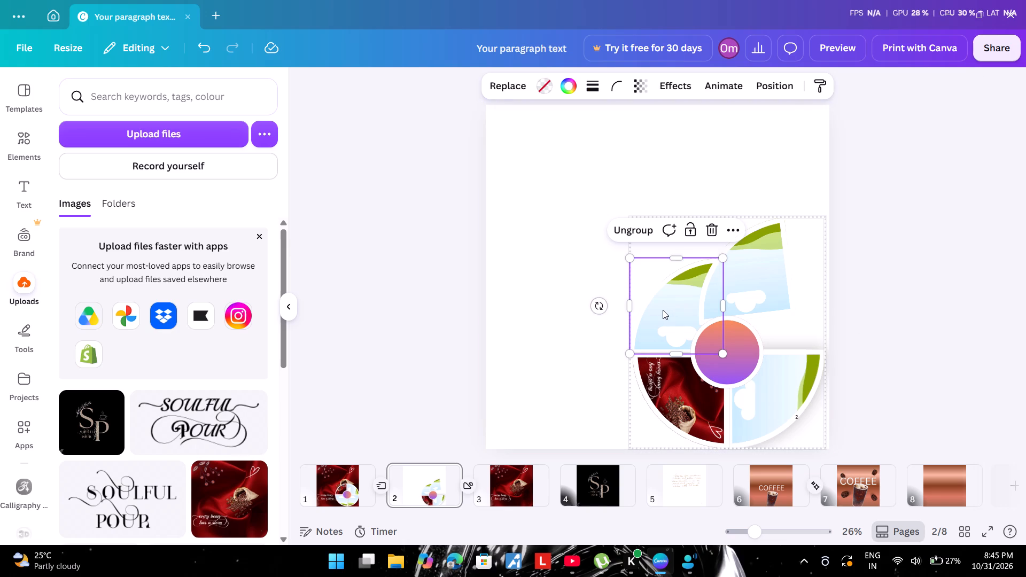
drag(663, 310, 659, 313)
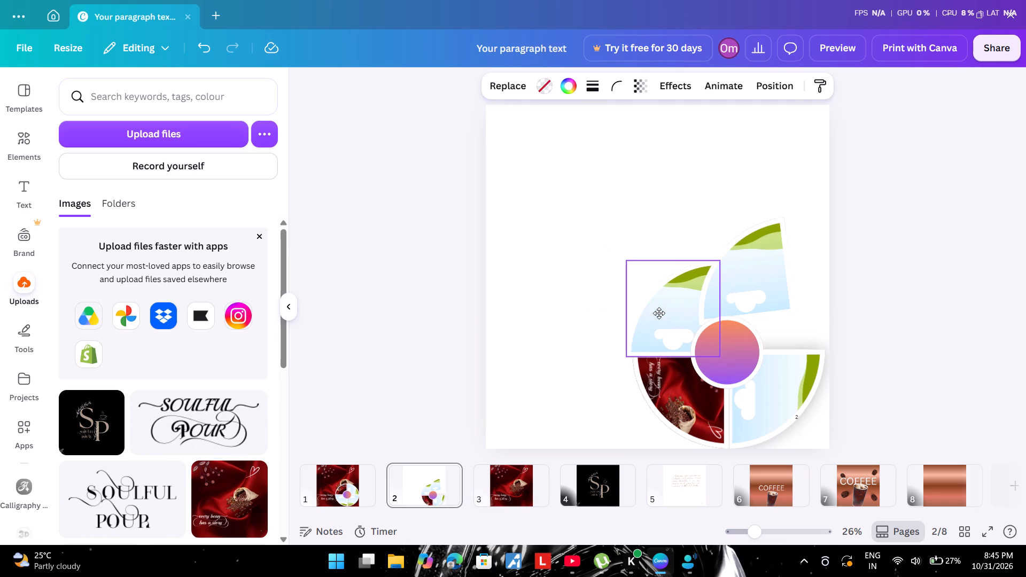
drag(659, 313, 660, 316)
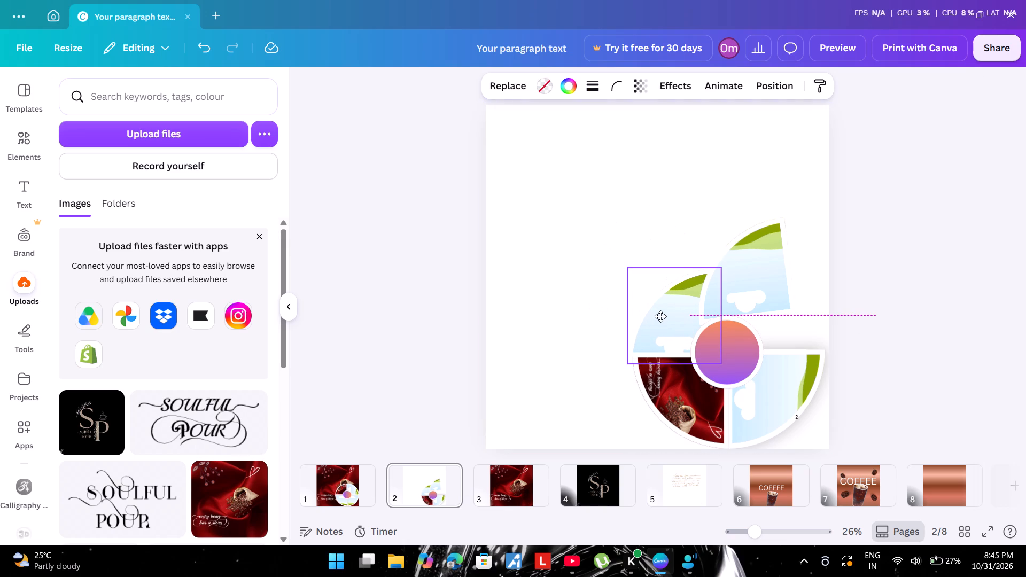
drag(660, 316, 660, 313)
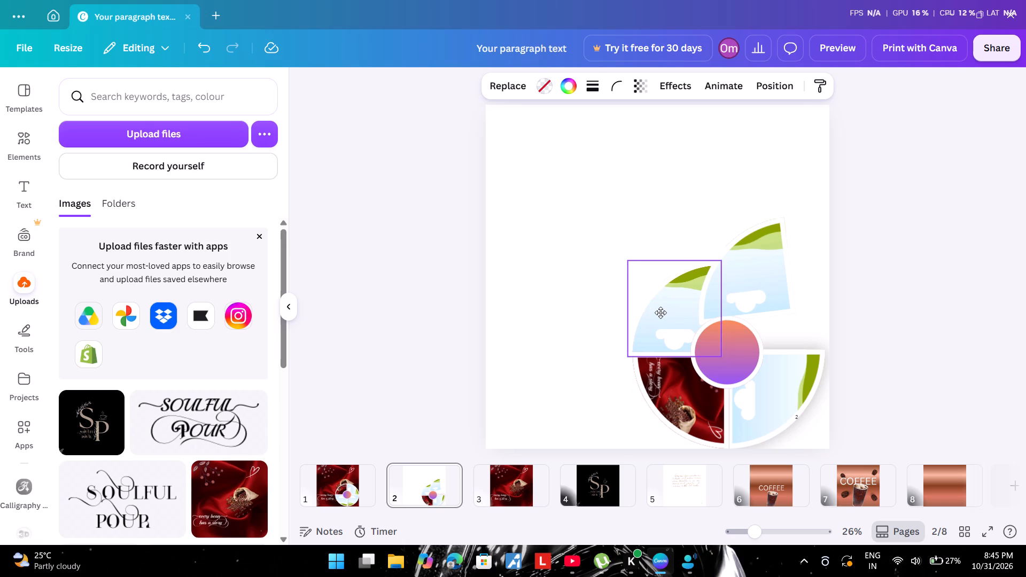
drag(660, 313, 664, 316)
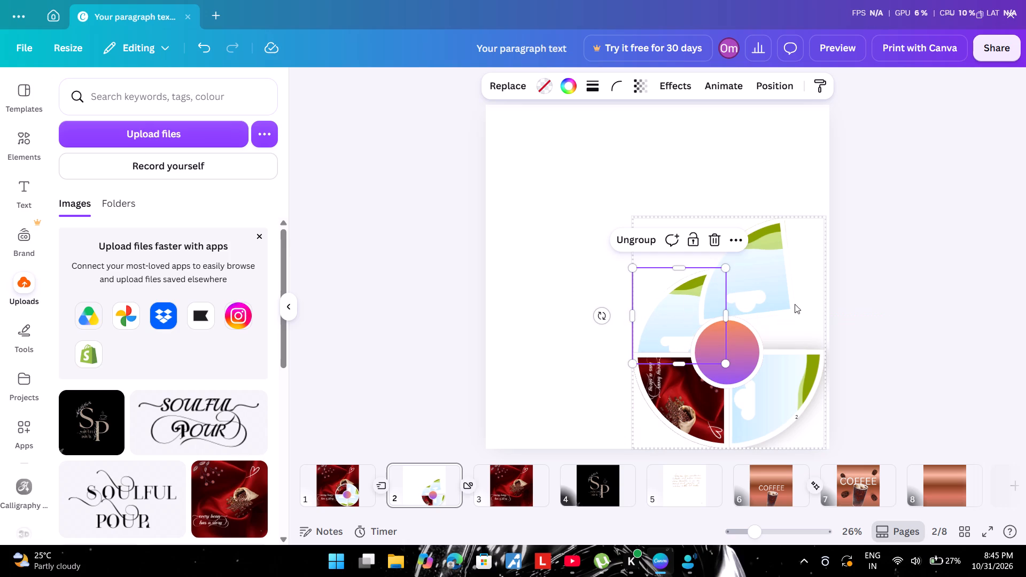
Rotate the quarter frame above the gradient centre about a quarter turn clockwise so its curved edge faces the upper right.
click(770, 276)
drag(662, 283, 662, 282)
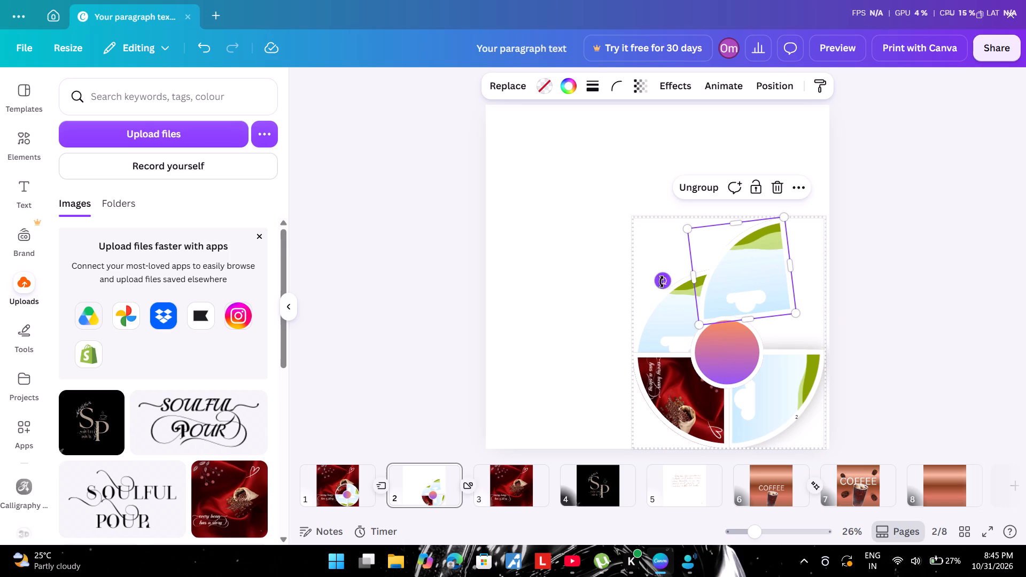
drag(662, 282, 763, 227)
click(763, 226)
drag(759, 222, 745, 214)
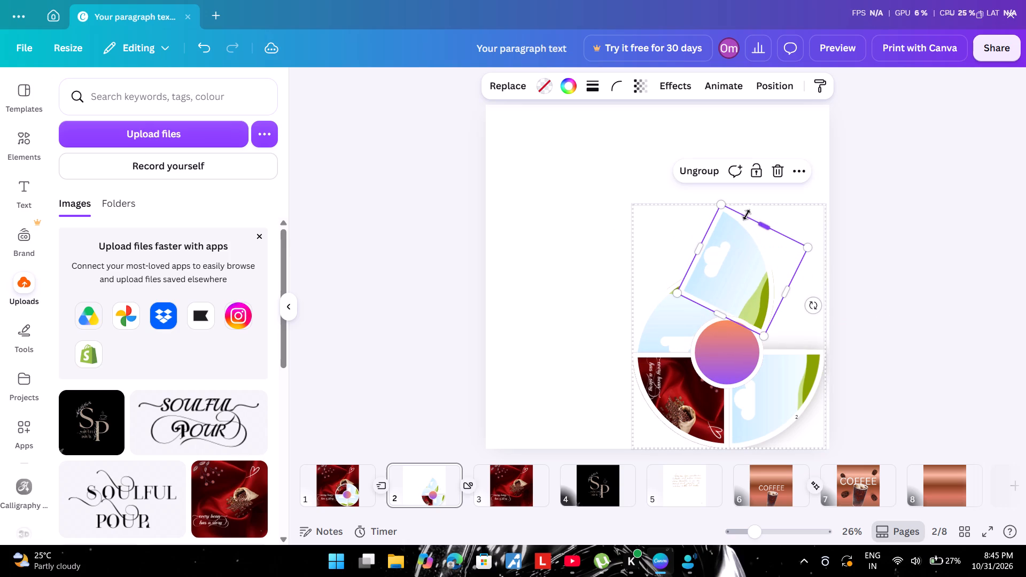
click(896, 268)
click(724, 283)
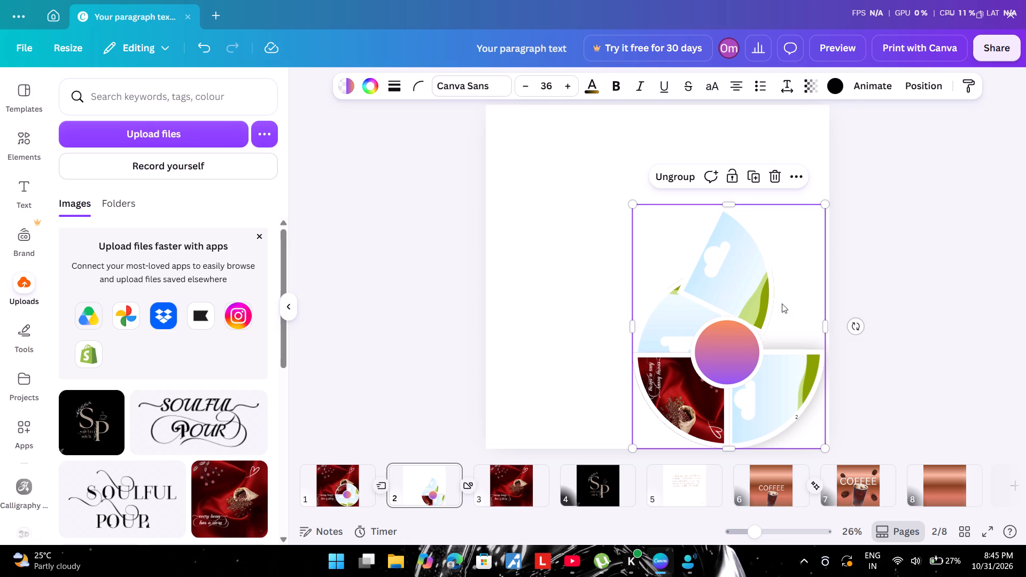
click(727, 271)
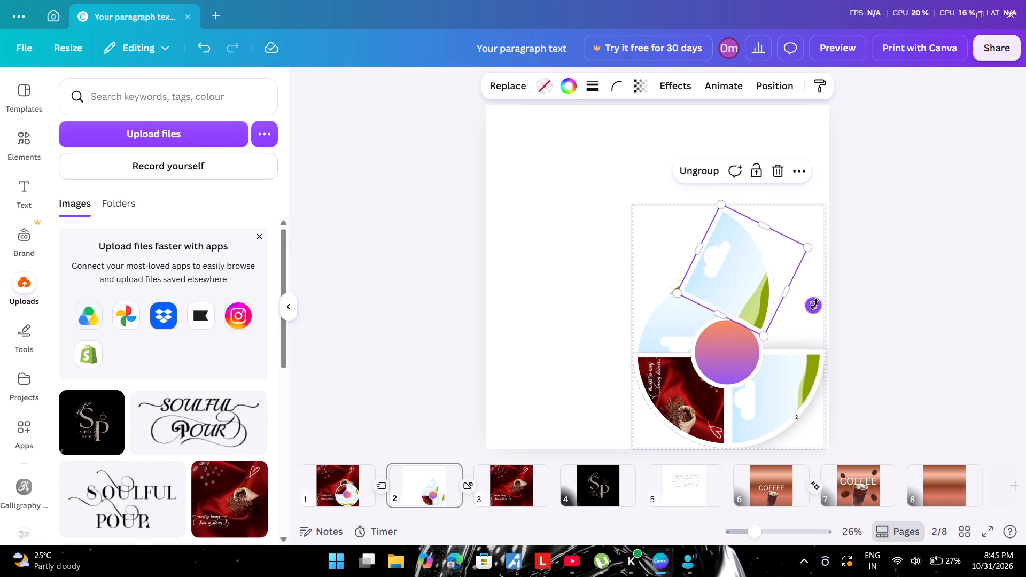
drag(815, 303, 813, 270)
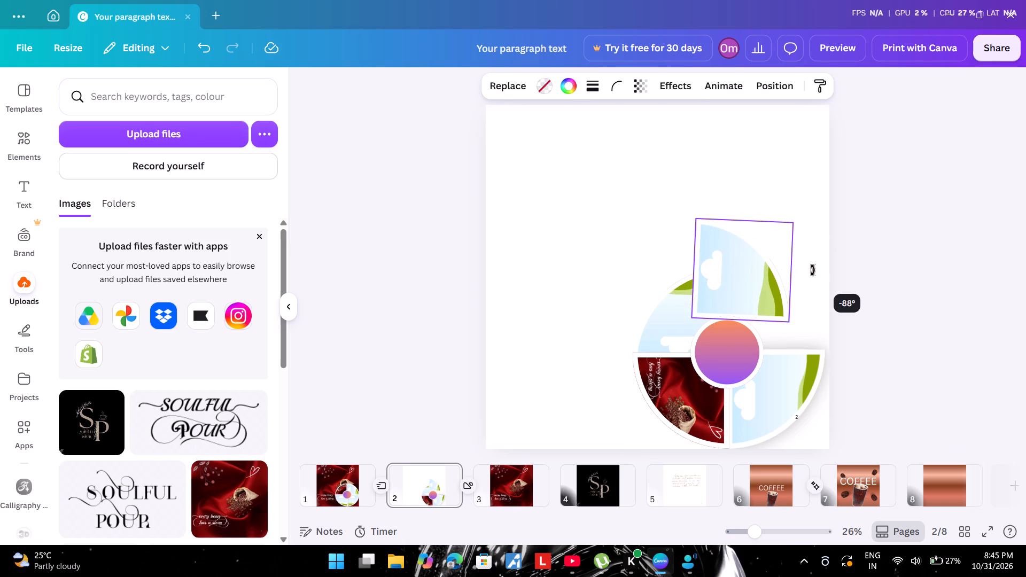
drag(813, 270, 812, 269)
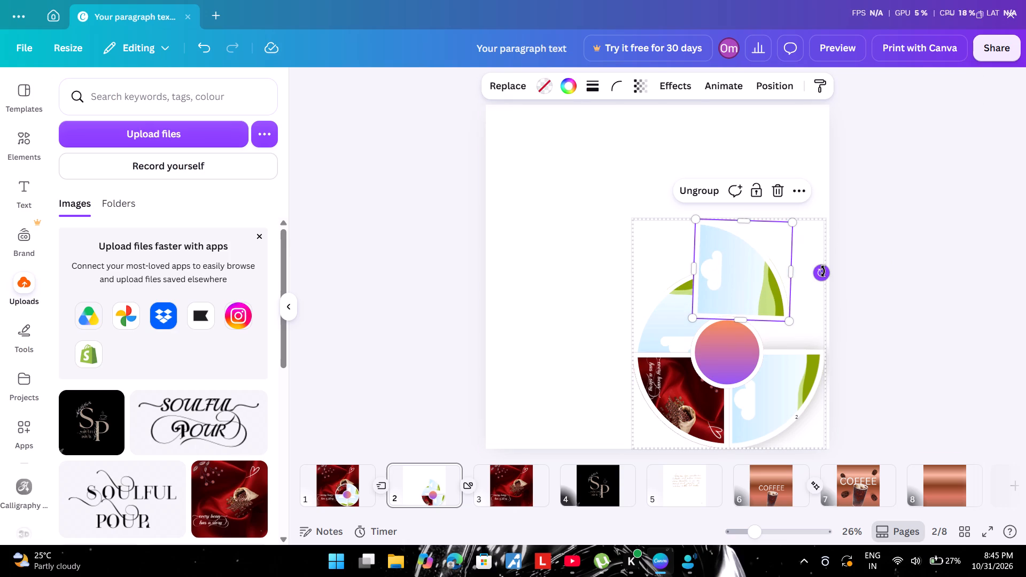
click(823, 271)
Move the rotated quarter frame into the circle's upper-right spot, lining it up above the empty lower-right quarter.
drag(747, 286, 782, 322)
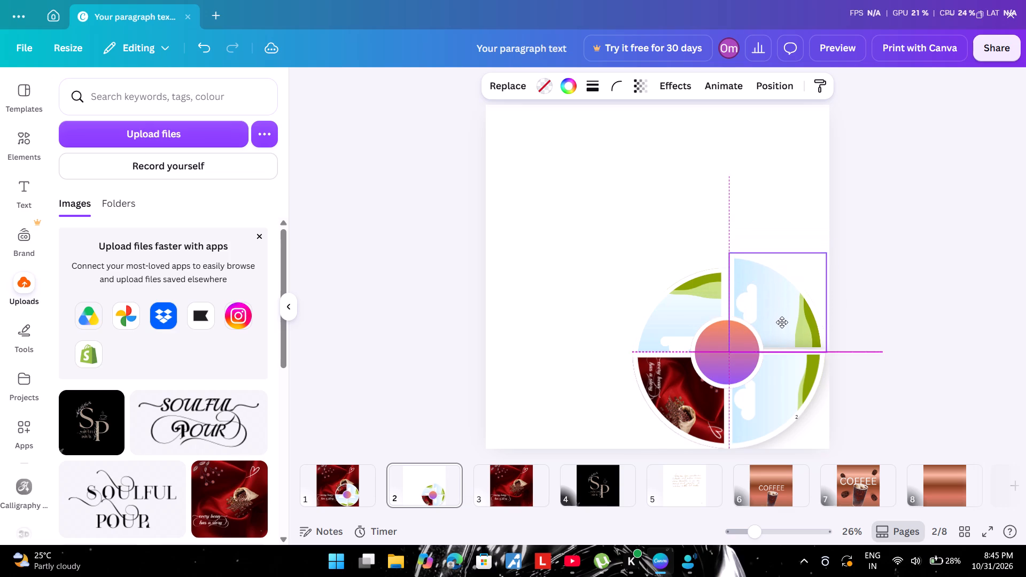
drag(782, 322, 783, 321)
double_click(783, 321)
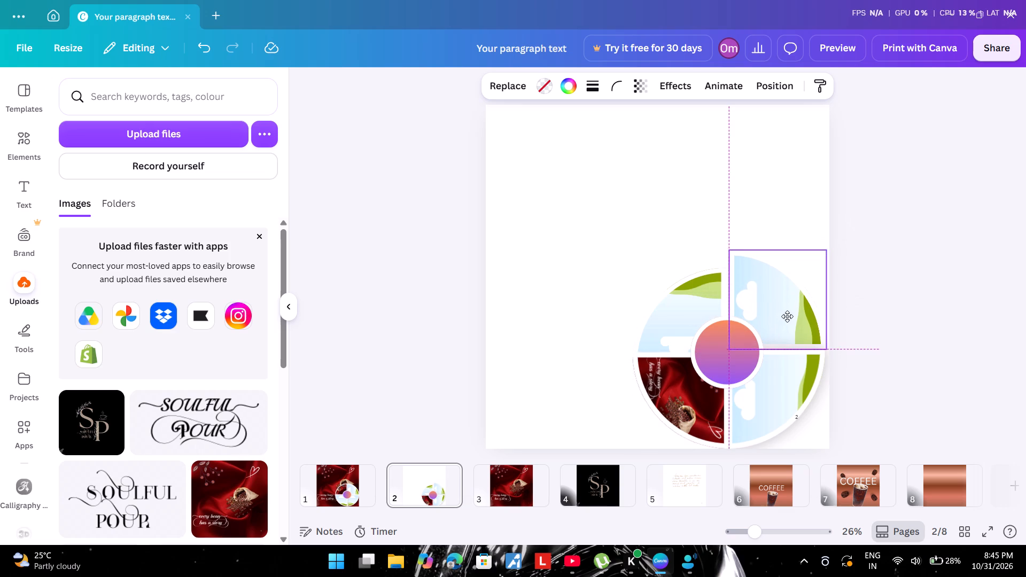
click(787, 316)
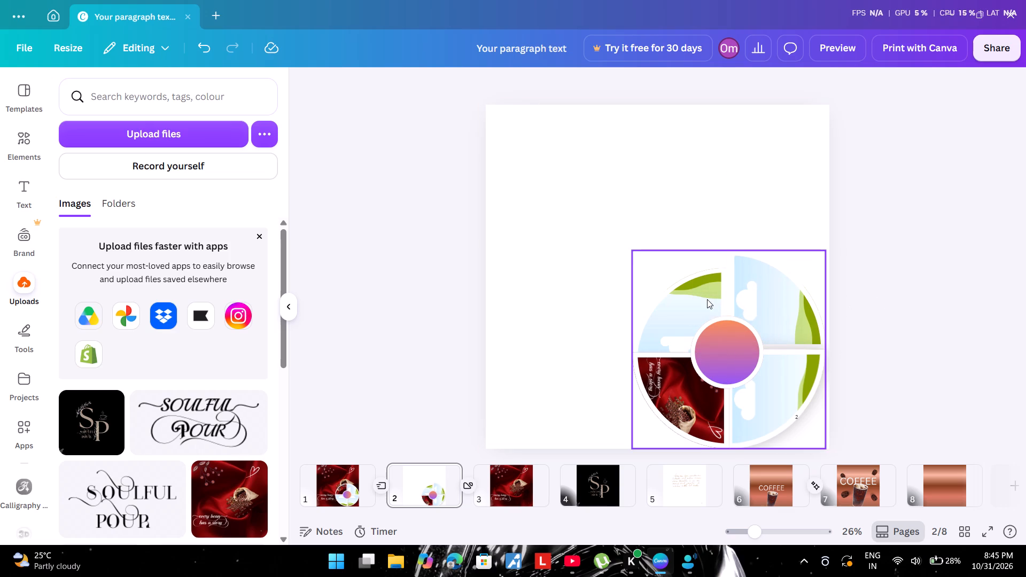
Enlarge the circle's upper-left quarter frame slightly and nudge it upward to close the gap beside the upper-right quarter.
click(707, 299)
click(702, 299)
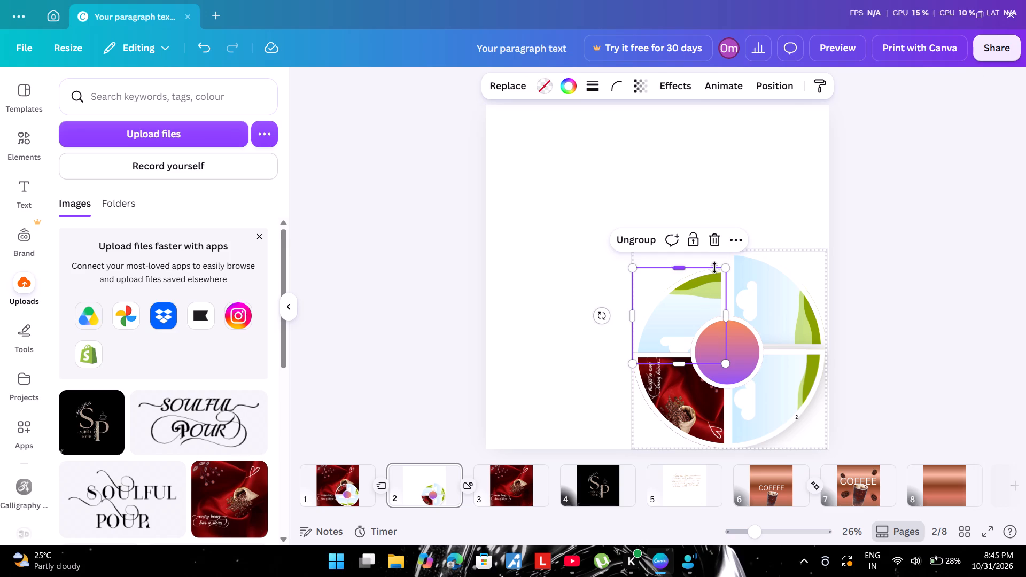
drag(723, 267, 727, 259)
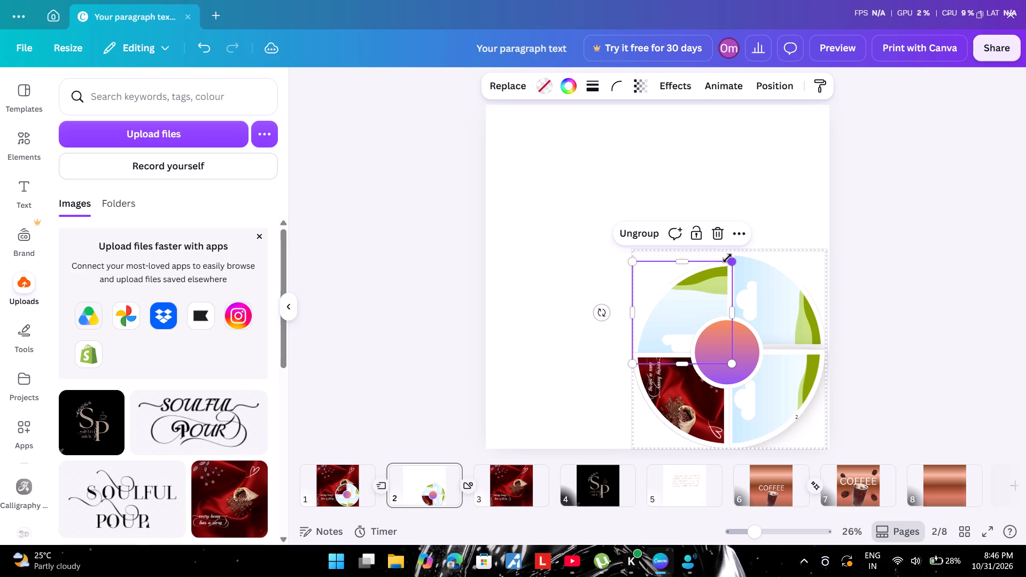
drag(711, 287, 709, 282)
double_click(709, 282)
click(874, 253)
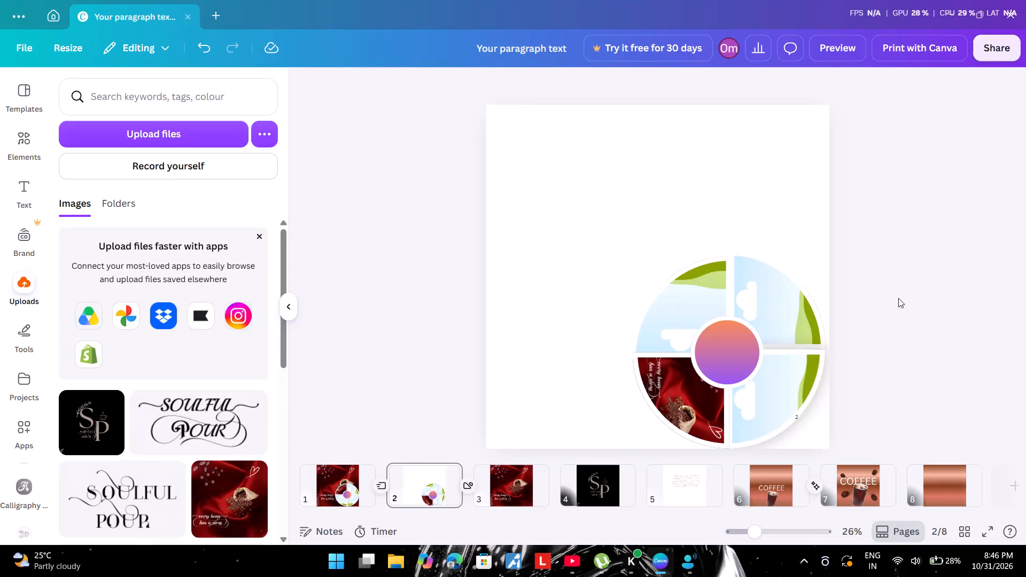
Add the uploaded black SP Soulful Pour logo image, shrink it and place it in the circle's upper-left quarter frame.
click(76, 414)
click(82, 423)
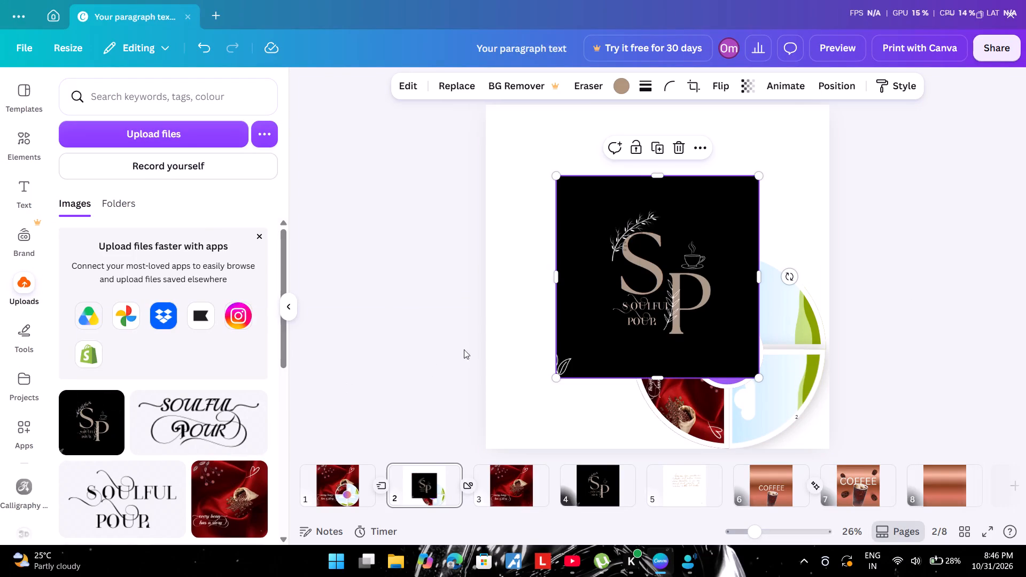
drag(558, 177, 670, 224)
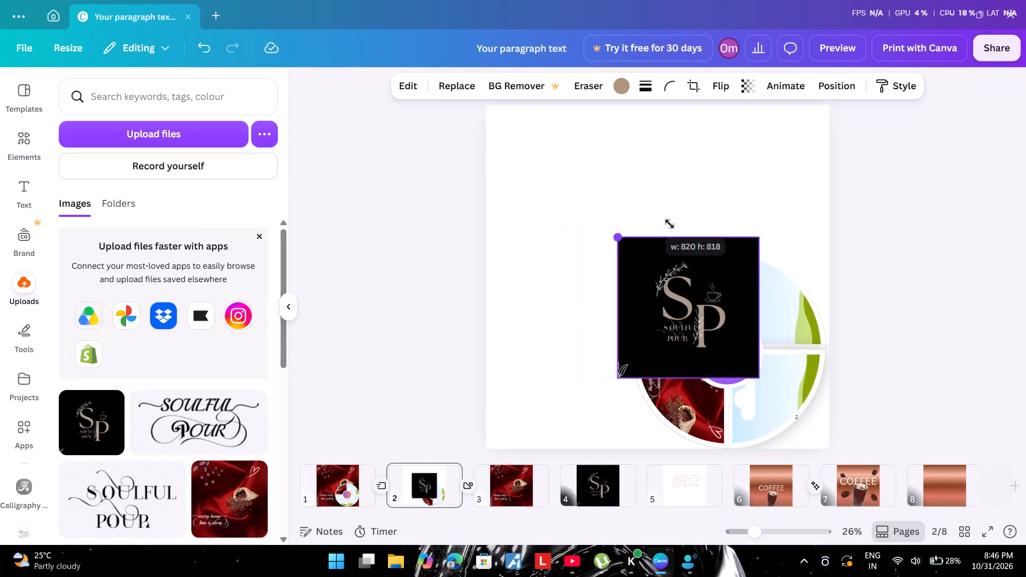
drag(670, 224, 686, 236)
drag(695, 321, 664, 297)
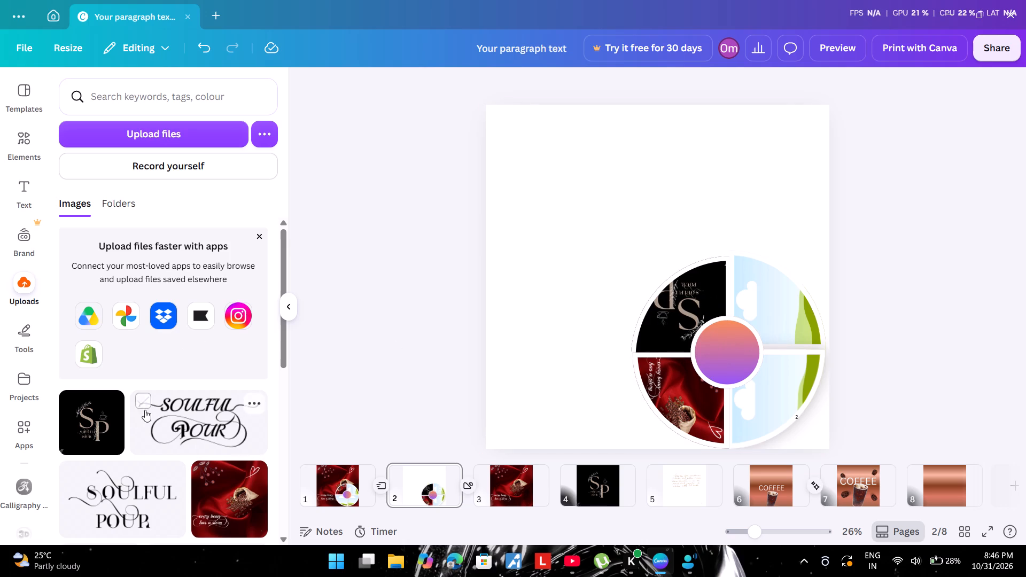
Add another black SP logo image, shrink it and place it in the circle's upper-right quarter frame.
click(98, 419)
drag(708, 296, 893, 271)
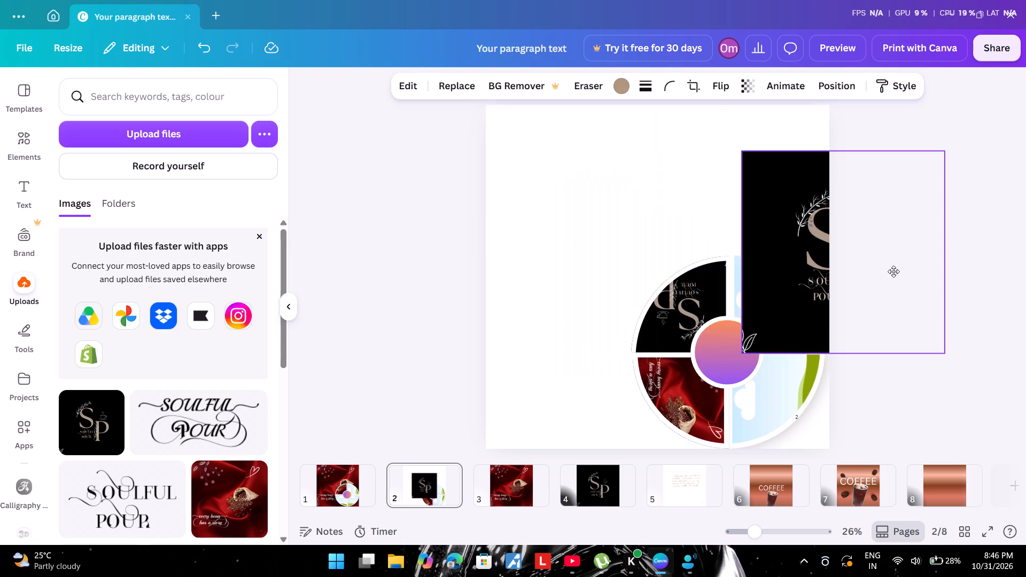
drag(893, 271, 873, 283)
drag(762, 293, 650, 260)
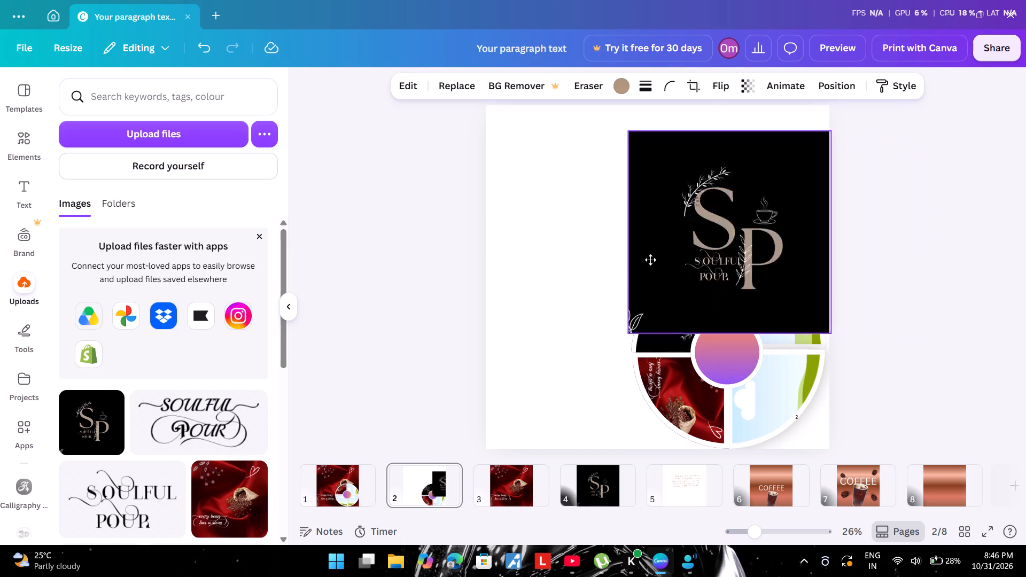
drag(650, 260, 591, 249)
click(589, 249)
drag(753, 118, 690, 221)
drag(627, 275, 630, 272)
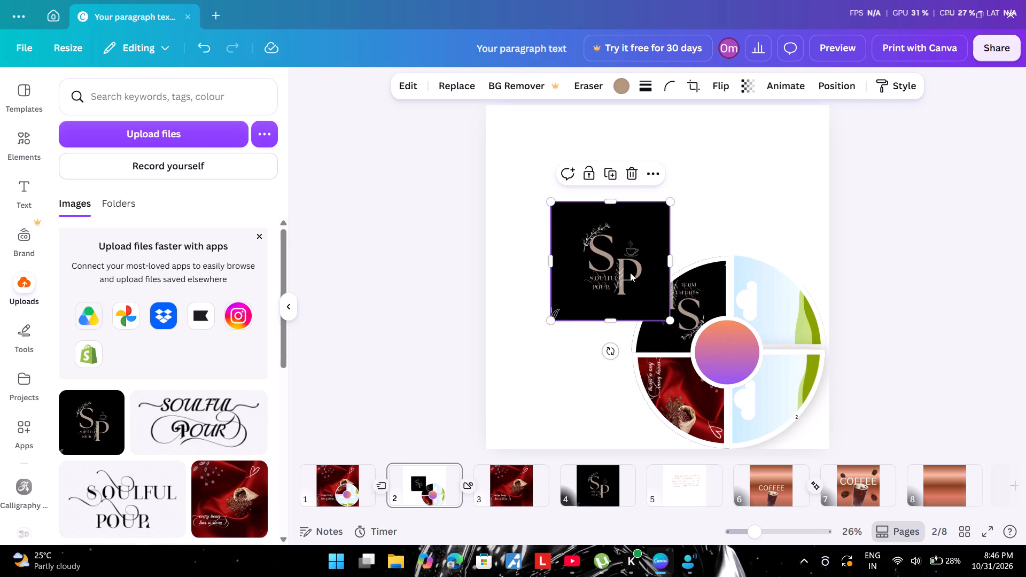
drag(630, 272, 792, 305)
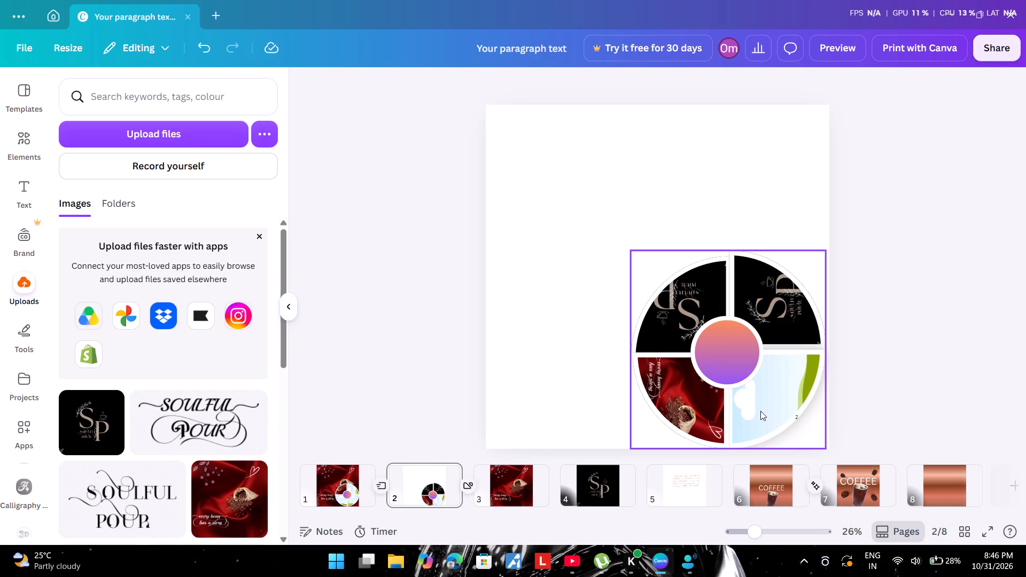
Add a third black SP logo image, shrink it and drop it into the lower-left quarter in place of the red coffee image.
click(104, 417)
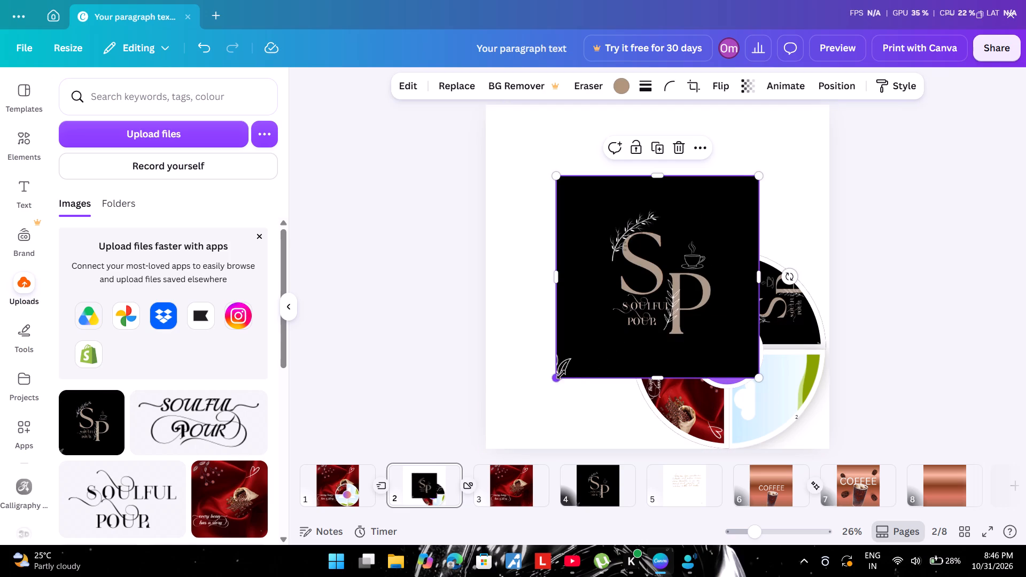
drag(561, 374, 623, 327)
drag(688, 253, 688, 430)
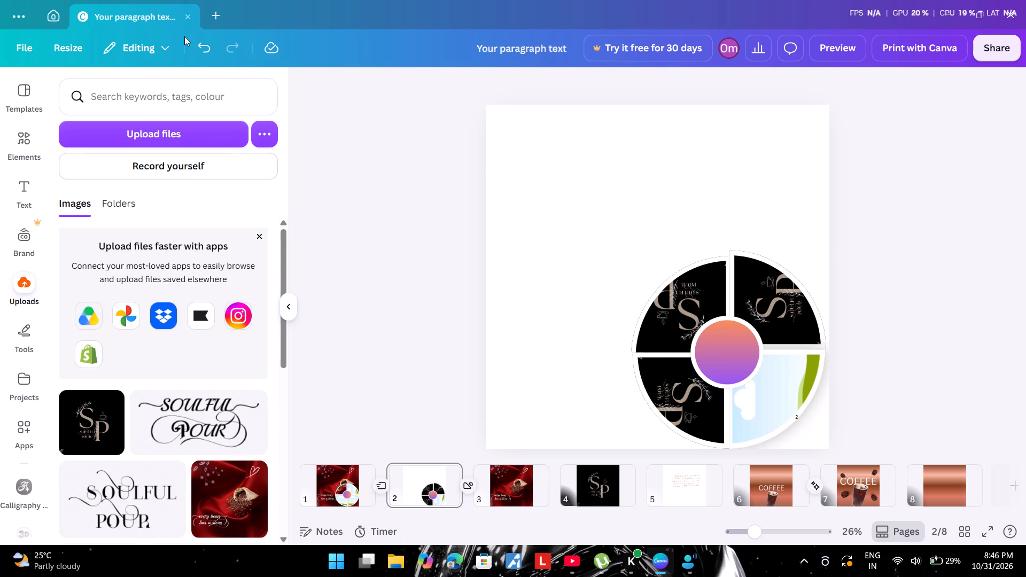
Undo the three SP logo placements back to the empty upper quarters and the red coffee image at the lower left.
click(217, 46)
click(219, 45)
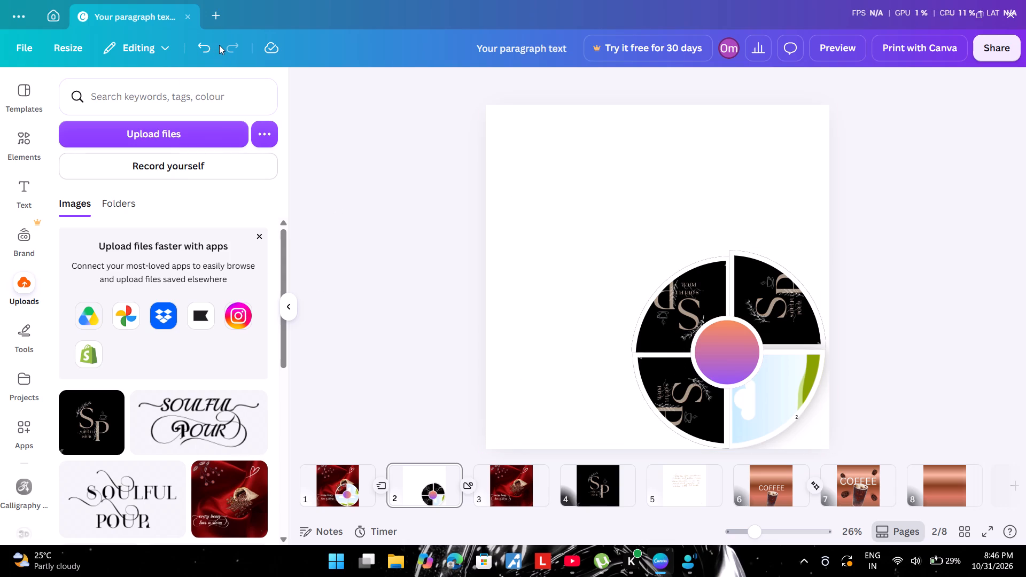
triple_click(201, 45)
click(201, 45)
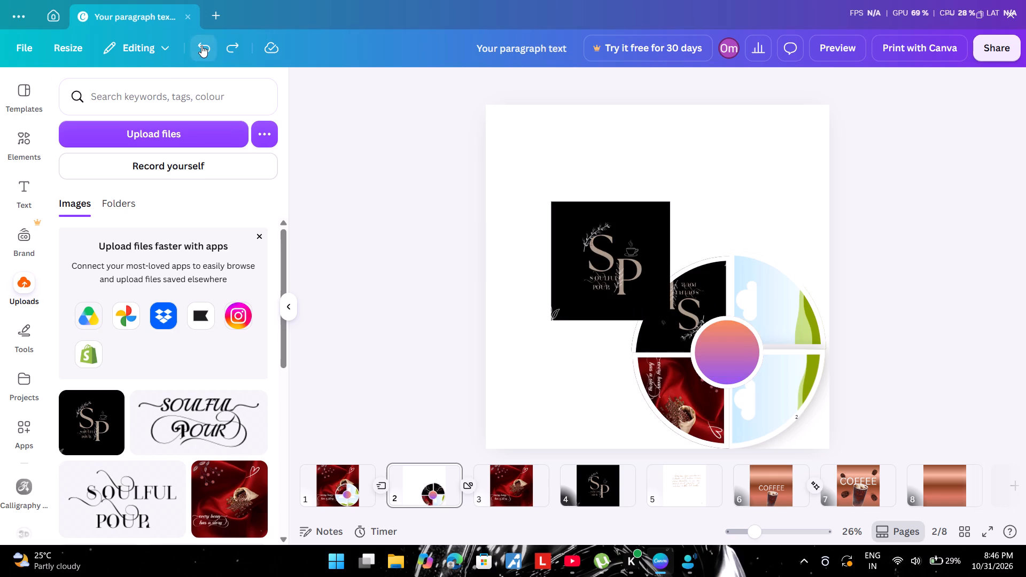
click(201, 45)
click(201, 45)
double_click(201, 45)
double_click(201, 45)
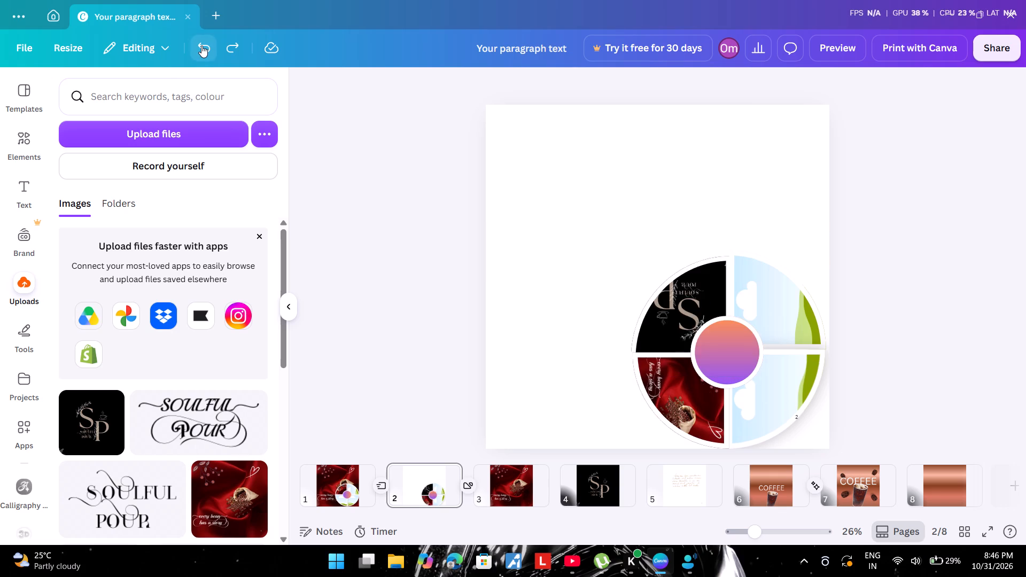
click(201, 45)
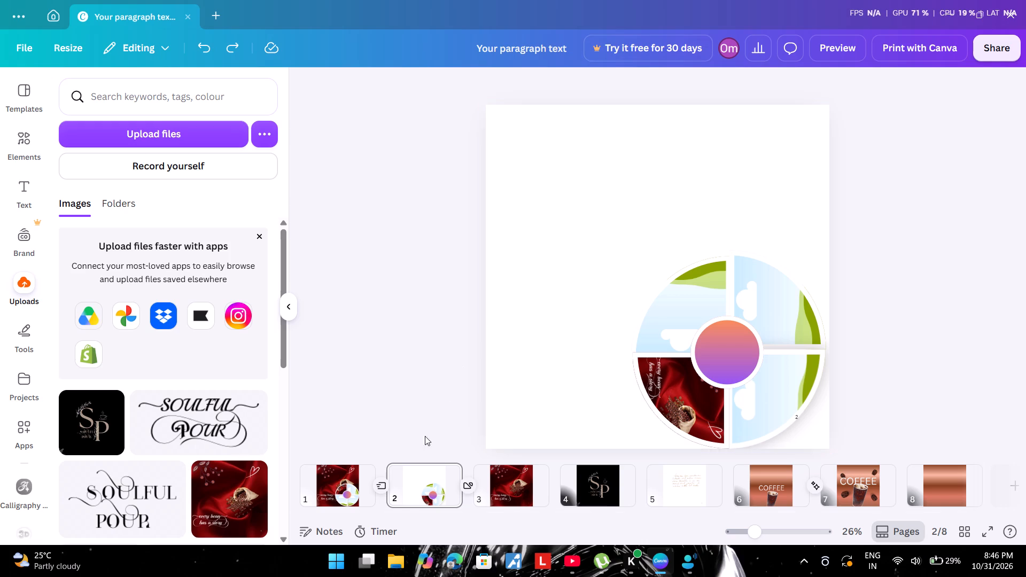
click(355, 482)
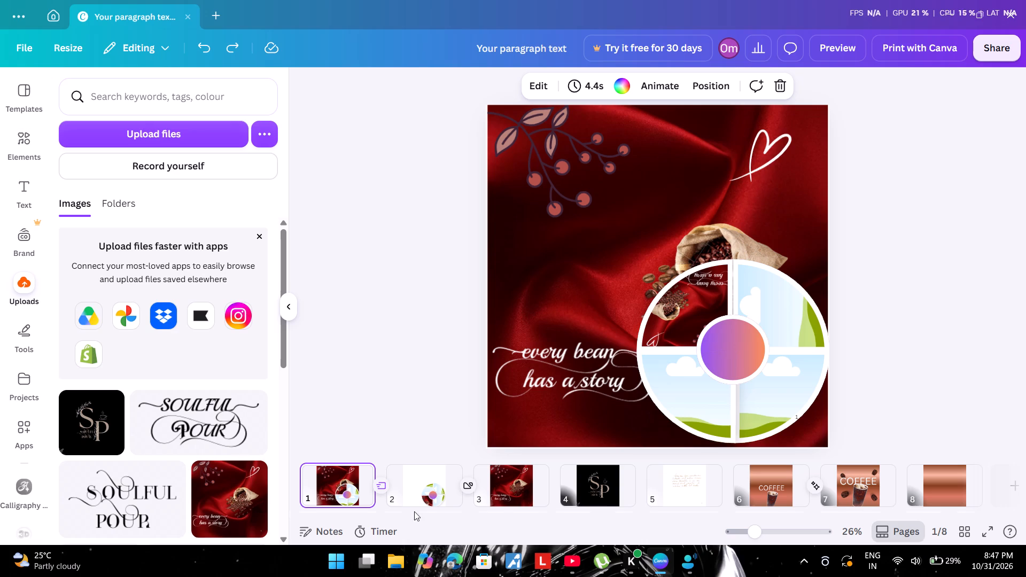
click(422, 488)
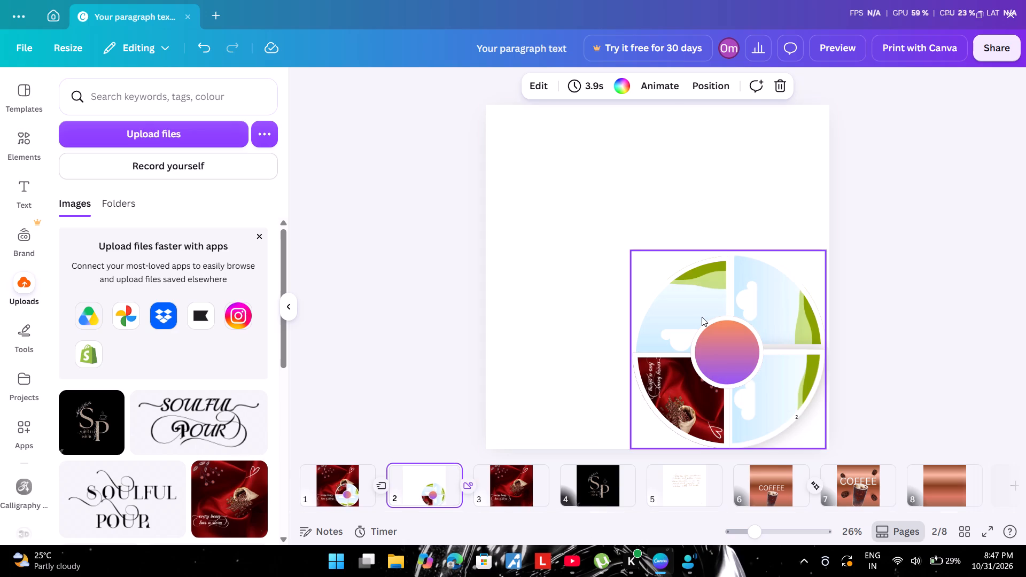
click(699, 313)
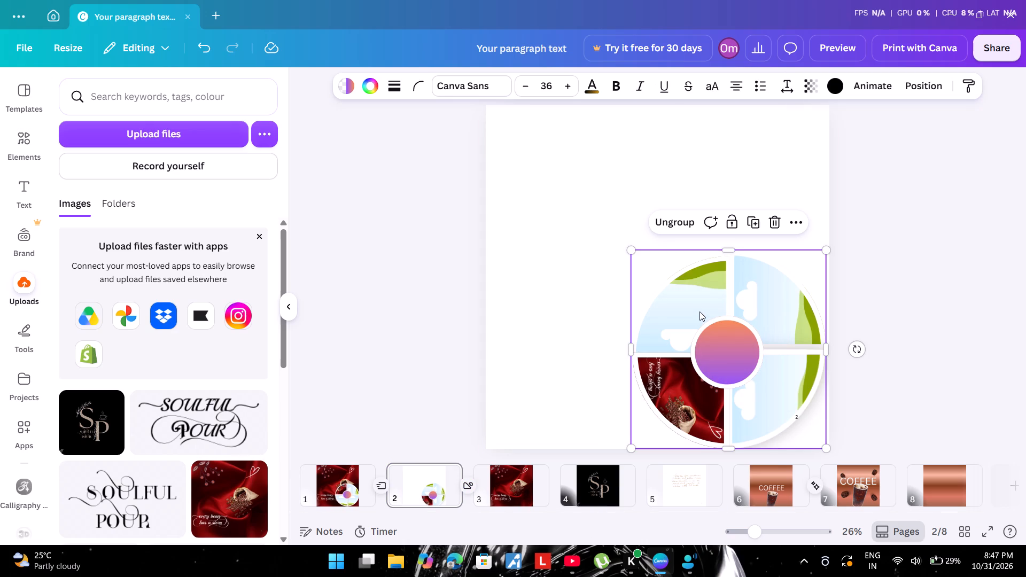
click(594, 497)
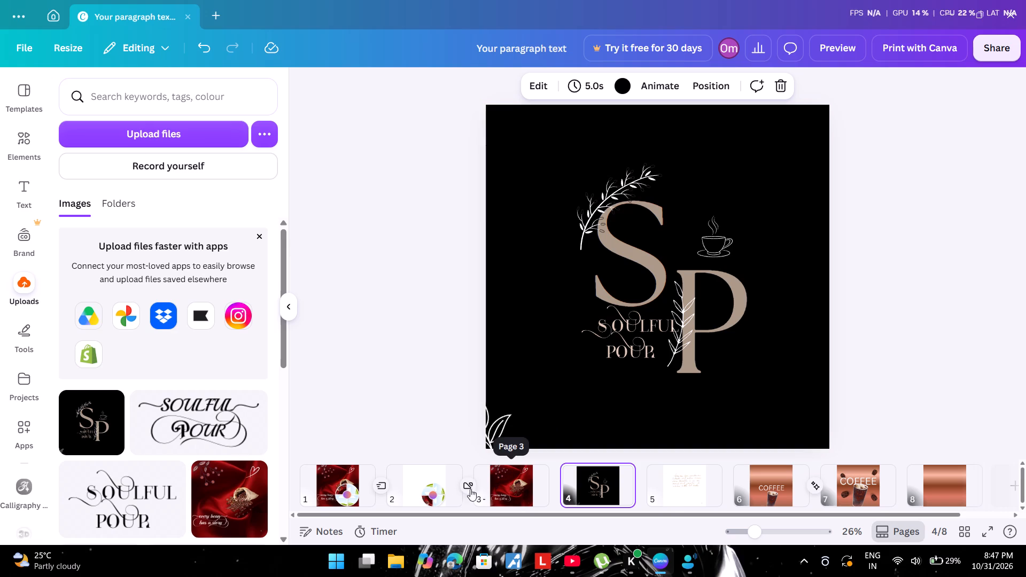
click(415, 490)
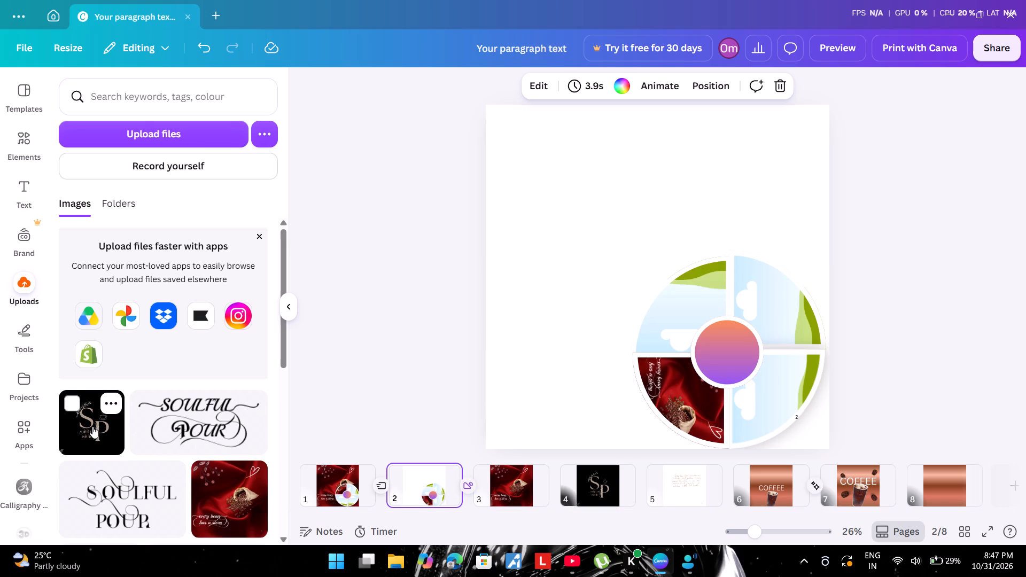
Add the uploaded black SP Soulful Pour logo image and place it in the circle's upper-left quarter frame on page 2.
click(92, 426)
drag(736, 315, 712, 326)
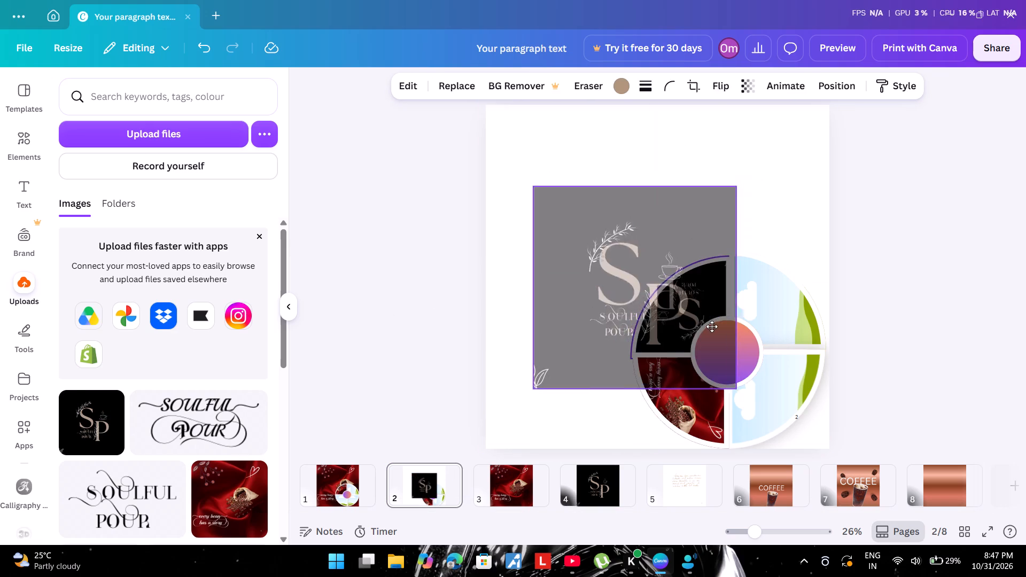
drag(712, 326, 670, 305)
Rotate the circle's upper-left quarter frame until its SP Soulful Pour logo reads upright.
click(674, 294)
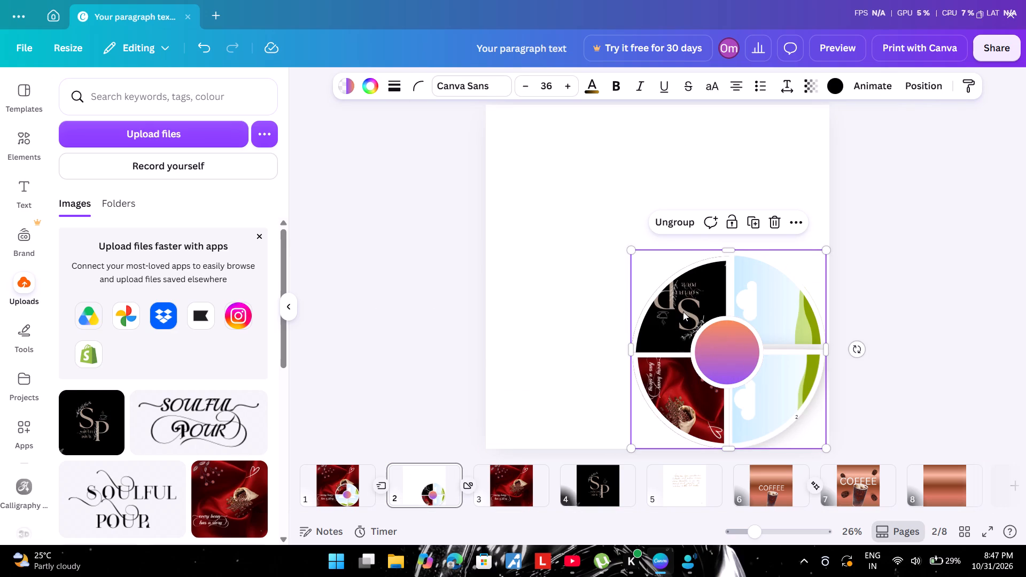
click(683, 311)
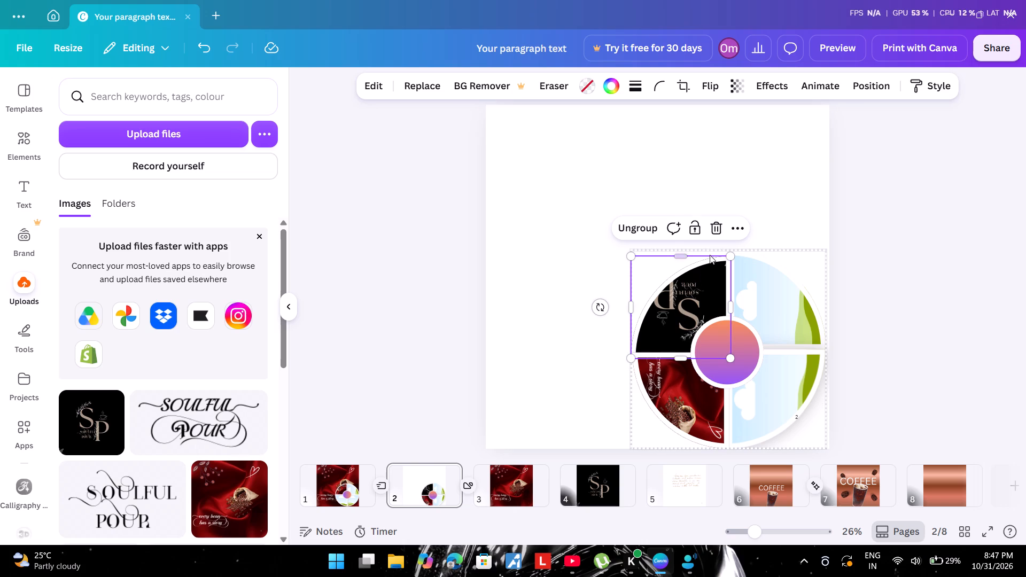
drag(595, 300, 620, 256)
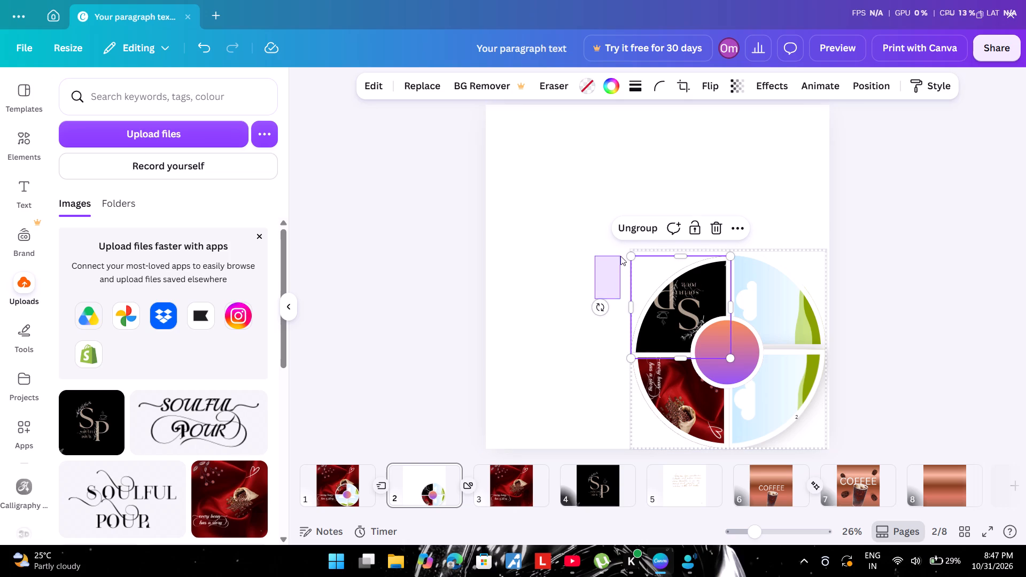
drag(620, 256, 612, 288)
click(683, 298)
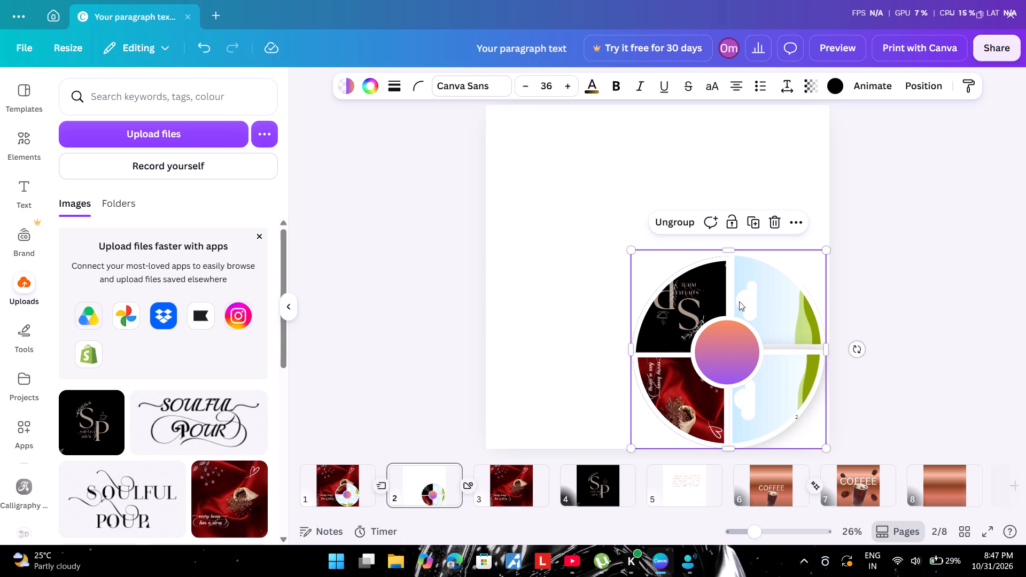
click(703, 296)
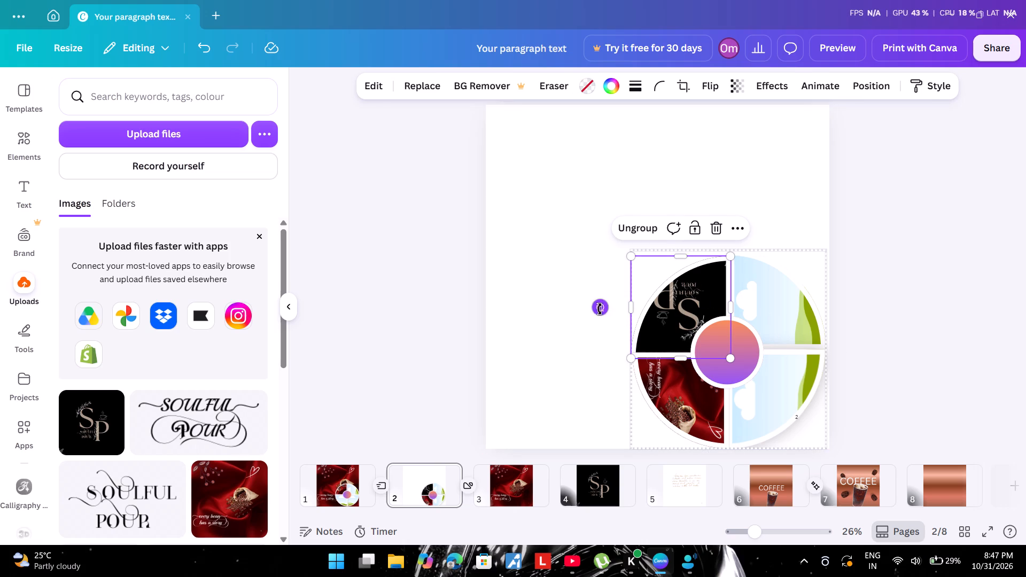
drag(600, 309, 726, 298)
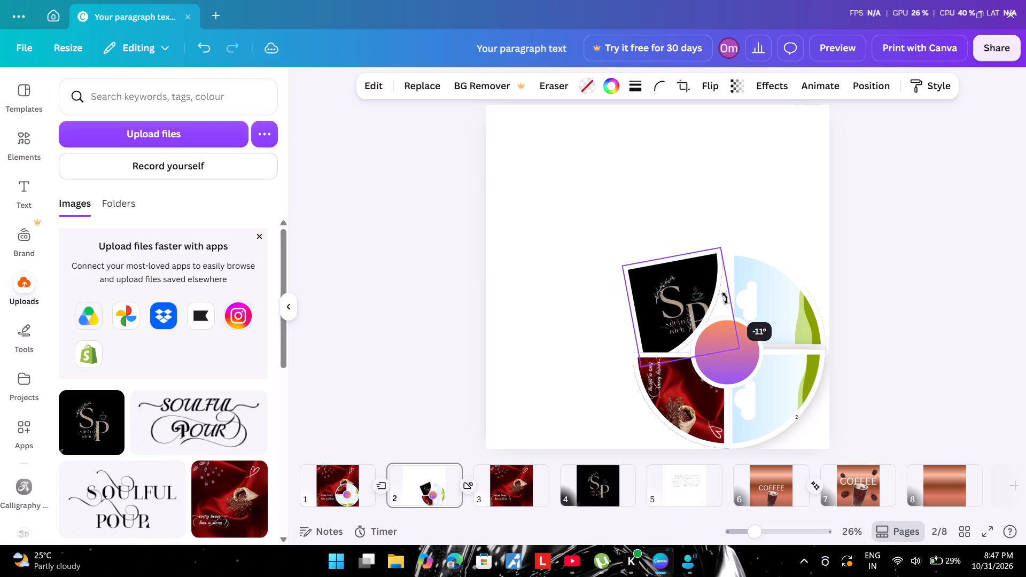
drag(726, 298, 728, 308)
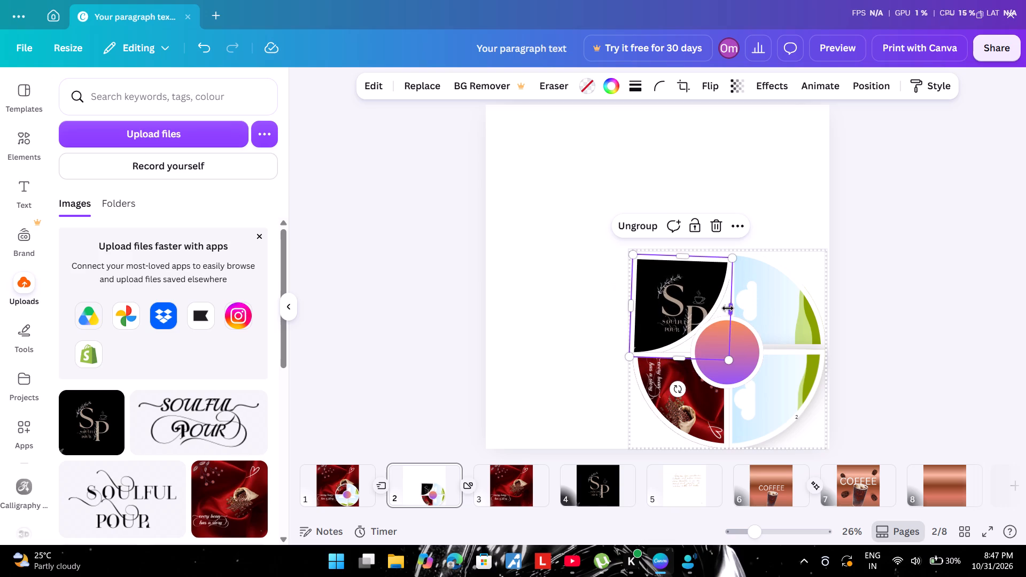
Add another uploaded black SP Soulful Pour logo image, shrink it and place it in the circle's upper-right quarter frame.
click(758, 303)
click(85, 409)
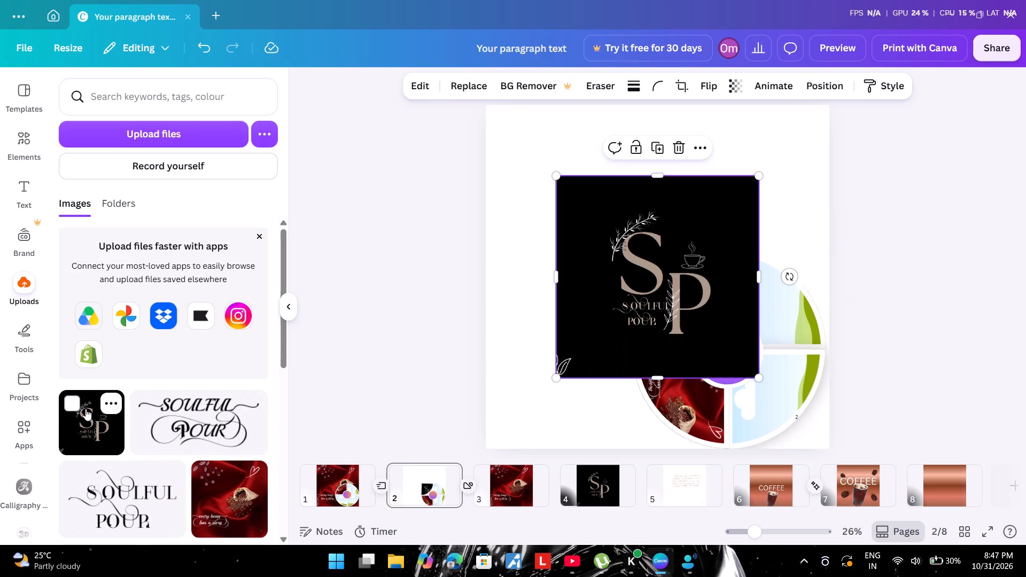
drag(761, 174, 755, 184)
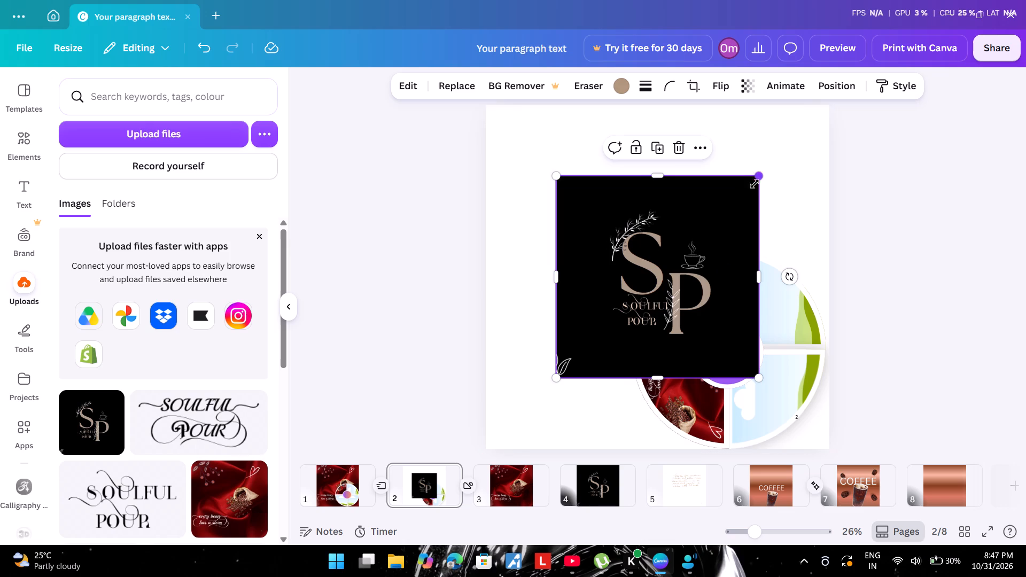
drag(755, 184, 693, 271)
drag(623, 309, 756, 283)
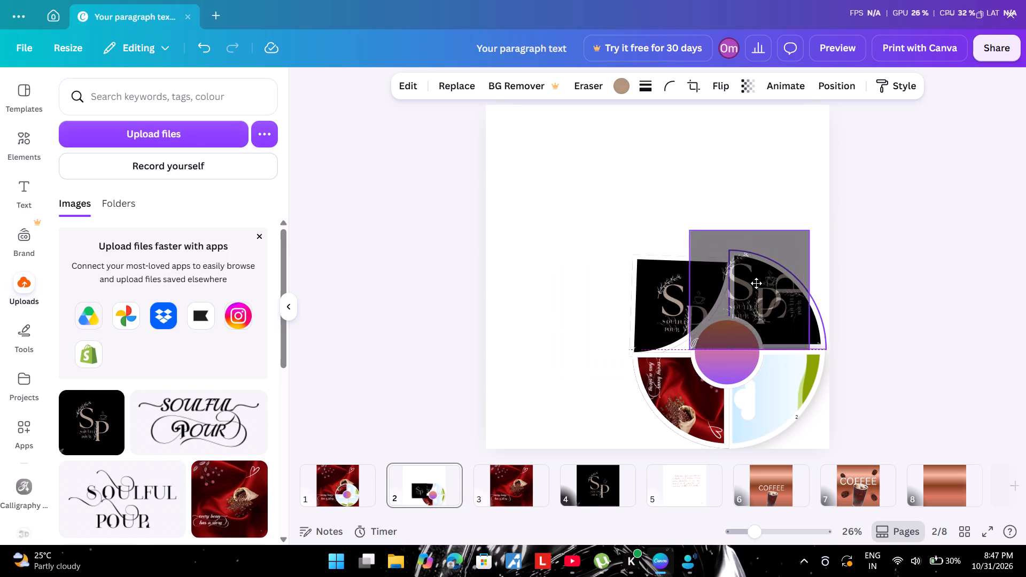
drag(756, 283, 757, 283)
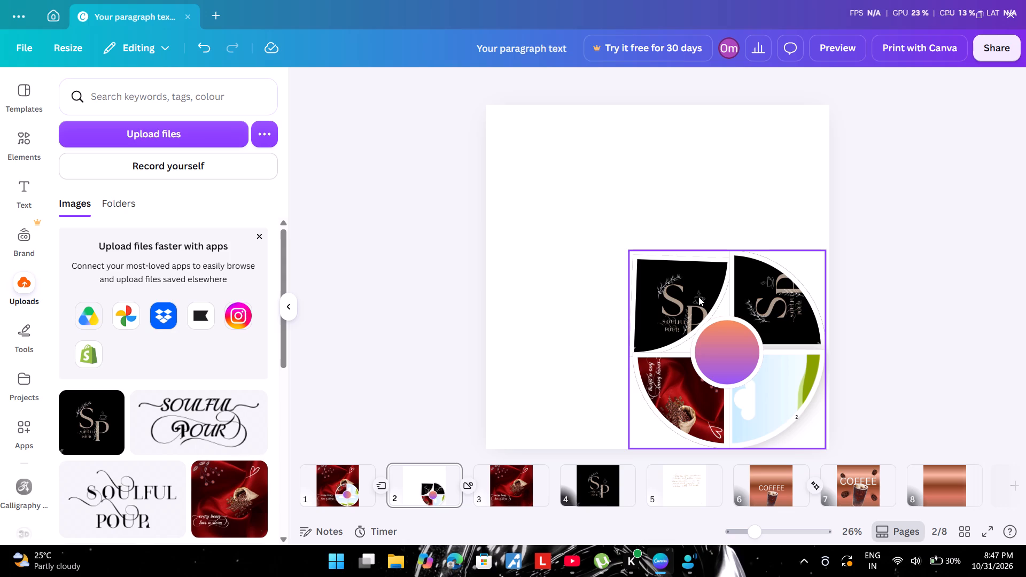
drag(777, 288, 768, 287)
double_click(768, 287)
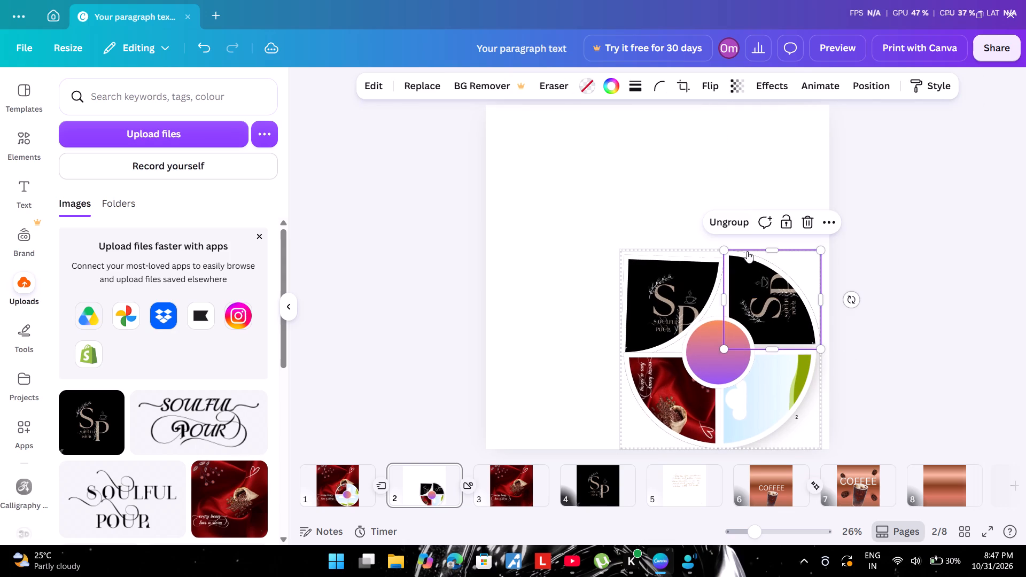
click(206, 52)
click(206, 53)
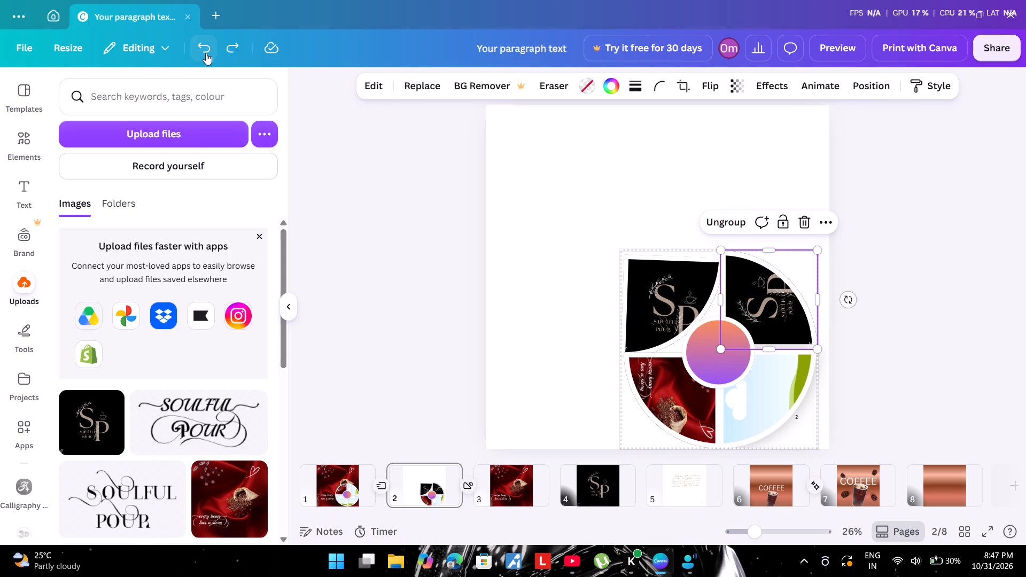
Move the upper-right SP logo quarter frame out of the circle to the empty area above the upper-left quarter.
drag(760, 282, 761, 282)
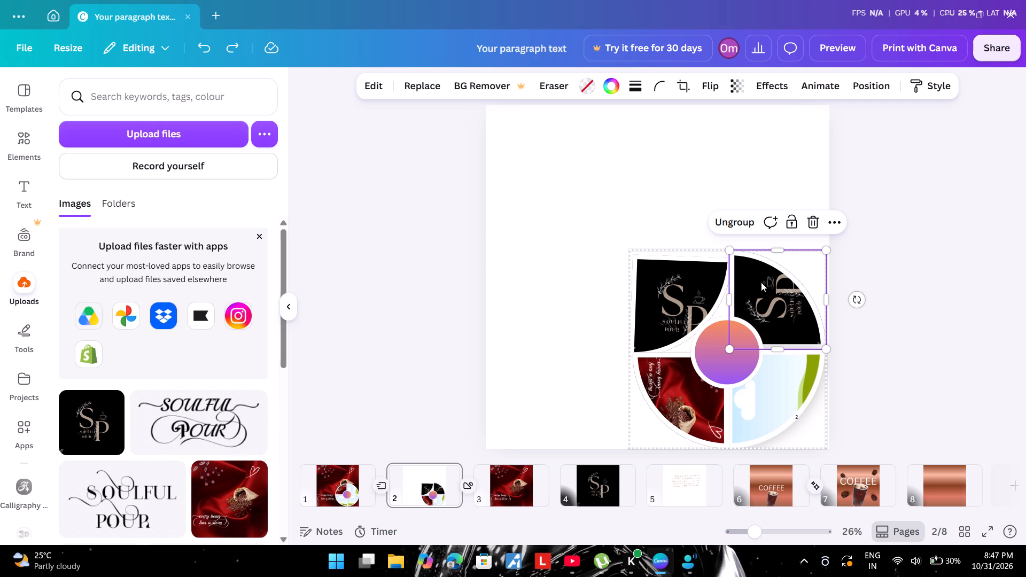
drag(761, 282, 608, 171)
click(608, 171)
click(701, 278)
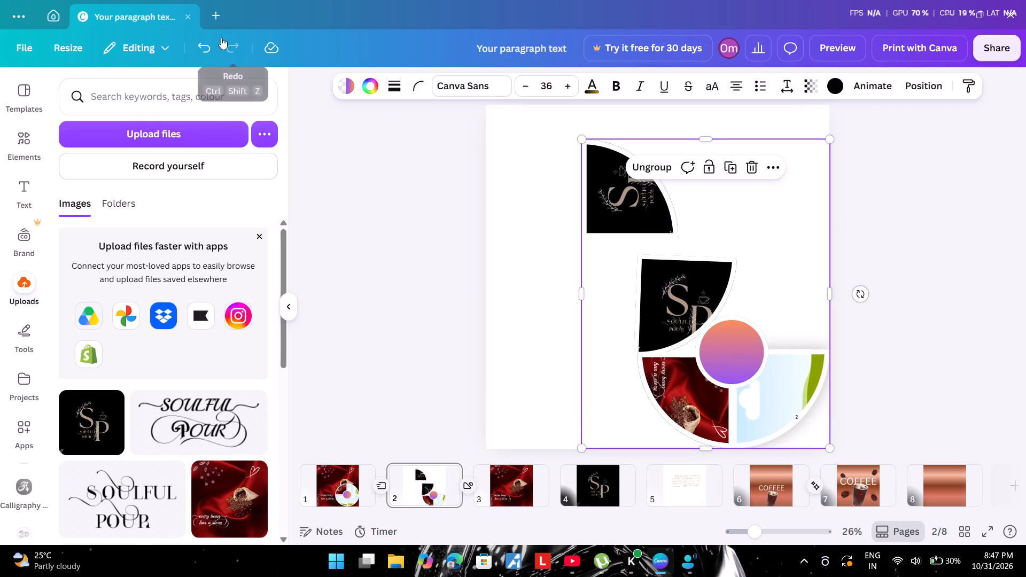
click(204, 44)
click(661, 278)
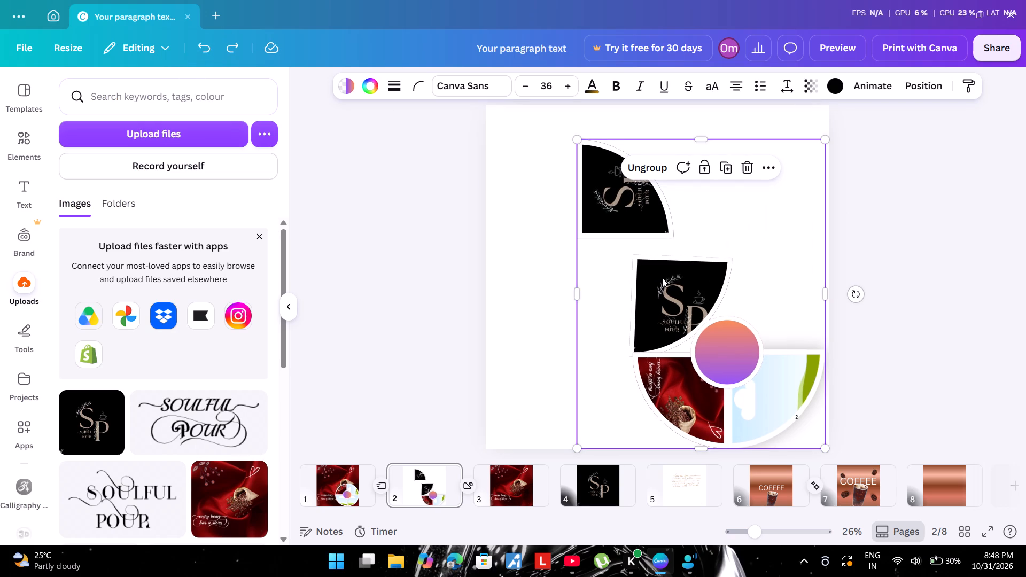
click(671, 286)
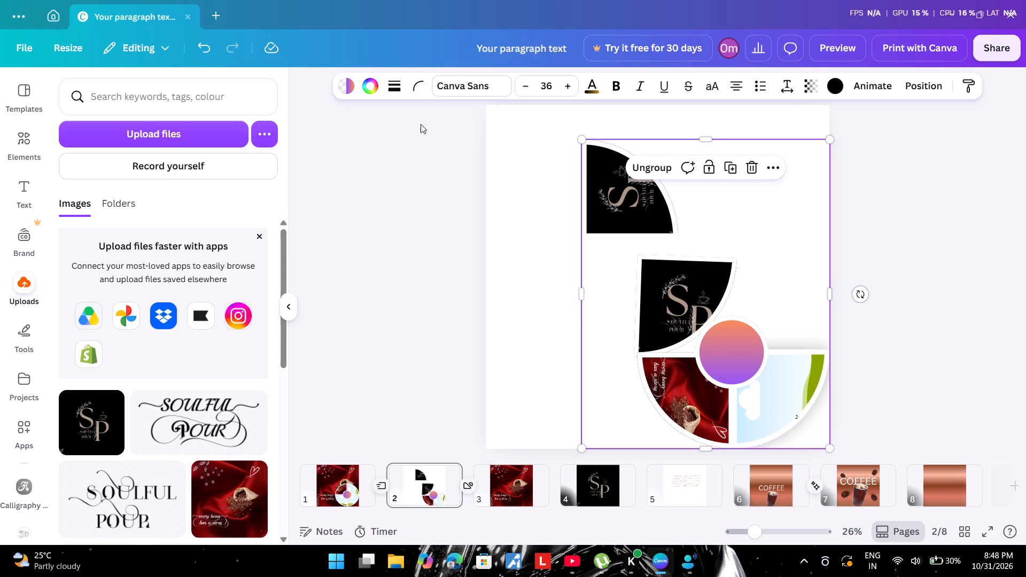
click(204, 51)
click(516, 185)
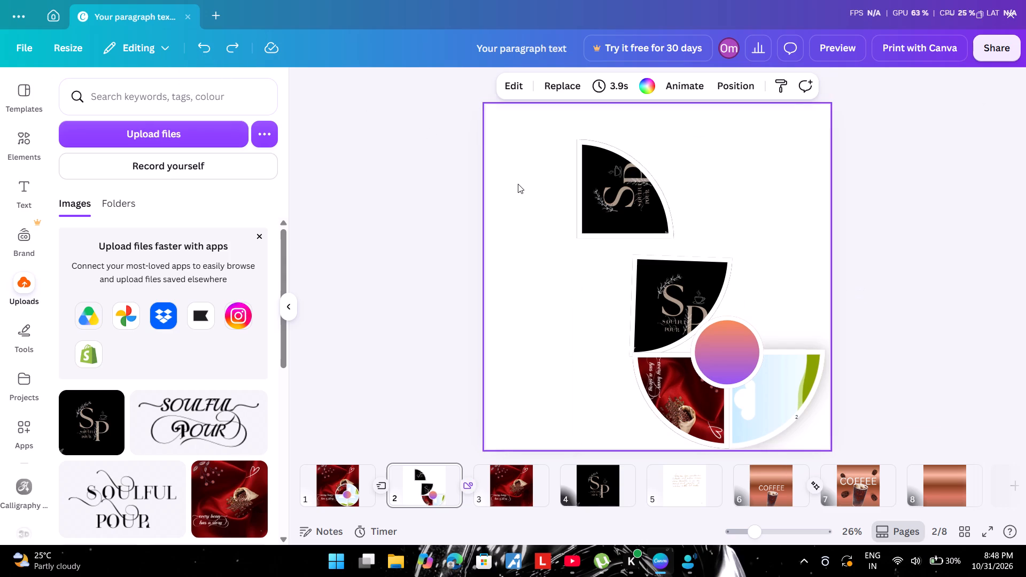
Rotate the upper-left SP logo quarter frame to -180° so its curved edge follows the circle's outline.
click(687, 280)
click(688, 280)
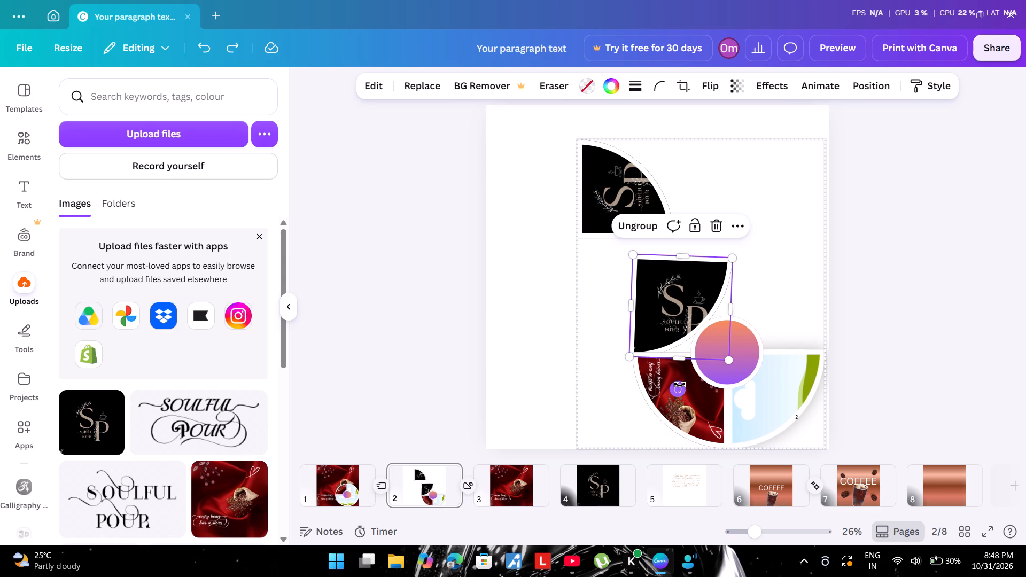
drag(680, 384, 586, 333)
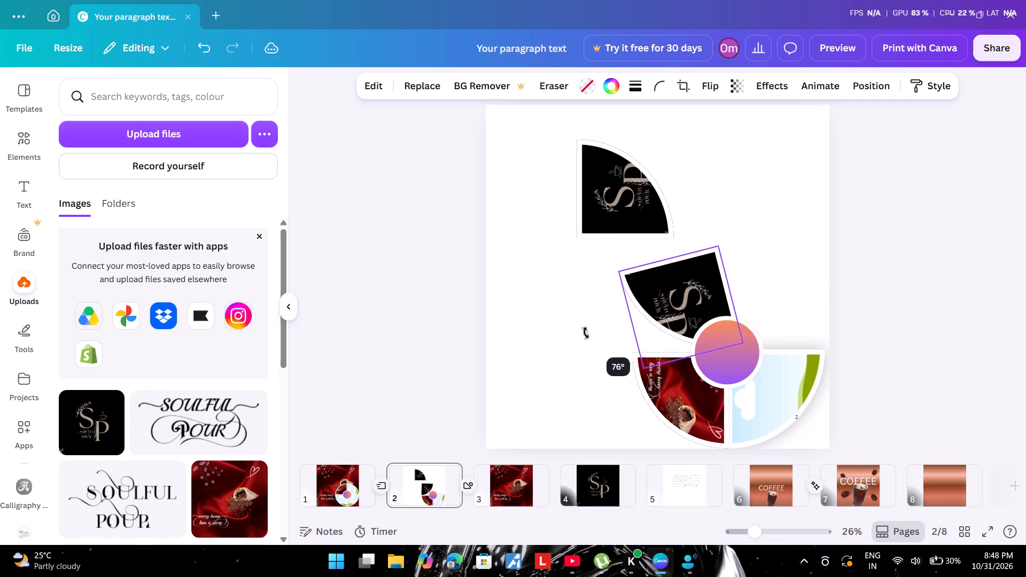
drag(586, 333, 584, 319)
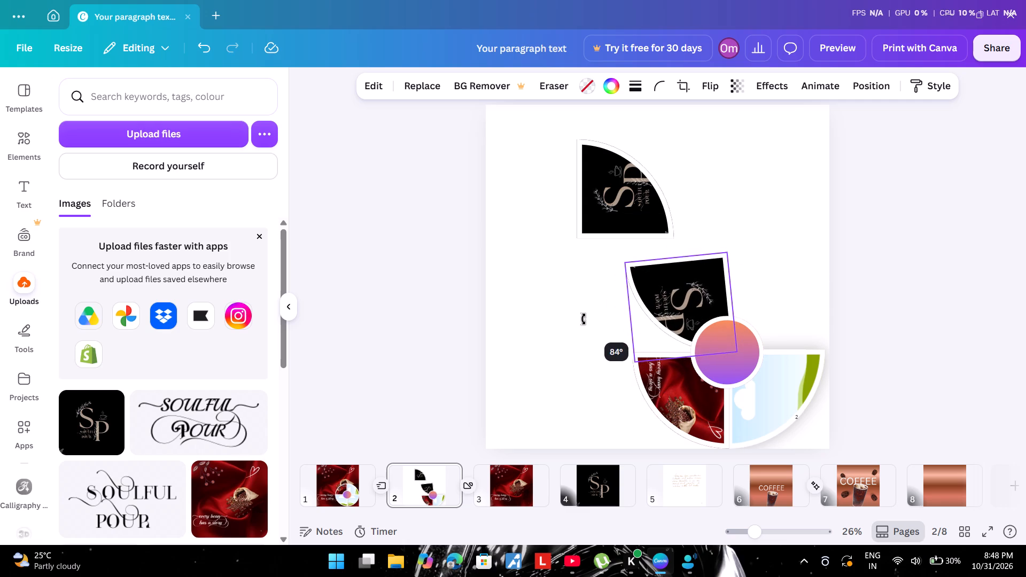
drag(584, 319, 708, 370)
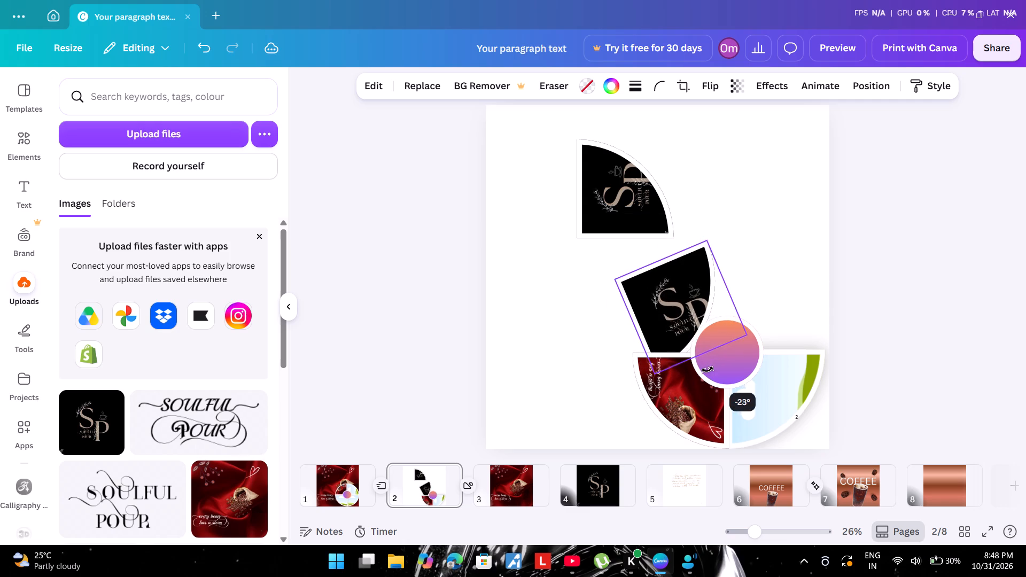
drag(708, 370, 790, 252)
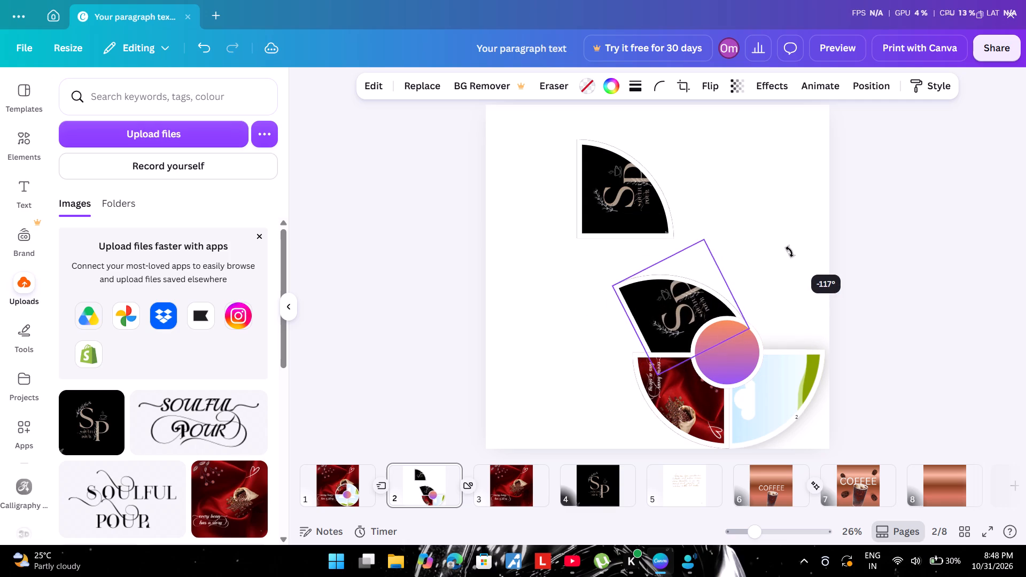
drag(790, 252, 785, 290)
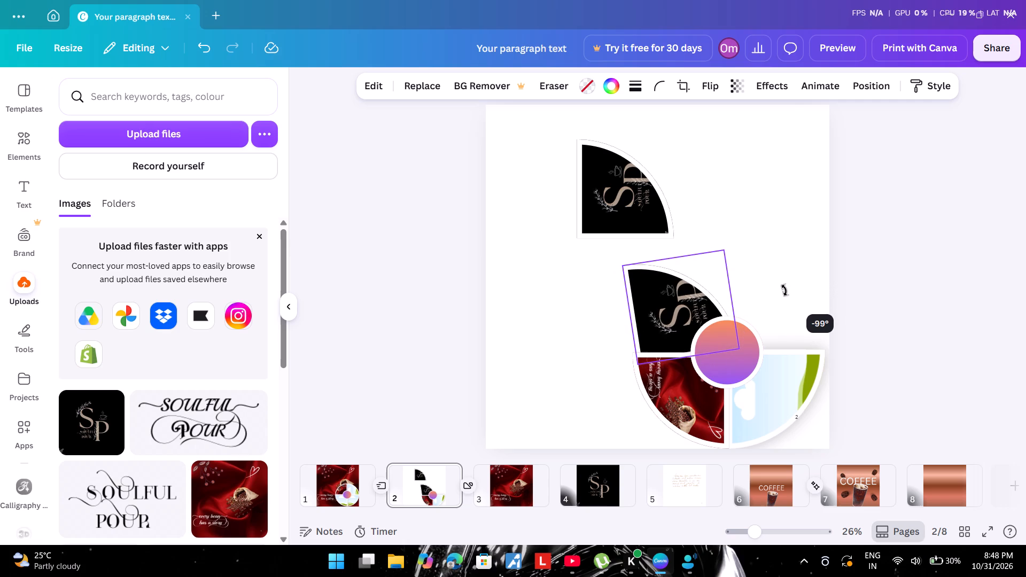
drag(785, 290, 824, 222)
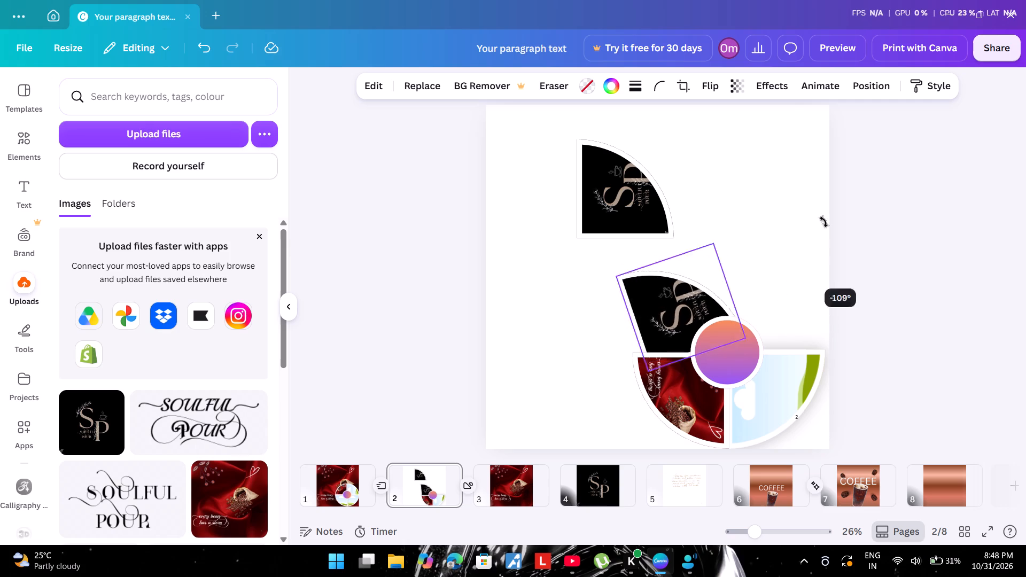
drag(824, 222, 677, 136)
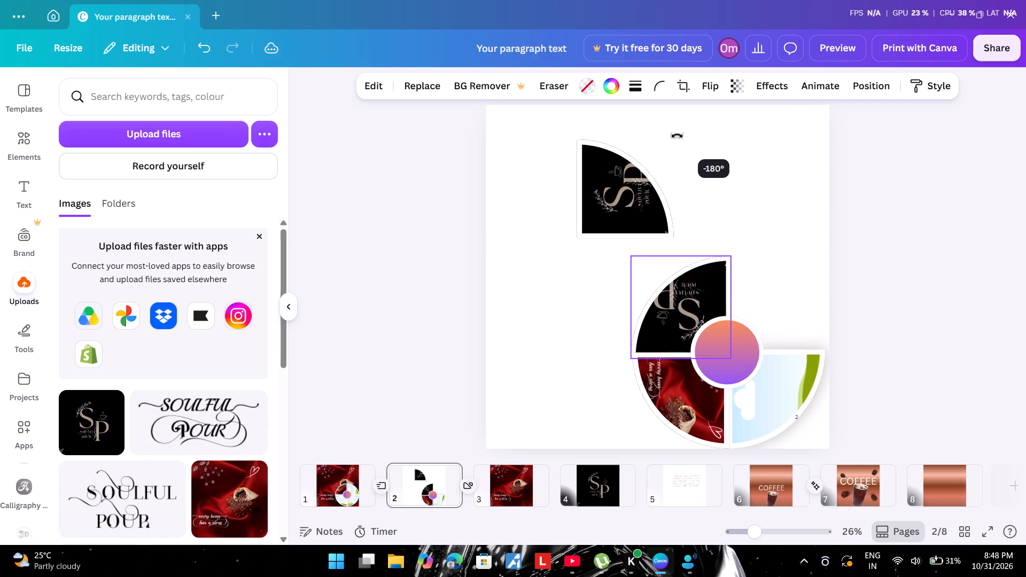
drag(677, 136, 679, 142)
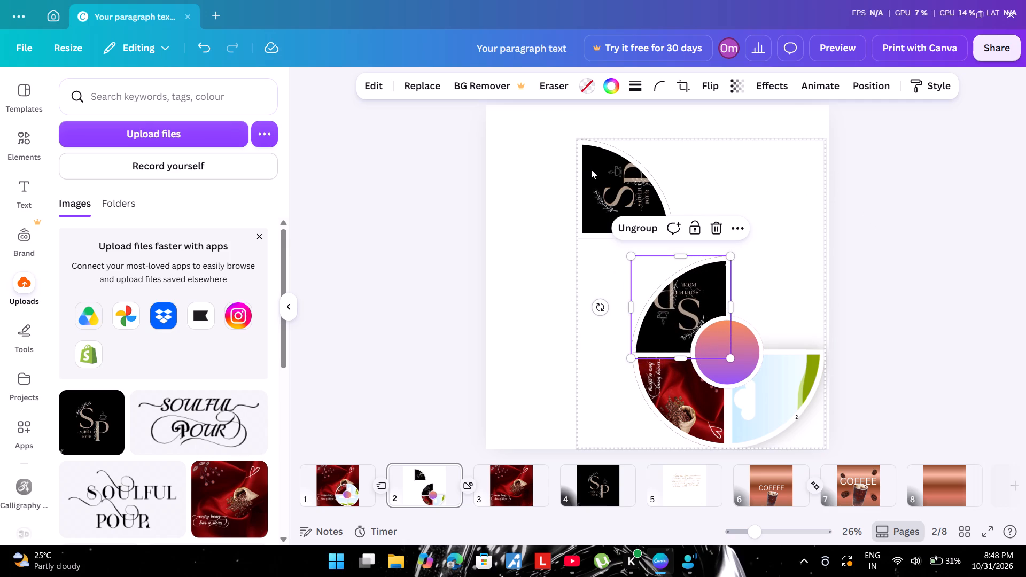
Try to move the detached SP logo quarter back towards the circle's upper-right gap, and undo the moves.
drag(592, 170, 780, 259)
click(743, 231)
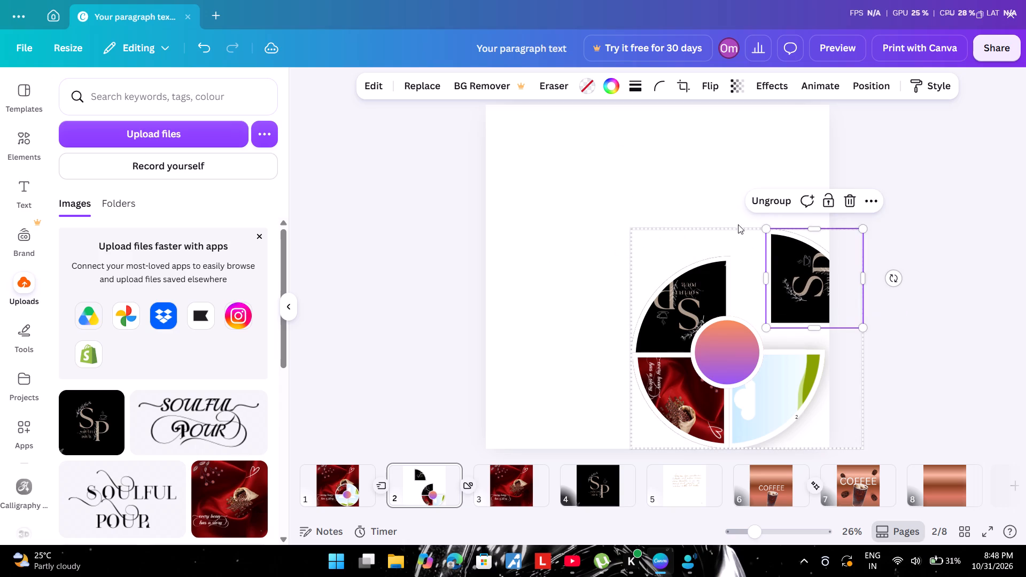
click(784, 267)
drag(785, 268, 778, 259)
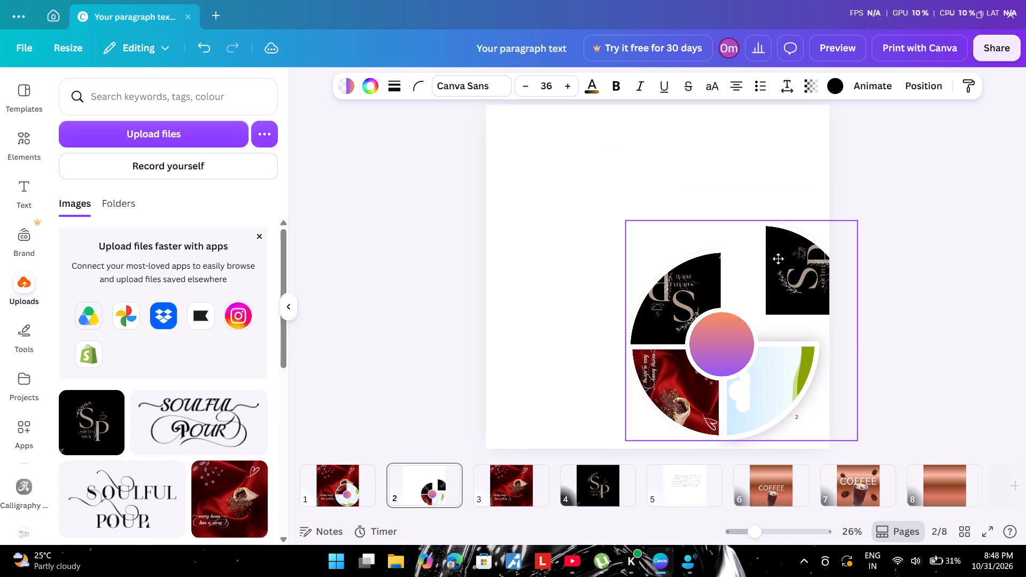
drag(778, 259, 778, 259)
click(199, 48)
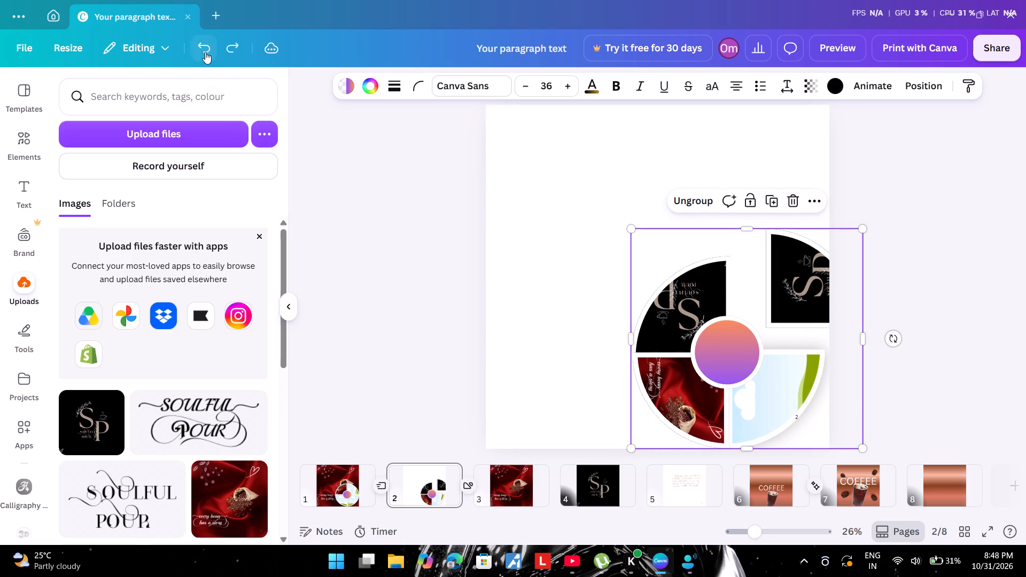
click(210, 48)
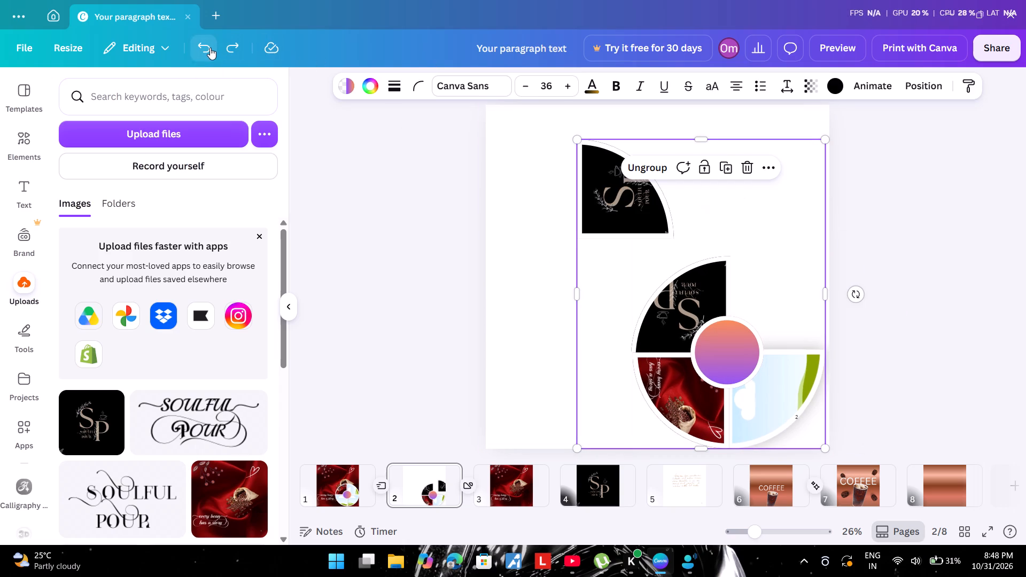
Rotate the detached SP logo quarter frame above the circle until its logo reads upright.
click(644, 204)
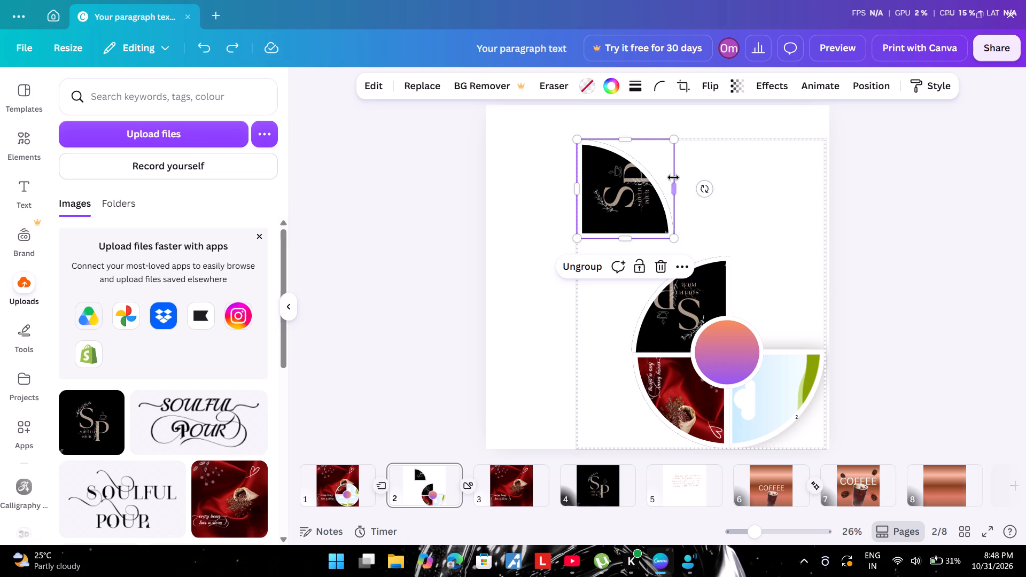
drag(706, 193, 685, 235)
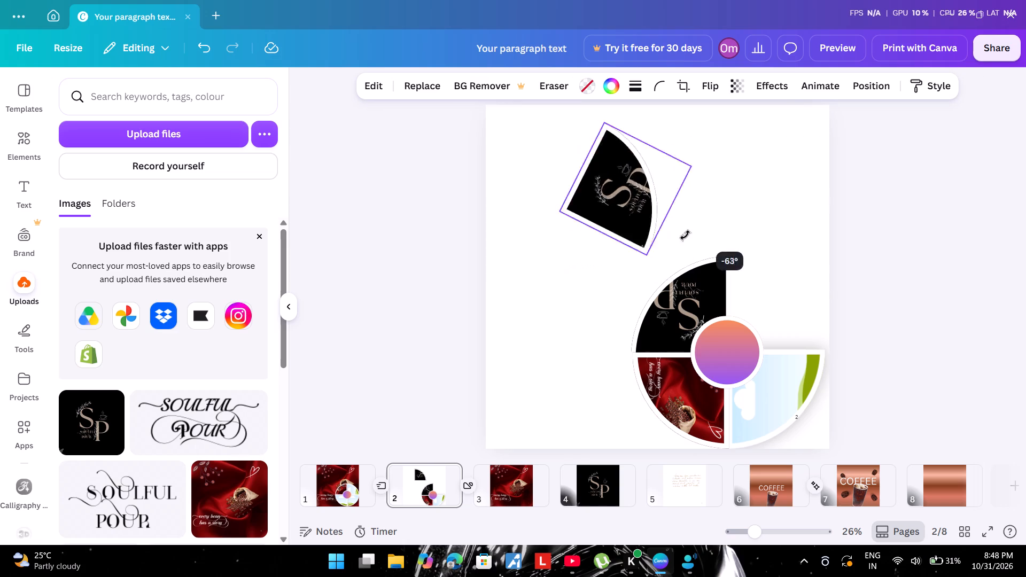
drag(685, 235, 628, 248)
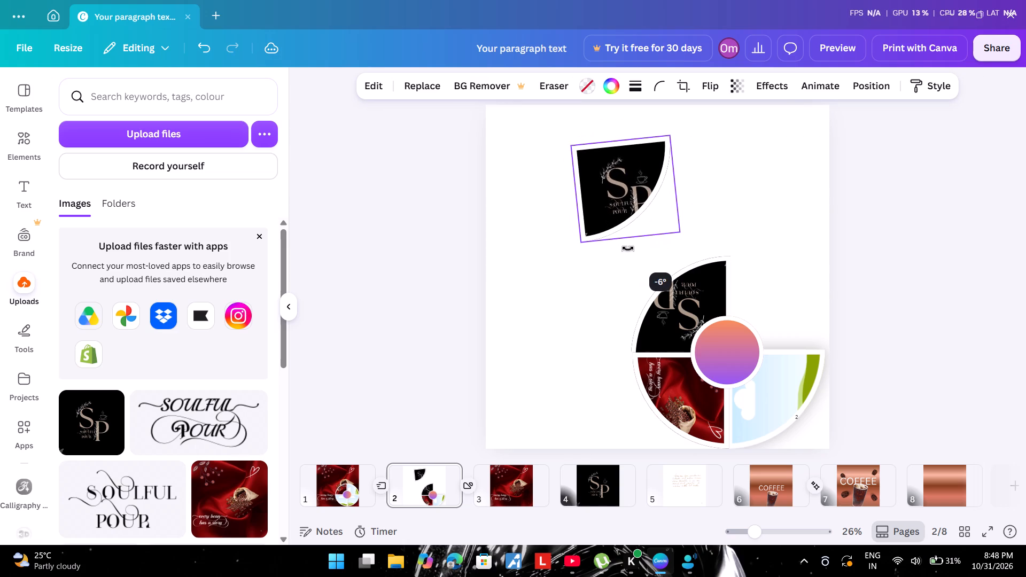
drag(628, 248, 623, 250)
click(623, 250)
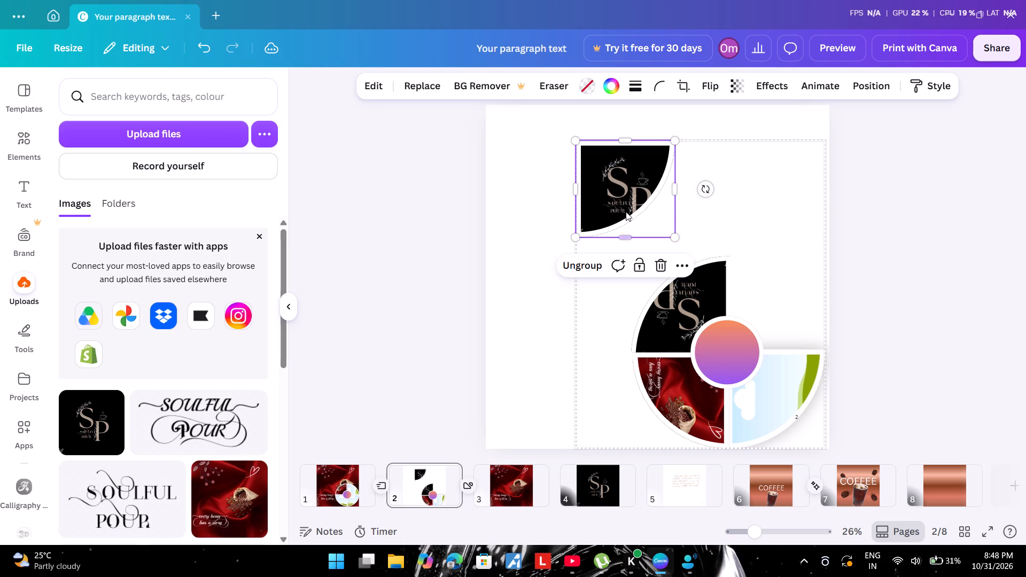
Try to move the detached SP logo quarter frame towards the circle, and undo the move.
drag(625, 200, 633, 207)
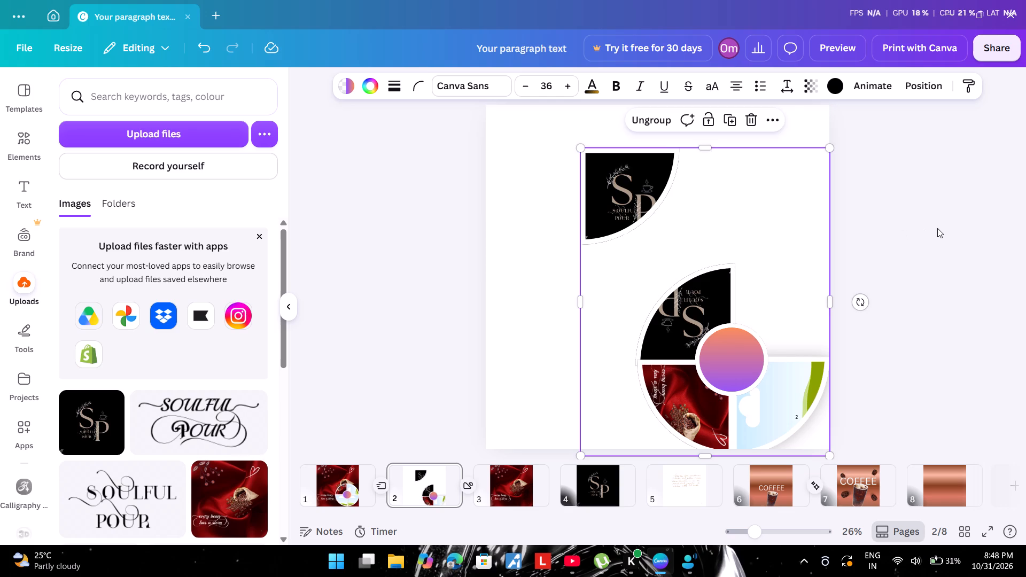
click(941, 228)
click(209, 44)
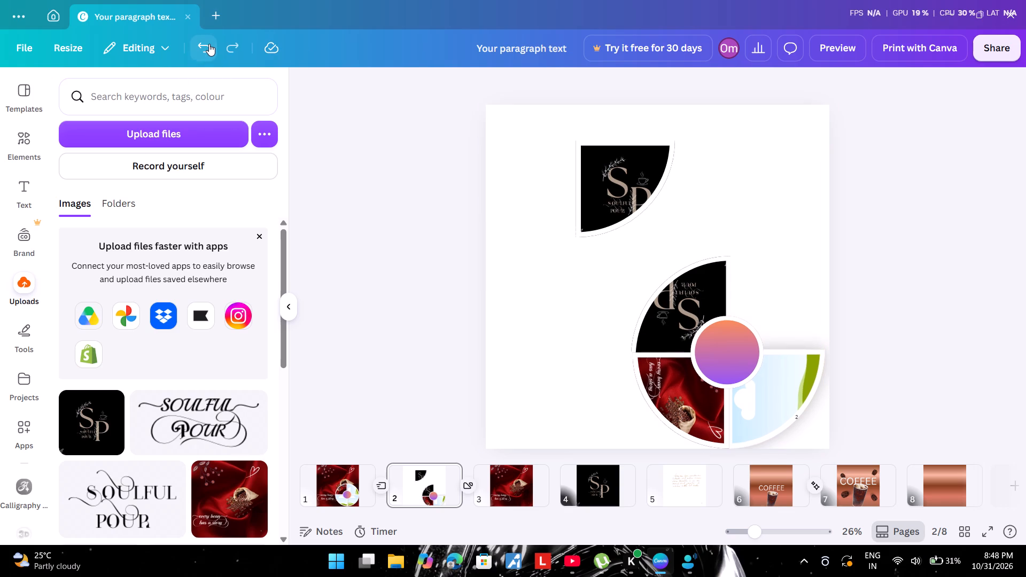
Move the detached upright SP logo quarter frame down to the circle's right side, overlapping the landscape placeholder quarter.
click(623, 192)
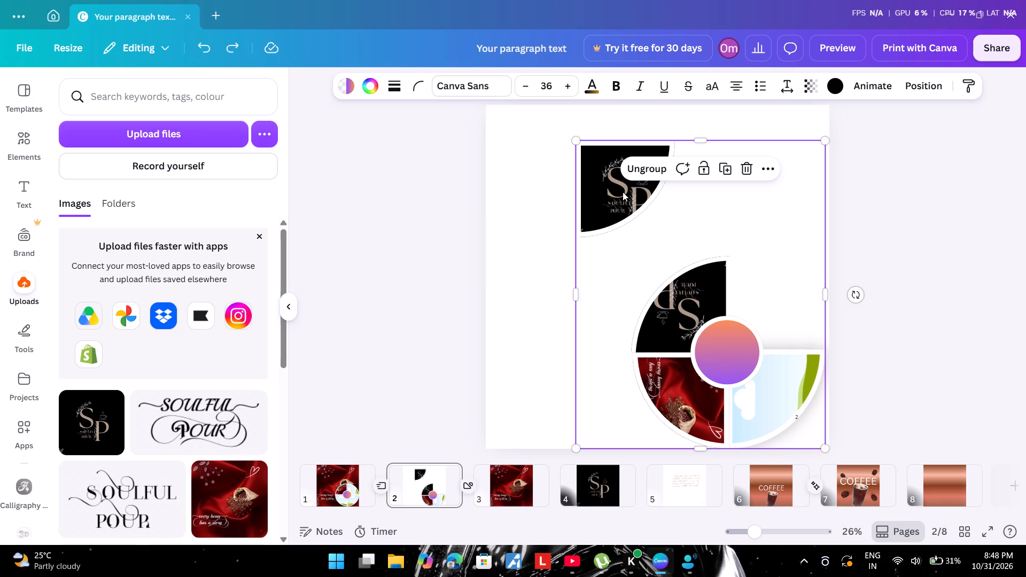
click(622, 191)
drag(617, 183, 756, 358)
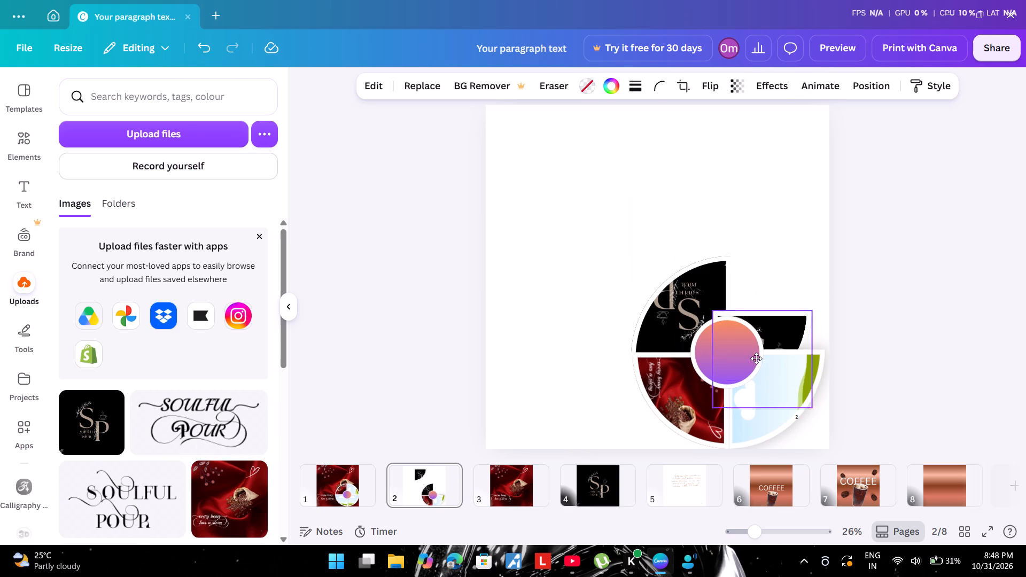
drag(756, 358, 765, 391)
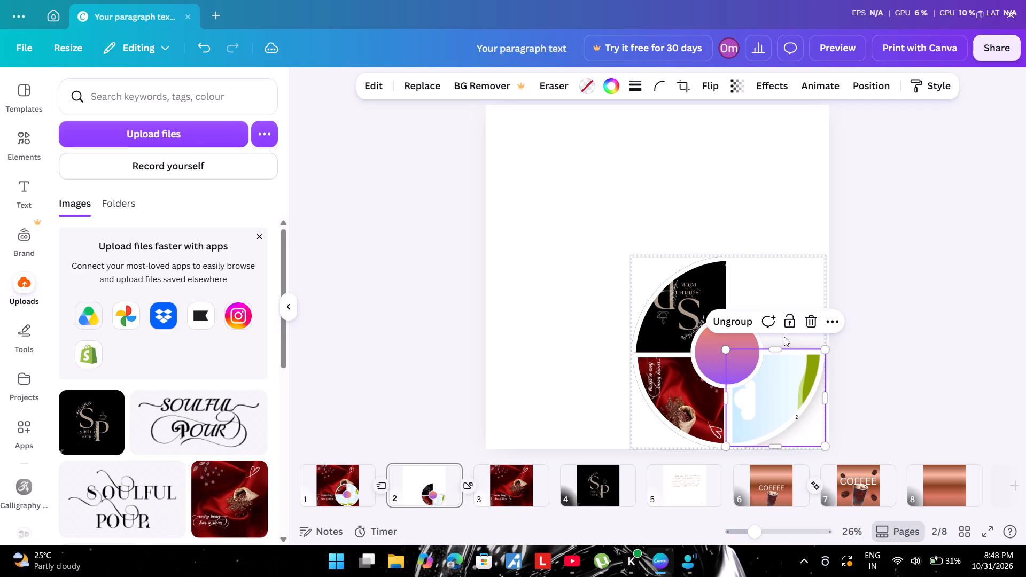
drag(792, 378, 792, 377)
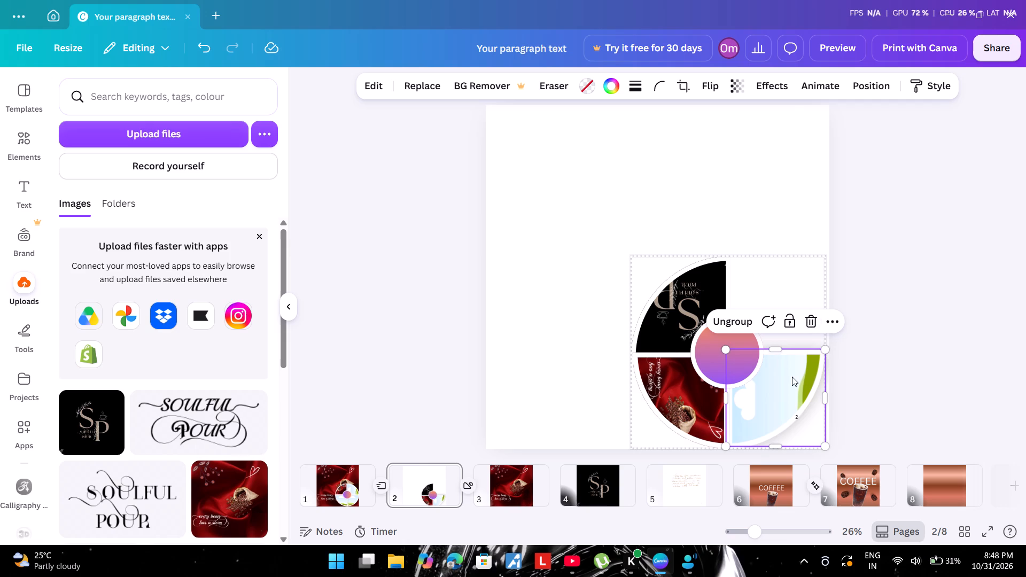
drag(792, 377, 809, 328)
click(809, 328)
Move the lower-right landscape placeholder quarter out of the circle to the empty area above its upper-right gap.
click(765, 409)
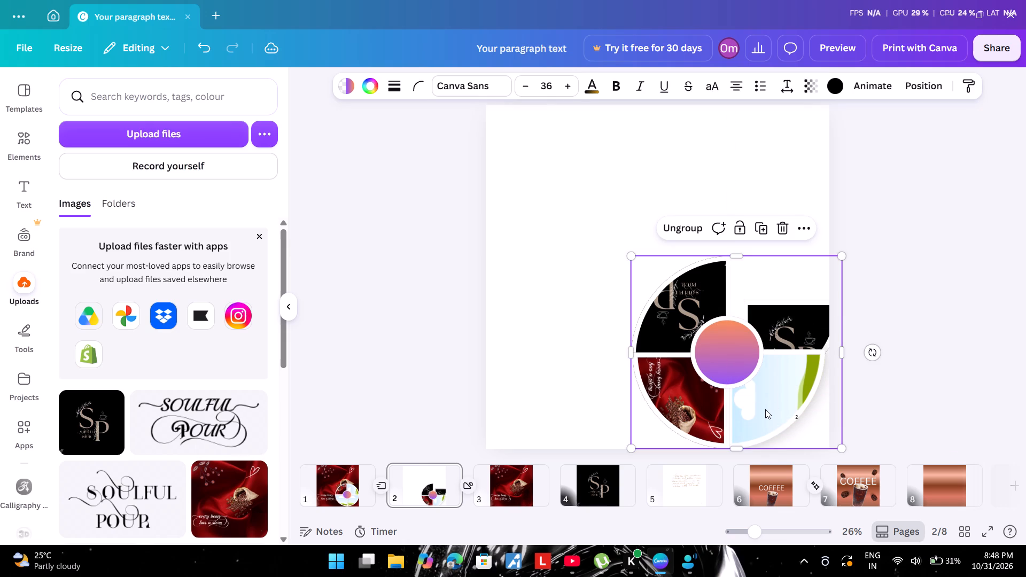
click(763, 408)
drag(763, 408, 783, 215)
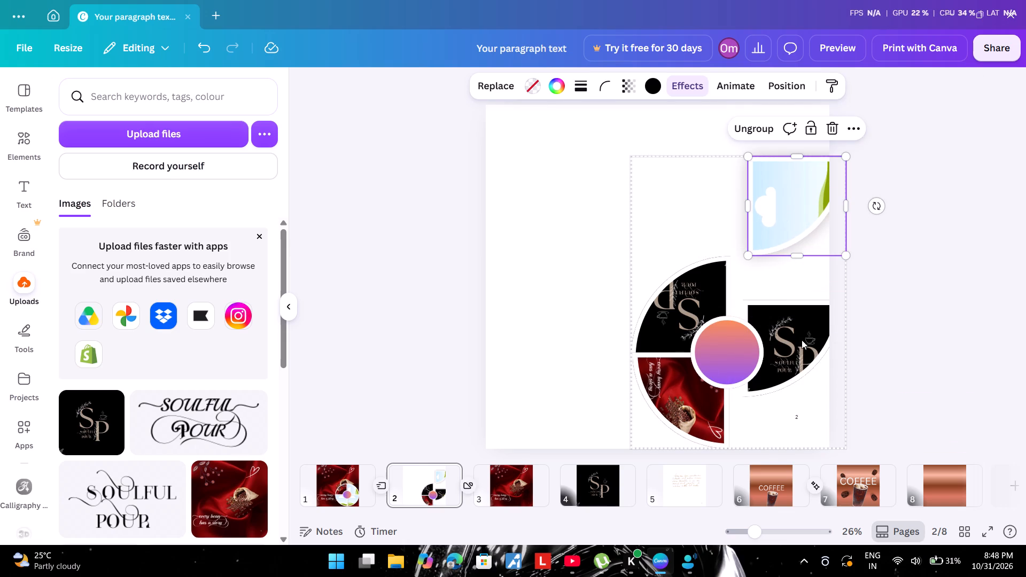
Fit the upright SP logo quarter frame into the circle's lower-right gap, aligned with the neighbouring quarter.
drag(799, 346, 784, 395)
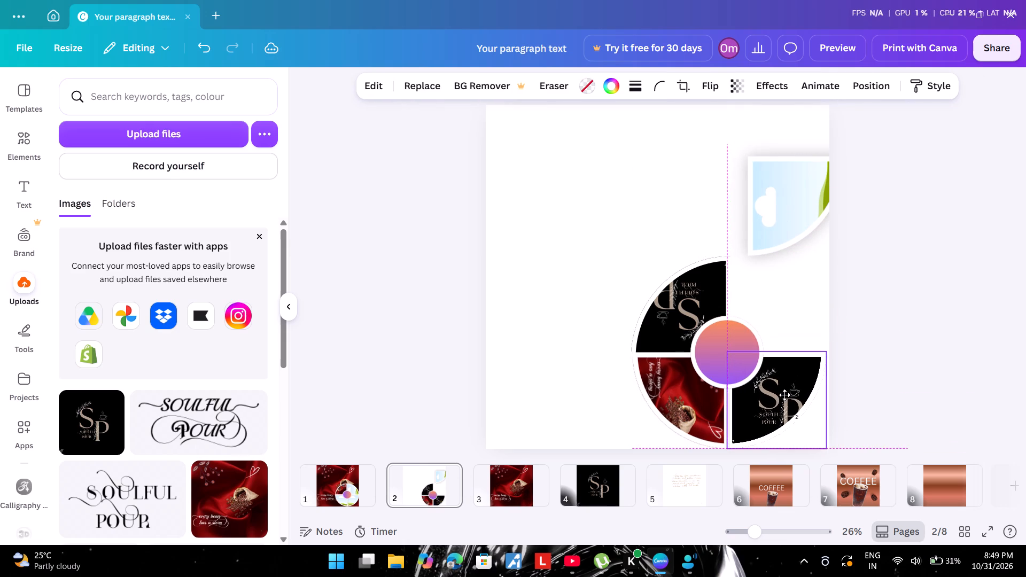
drag(784, 395, 783, 396)
click(783, 396)
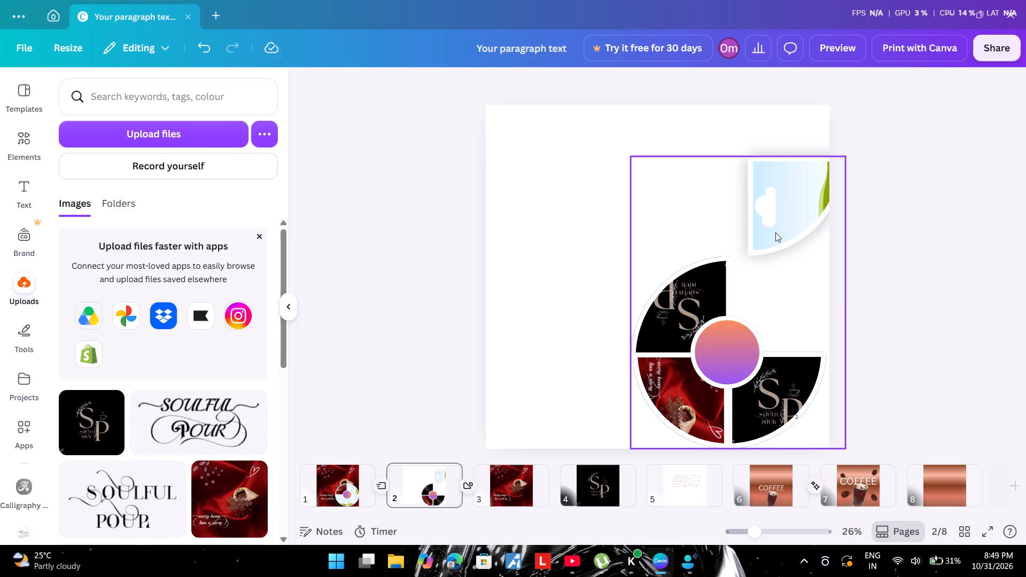
Rotate the detached landscape placeholder quarter until its straight edges are level and its curved edge faces the upper right.
click(774, 232)
click(922, 204)
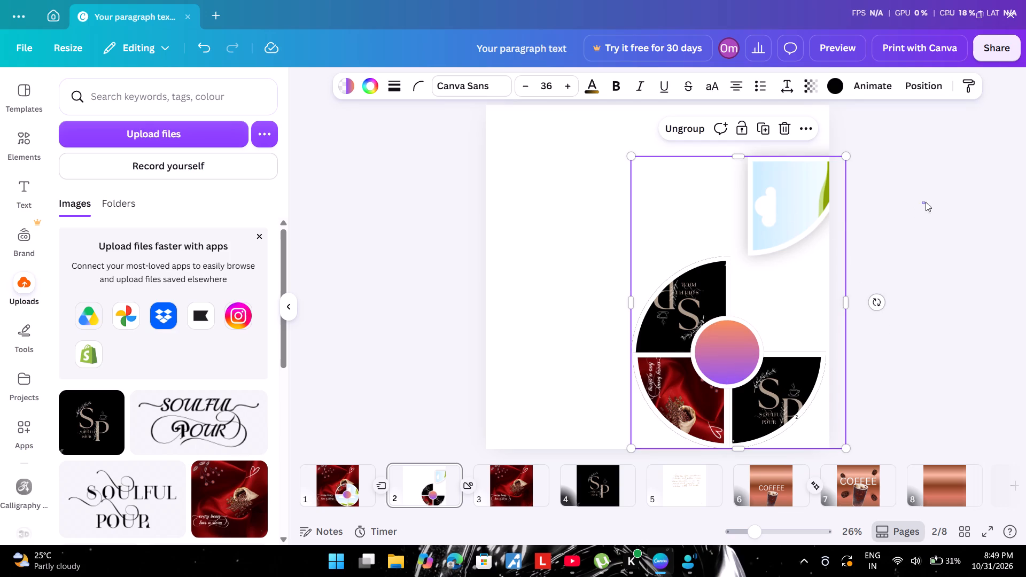
click(799, 191)
drag(921, 174, 926, 171)
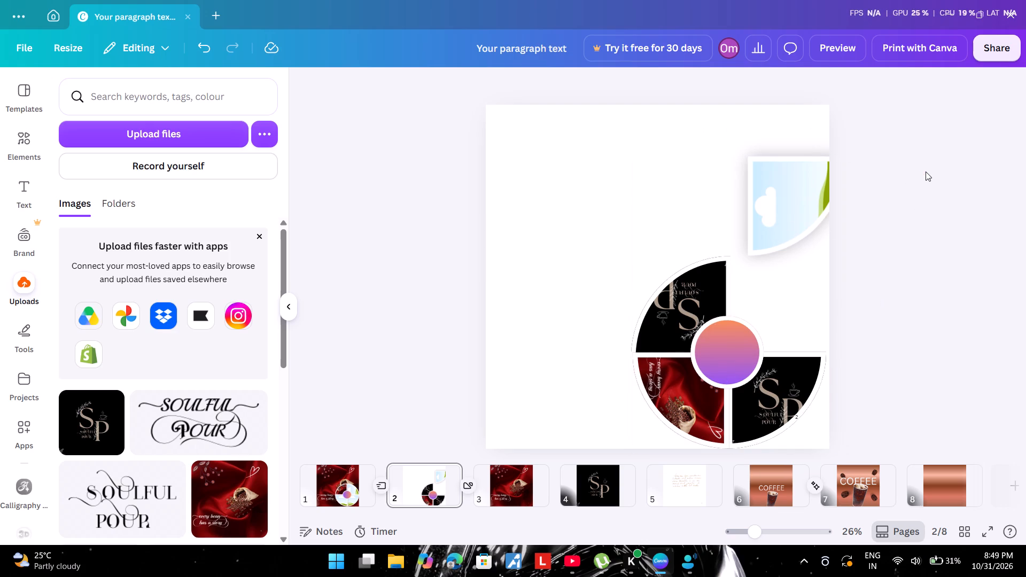
click(811, 179)
click(774, 176)
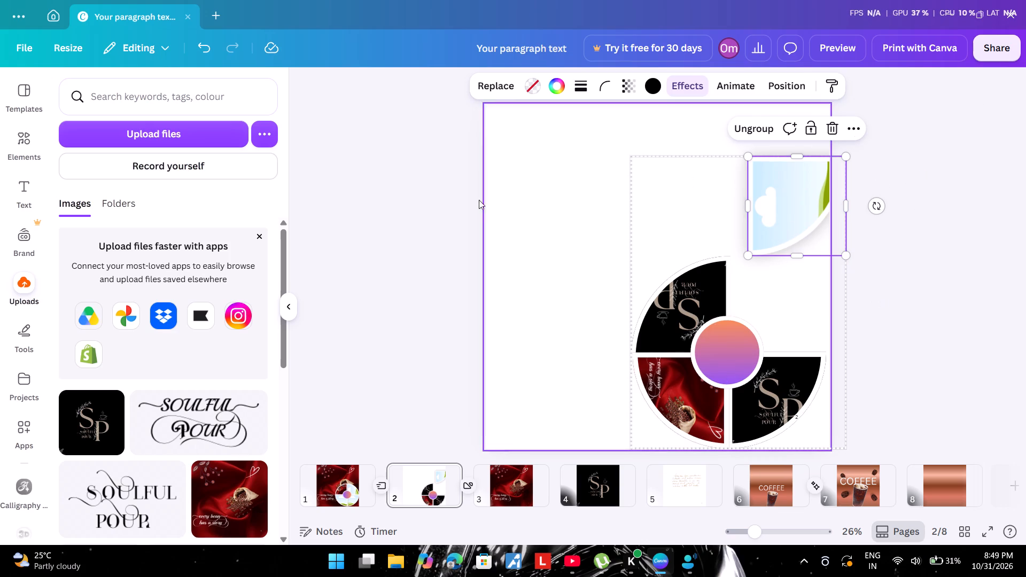
drag(881, 208, 894, 193)
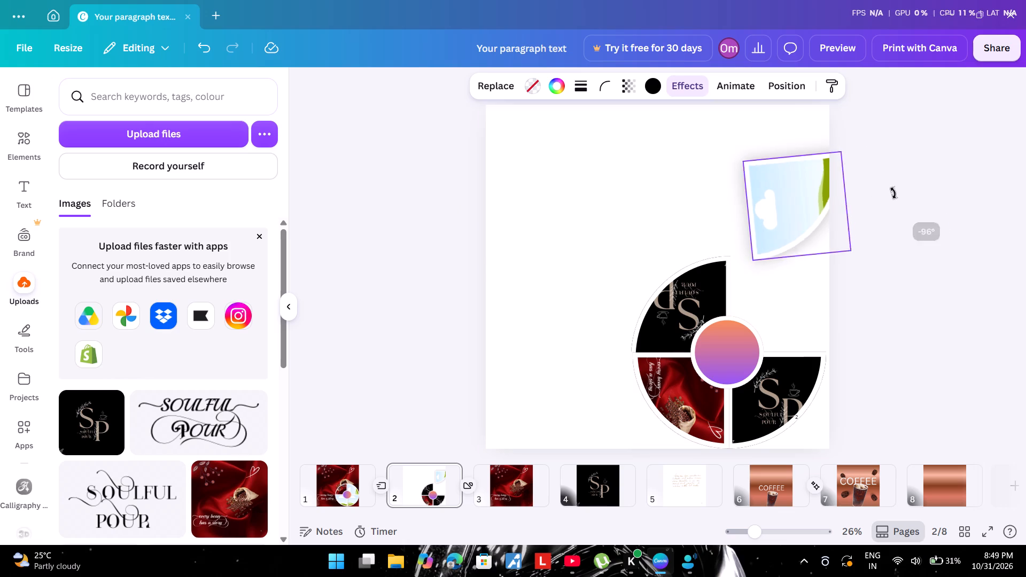
drag(894, 193, 826, 96)
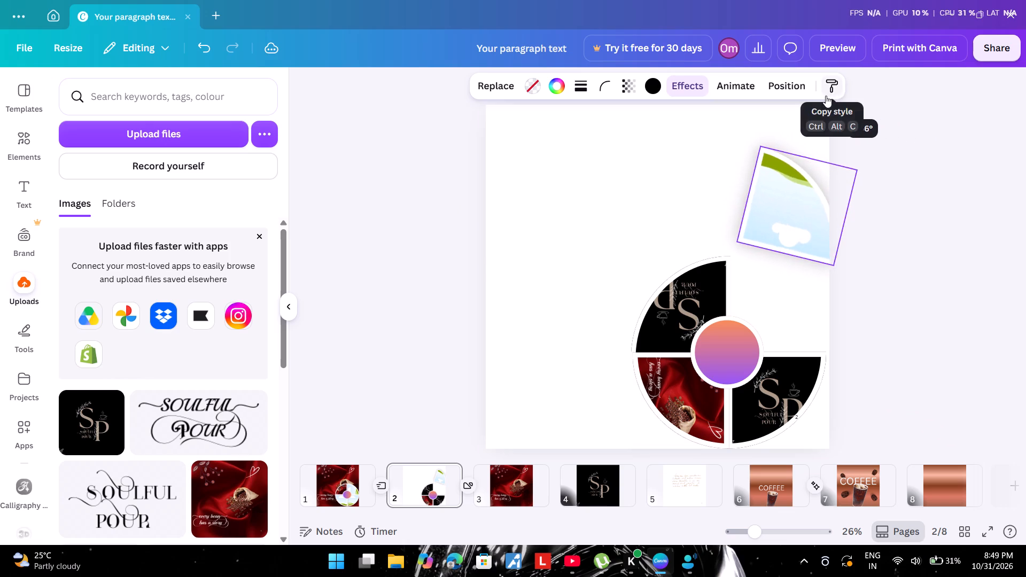
drag(826, 96, 796, 106)
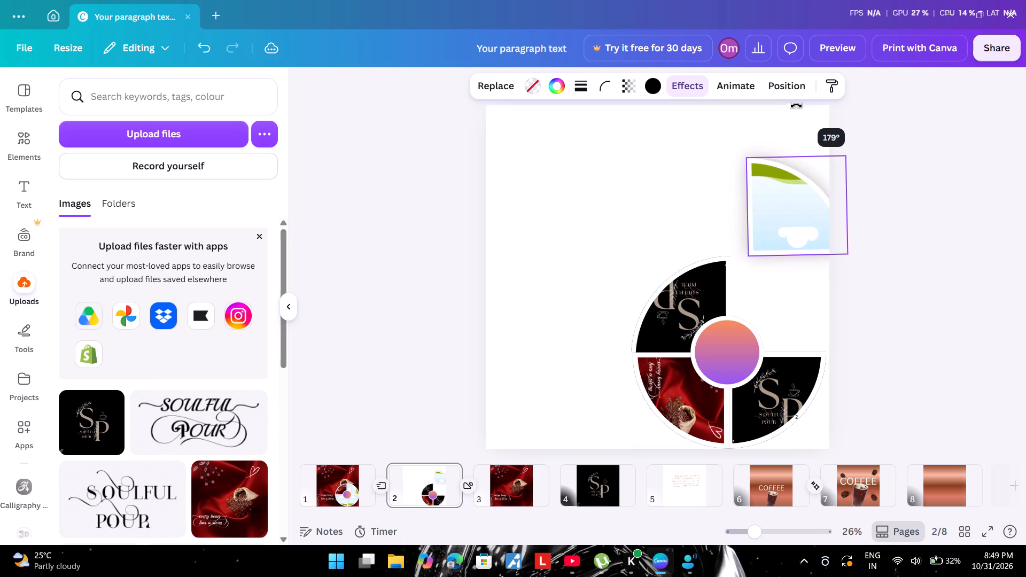
drag(796, 106, 800, 109)
Move the landscape placeholder quarter into the circle's upper-right gap, aligned with the circle's right edge and horizontal centre line.
drag(807, 176, 807, 193)
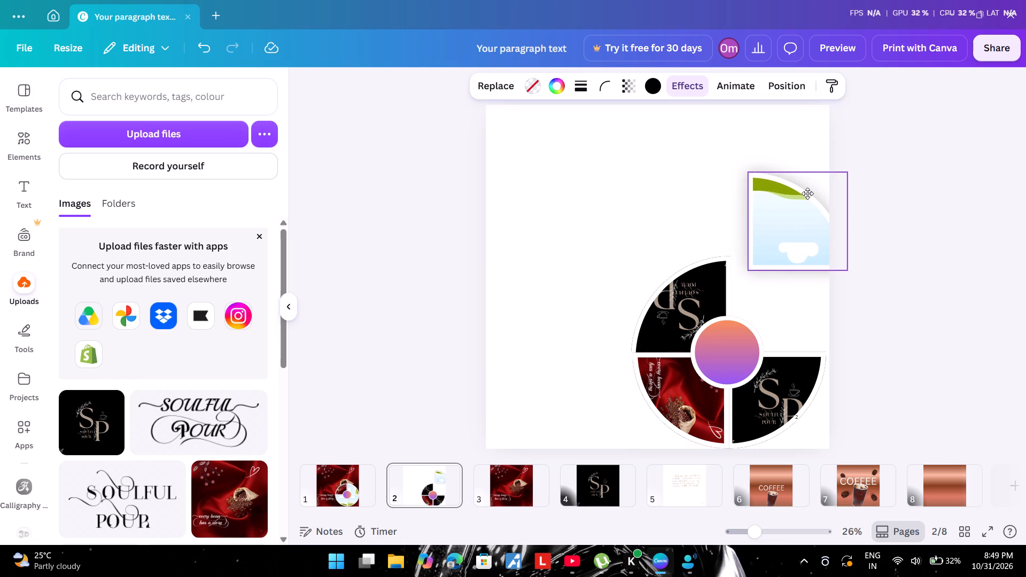
drag(807, 193, 787, 269)
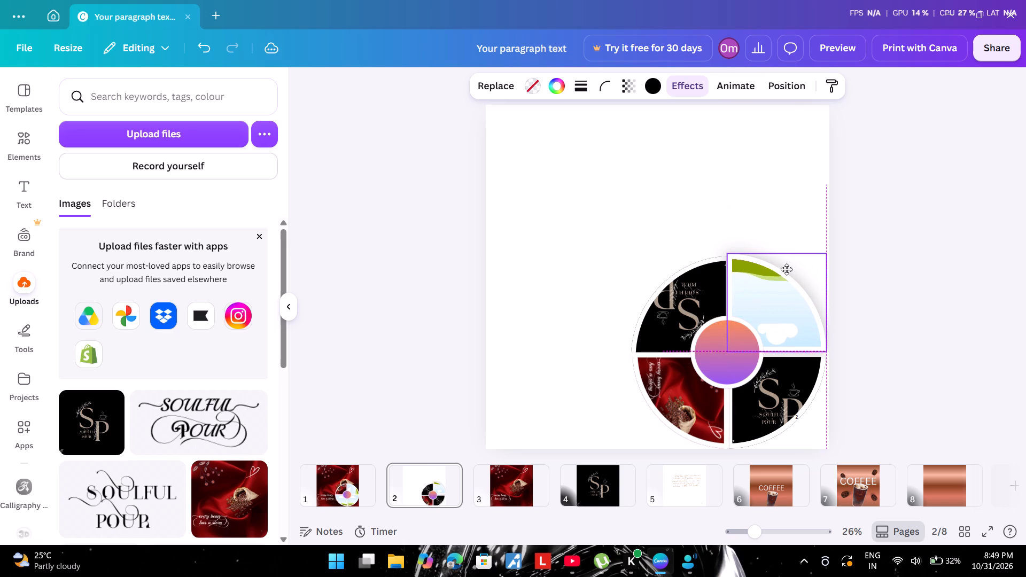
drag(787, 269, 787, 271)
click(893, 275)
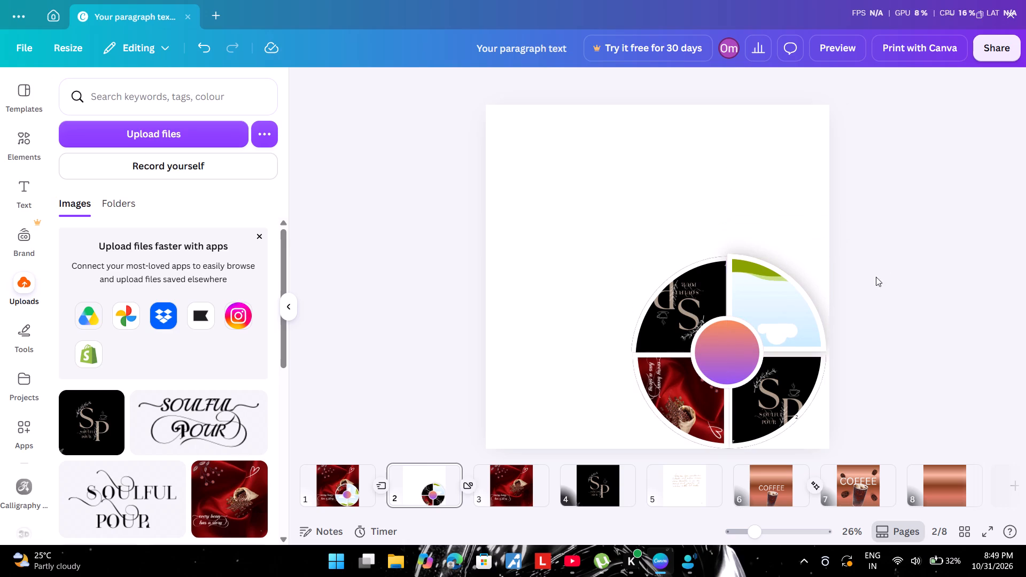
Reposition the circle's upper-left SP logo quarter slightly up and left, level with the upper-right placeholder quarter.
click(705, 286)
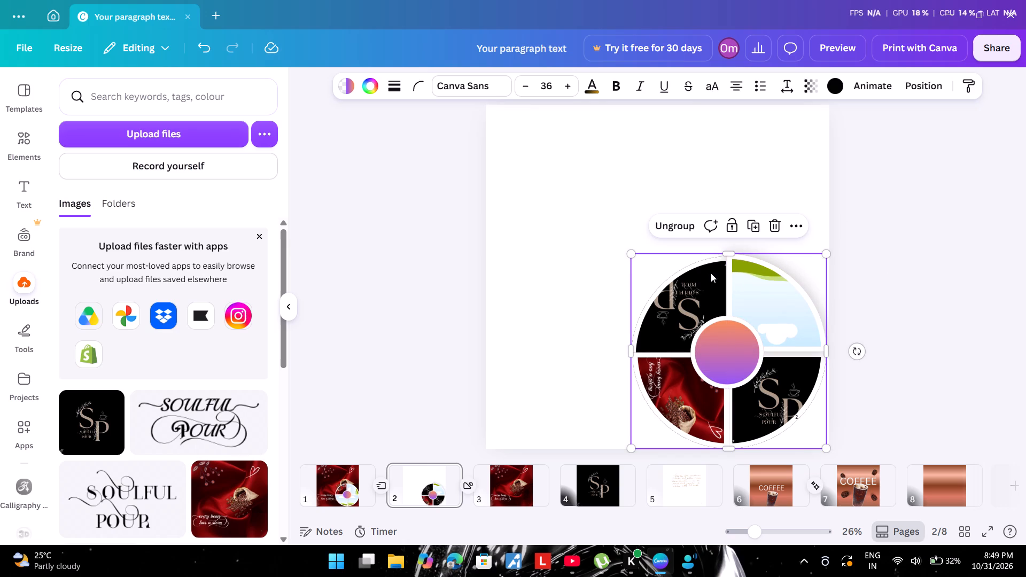
click(705, 275)
drag(703, 278, 686, 241)
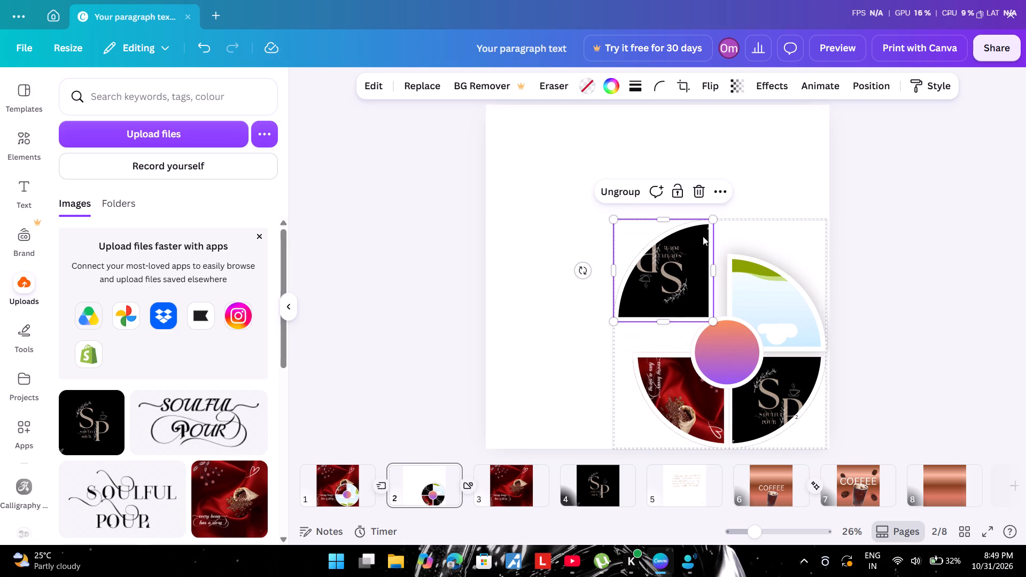
click(587, 265)
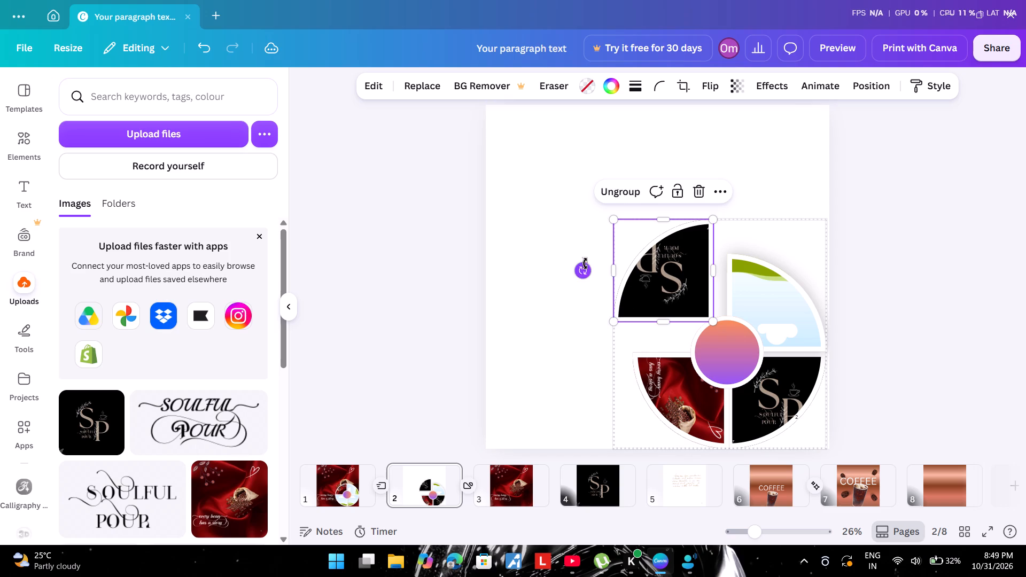
drag(654, 284, 663, 309)
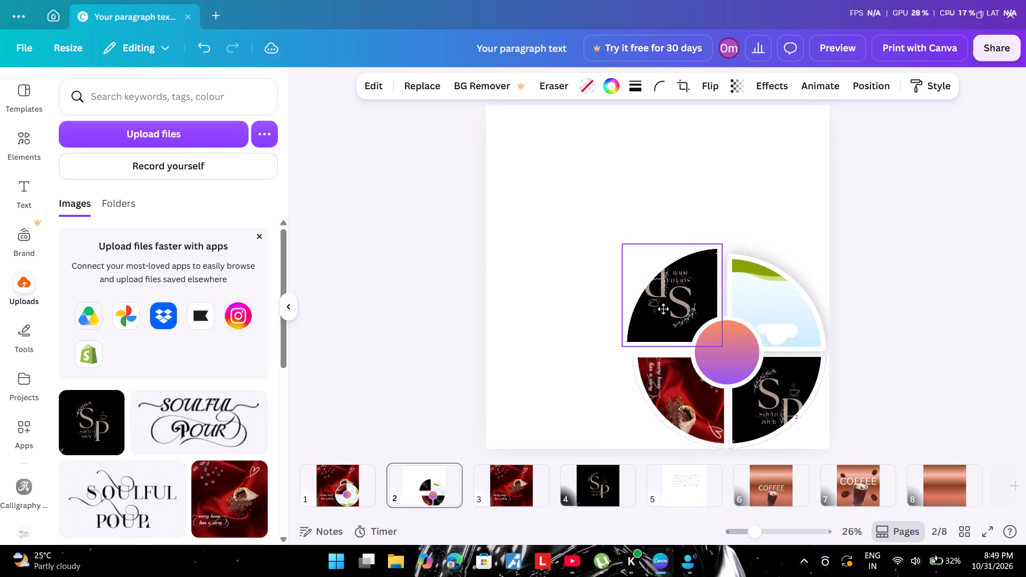
drag(663, 309, 665, 317)
click(665, 317)
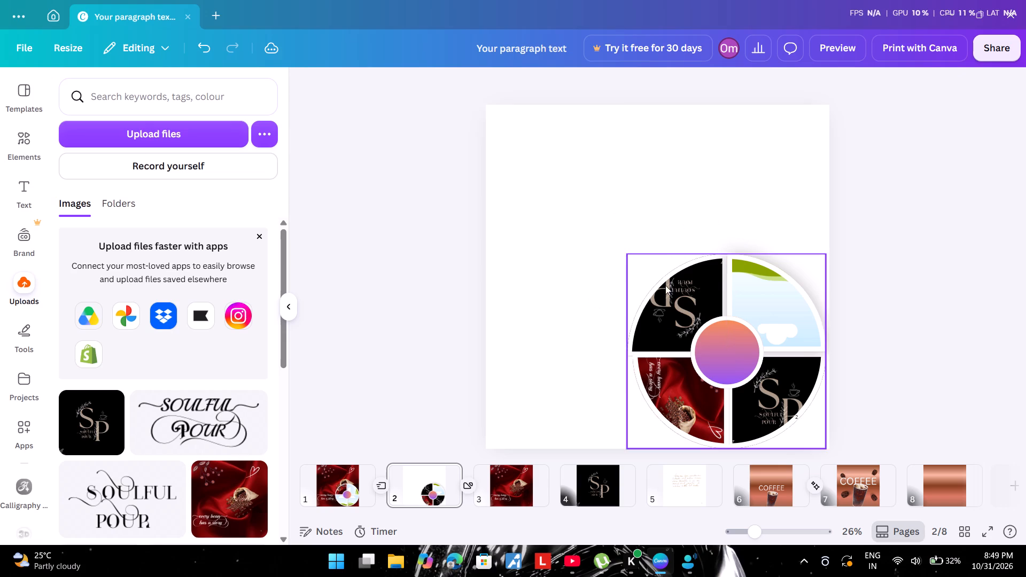
Enlarge the grouped circle slightly outwards from its upper-left corner.
click(634, 256)
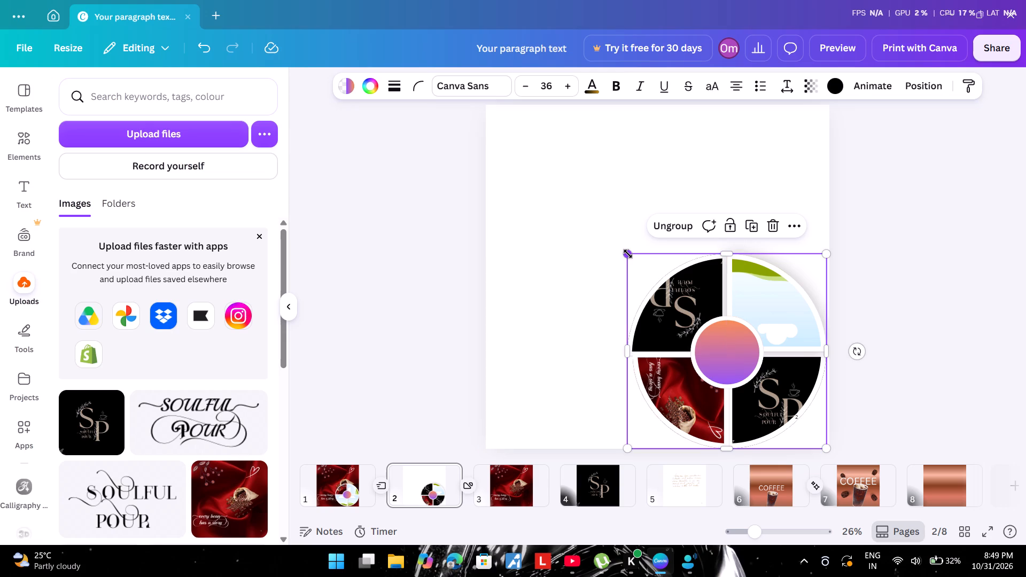
click(628, 254)
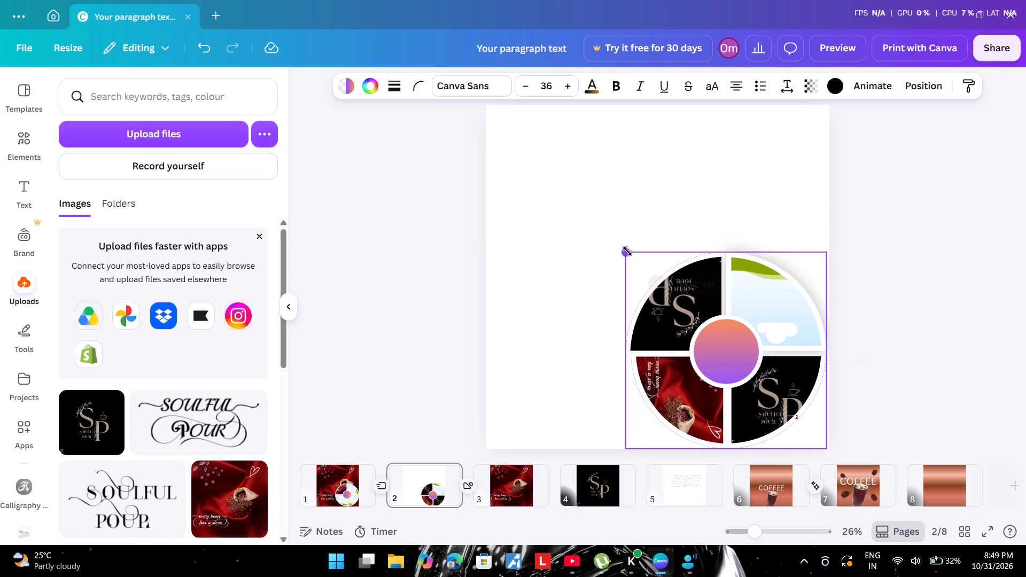
double_click(627, 251)
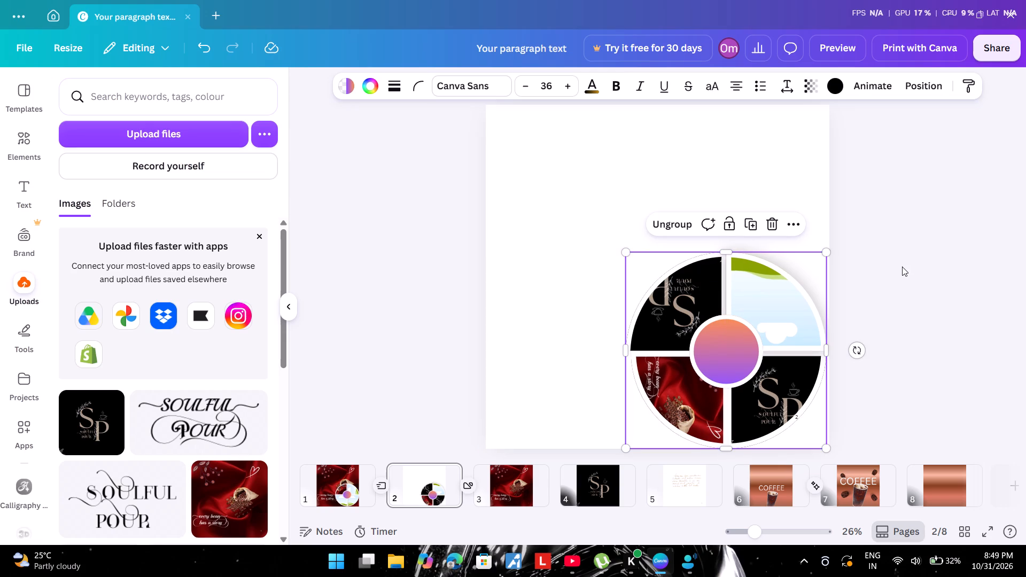
click(903, 267)
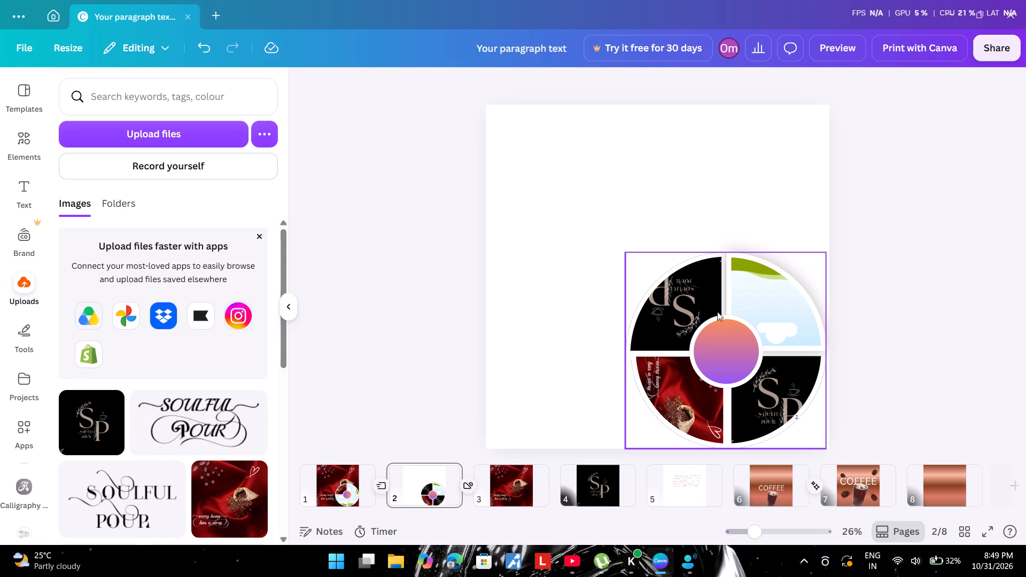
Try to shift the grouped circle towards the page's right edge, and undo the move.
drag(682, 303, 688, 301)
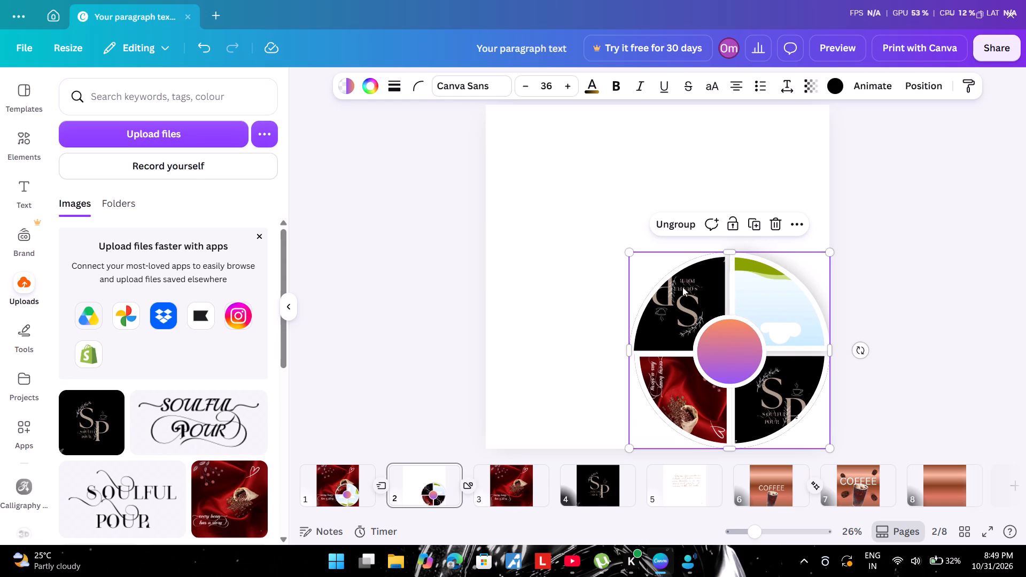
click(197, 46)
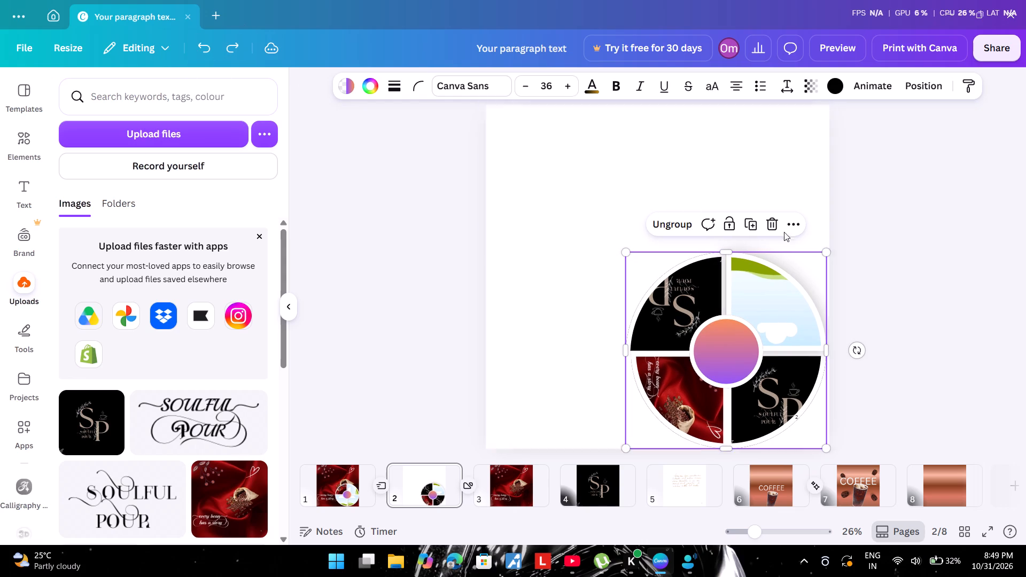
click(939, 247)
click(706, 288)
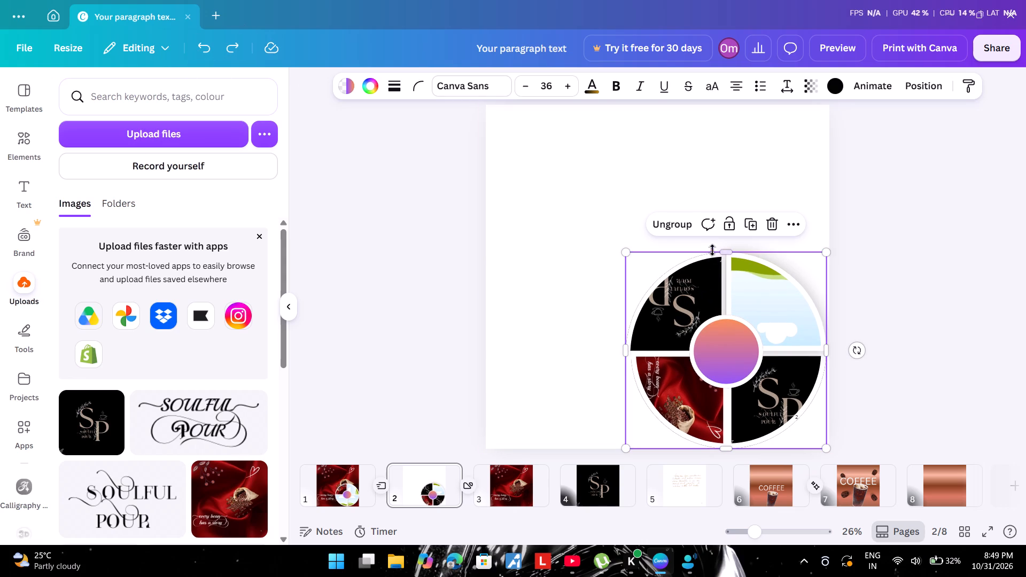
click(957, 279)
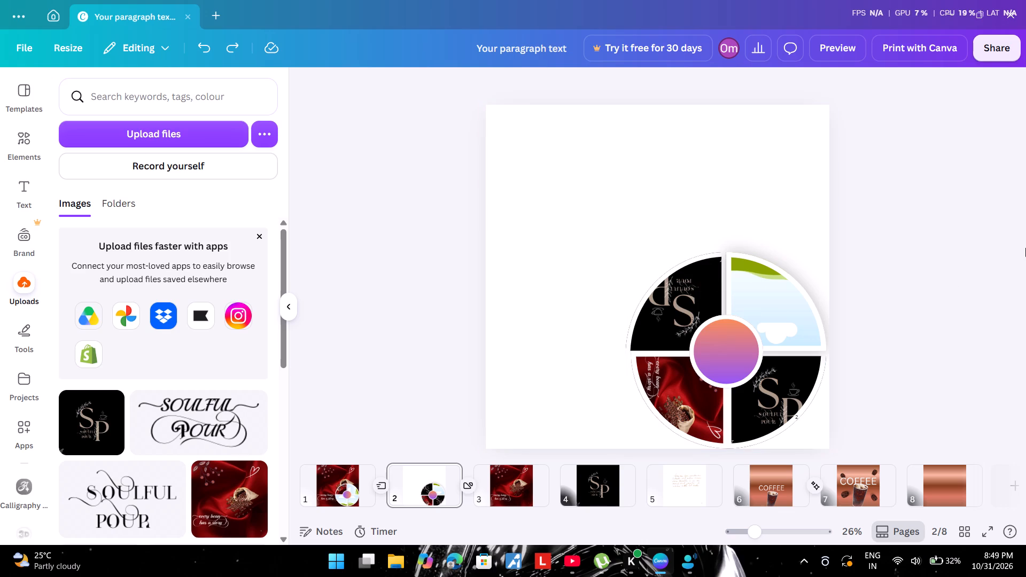
Reorder the pages so the COFFEE page without coffee beans, page 6, comes after page 7.
double_click(785, 482)
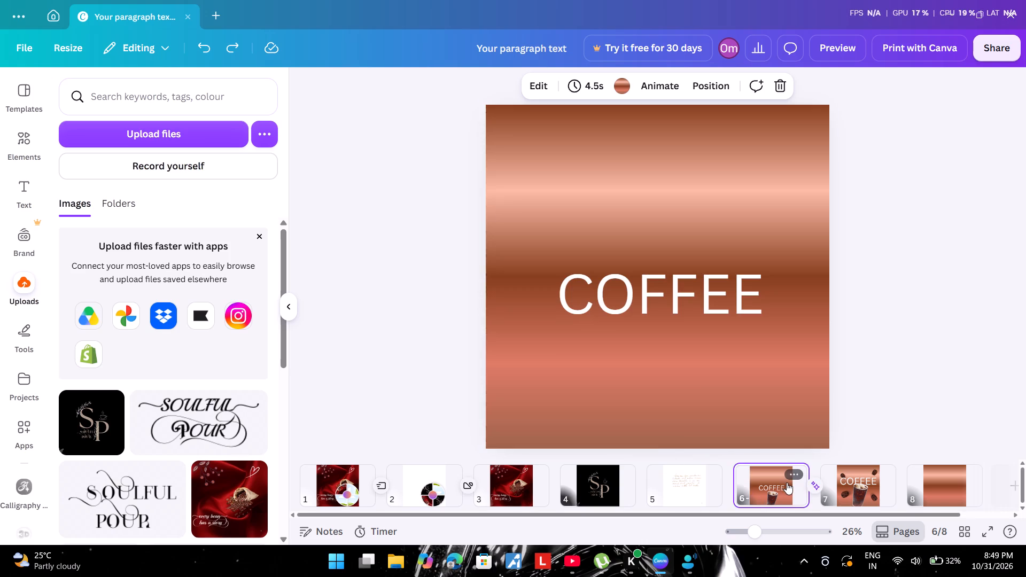
drag(798, 485, 800, 483)
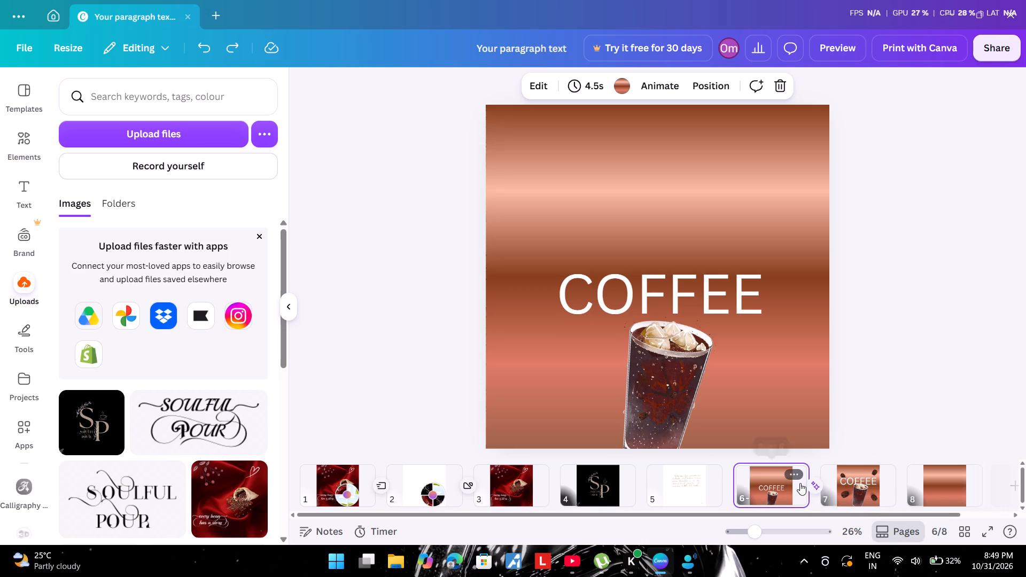
drag(800, 483, 865, 482)
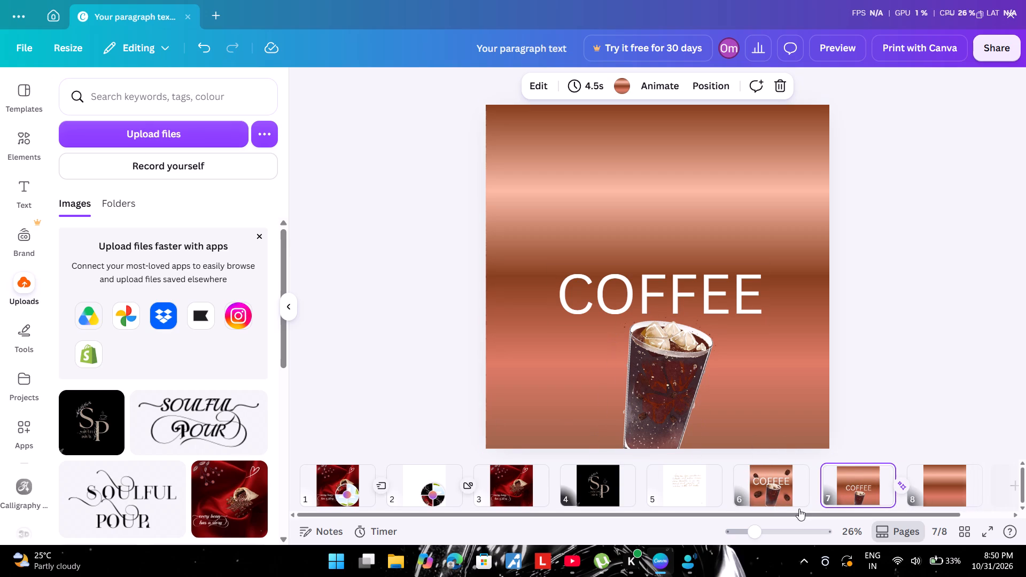
Apply the Match & Move transition between page 6, the COFFEE page with beans, and page 7.
click(905, 482)
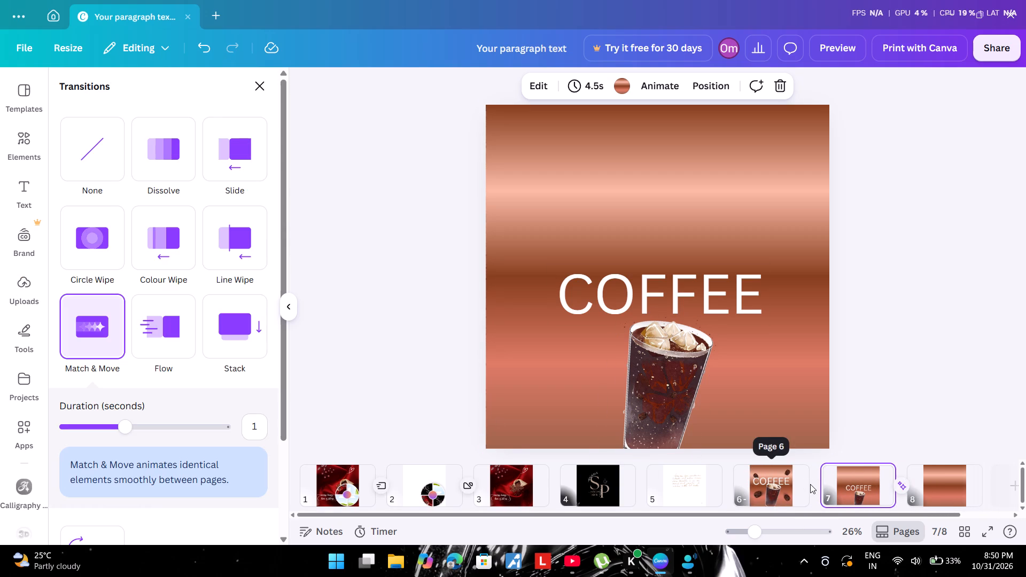
click(810, 484)
click(822, 496)
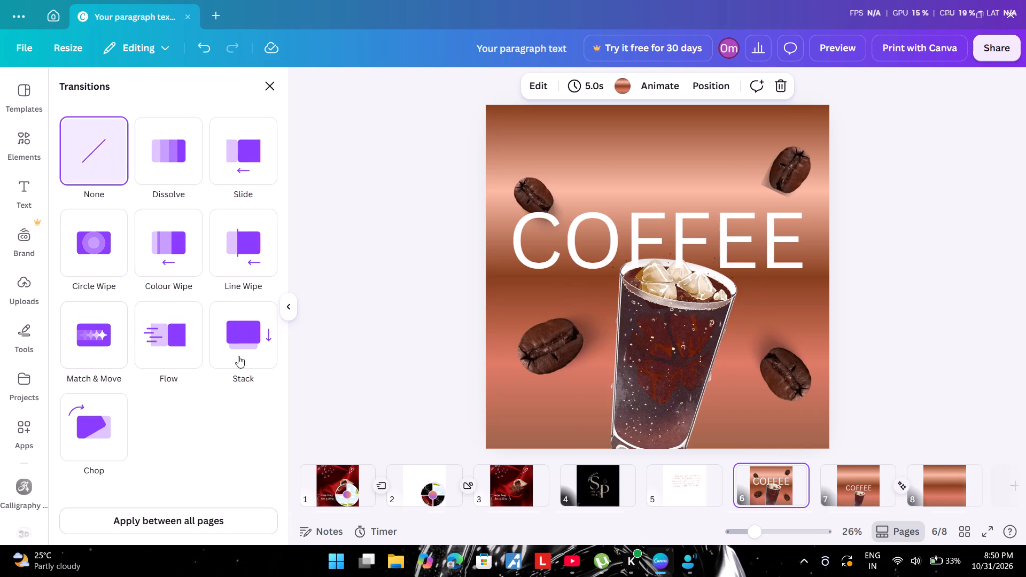
click(70, 315)
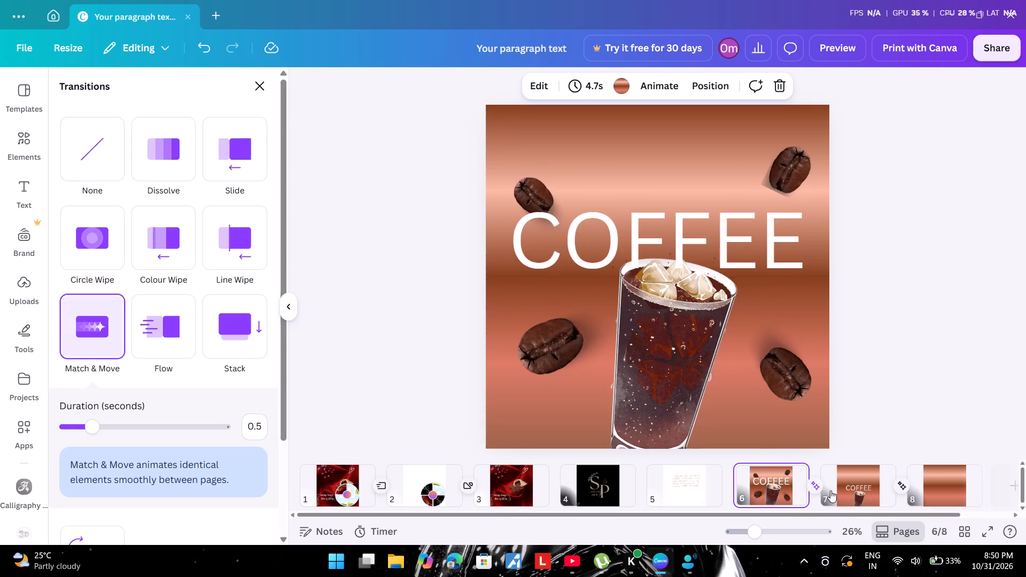
Reorder the pages so the COFFEE page without beans, page 7, comes before page 6.
drag(858, 495, 766, 492)
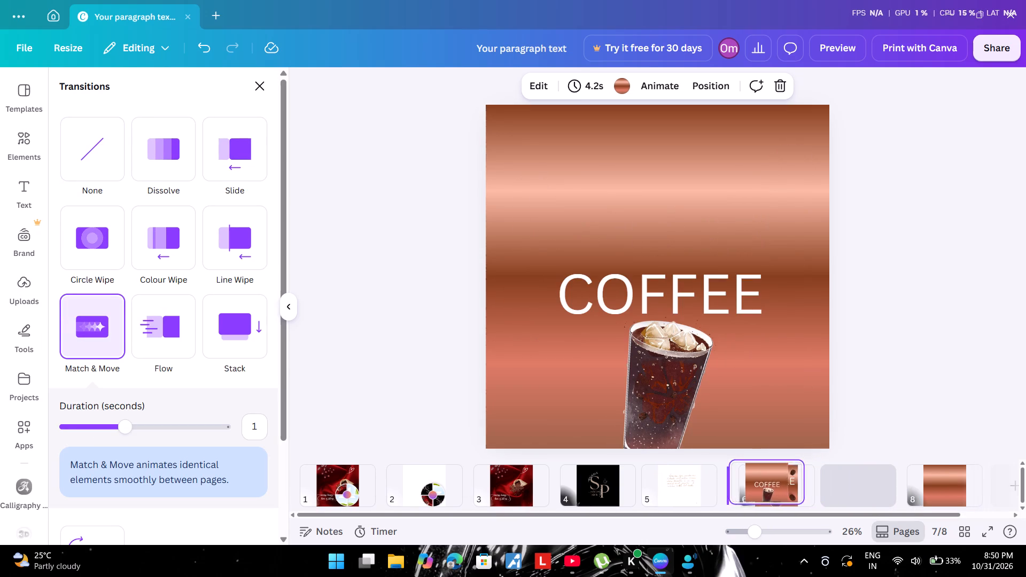
drag(766, 492, 735, 497)
click(730, 497)
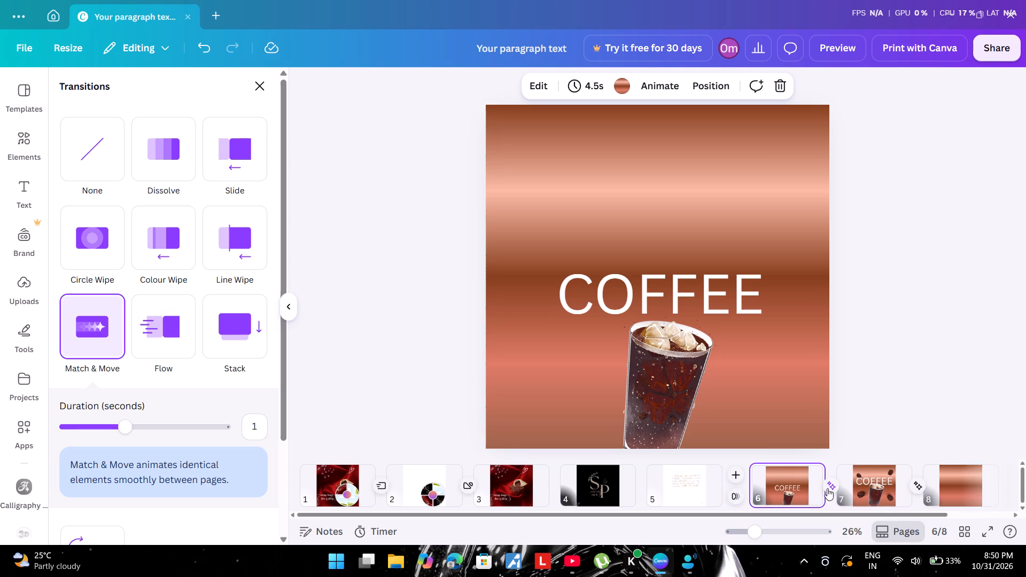
Preview the Match & Move transition between the reordered pages 6 and 7.
click(818, 487)
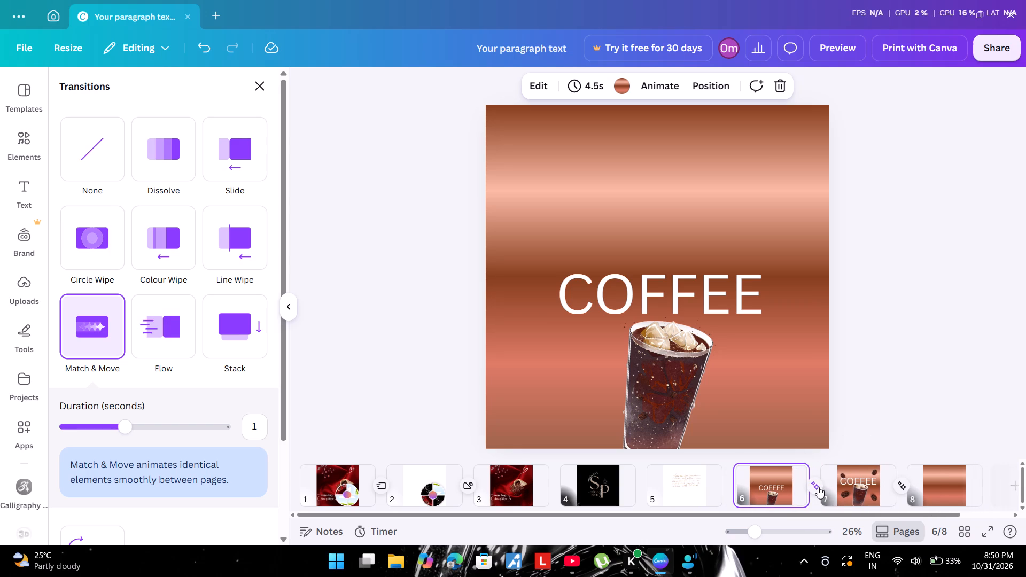
click(817, 486)
click(81, 336)
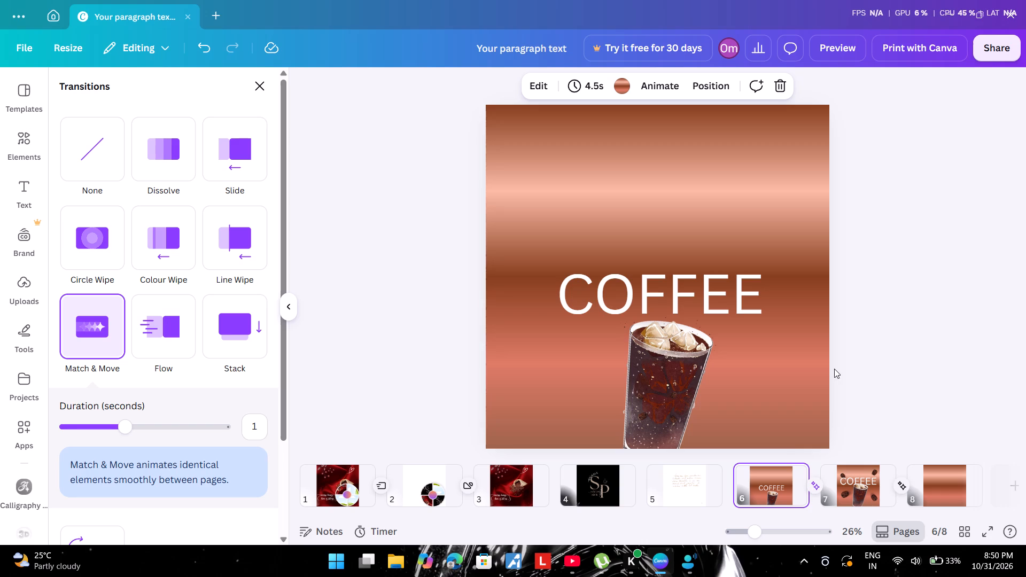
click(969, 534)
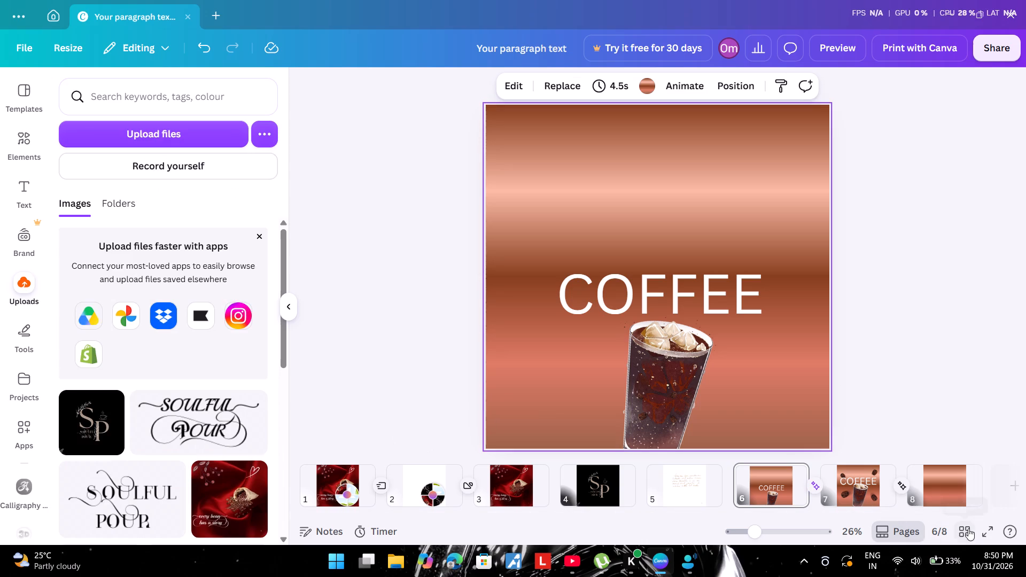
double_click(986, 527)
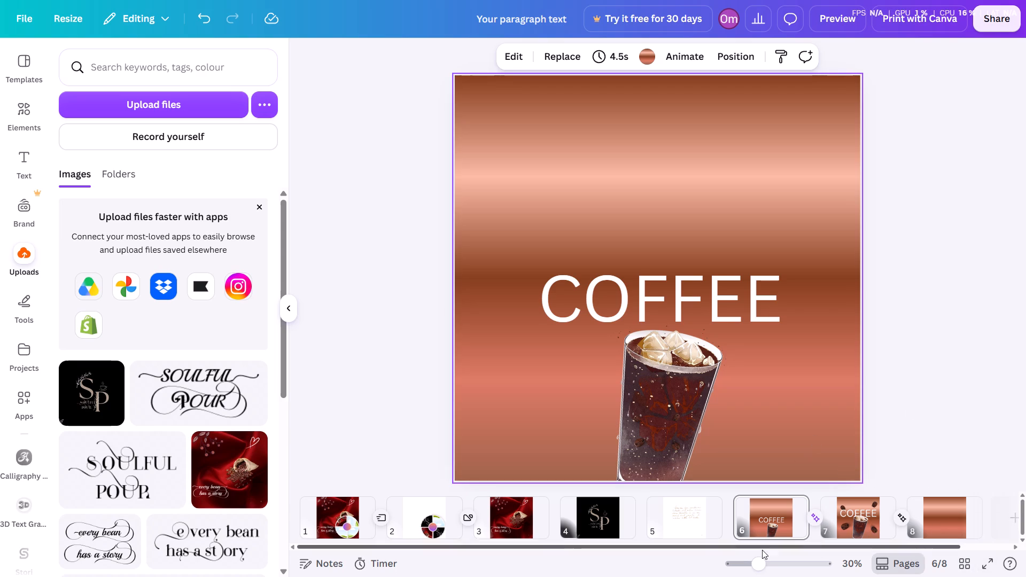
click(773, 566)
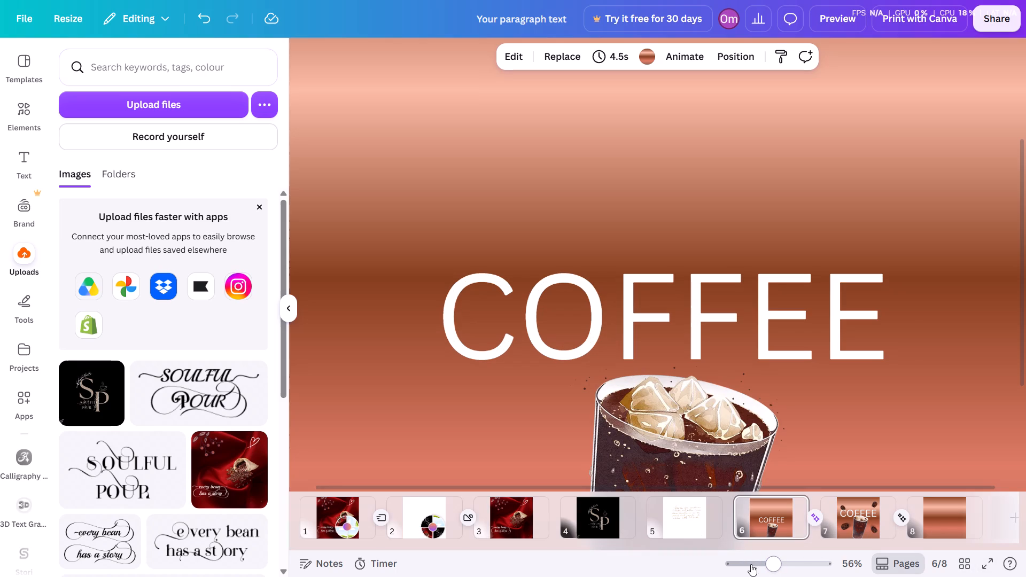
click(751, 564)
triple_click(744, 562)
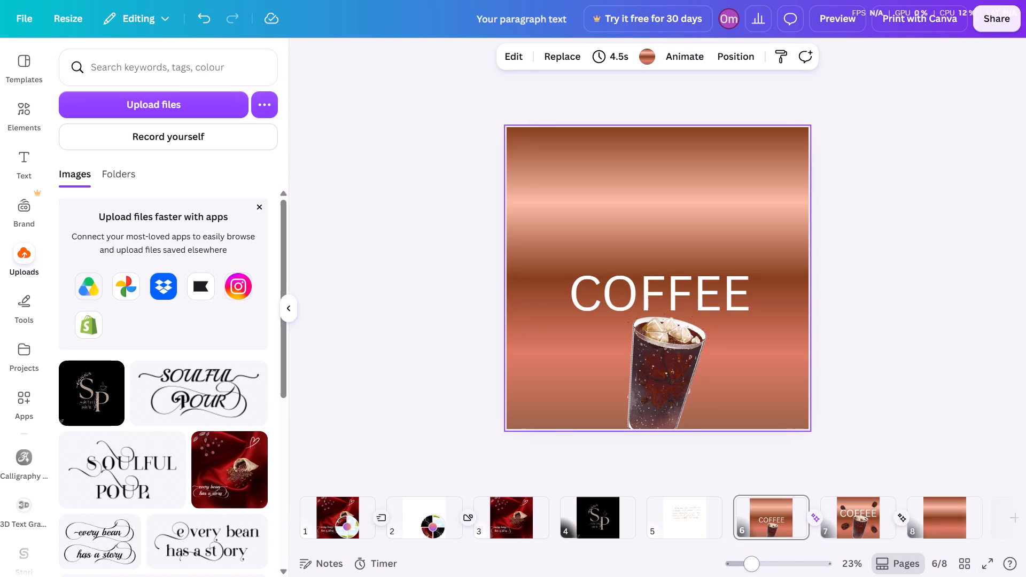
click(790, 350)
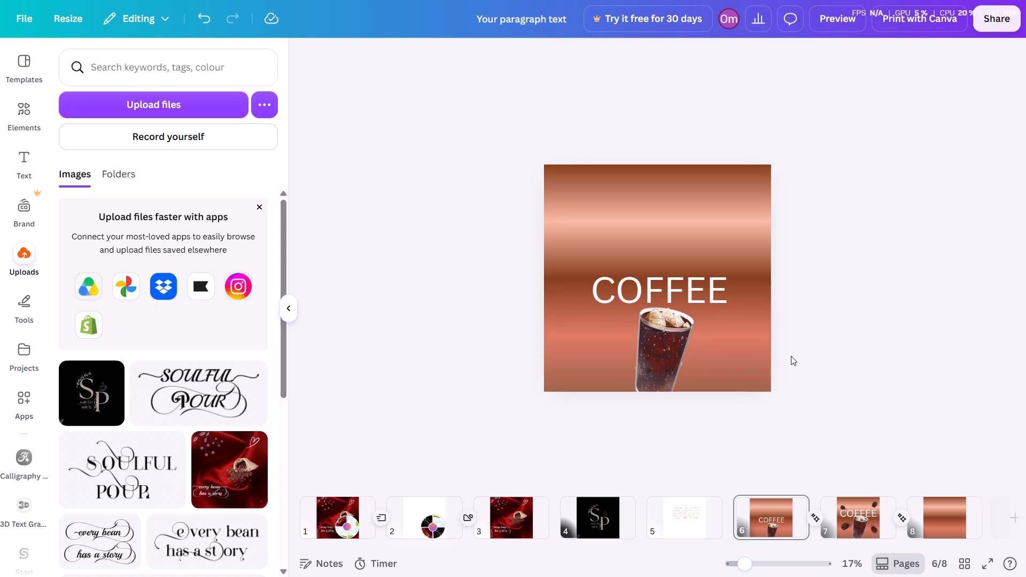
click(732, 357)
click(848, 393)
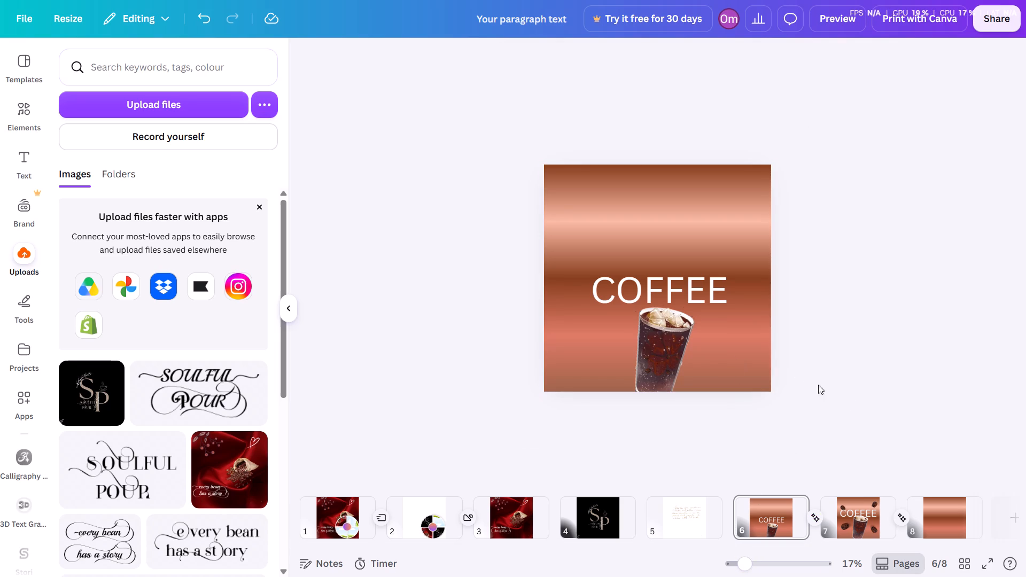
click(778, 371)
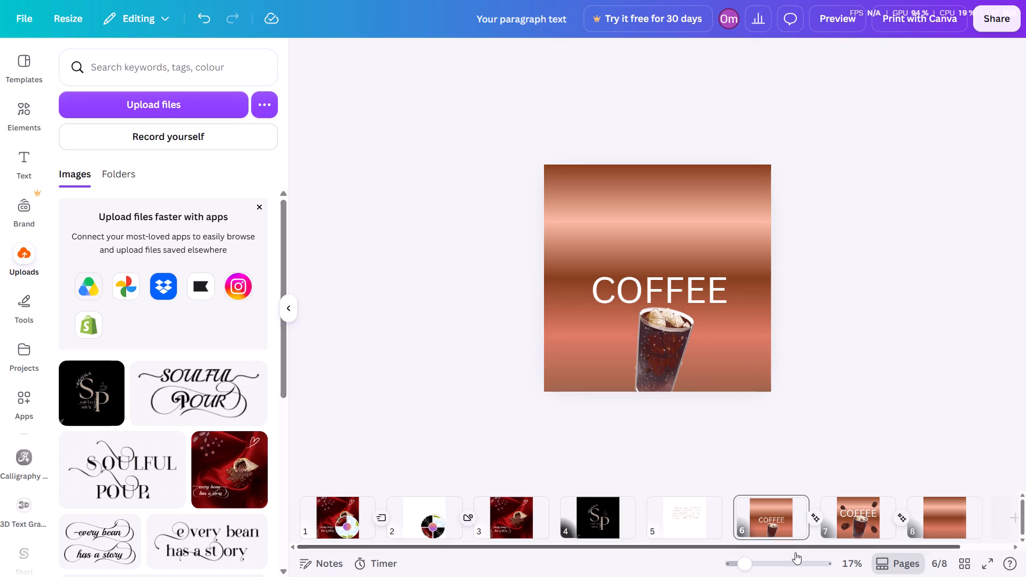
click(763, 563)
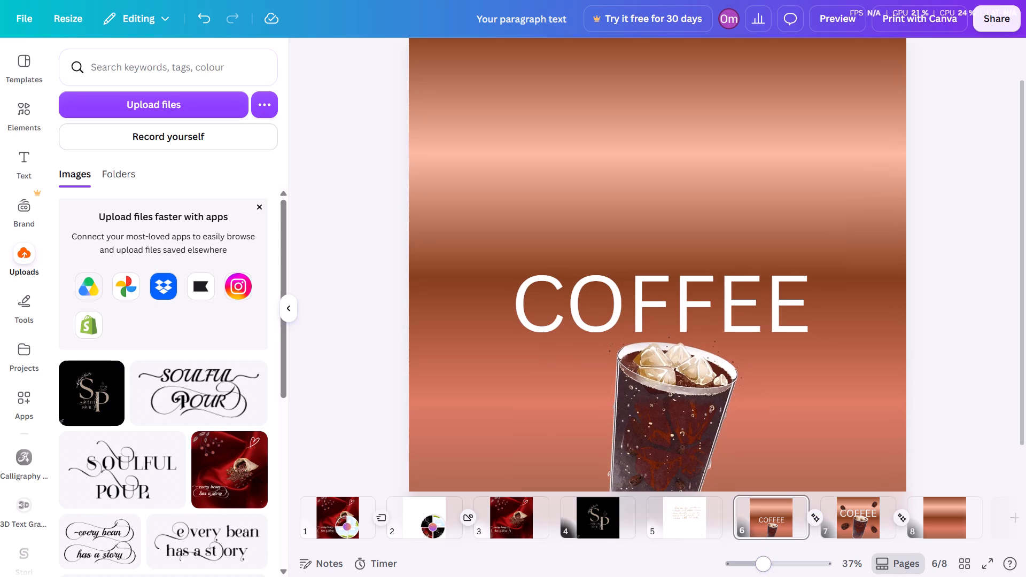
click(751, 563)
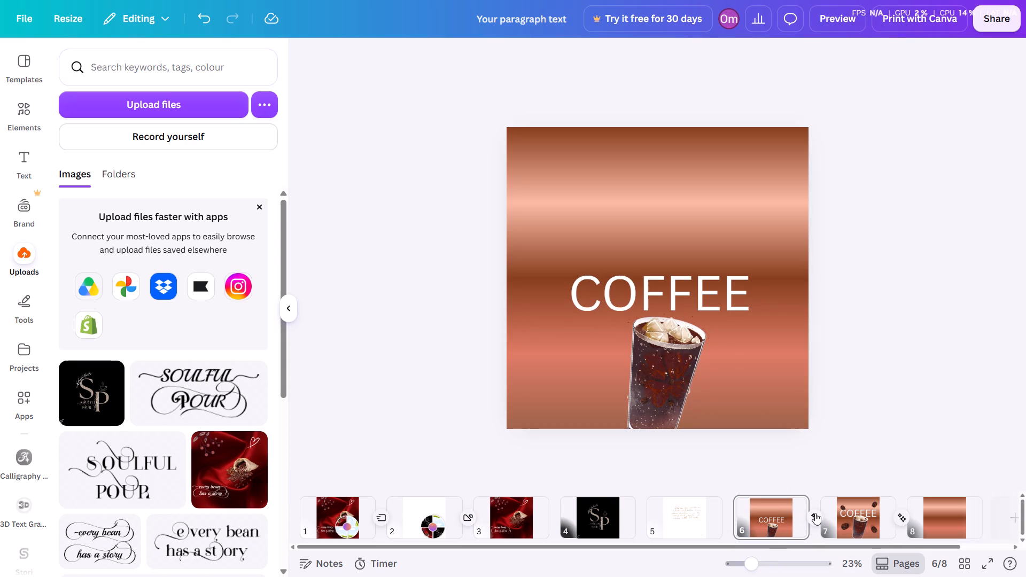
Reopen the transition between pages 6 and 7 and replay its Match & Move animation.
click(821, 510)
click(818, 515)
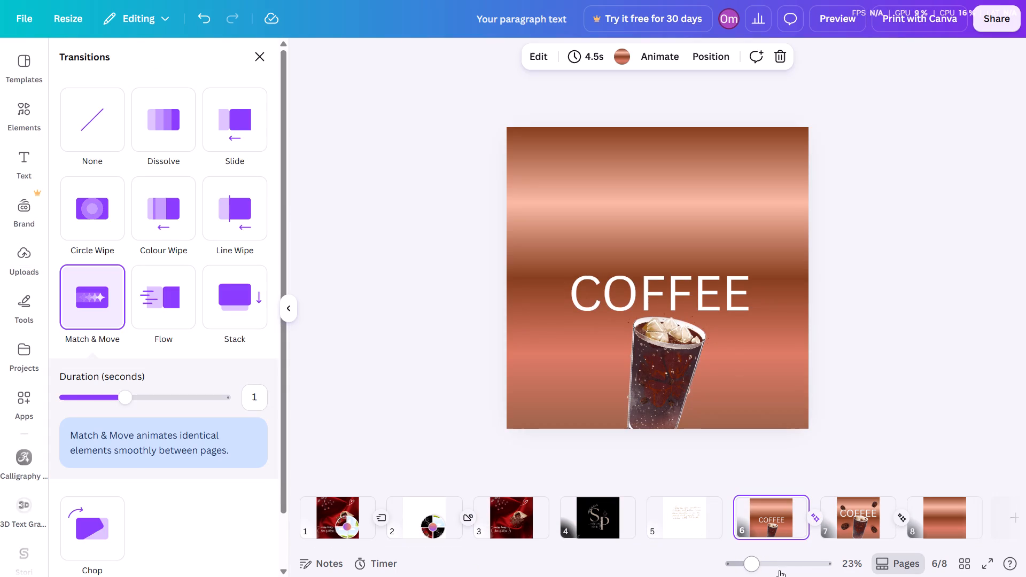
click(760, 562)
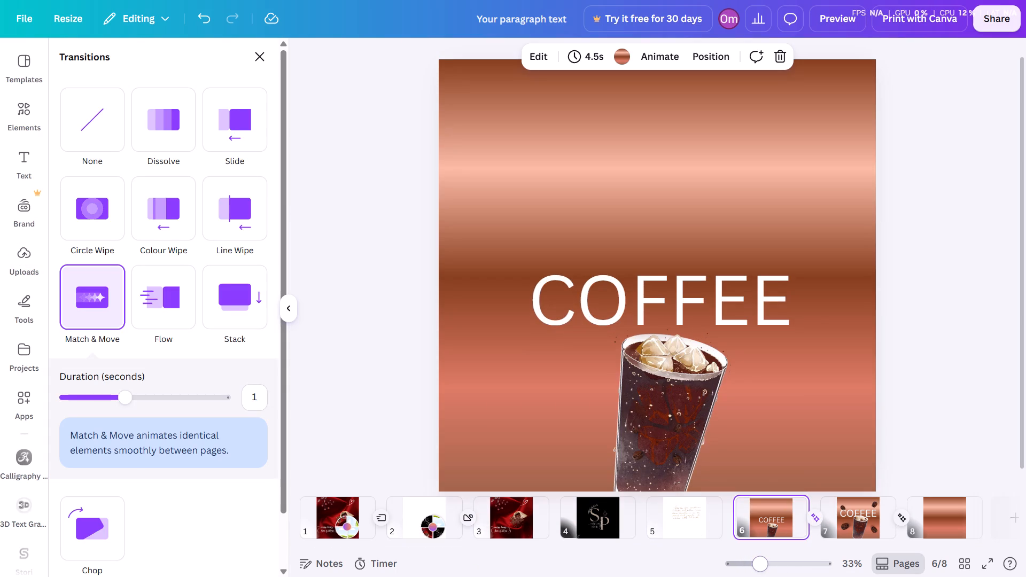
click(749, 560)
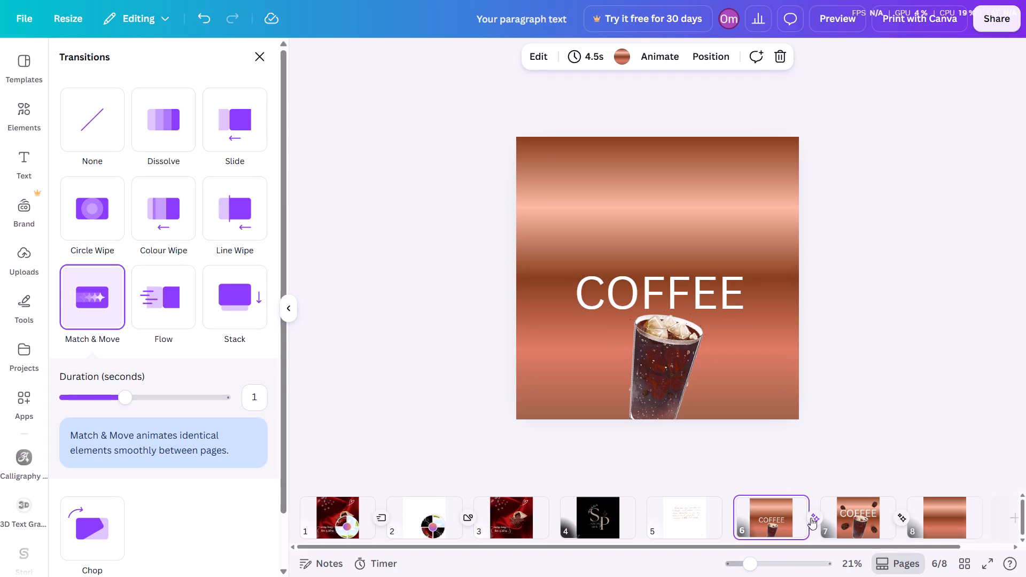
click(811, 517)
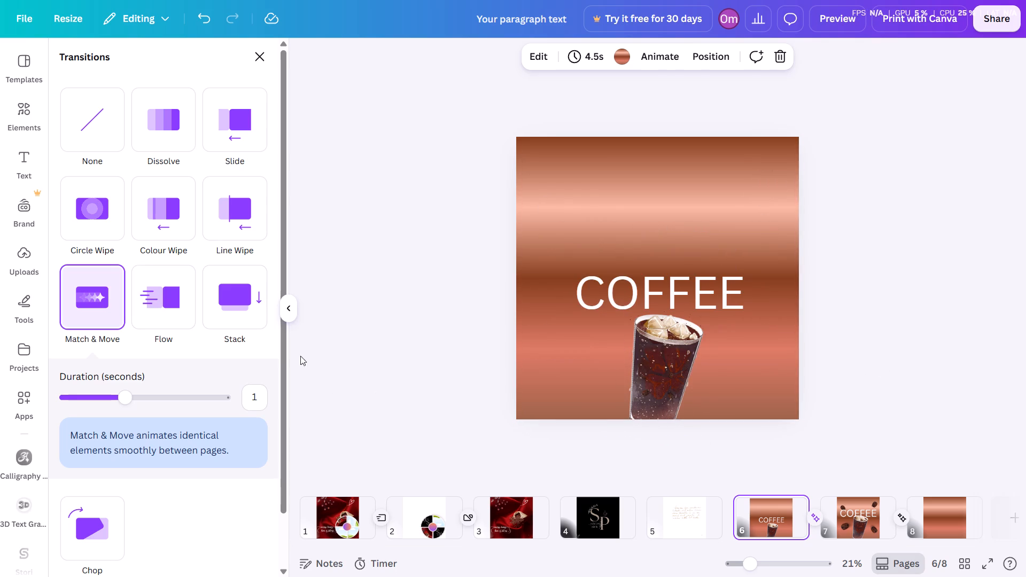
scroll(220, 312, left, 1)
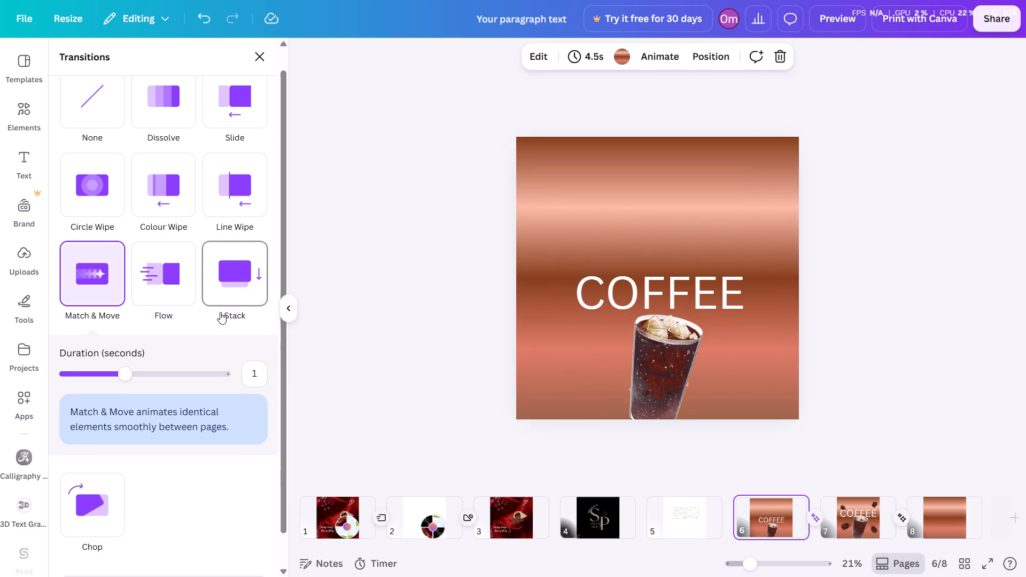
scroll(220, 312, left, 1)
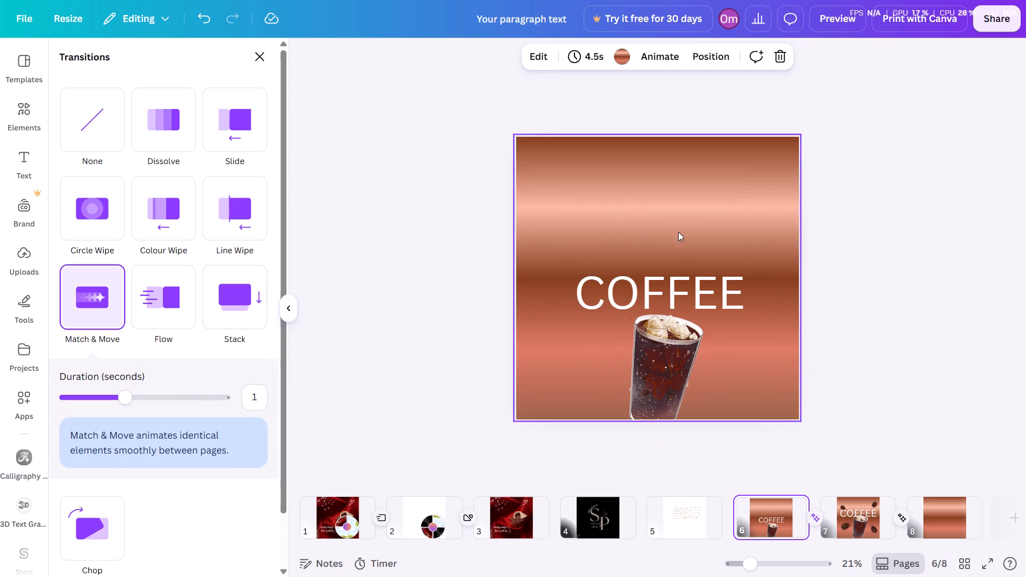
double_click(844, 219)
click(900, 247)
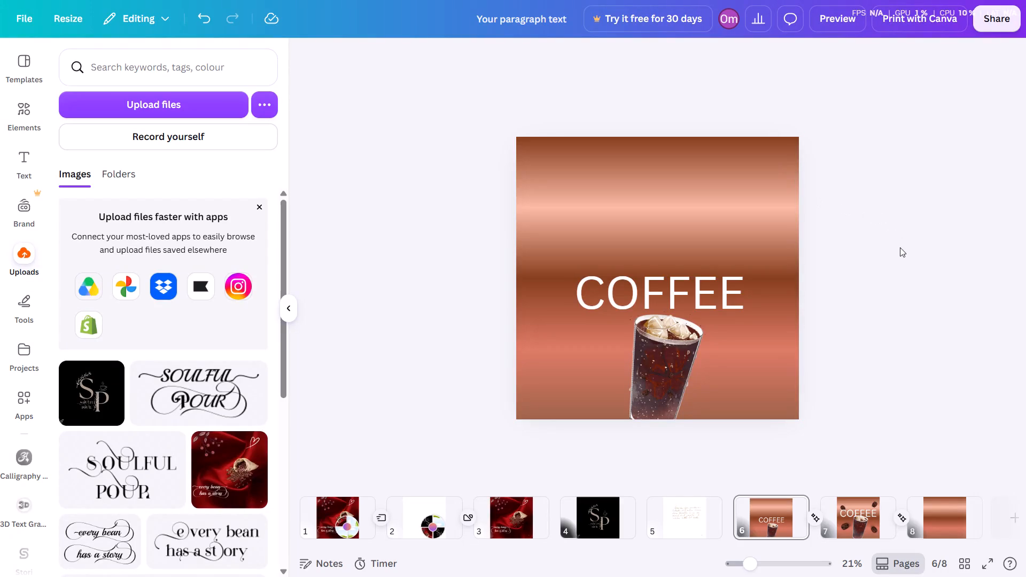
click(812, 521)
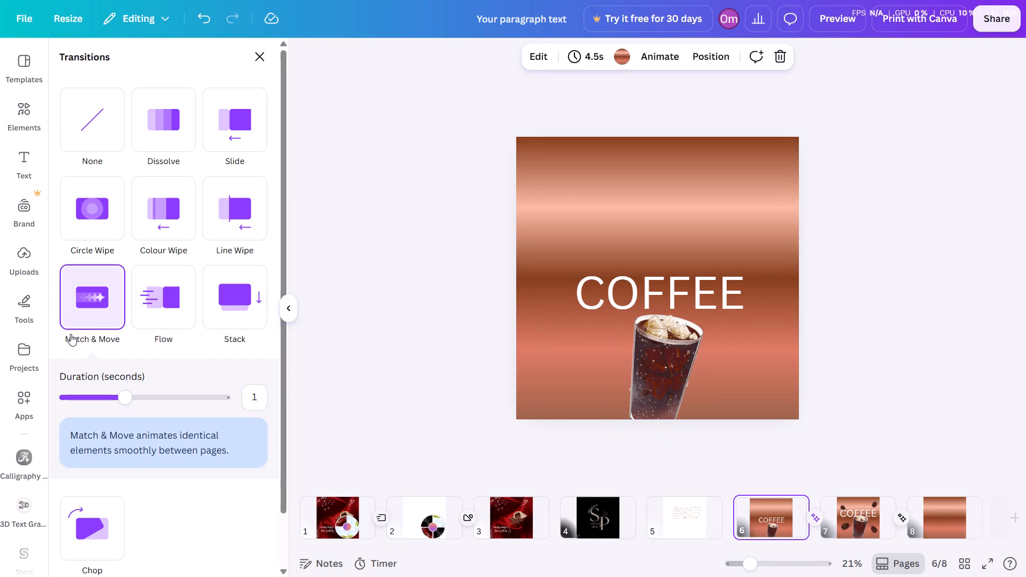
click(77, 315)
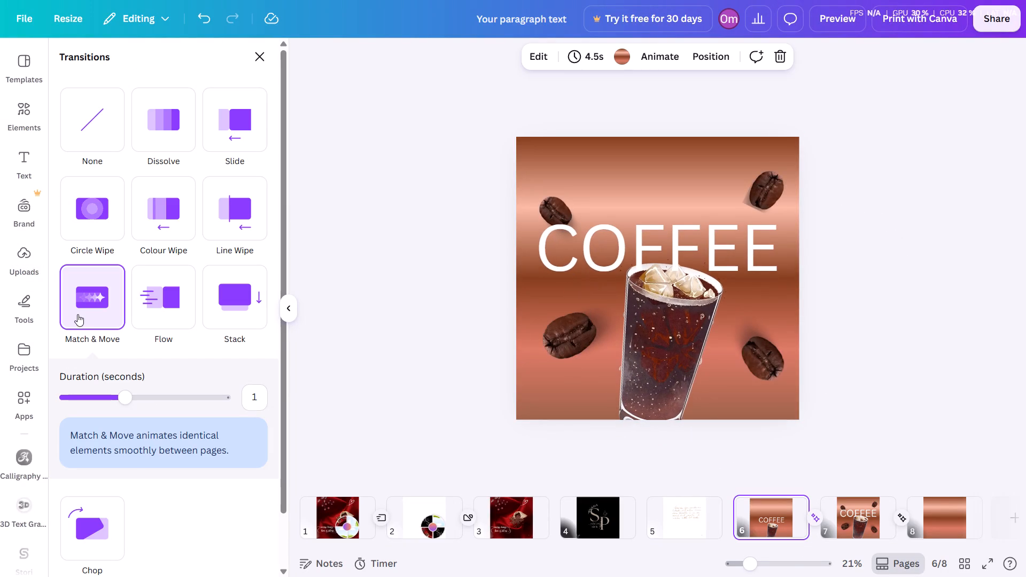
click(77, 313)
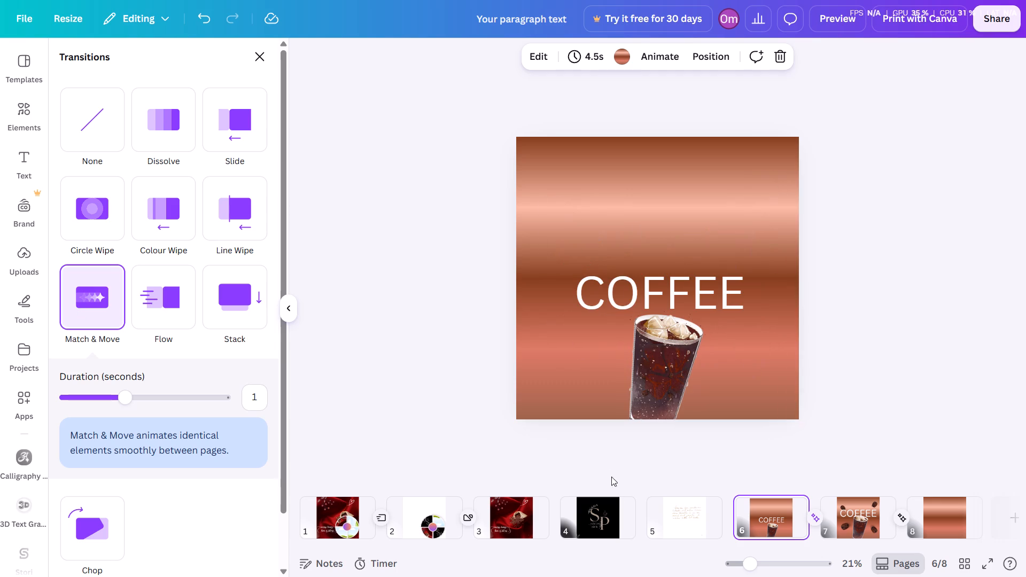
Compare the two COFFEE pages, 6 and 7, including the lower-right coffee bean on page 7.
click(790, 525)
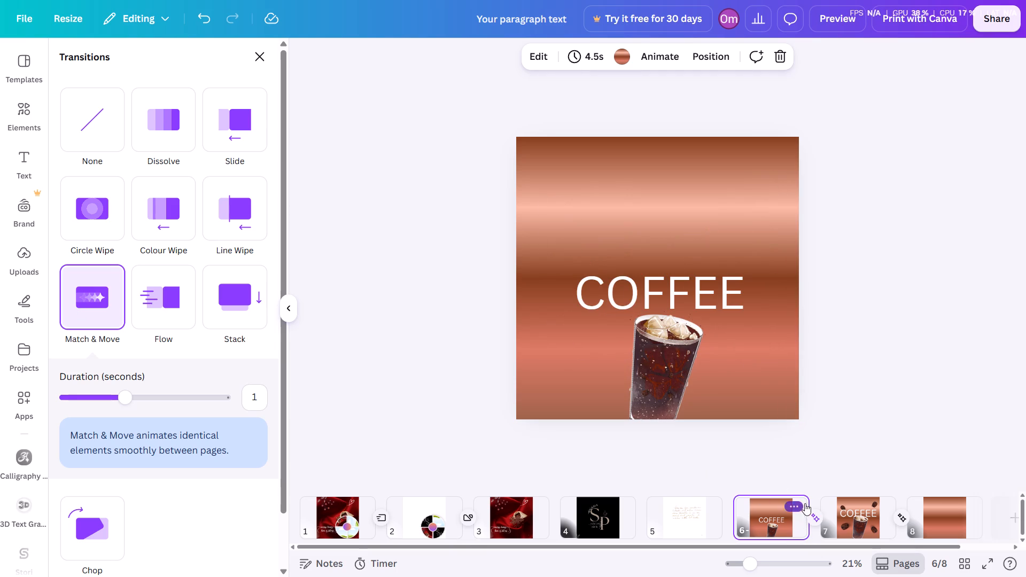
click(832, 510)
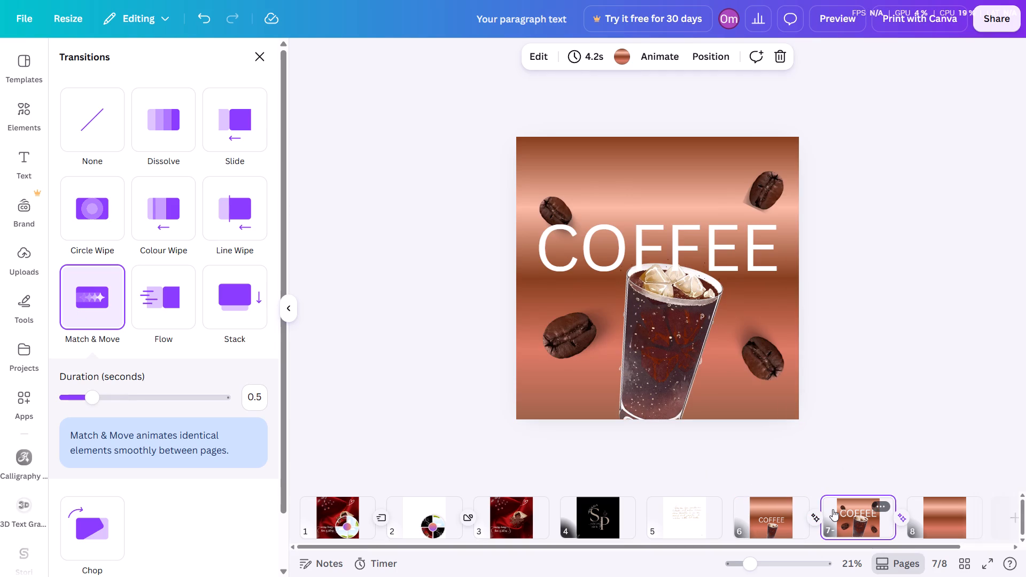
click(776, 521)
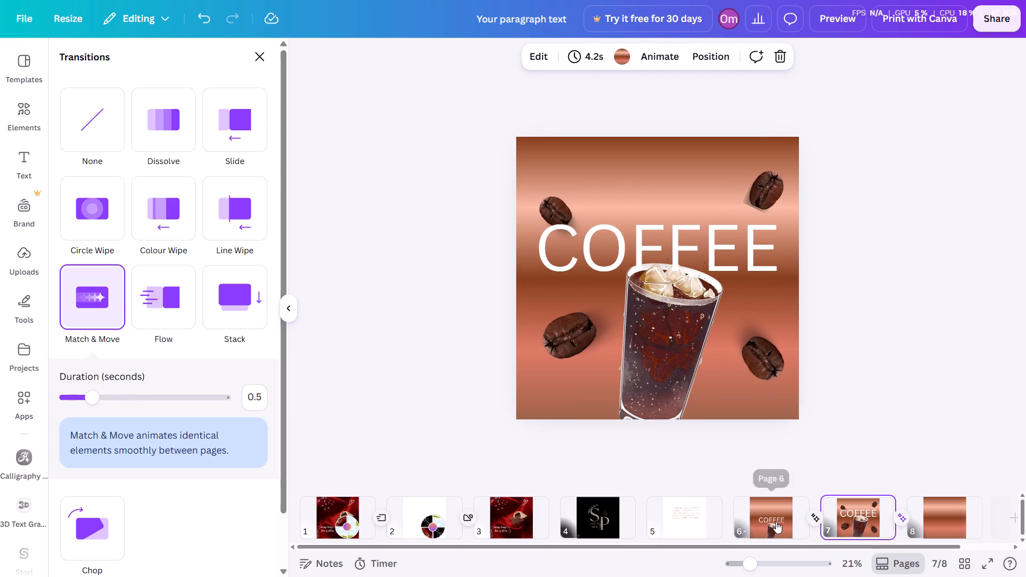
click(847, 516)
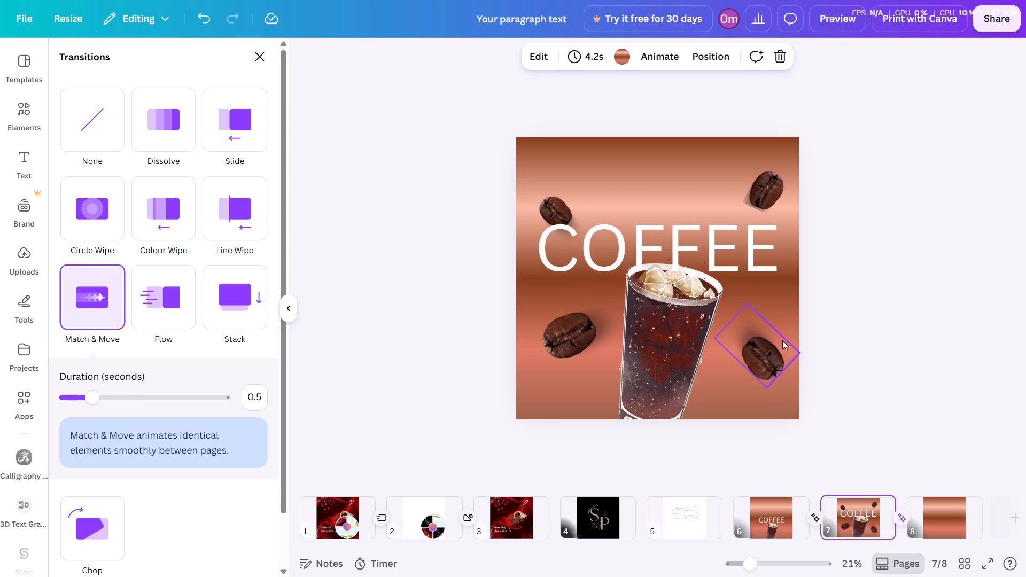
click(772, 361)
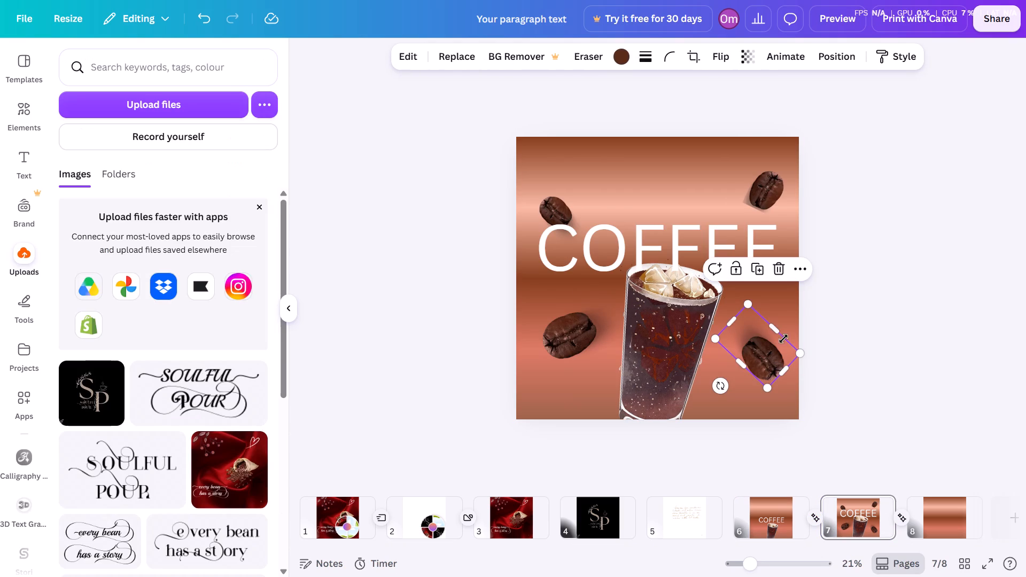
click(842, 373)
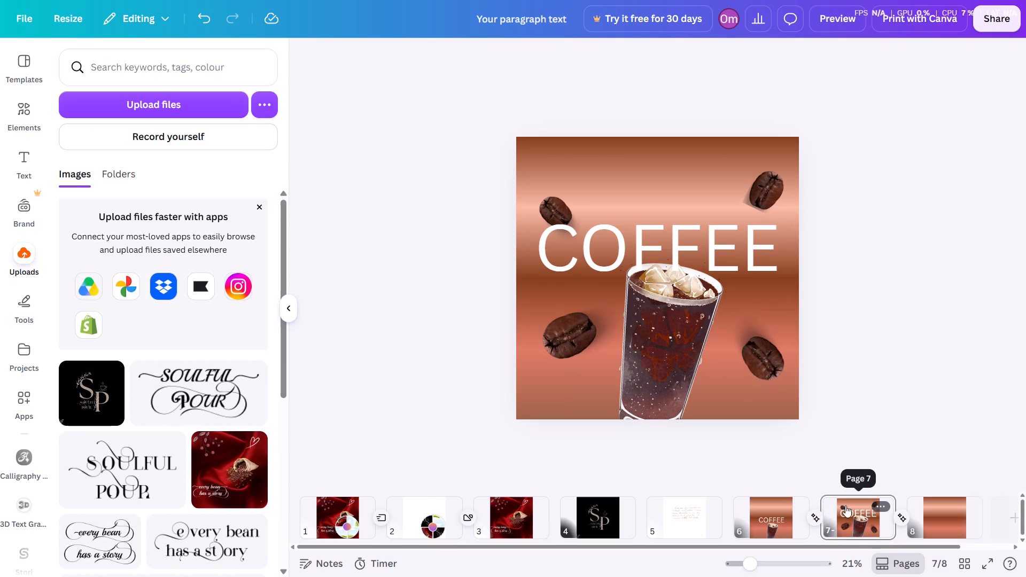
click(925, 339)
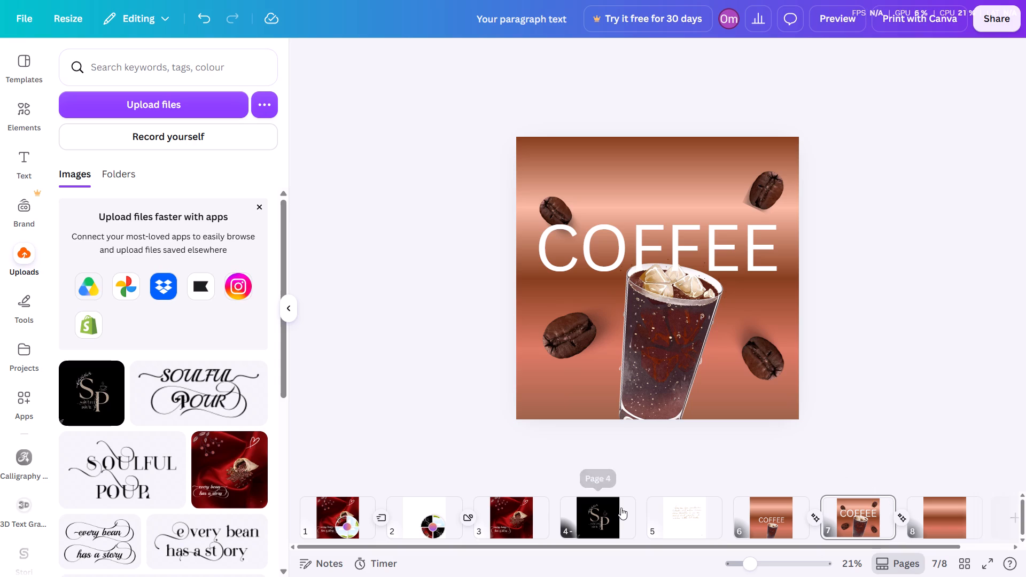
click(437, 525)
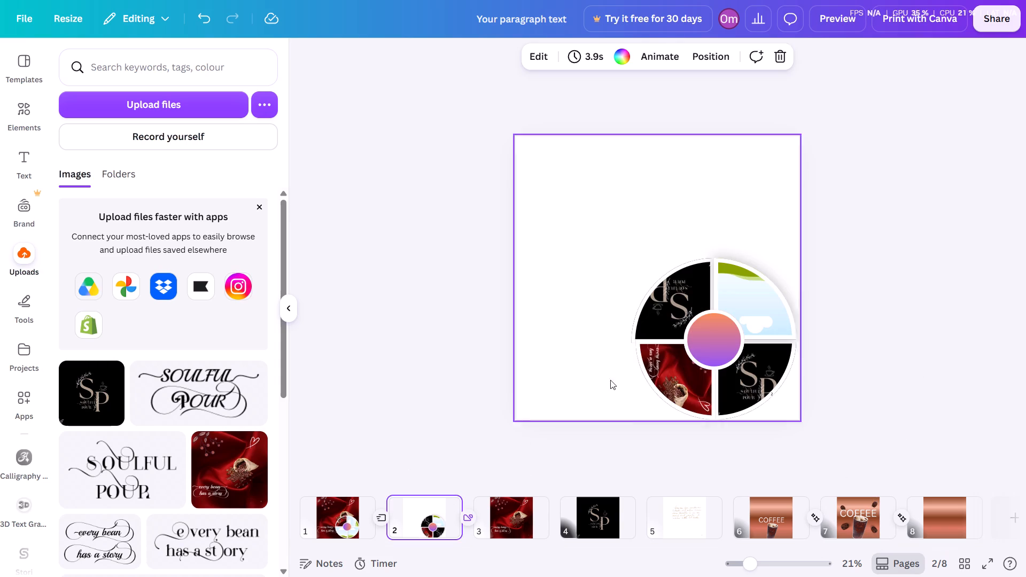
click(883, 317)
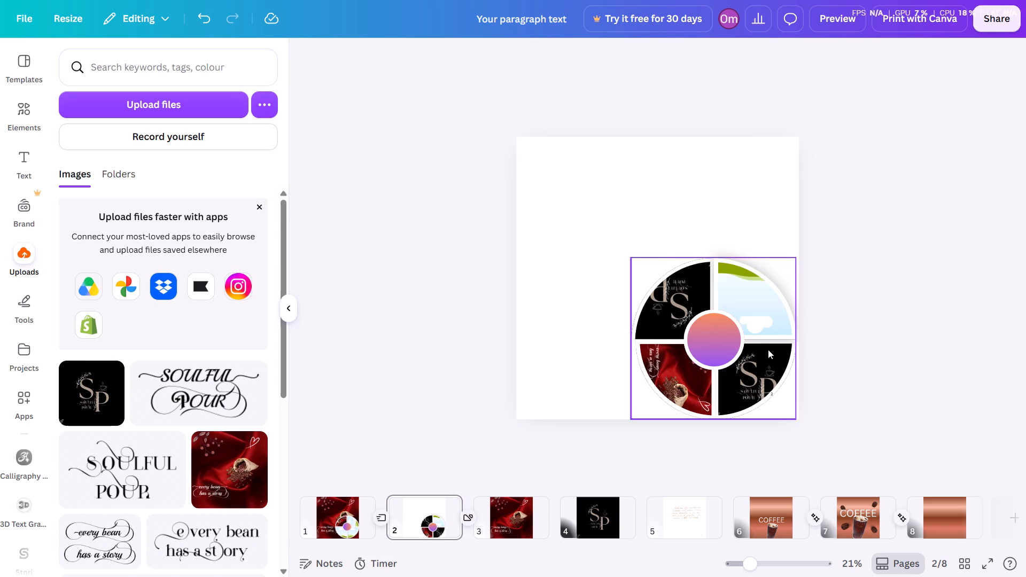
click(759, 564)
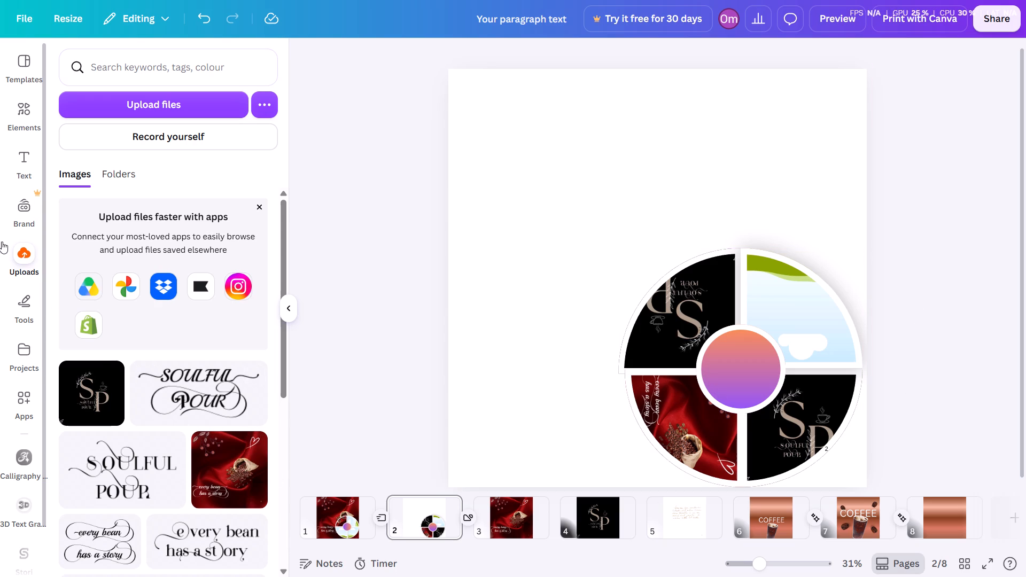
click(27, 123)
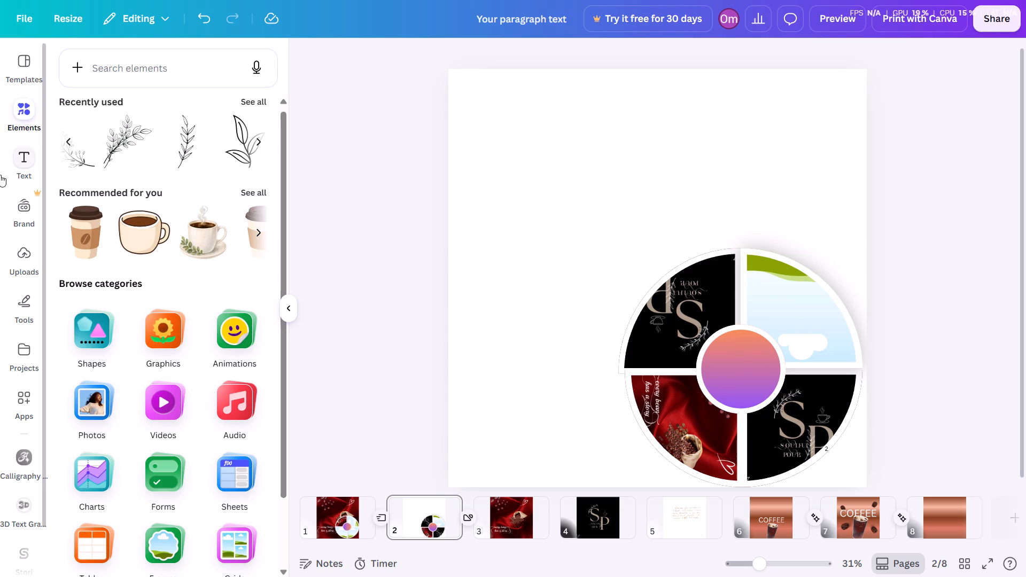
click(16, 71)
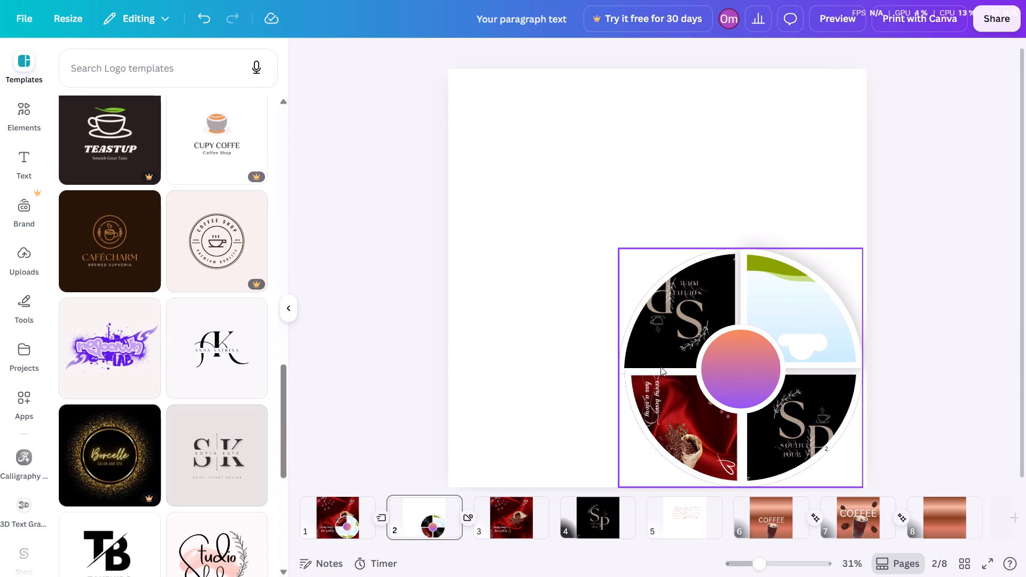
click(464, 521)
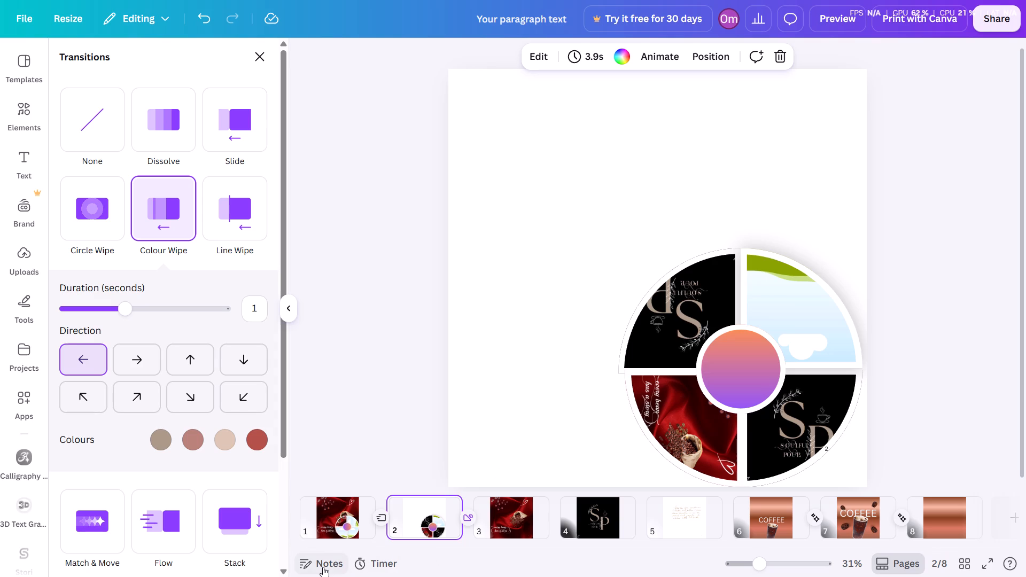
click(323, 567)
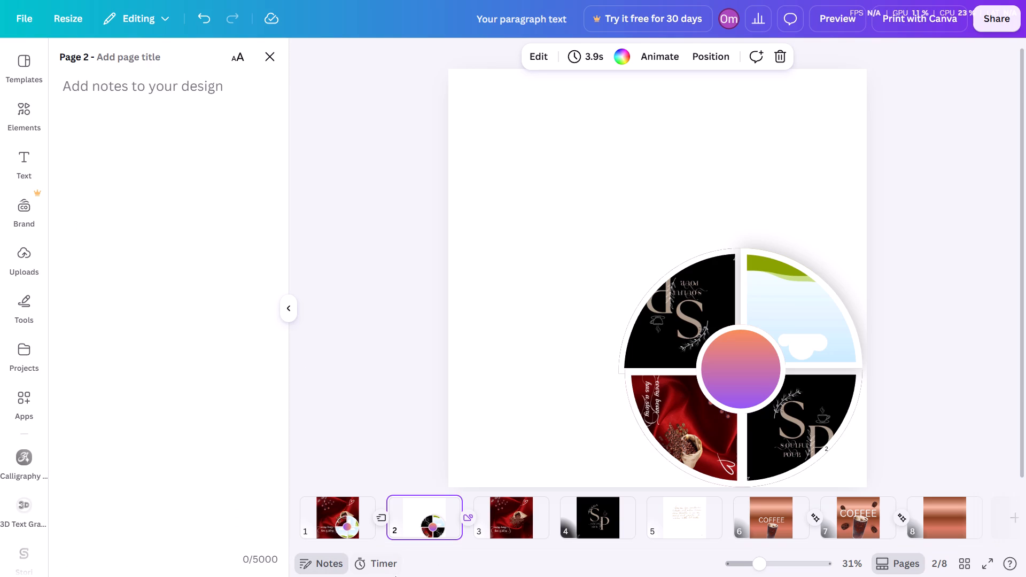
Start the countdown timer, pause it, close the page notes, and minimise the timer.
click(391, 573)
click(351, 458)
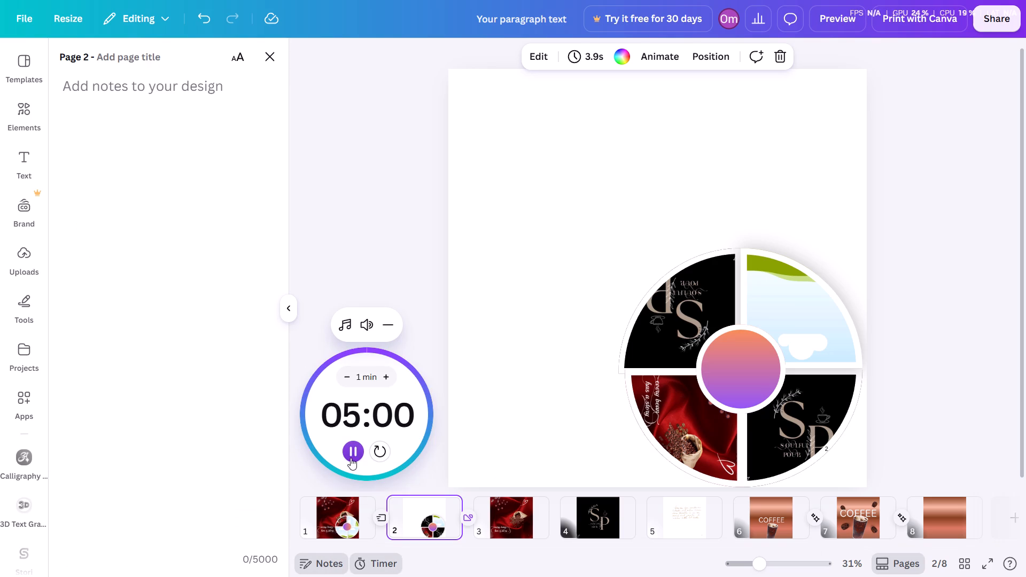
double_click(351, 452)
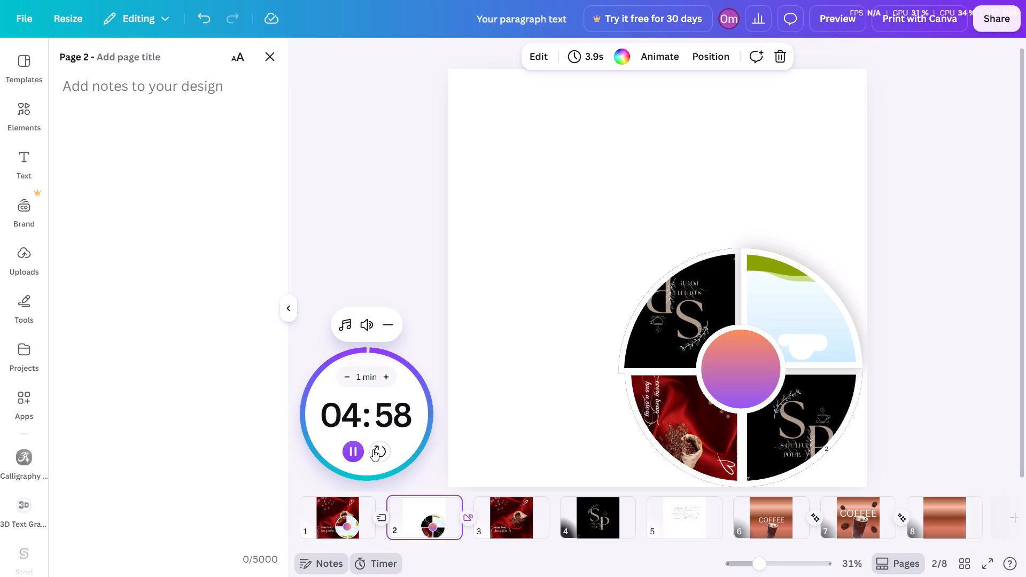
click(351, 451)
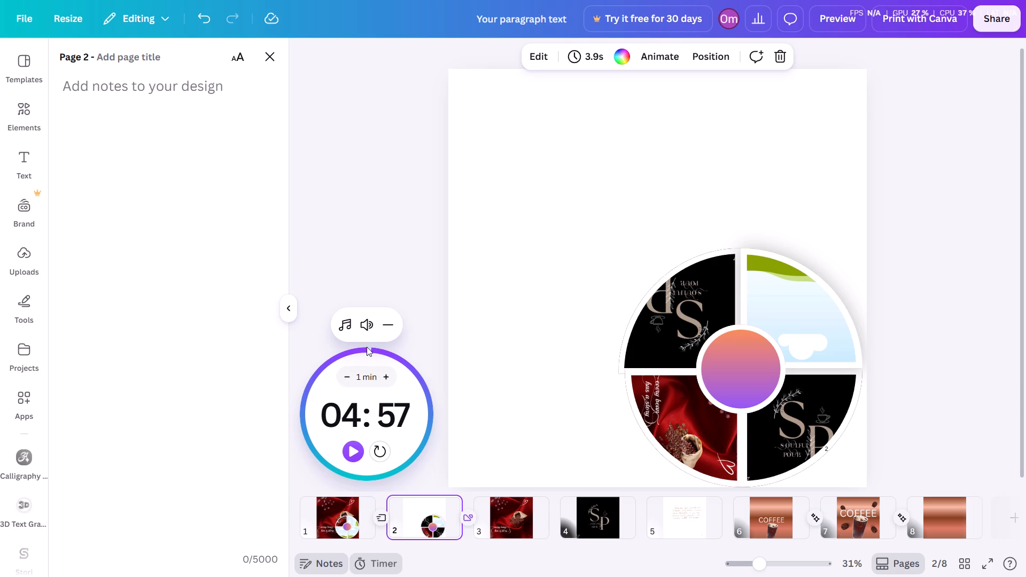
click(257, 60)
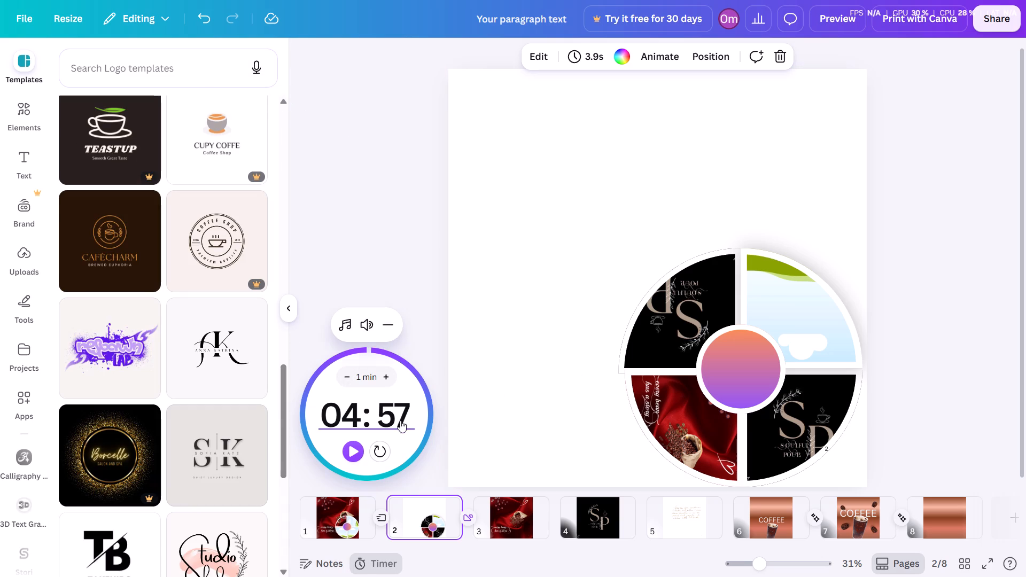
click(385, 319)
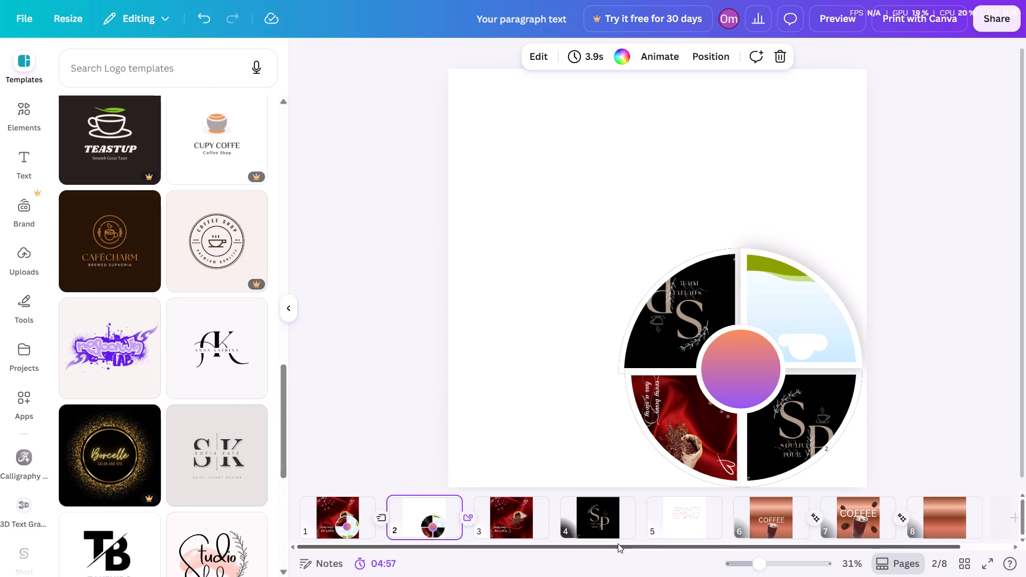
Insert a blank page directly after page 1.
click(324, 517)
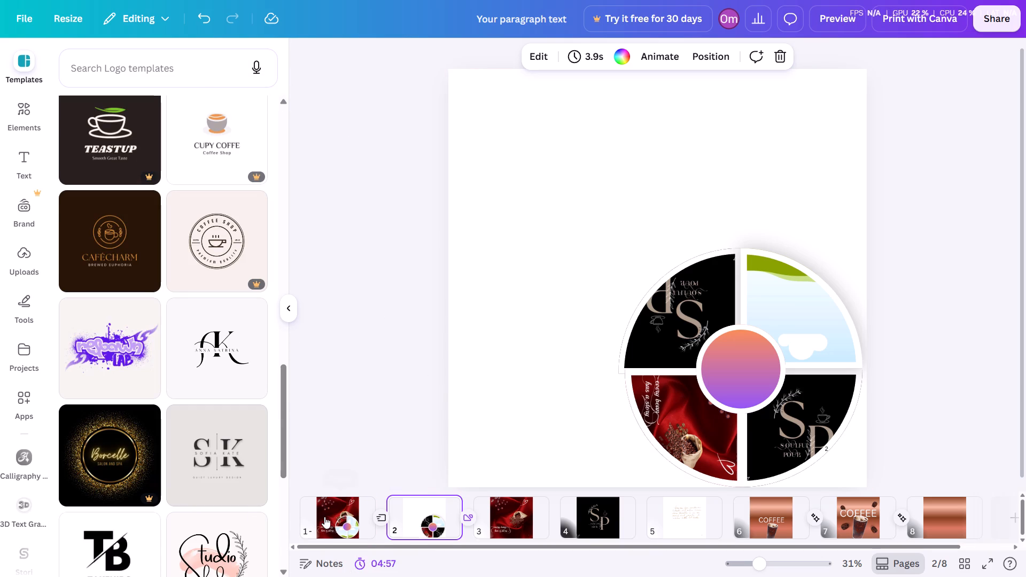
click(379, 520)
click(379, 529)
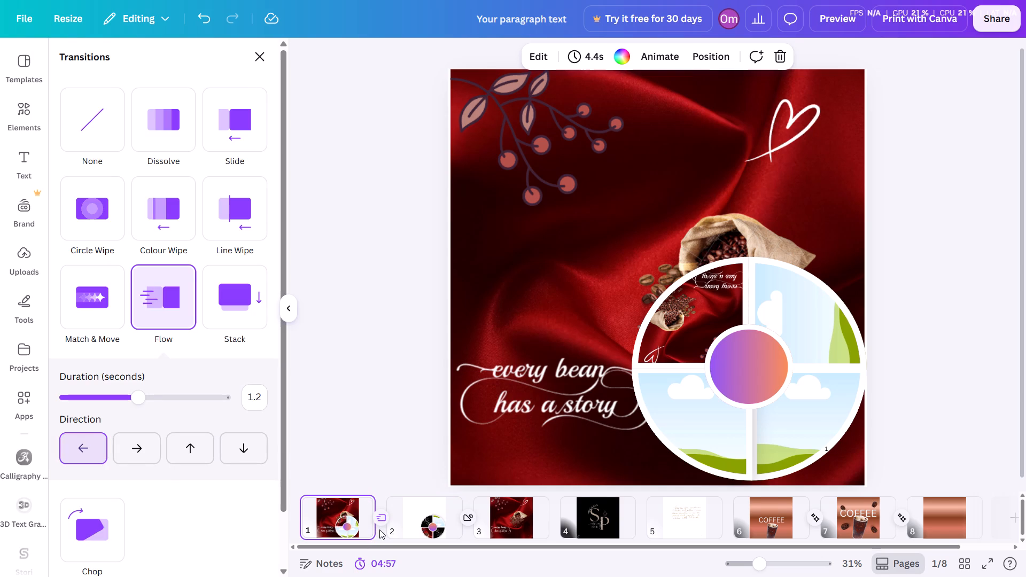
click(391, 509)
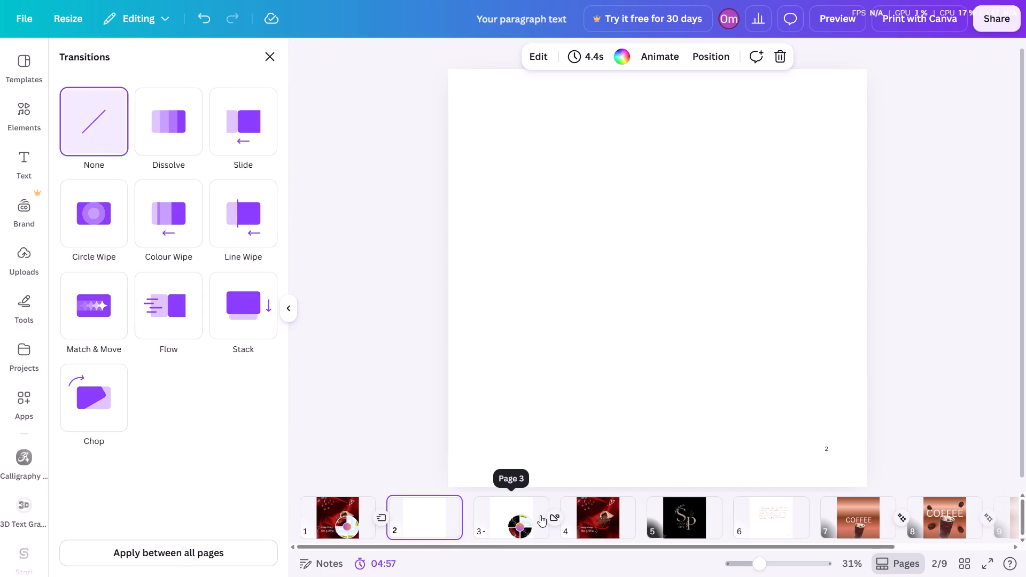
Insert another blank page directly after the circular-frame page, page 3.
click(556, 532)
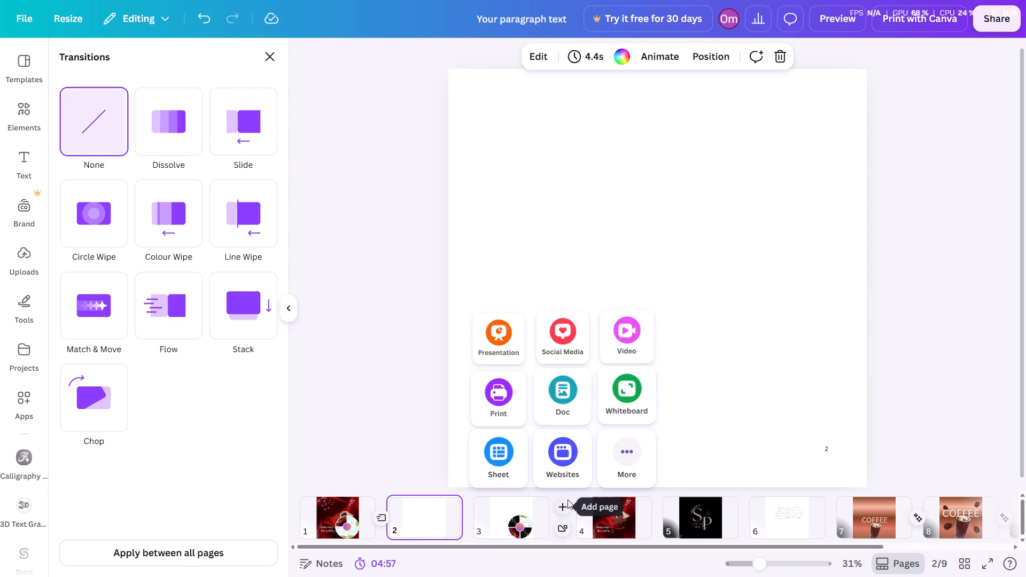
click(568, 503)
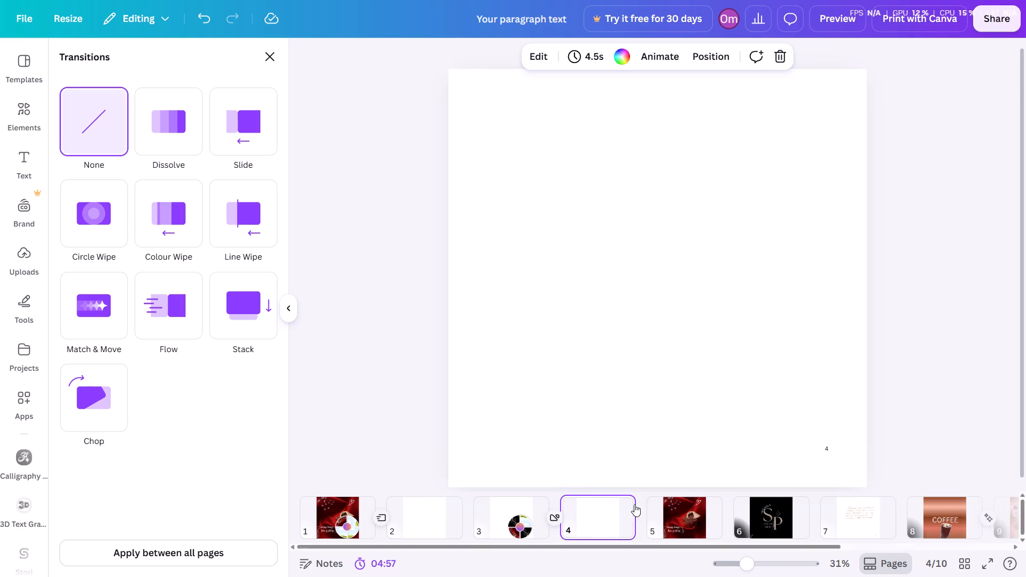
Add the wooden Open chalkboard sign from the recently used elements to blank page 4.
click(634, 353)
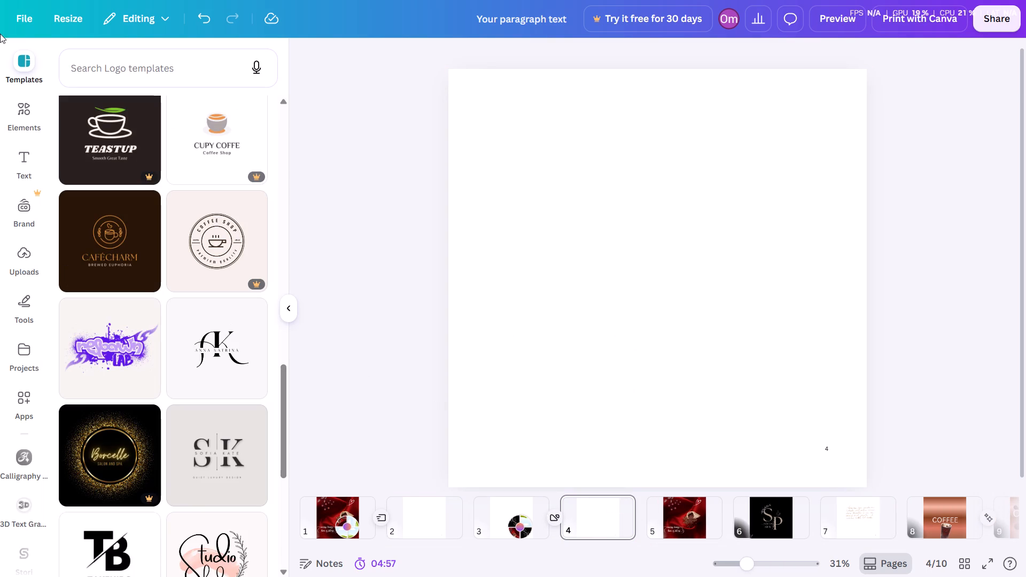
double_click(22, 95)
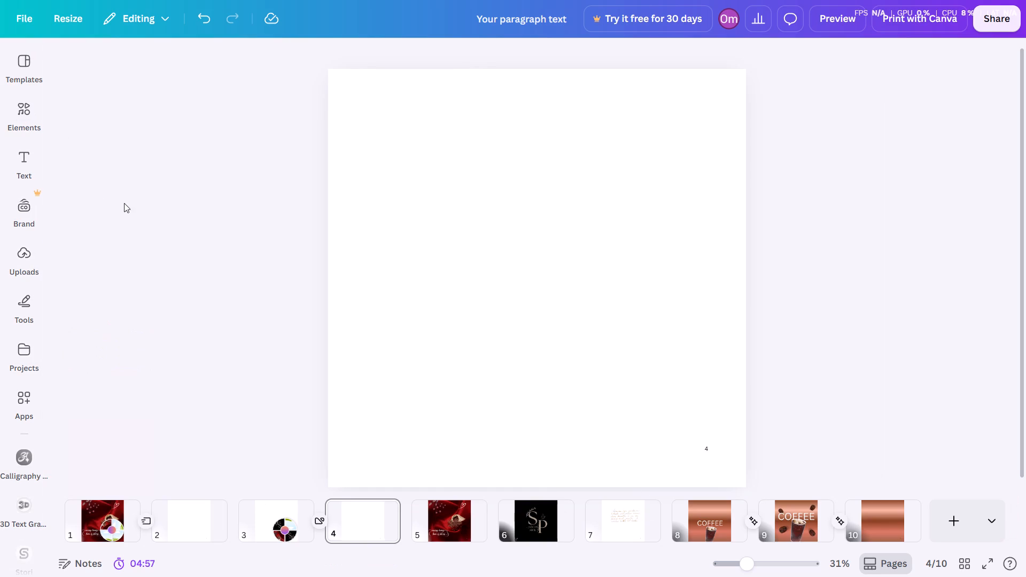
click(21, 121)
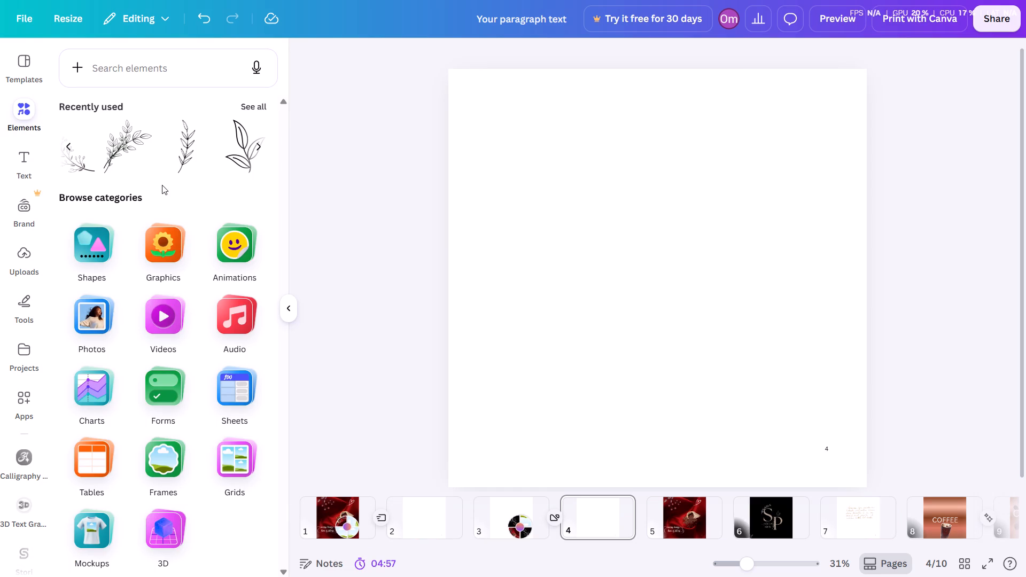
scroll(162, 243, left, 1)
click(264, 104)
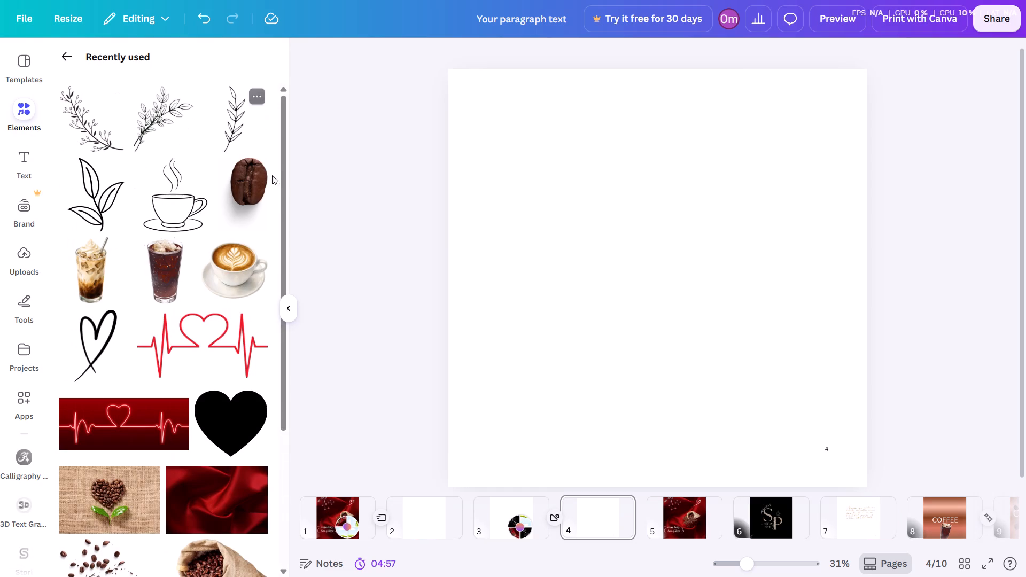
scroll(249, 204, down, 5)
scroll(225, 330, down, 1)
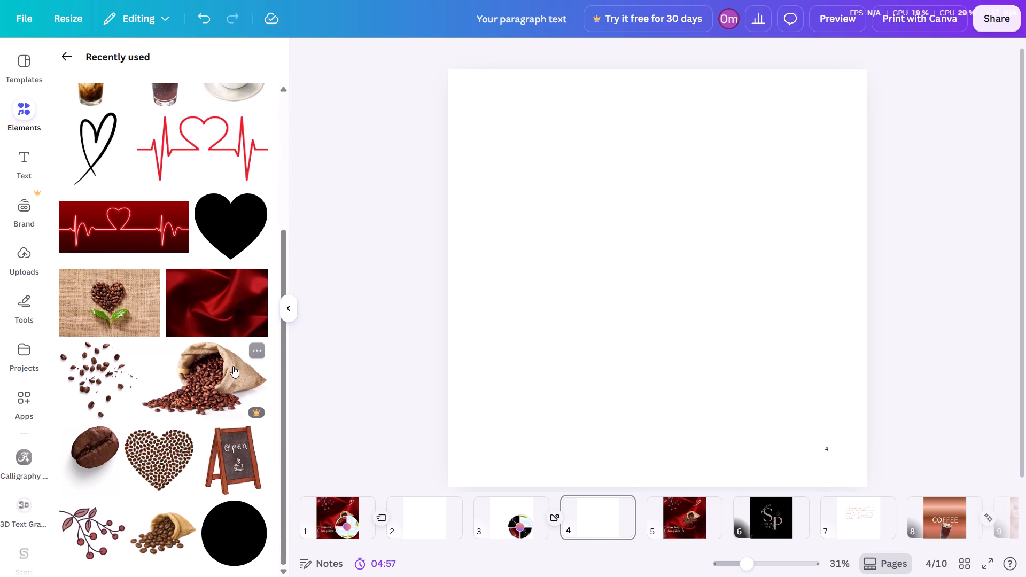
scroll(233, 366, down, 1)
click(246, 452)
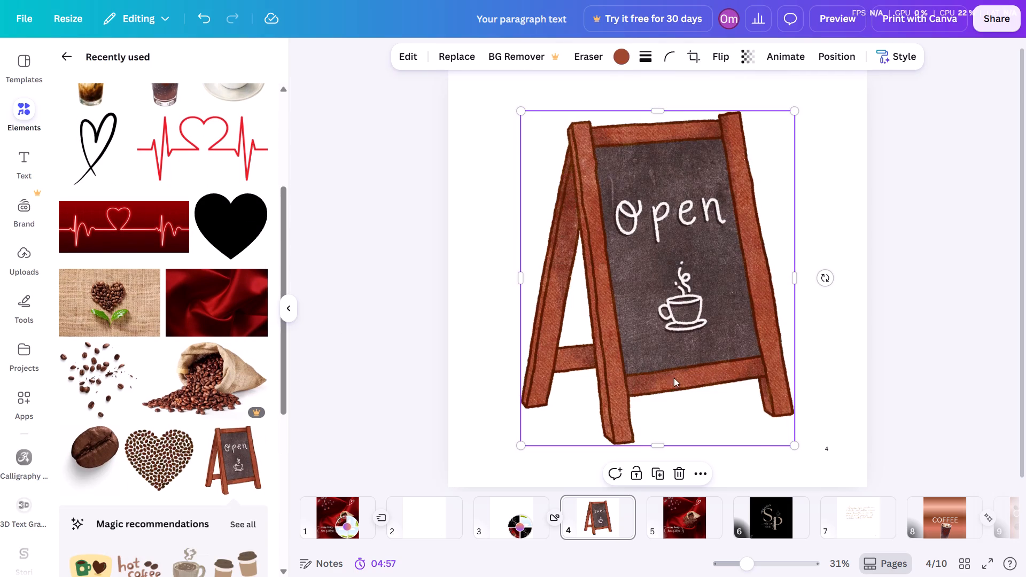
Shrink the Open sign to less than half its size and move it to the upper right of page 4.
drag(793, 444, 659, 314)
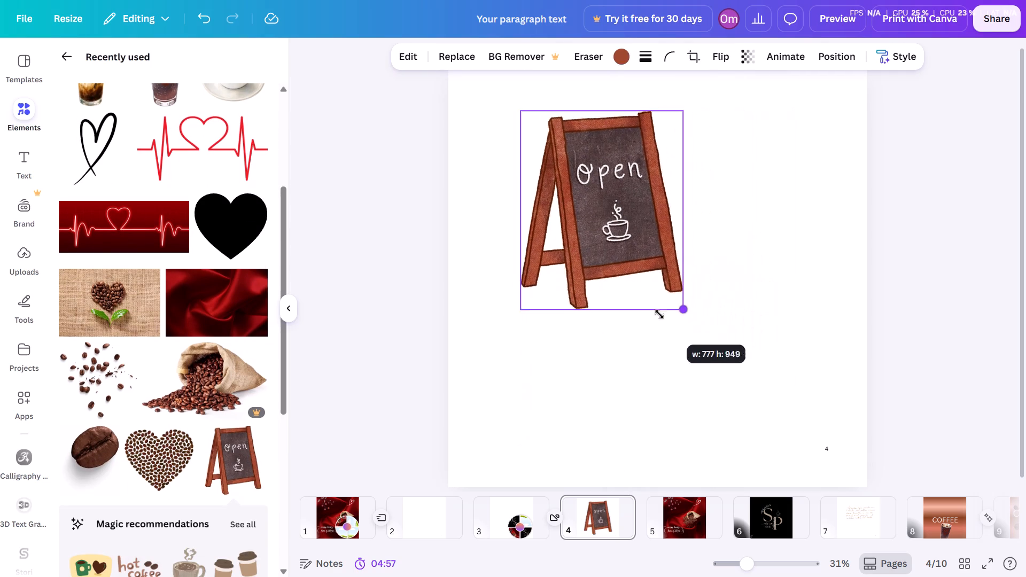
drag(659, 314, 616, 274)
drag(580, 210, 672, 206)
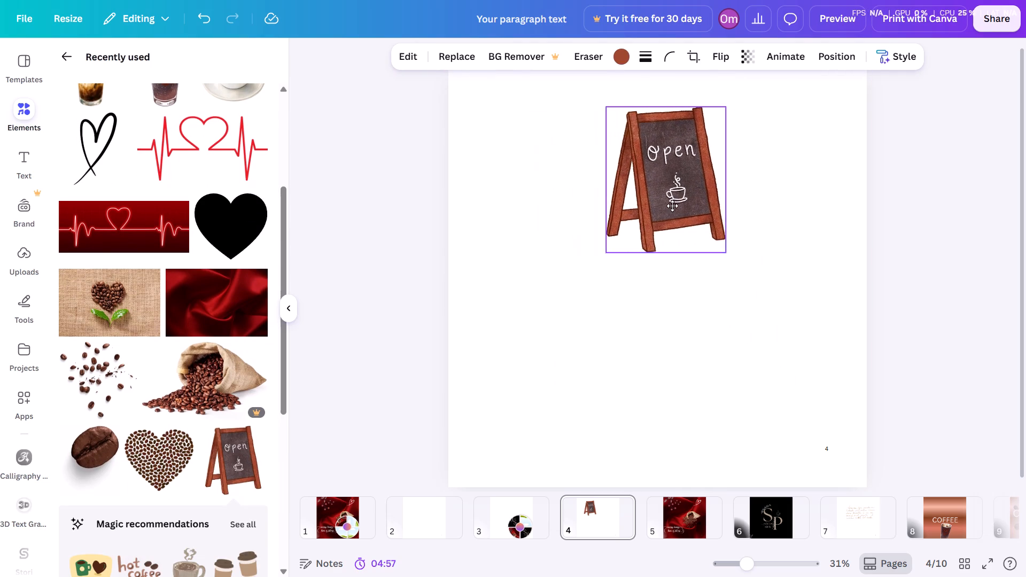
drag(672, 206, 736, 201)
Add the dark grunge texture image from the recently used elements to page 4.
scroll(164, 450, down, 1)
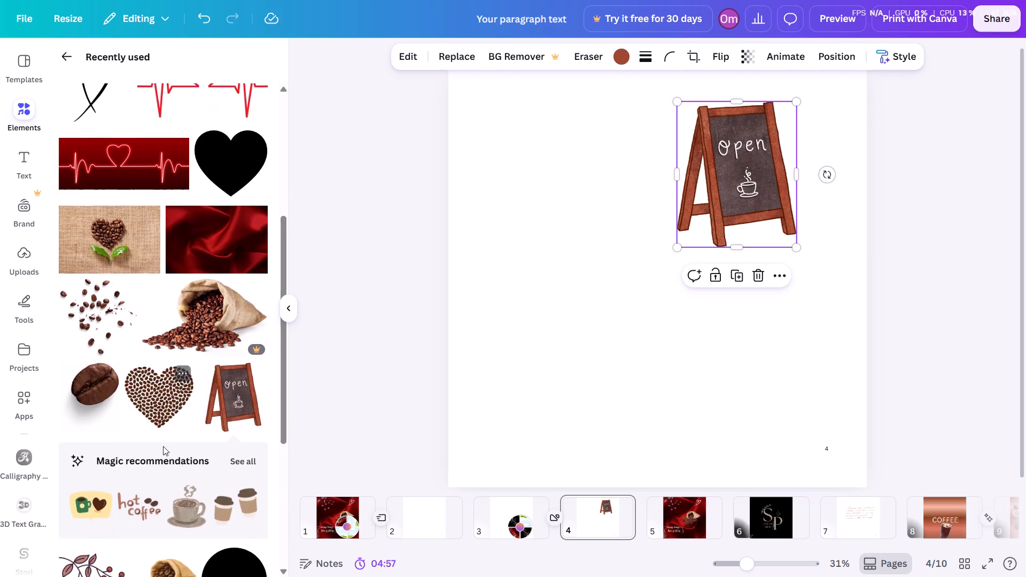
scroll(163, 446, down, 6)
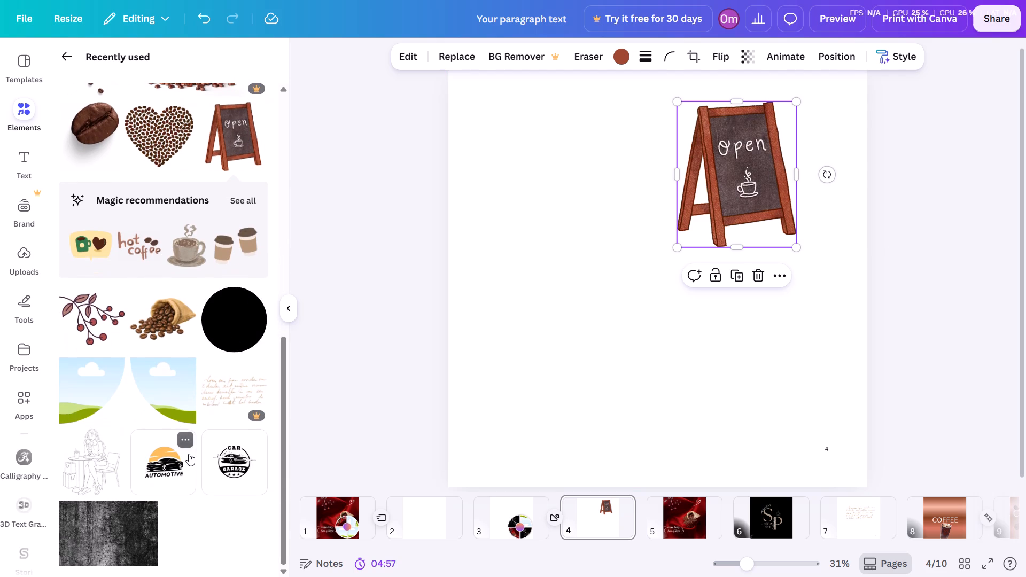
click(128, 521)
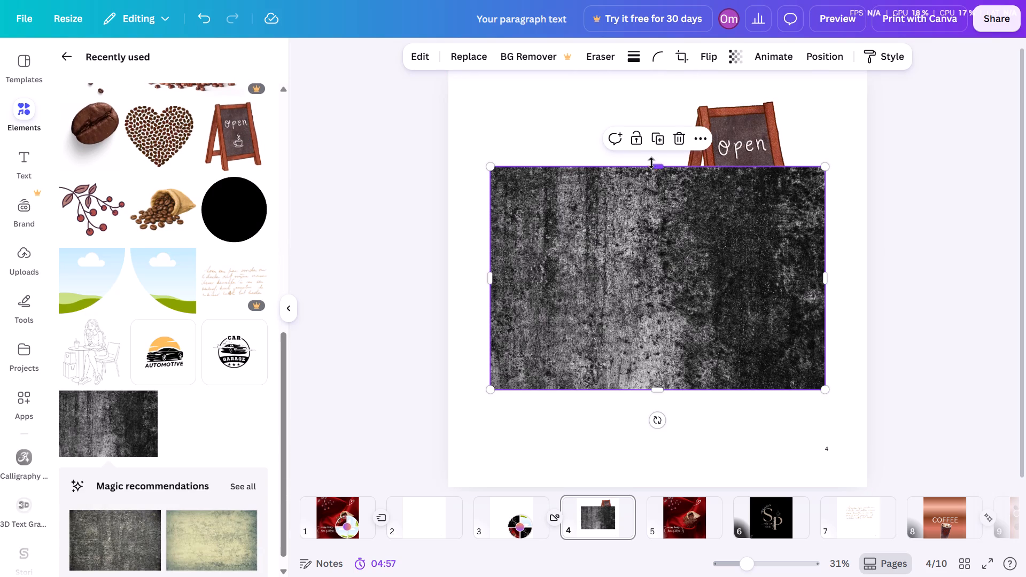
Enlarge the dark grunge texture toward the lower-left of page 4 to a width of about 1,782.
drag(652, 166, 649, 106)
drag(649, 106, 660, 158)
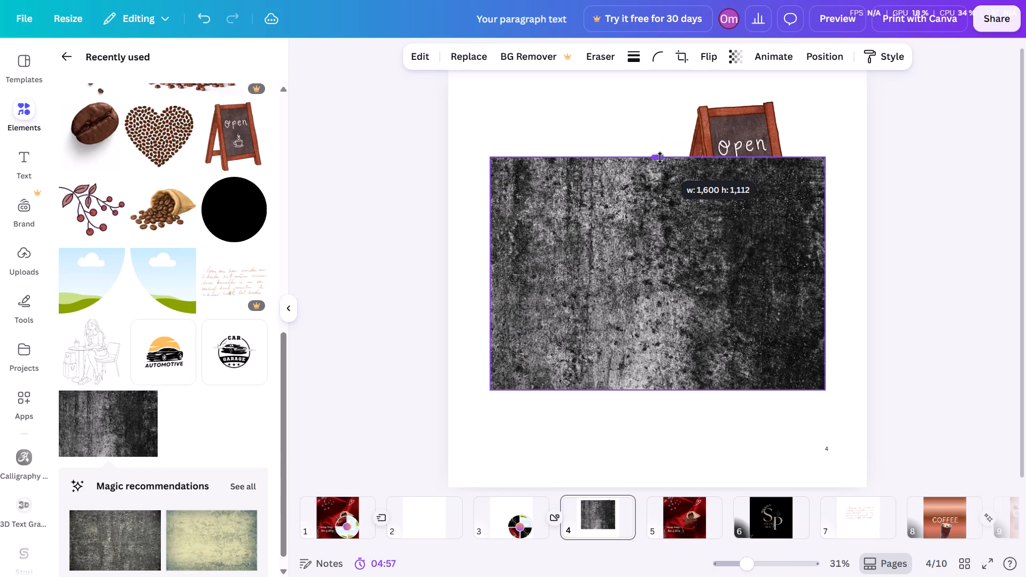
drag(660, 158, 661, 162)
click(657, 150)
drag(653, 141, 645, 118)
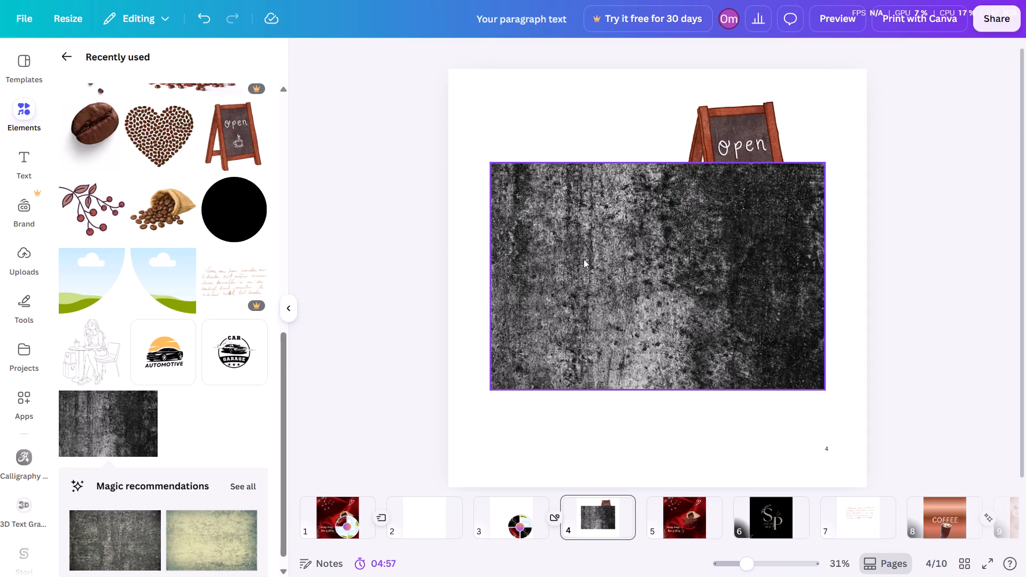
click(584, 261)
drag(489, 385, 494, 416)
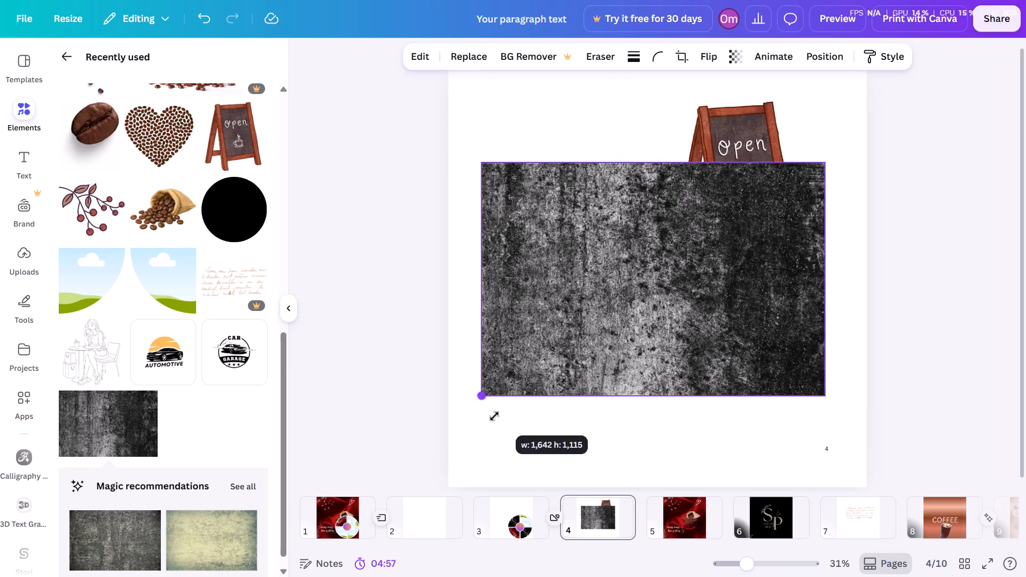
drag(494, 416, 487, 464)
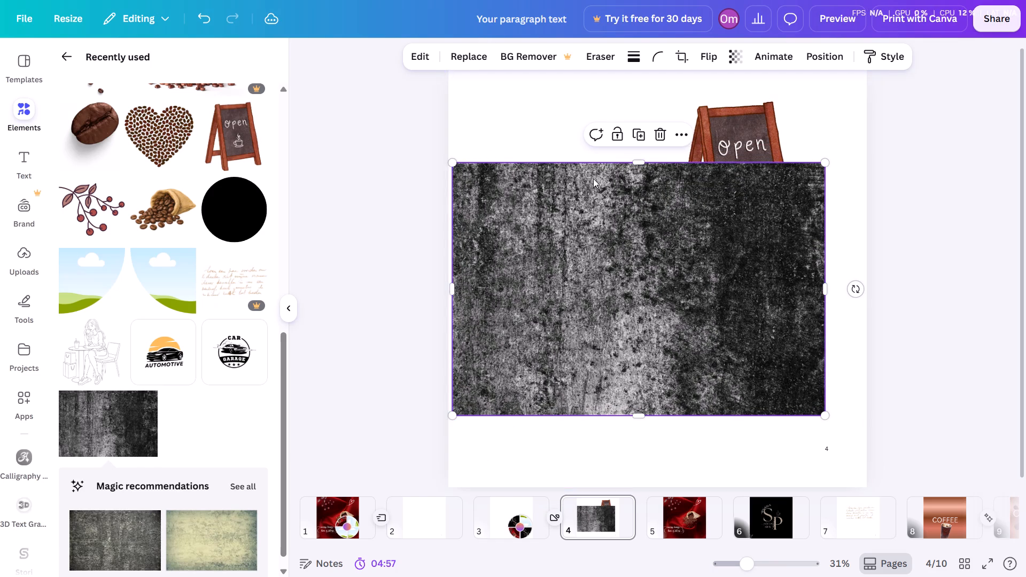
Stretch the grunge texture up to the page's top, farther down, and out to its right edge.
drag(638, 157, 628, 87)
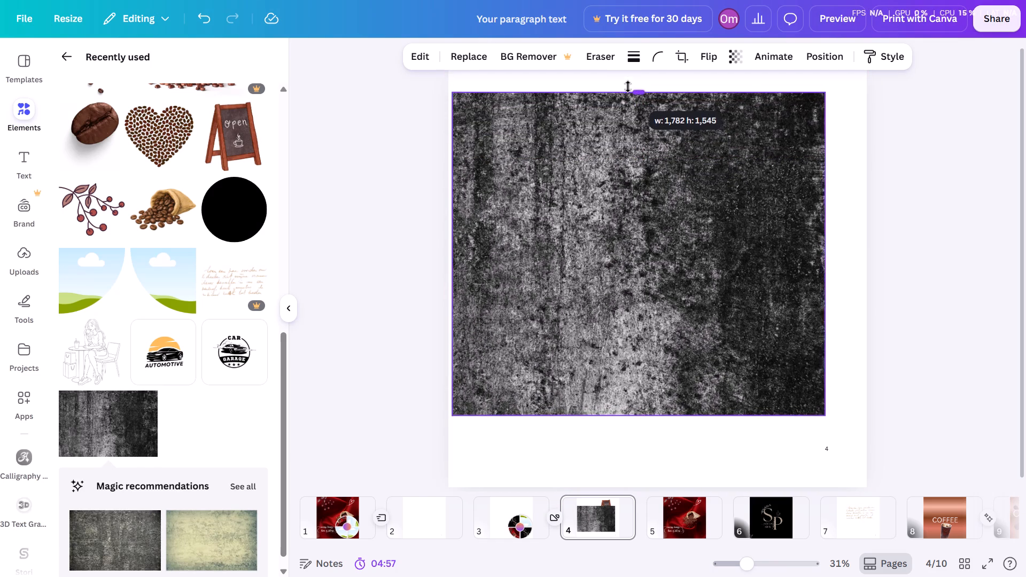
drag(628, 87, 629, 70)
click(629, 69)
drag(643, 414, 652, 438)
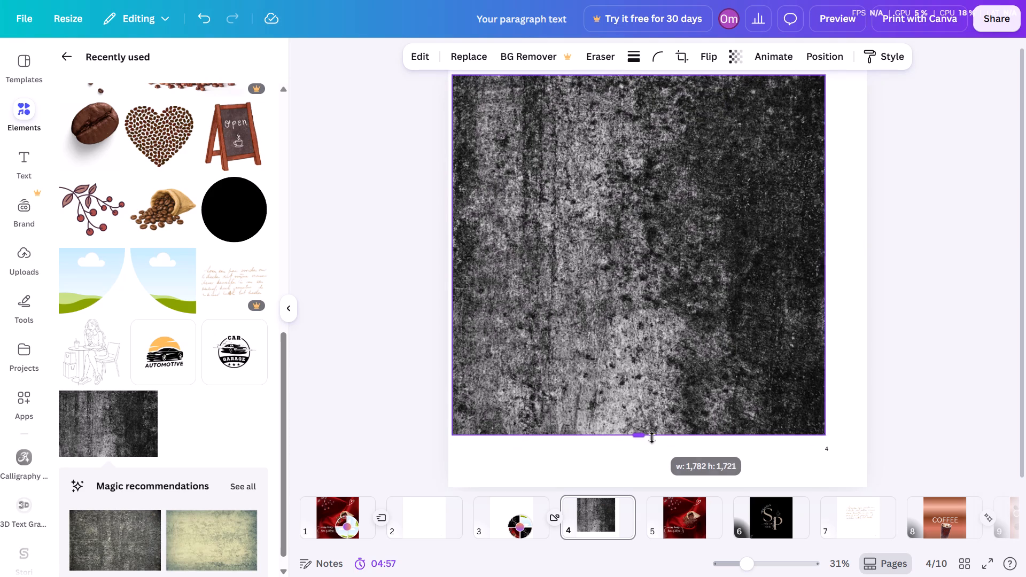
drag(652, 438, 654, 440)
drag(820, 261, 858, 262)
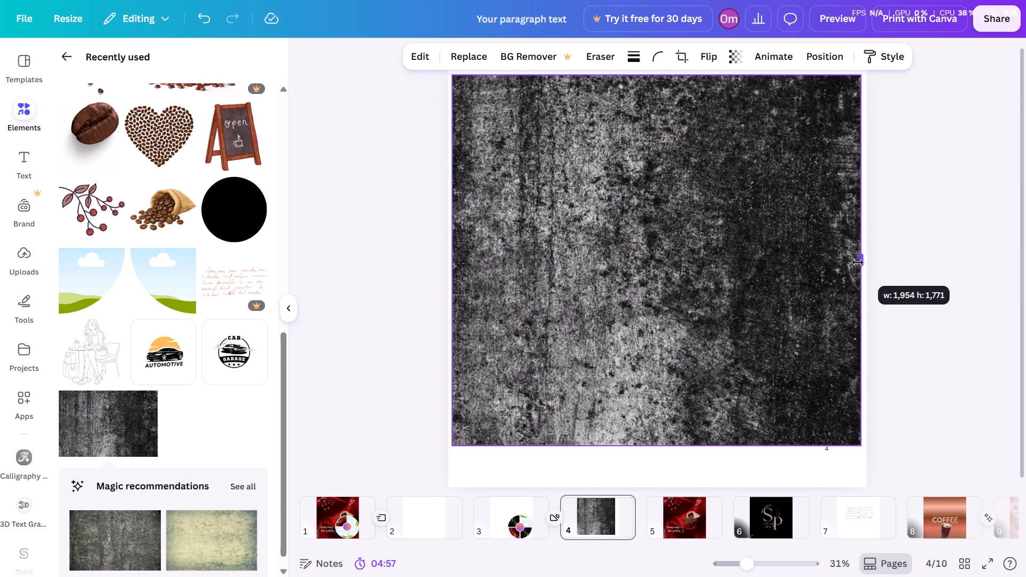
drag(858, 262, 860, 263)
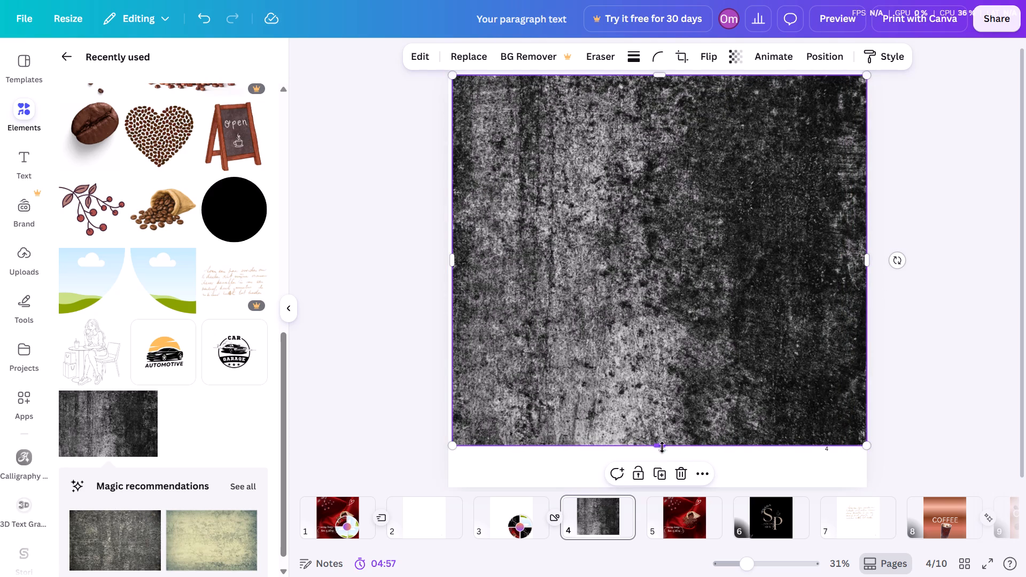
Shift the grunge texture down slightly and extend its bottom and top edges to cover nearly the full height of page 4.
drag(674, 290, 677, 303)
double_click(677, 303)
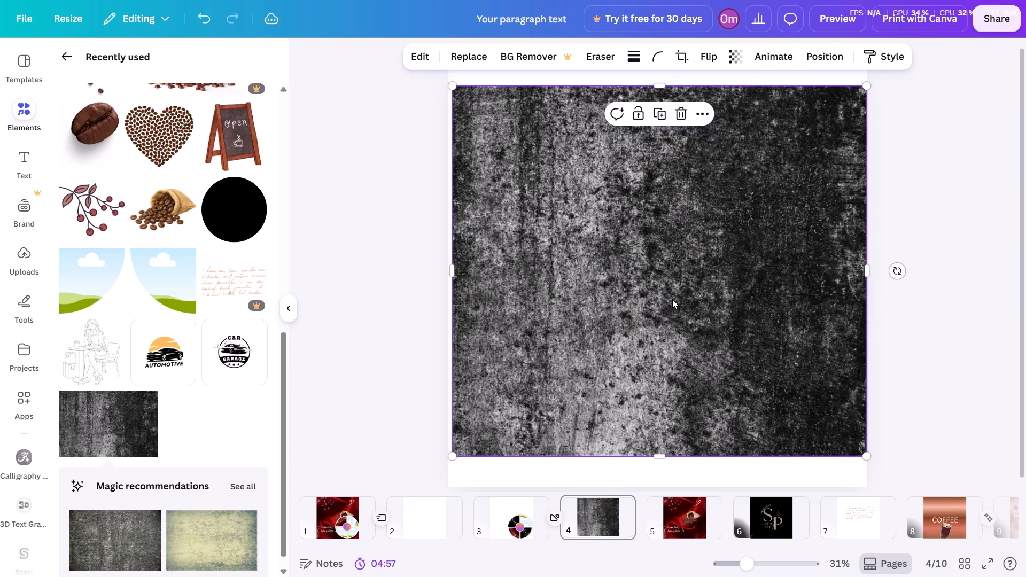
click(659, 423)
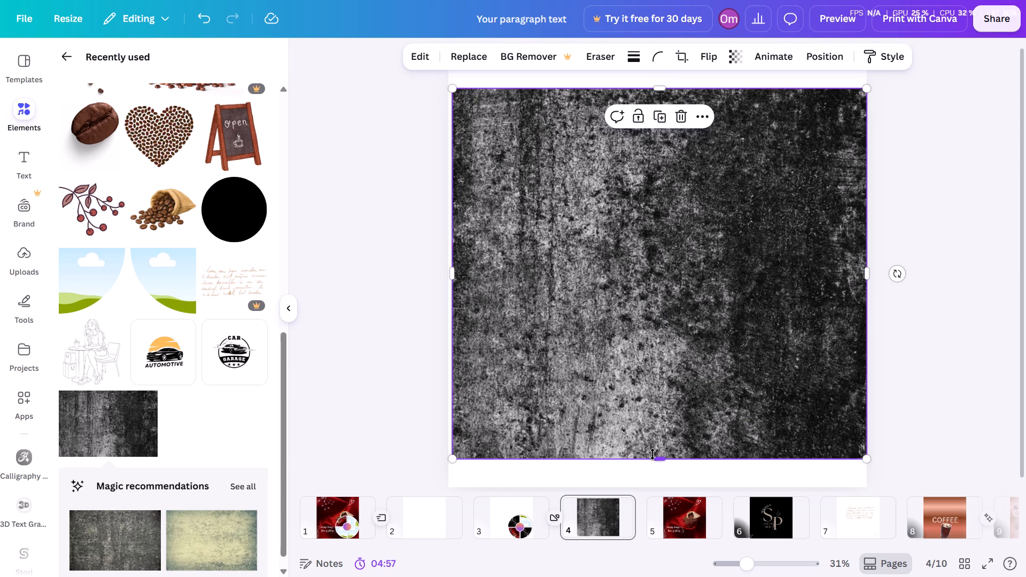
drag(657, 458, 662, 475)
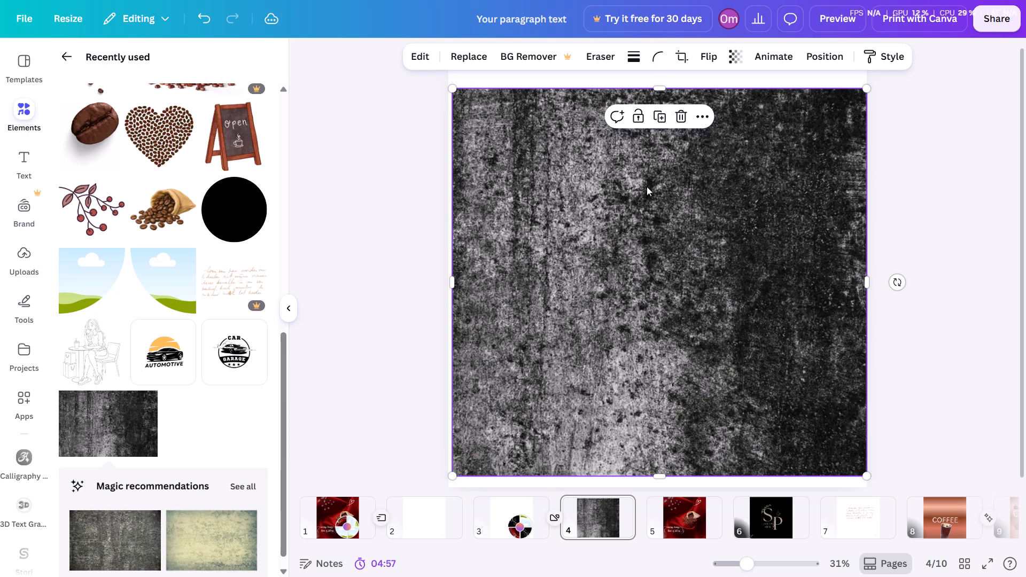
drag(655, 88, 655, 80)
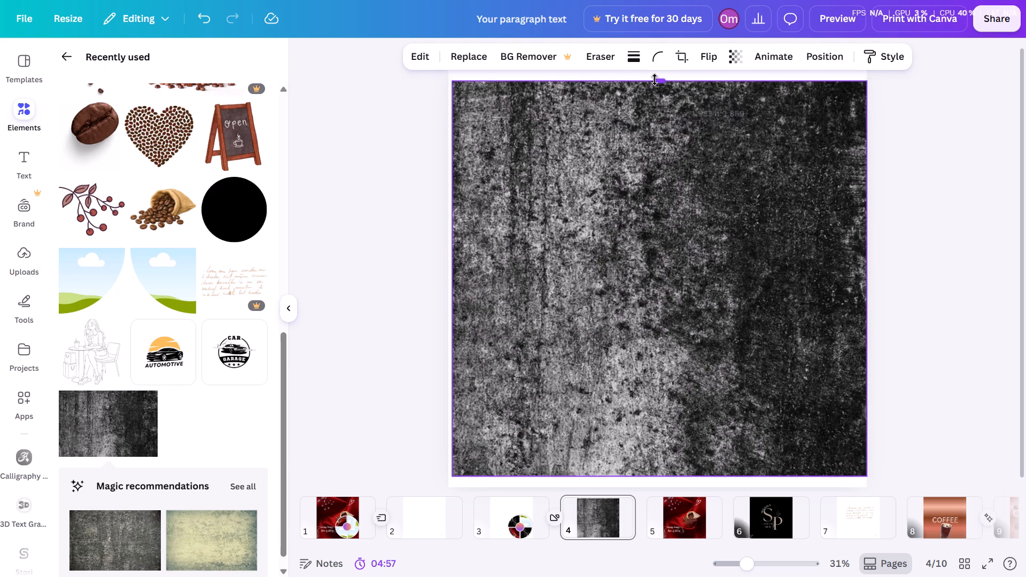
drag(655, 80, 652, 63)
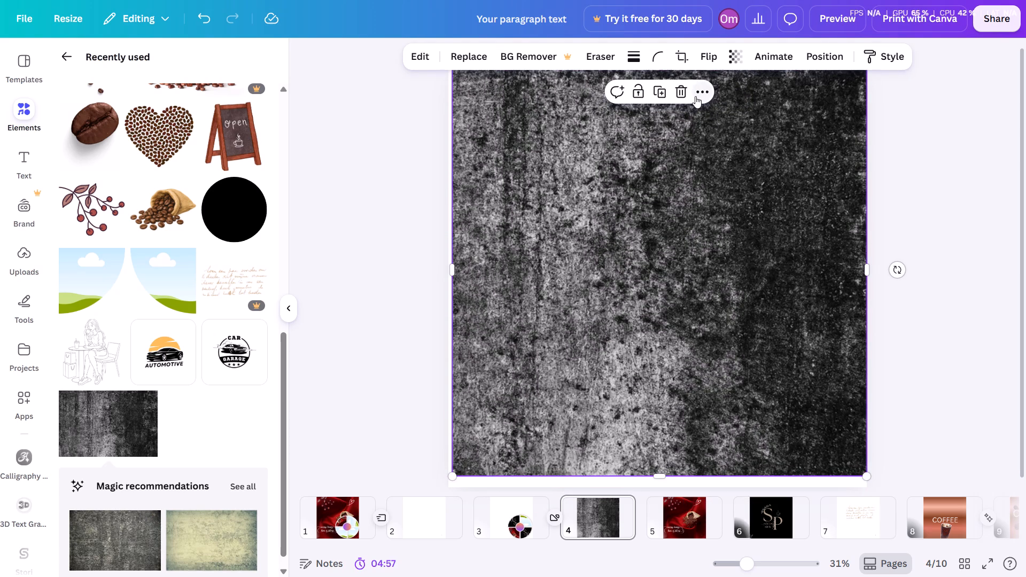
Send the grunge texture behind the Open sign in the layer order.
click(695, 96)
click(725, 241)
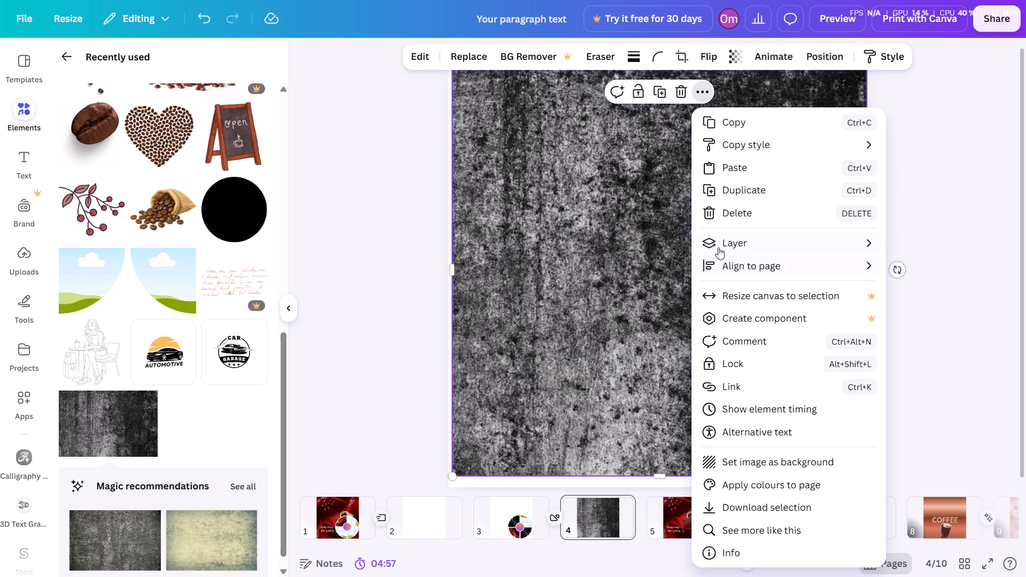
click(724, 238)
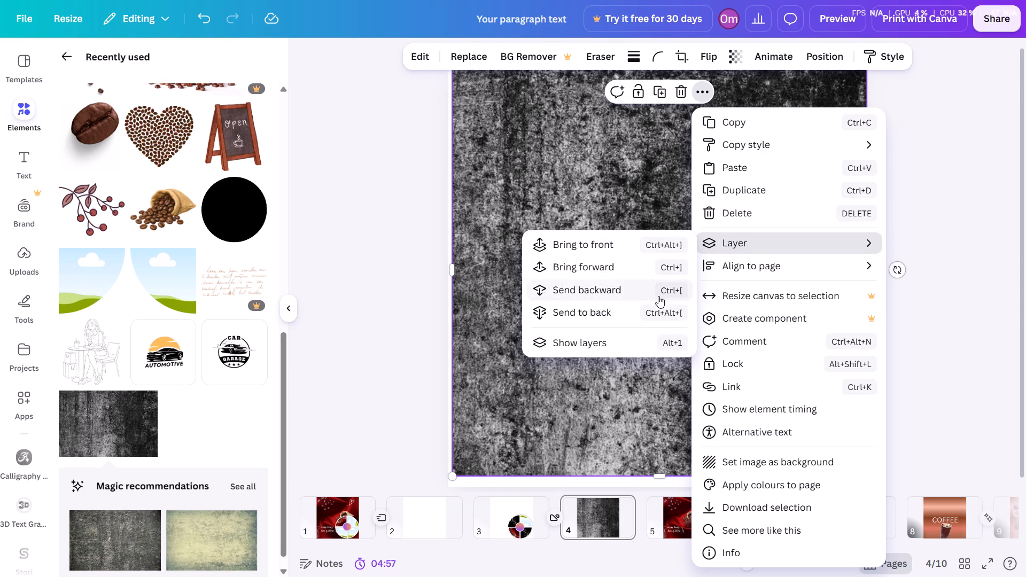
click(657, 305)
click(630, 179)
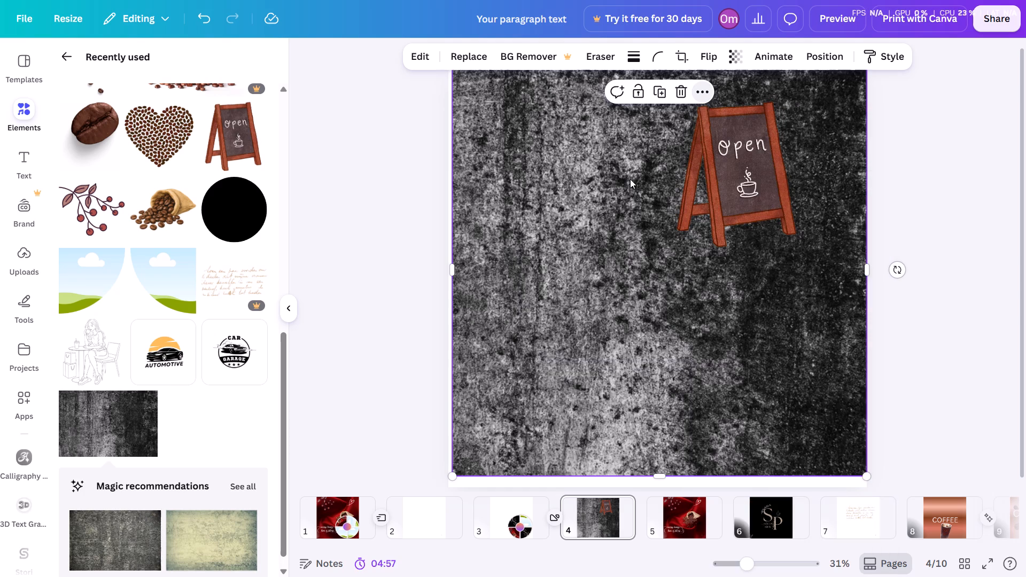
Reposition the Open sign farther right on page 4 and shrink it to roughly two thirds of its size.
drag(750, 196, 768, 174)
drag(762, 171, 767, 187)
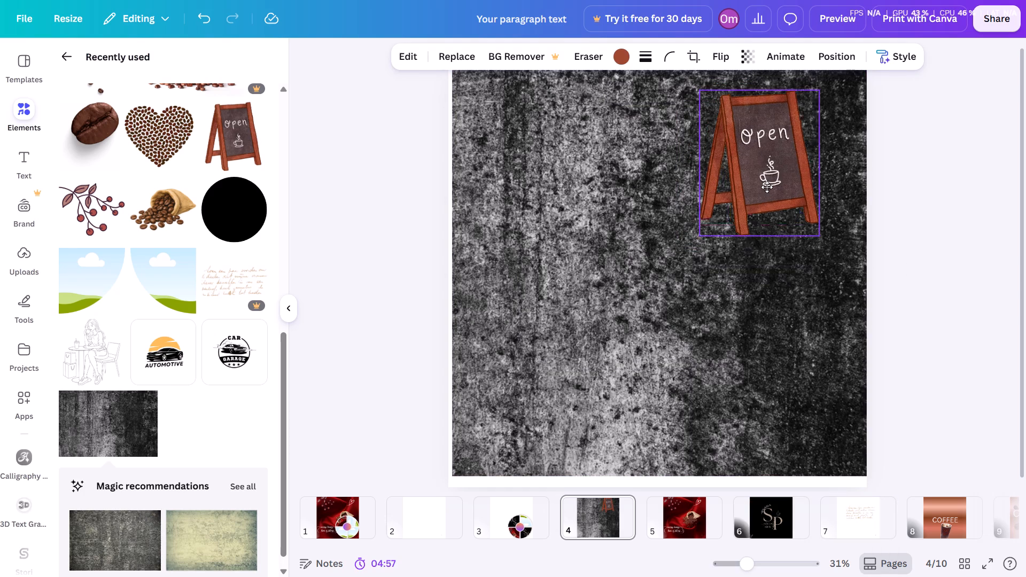
drag(767, 187, 776, 215)
drag(830, 268, 825, 257)
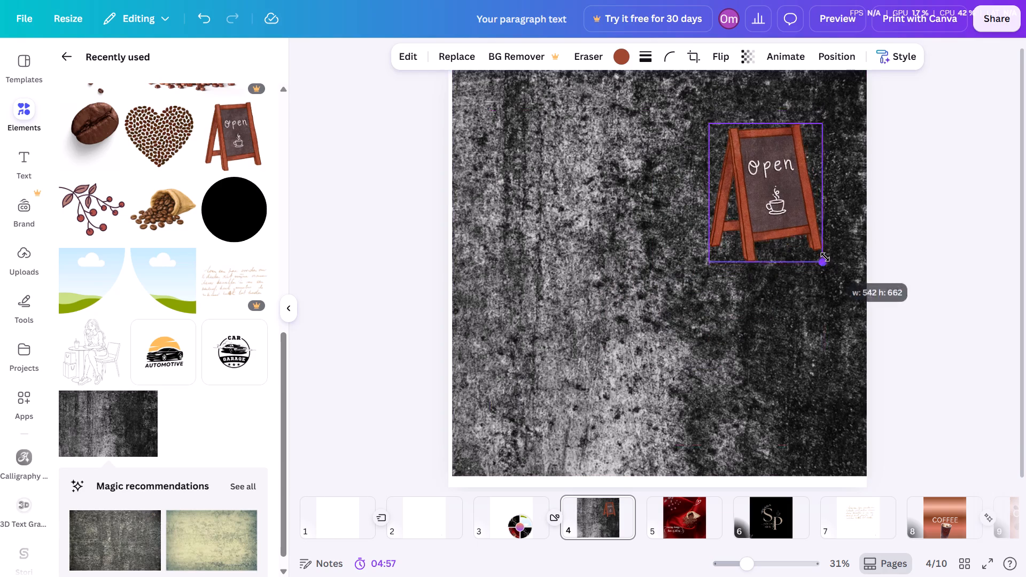
drag(825, 257, 777, 220)
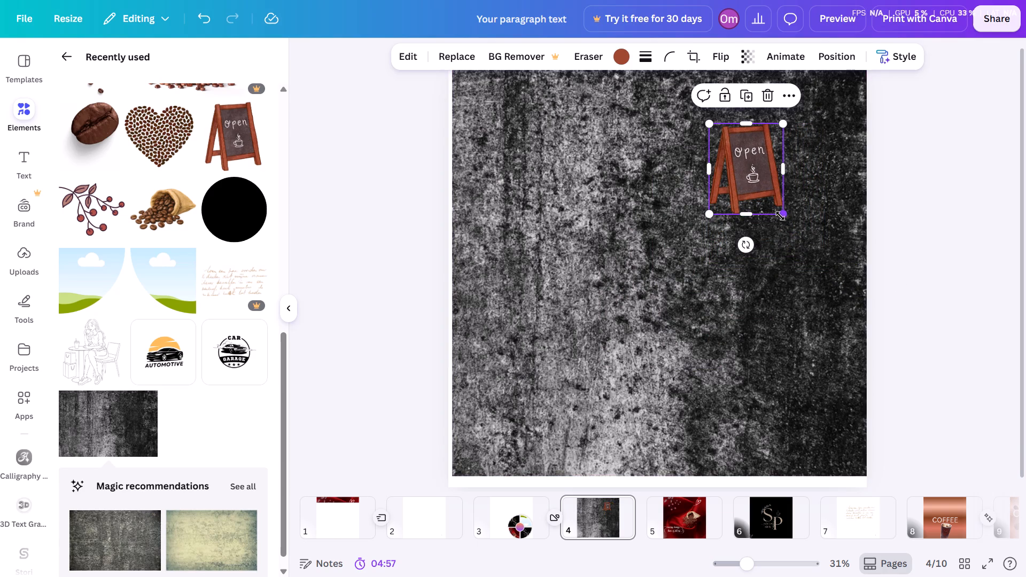
Show all magic recommendations for the grunge texture and add the pale grey plaster texture to page 4.
scroll(159, 529, down, 2)
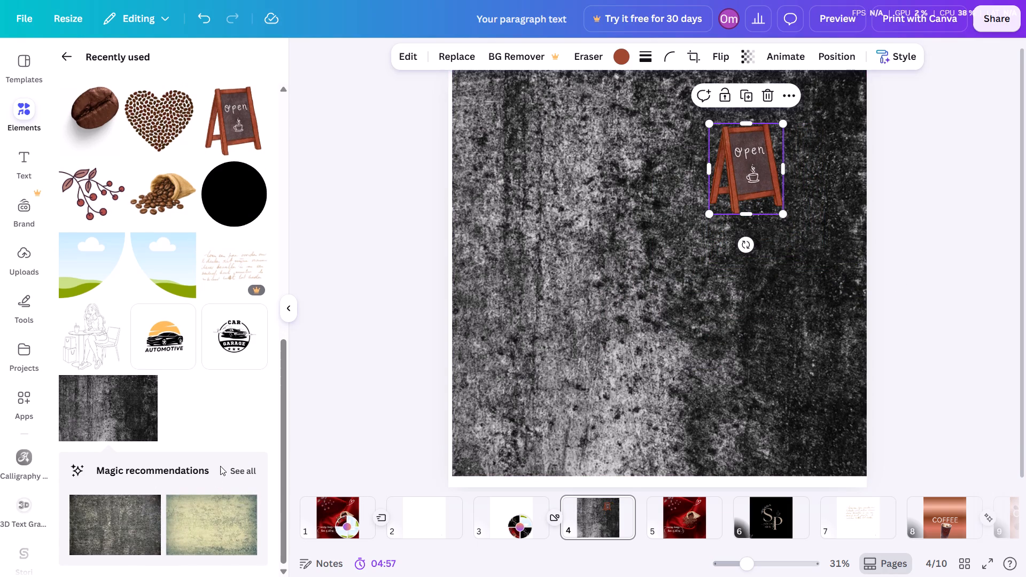
click(230, 471)
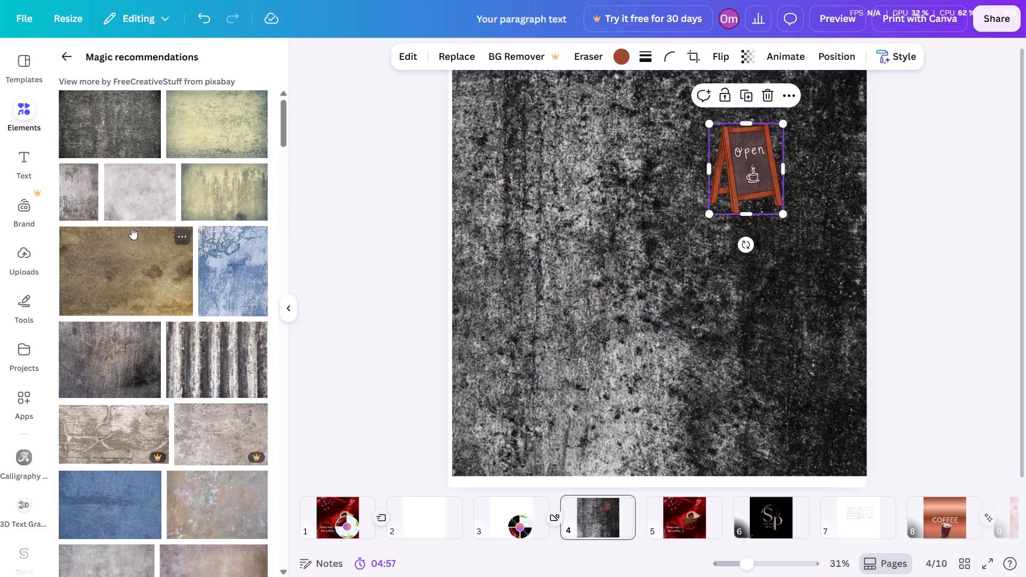
click(143, 210)
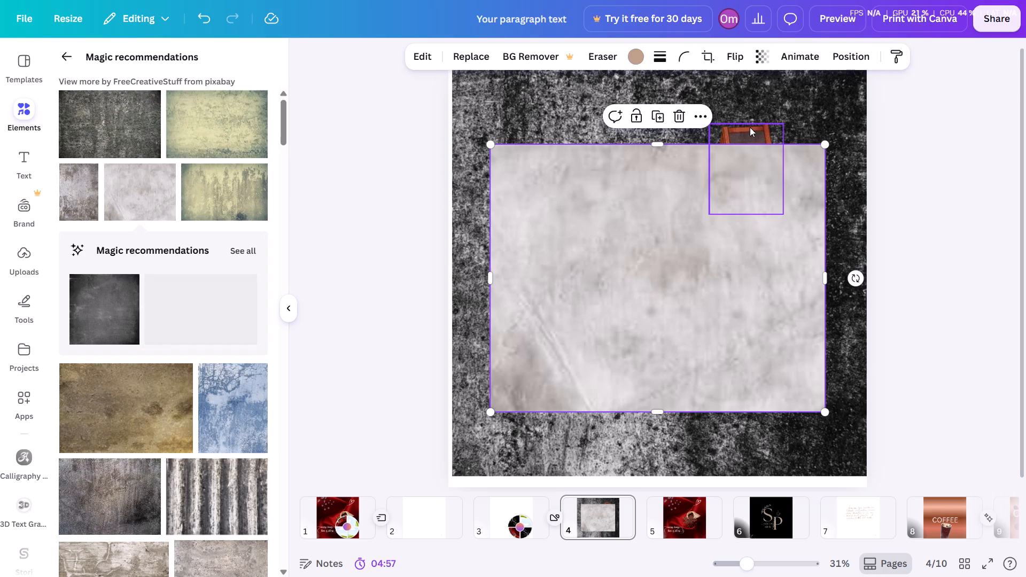
click(753, 127)
click(745, 134)
drag(747, 129, 747, 119)
click(747, 119)
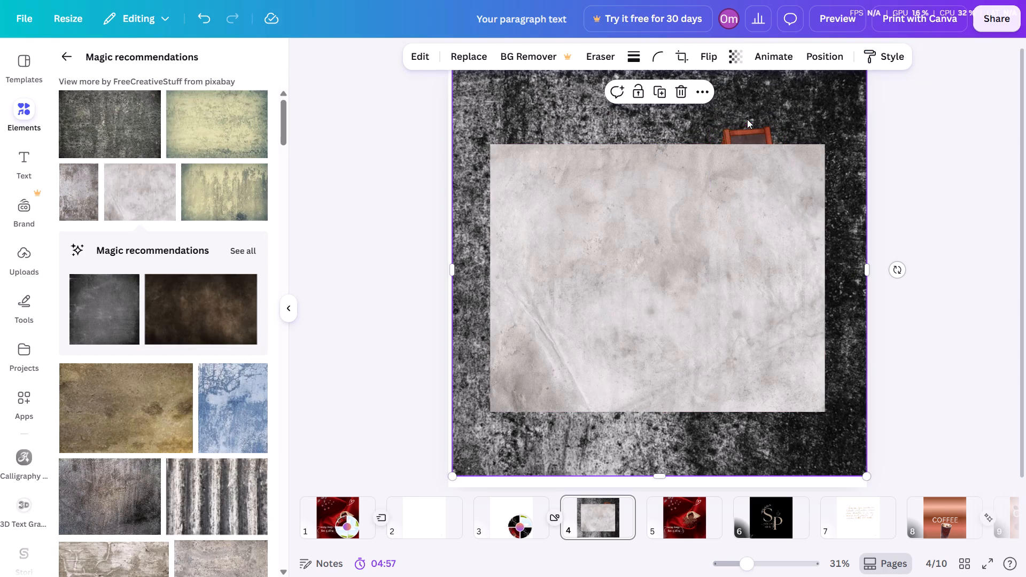
Browse the recommended textures and add the wide dark blue brushed texture to page 4.
scroll(193, 383, down, 1)
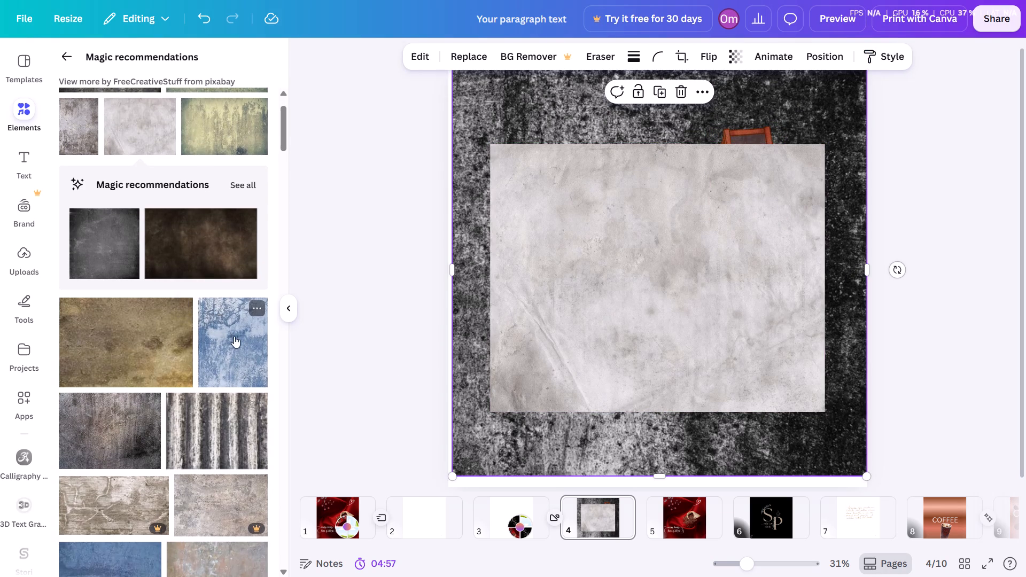
scroll(234, 336, down, 3)
scroll(234, 336, left, 1)
scroll(234, 336, down, 1)
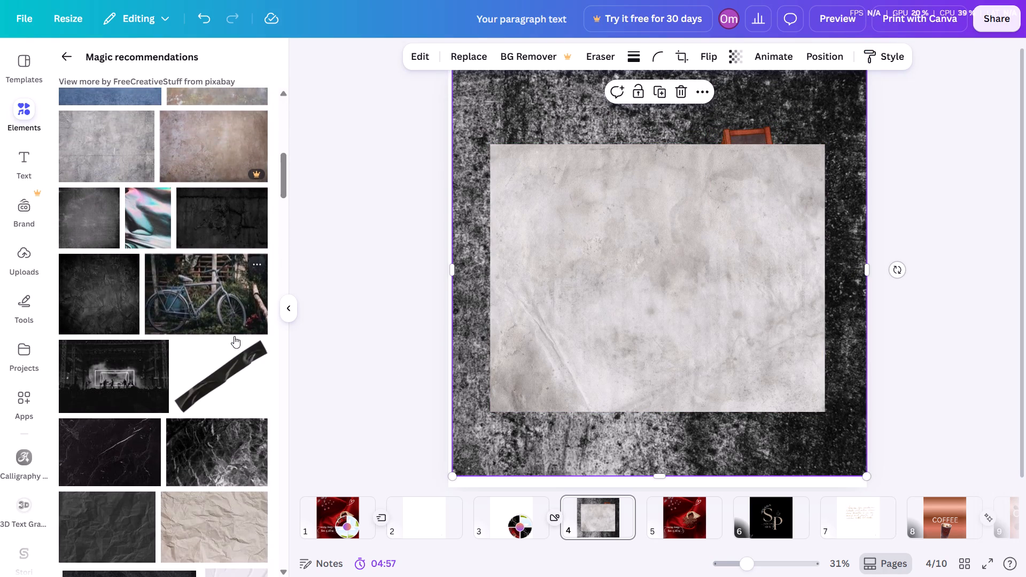
scroll(234, 336, down, 1)
scroll(234, 336, left, 7)
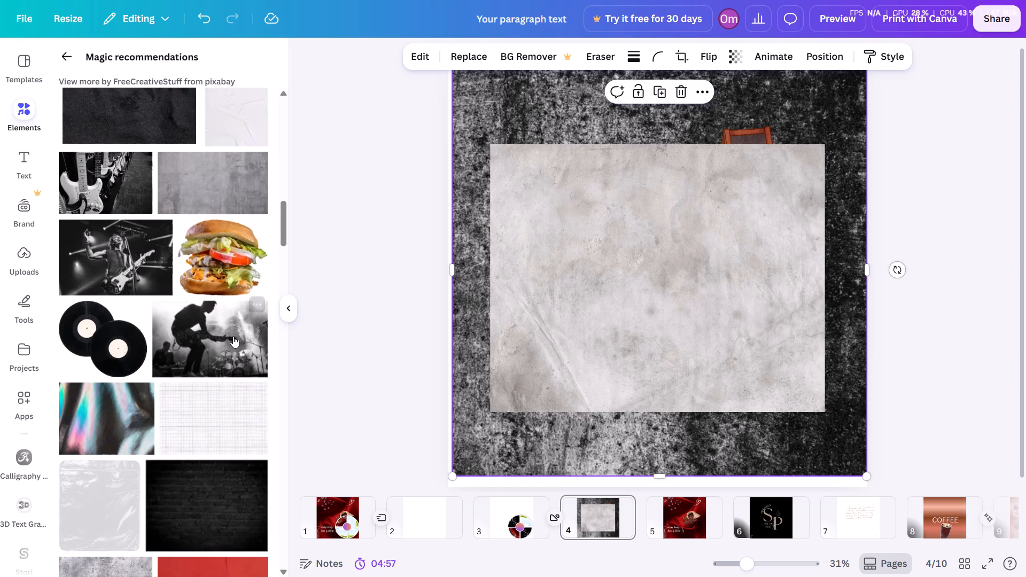
scroll(233, 336, left, 8)
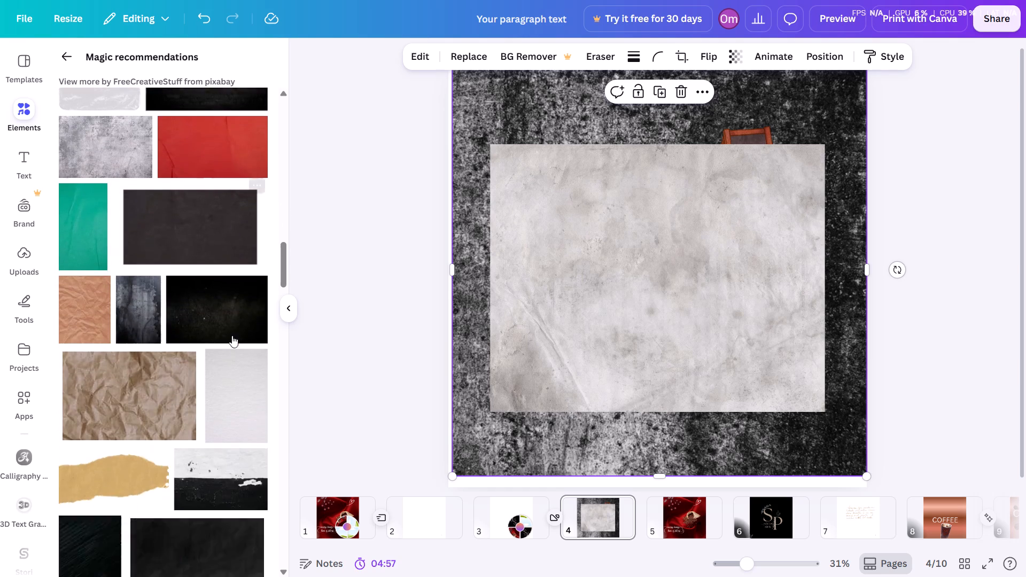
scroll(232, 336, left, 2)
scroll(230, 334, down, 3)
scroll(230, 334, left, 2)
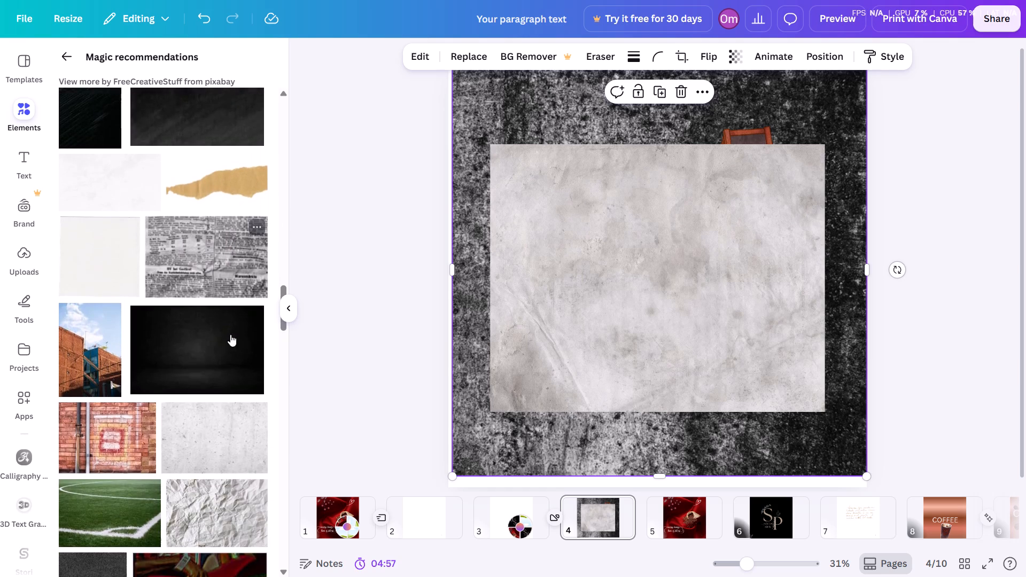
scroll(230, 334, left, 2)
scroll(230, 334, down, 2)
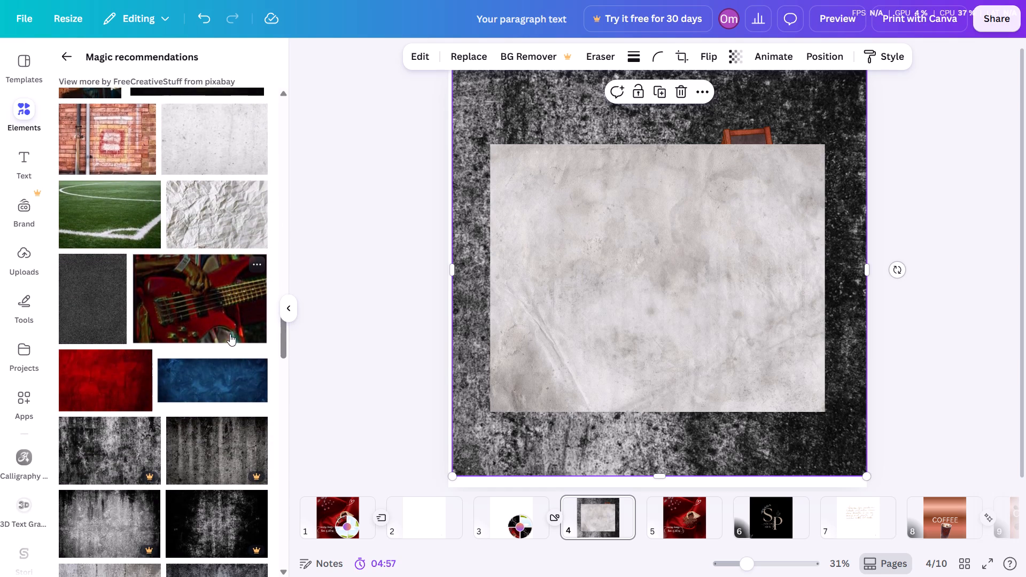
click(234, 367)
Find the portrait dark grey weathered-wall texture among the recommendations and add it to page 4.
scroll(230, 363, down, 5)
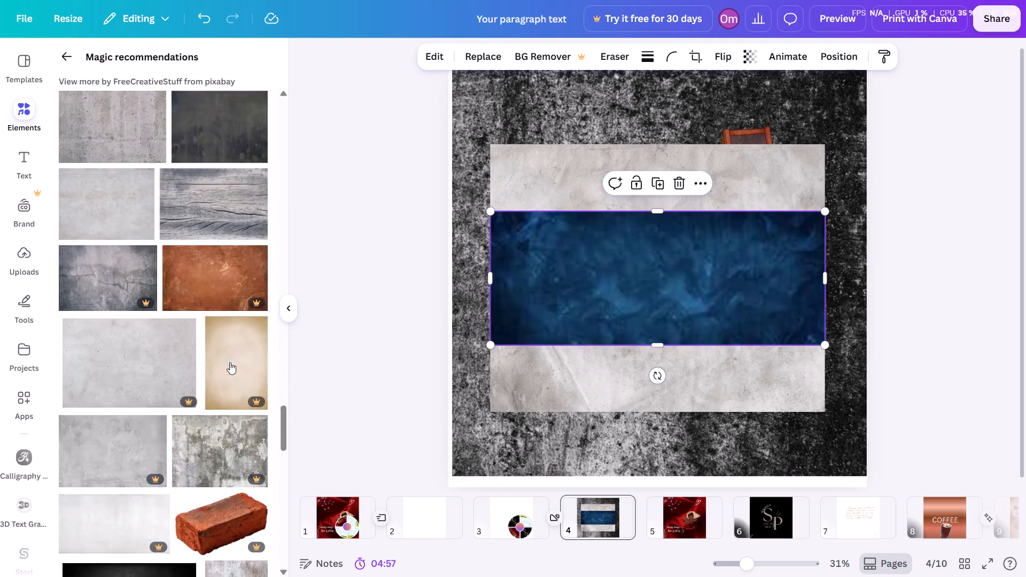
scroll(230, 362, up, 6)
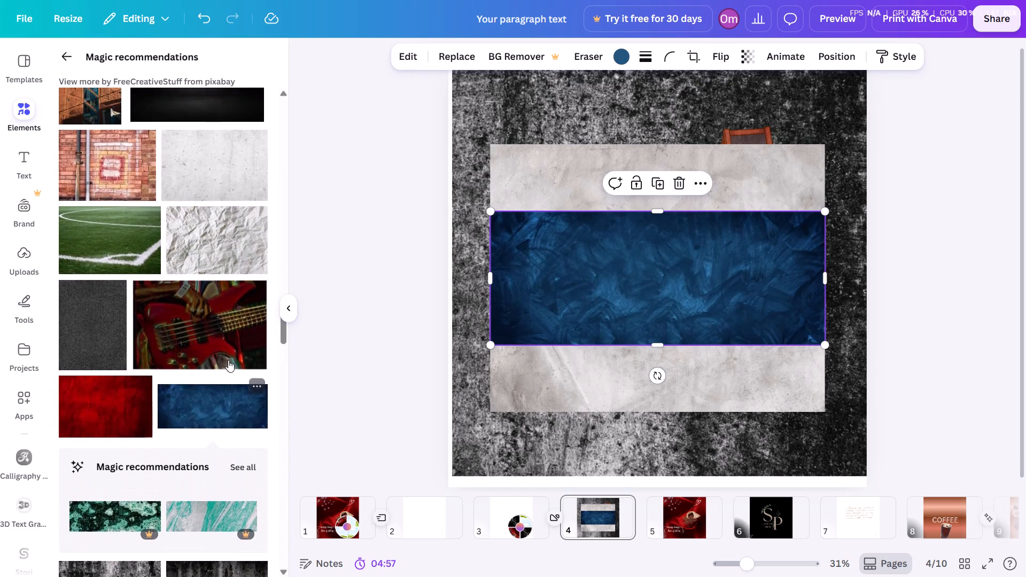
scroll(228, 360, up, 5)
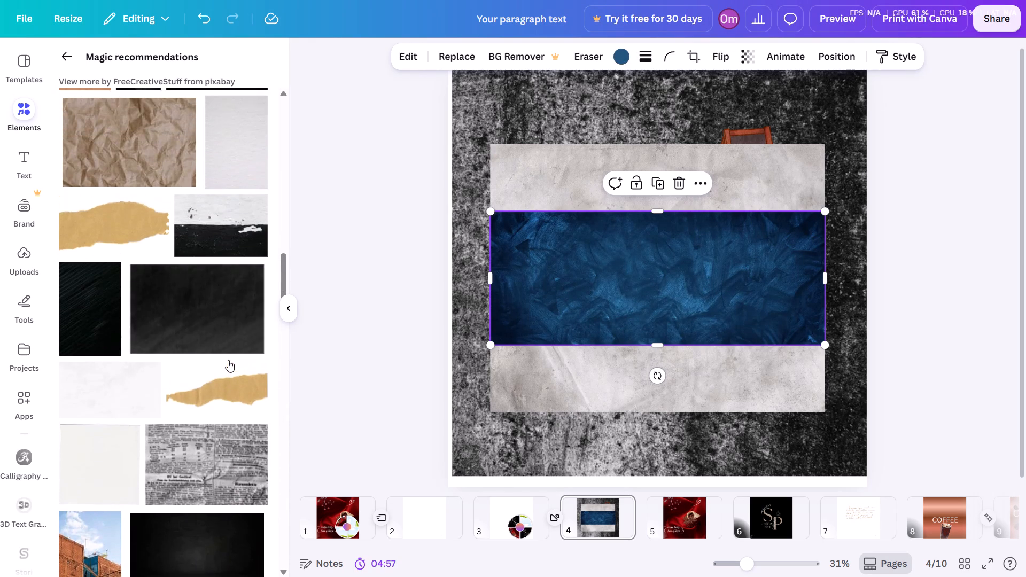
scroll(228, 360, up, 3)
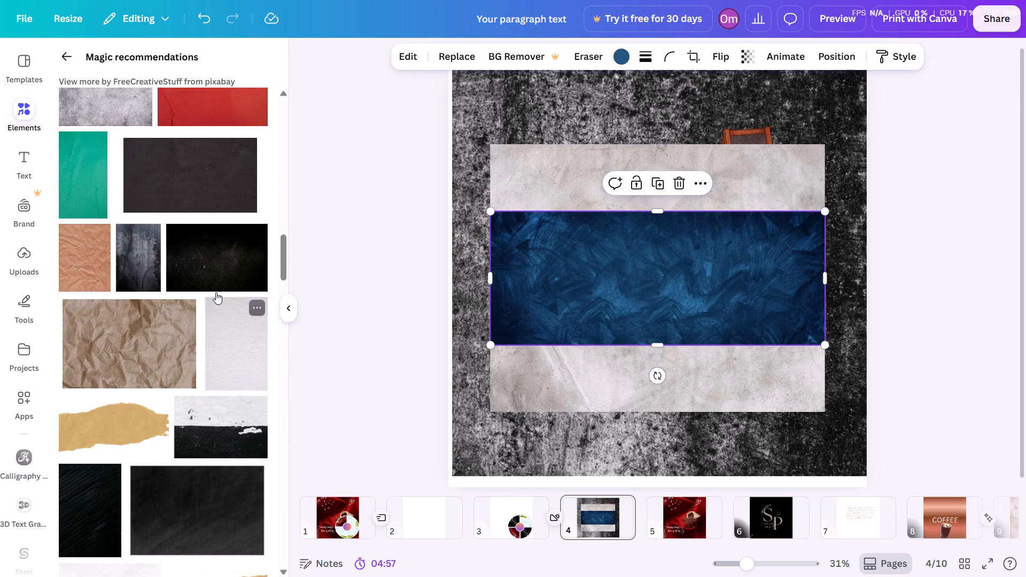
scroll(208, 272, up, 1)
click(139, 276)
Find the pink-and-teal iridescent fabric texture among the recommendations, add it to page 4 and shrink it to about 670 × 893.
scroll(141, 275, up, 3)
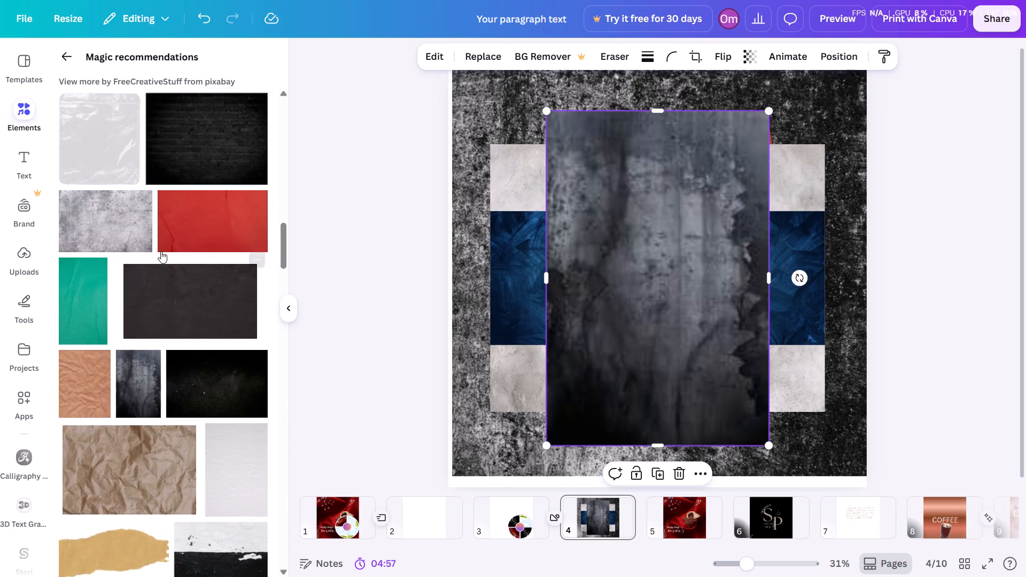
scroll(161, 251, up, 2)
scroll(204, 335, up, 5)
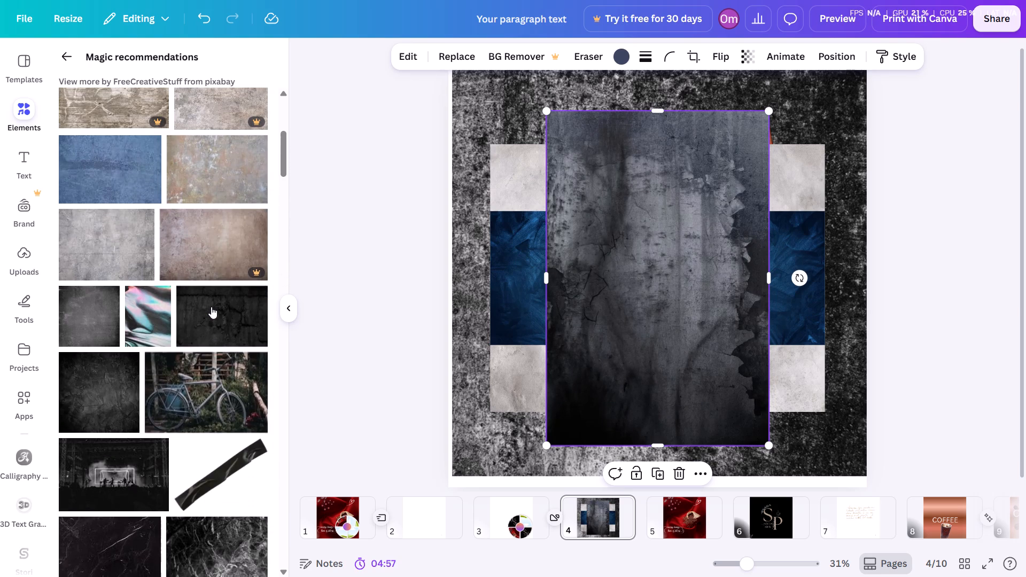
scroll(211, 307, up, 1)
click(156, 351)
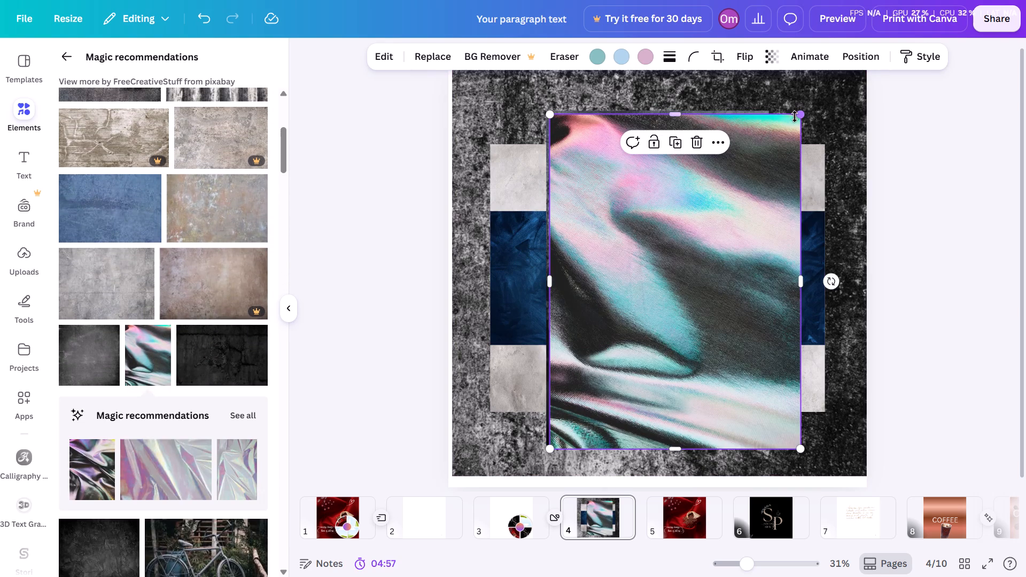
drag(799, 112, 734, 294)
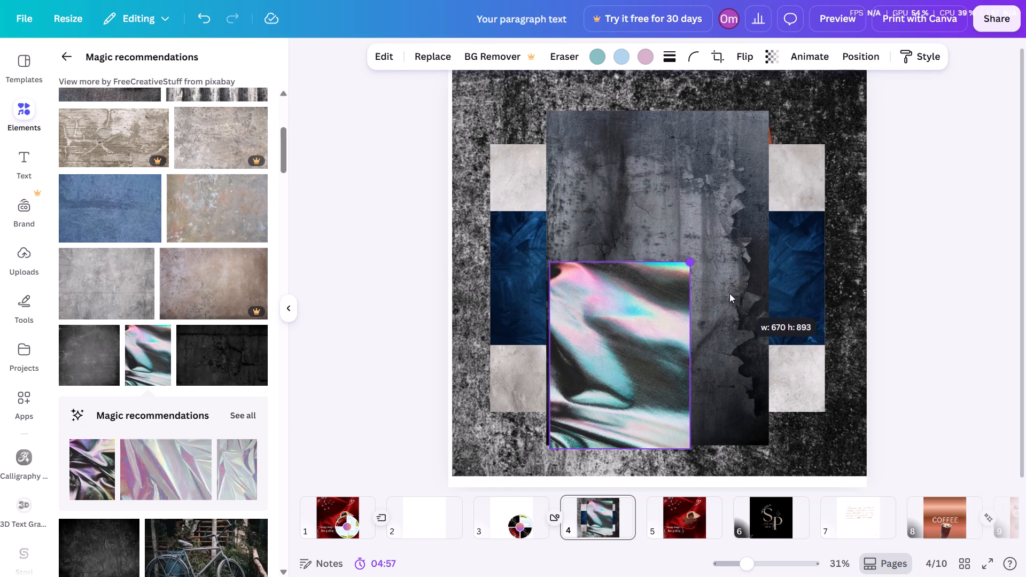
click(732, 294)
Move the dark blue texture to the upper part of page 4 and shrink the weathered-wall texture towards its lower-left corner.
drag(793, 236, 800, 119)
drag(800, 119, 796, 128)
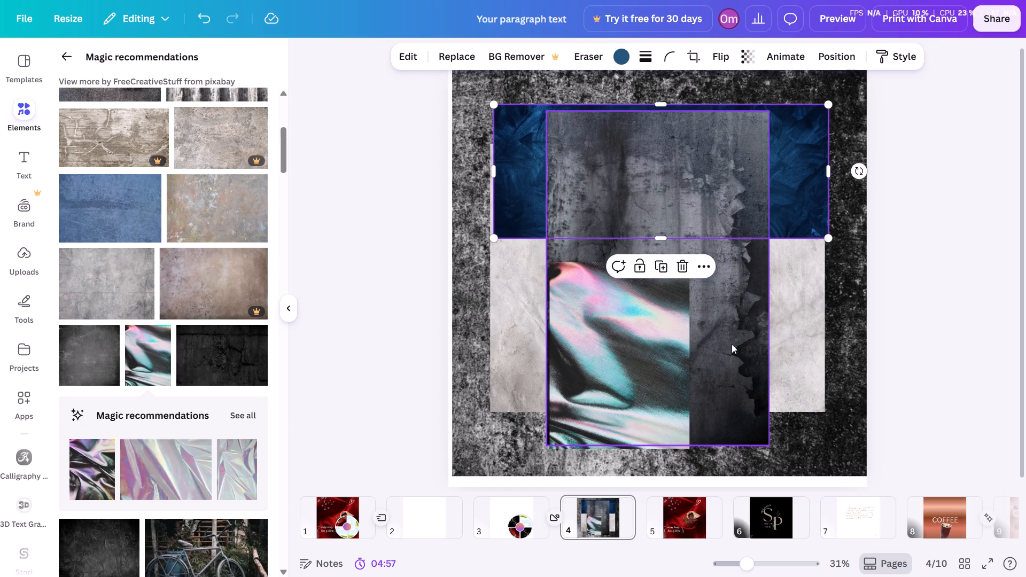
click(743, 129)
drag(766, 111, 752, 158)
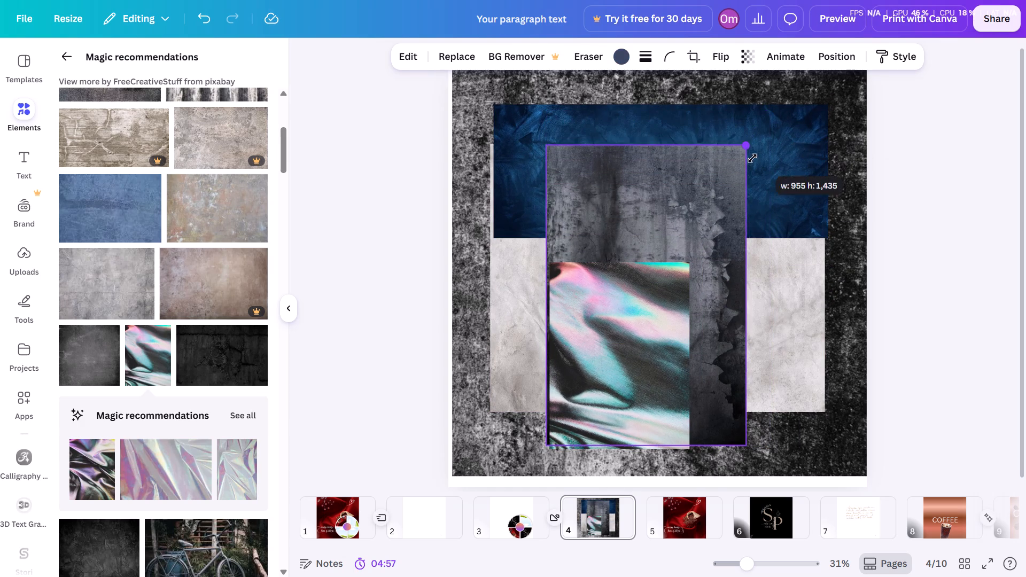
drag(752, 158, 731, 233)
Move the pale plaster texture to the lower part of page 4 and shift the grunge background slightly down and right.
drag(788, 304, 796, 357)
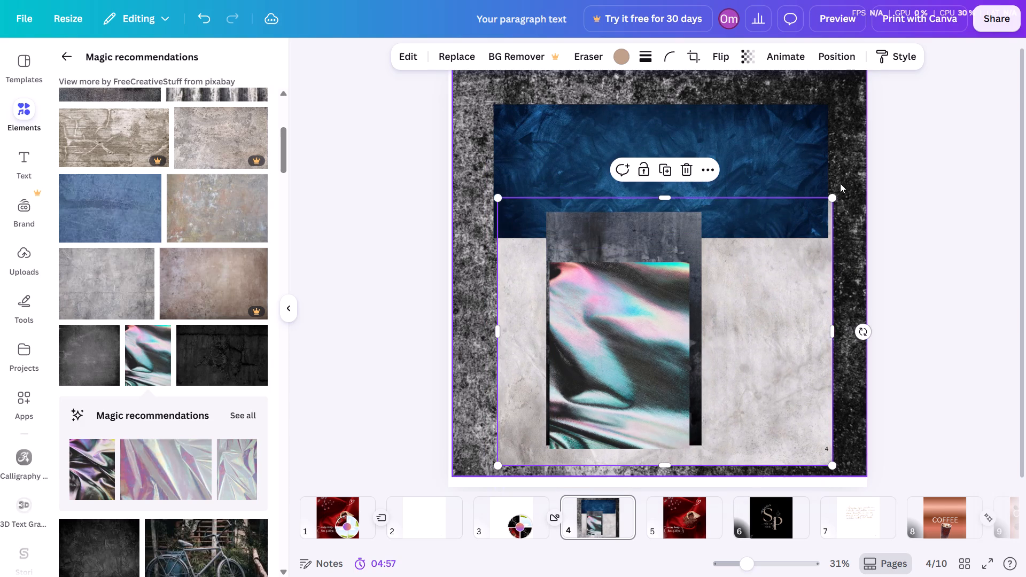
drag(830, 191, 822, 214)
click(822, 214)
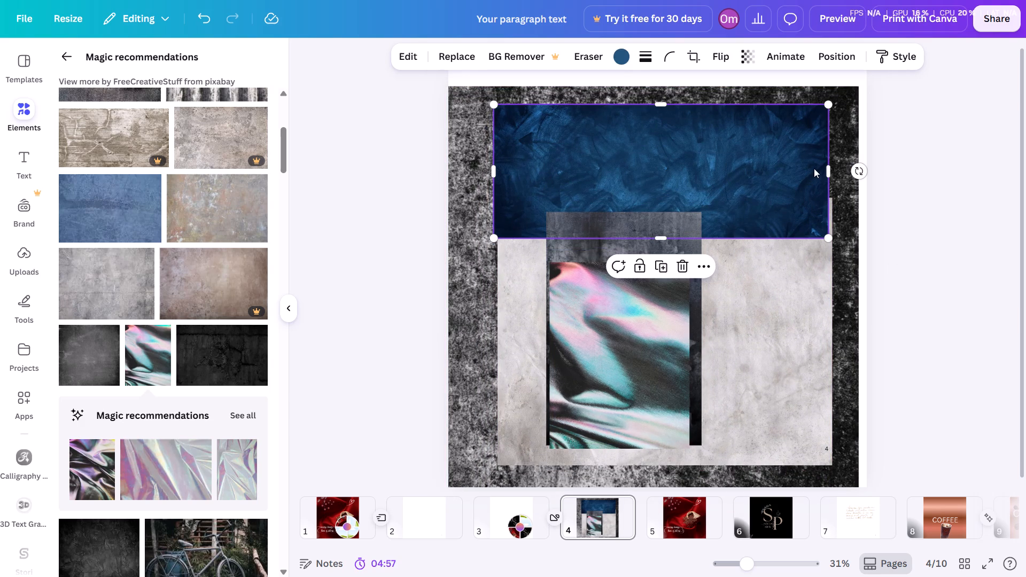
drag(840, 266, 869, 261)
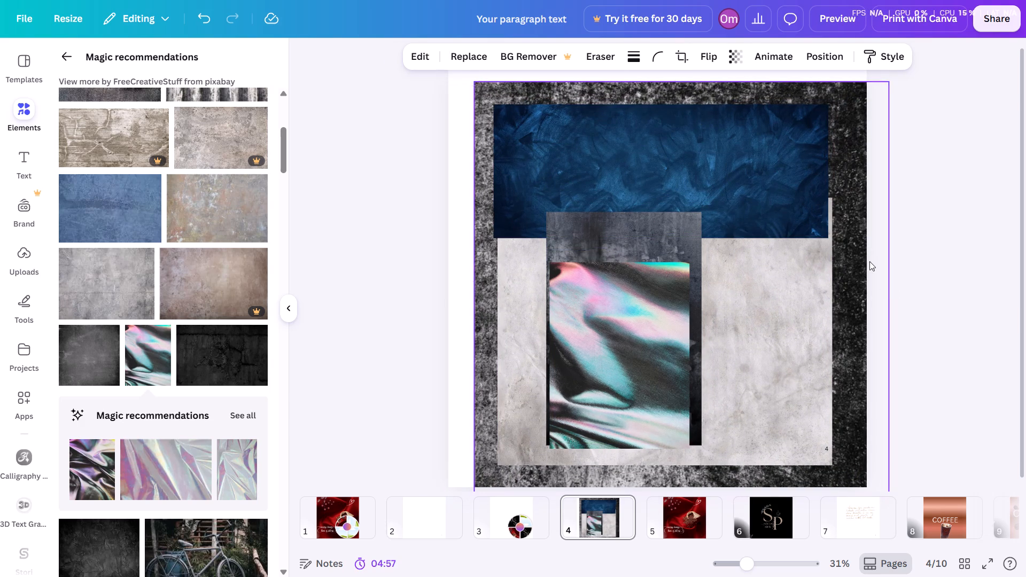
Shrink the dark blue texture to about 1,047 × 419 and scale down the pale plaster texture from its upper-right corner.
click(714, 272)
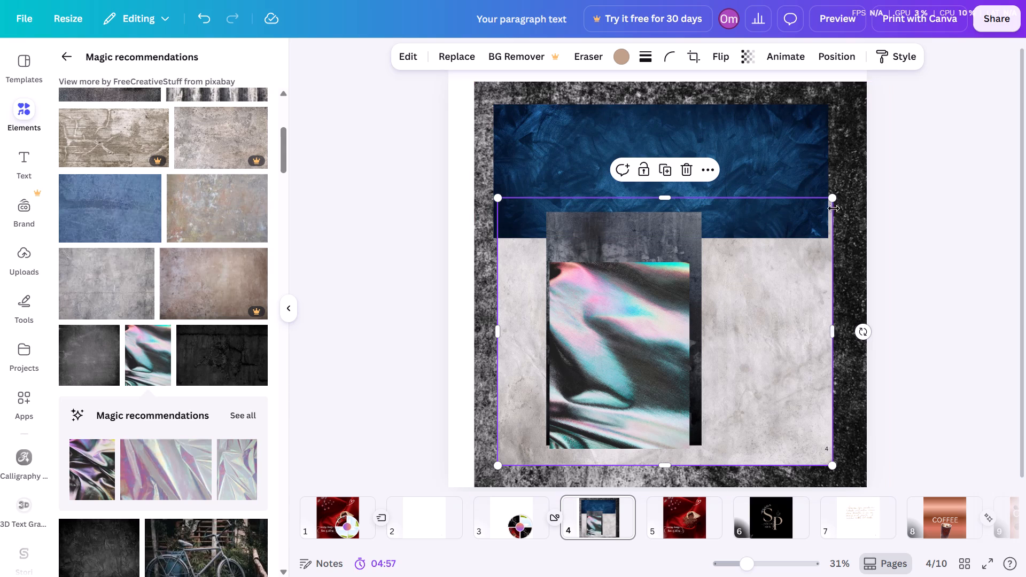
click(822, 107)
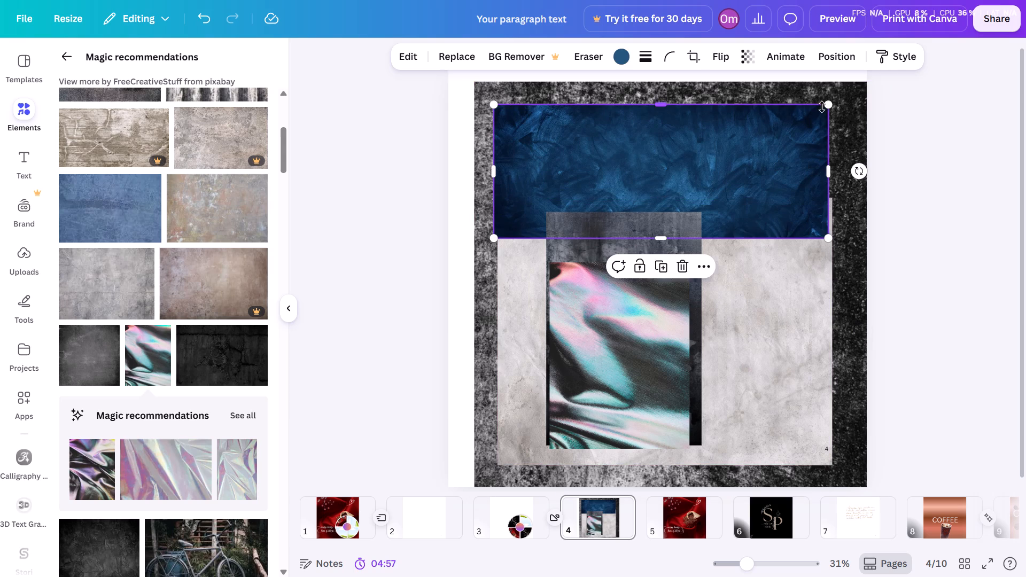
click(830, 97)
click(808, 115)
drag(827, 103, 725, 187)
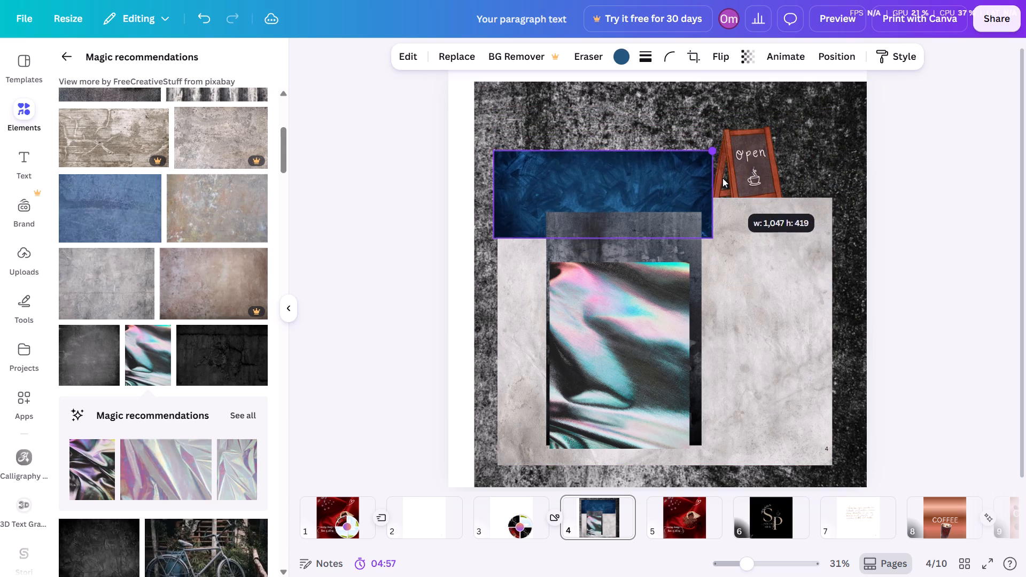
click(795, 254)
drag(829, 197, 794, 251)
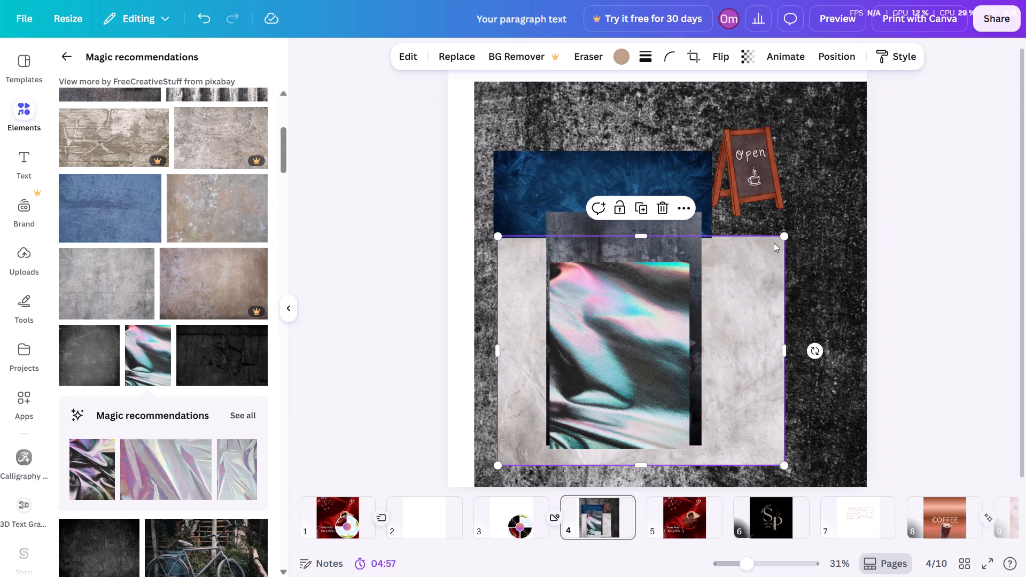
Enlarge the dark blue texture so it extends past the page's right edge and reaches near the top.
click(695, 174)
drag(711, 147, 881, 57)
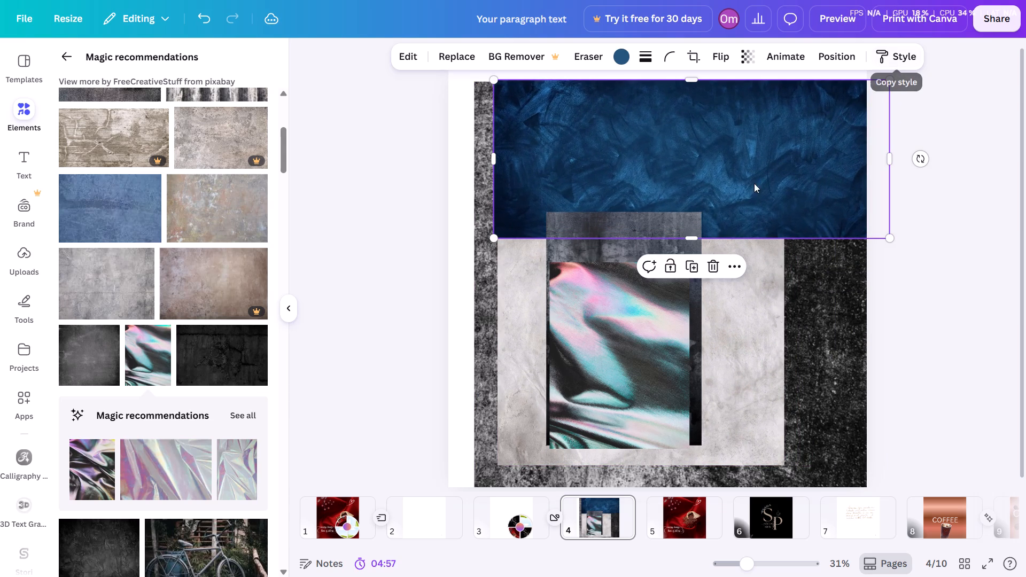
Enlarge the iridescent fabric texture until it covers nearly all of page 4 and send it to the back.
click(626, 312)
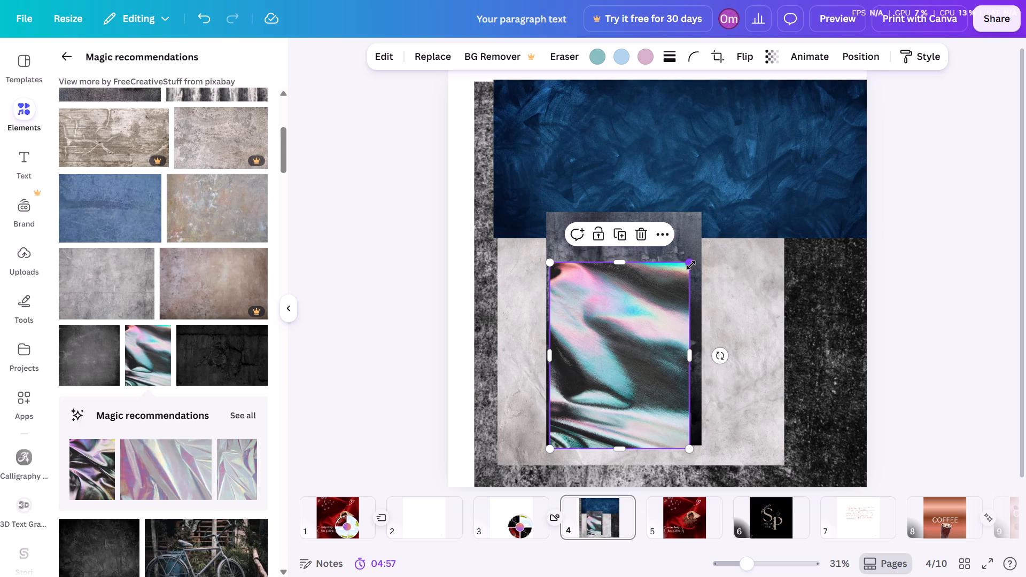
drag(691, 265, 900, 73)
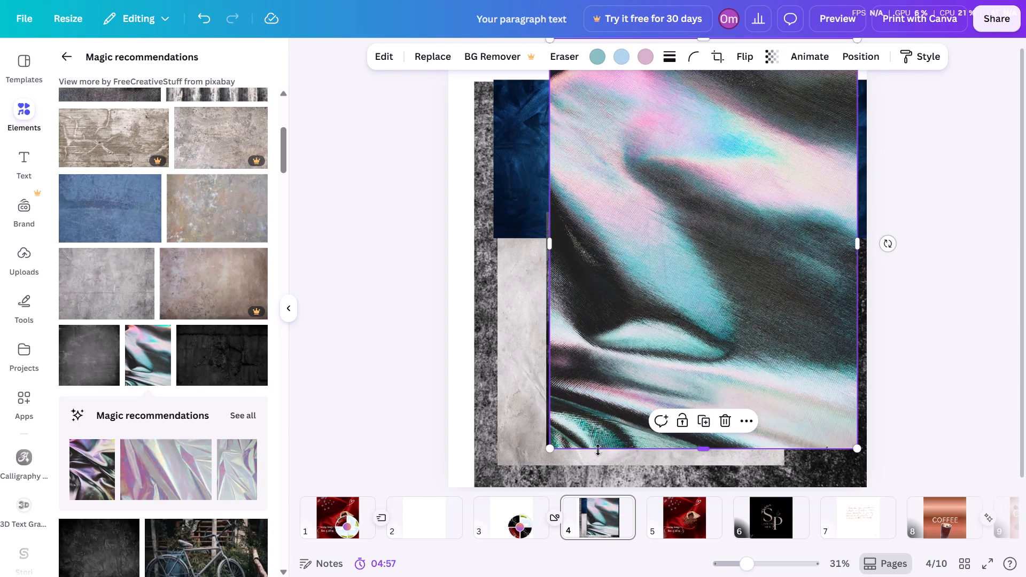
drag(550, 450, 422, 504)
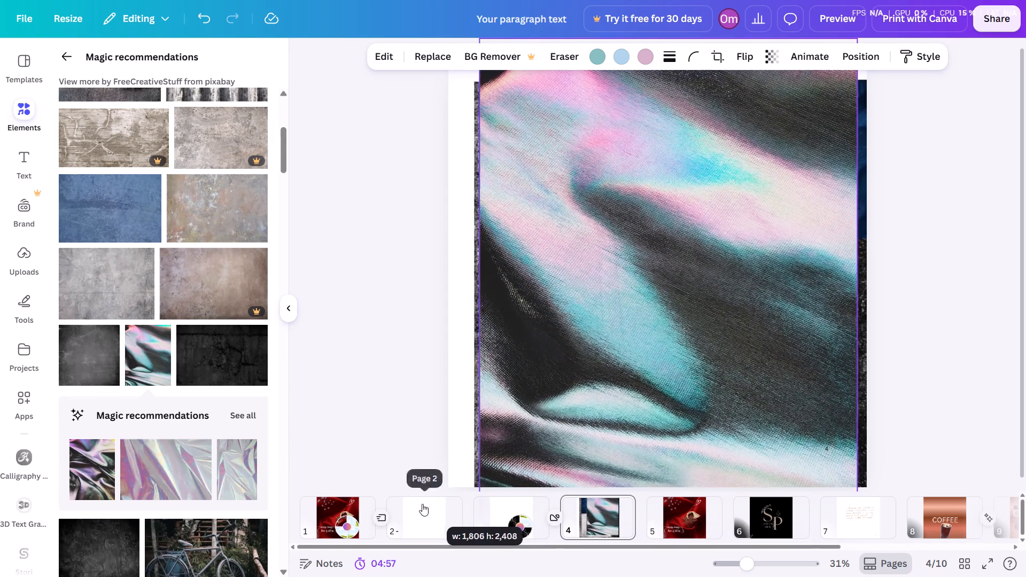
drag(422, 504, 407, 509)
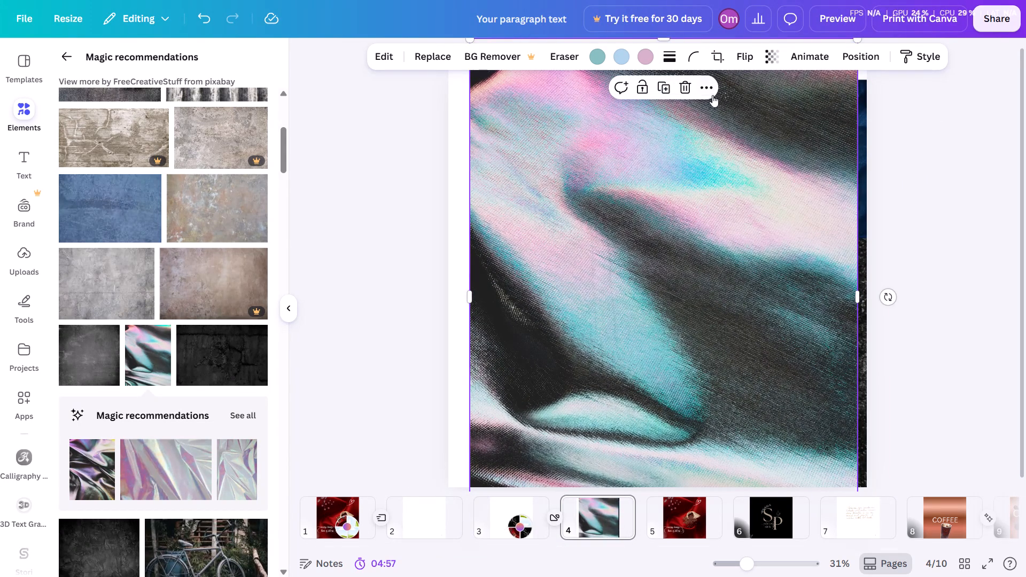
click(704, 88)
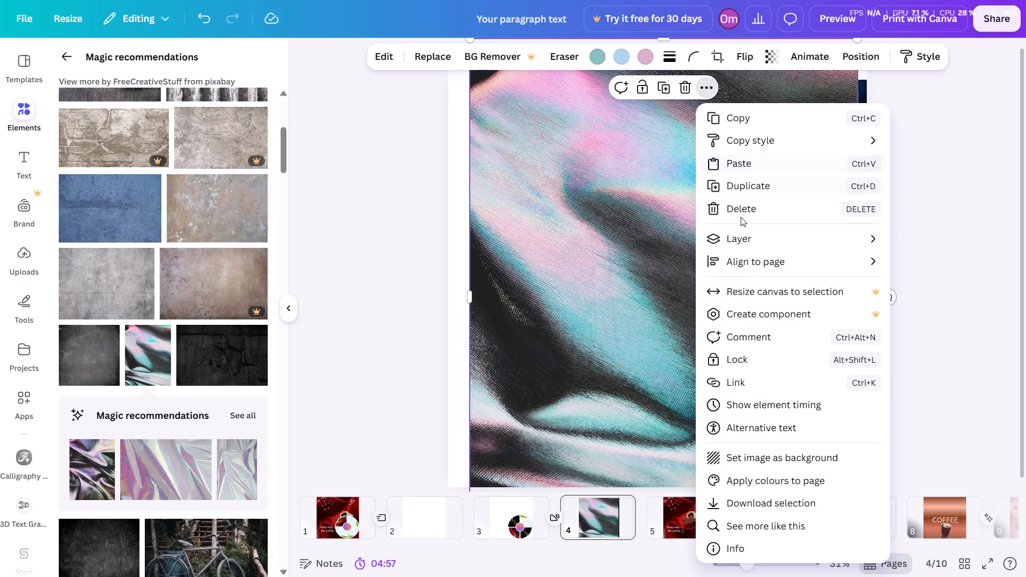
click(762, 241)
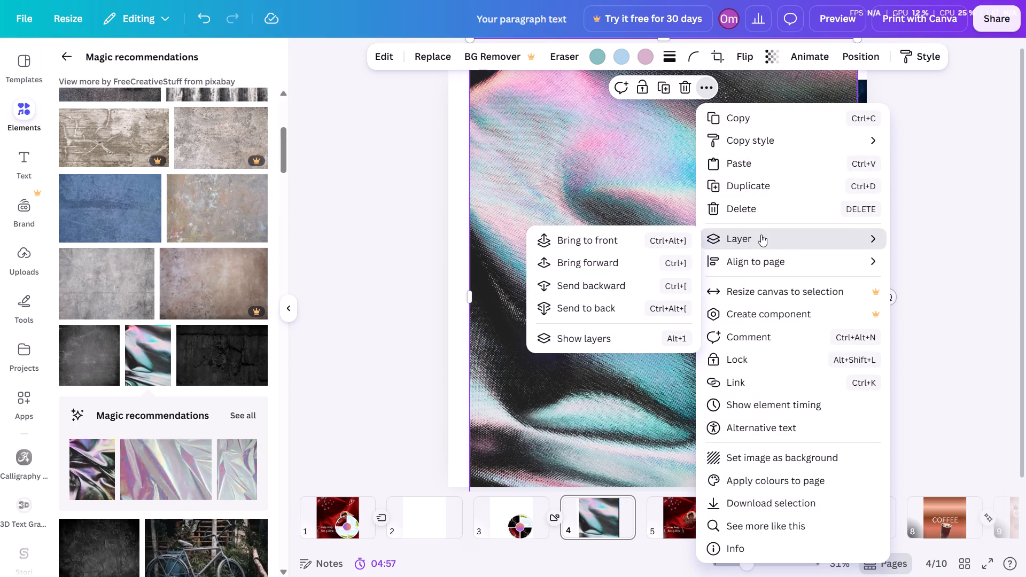
click(664, 304)
Move the dark blue and grunge textures down page 4, and raise the Open sign over the iridescent background.
click(622, 181)
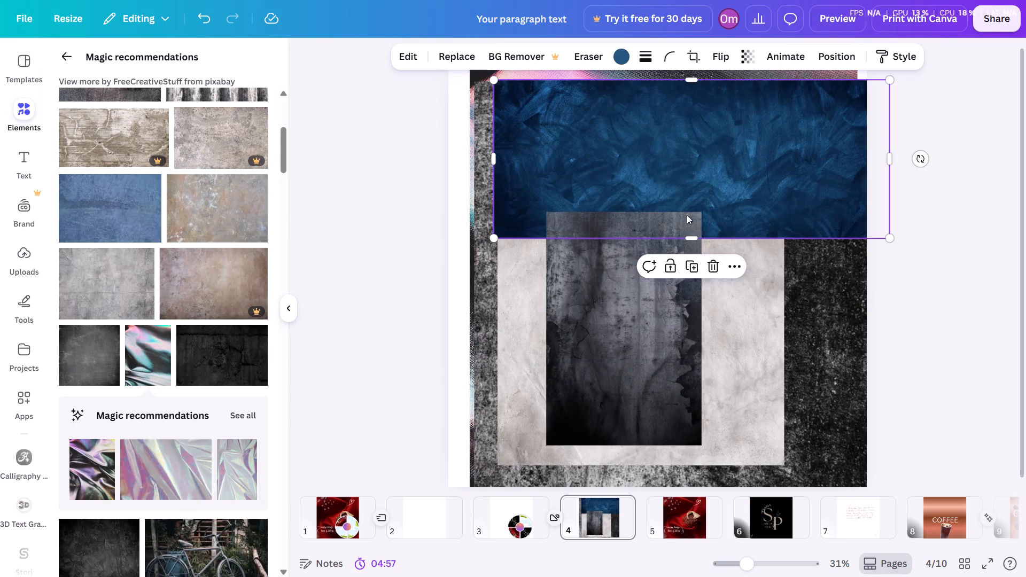
drag(807, 201, 728, 318)
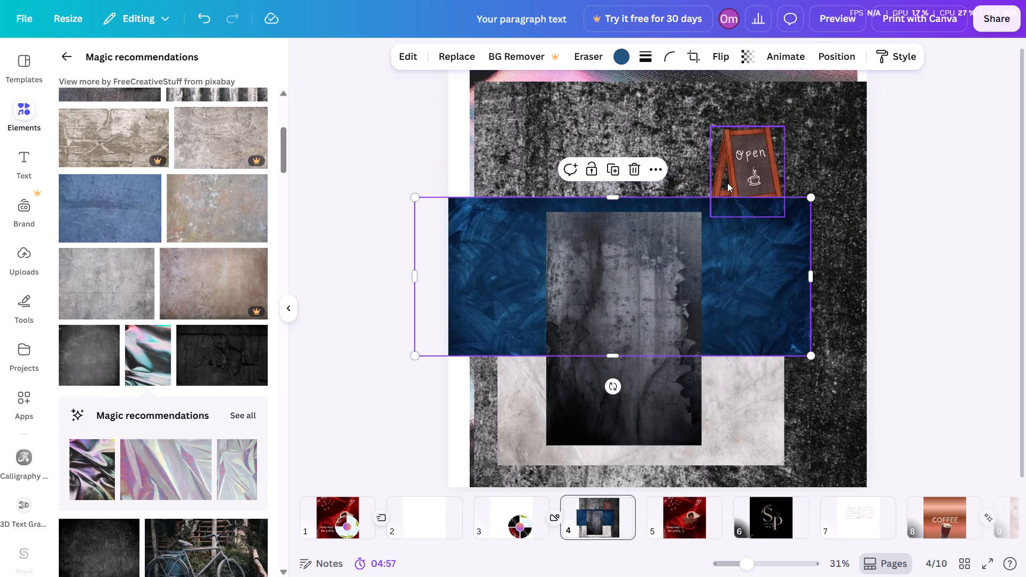
drag(669, 116, 623, 269)
drag(747, 172, 747, 172)
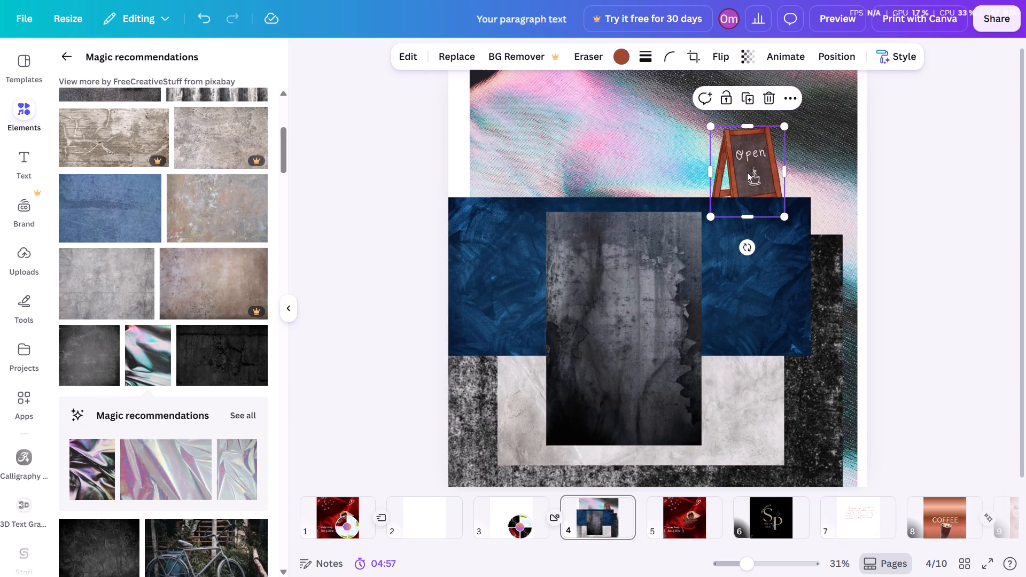
drag(747, 172, 759, 136)
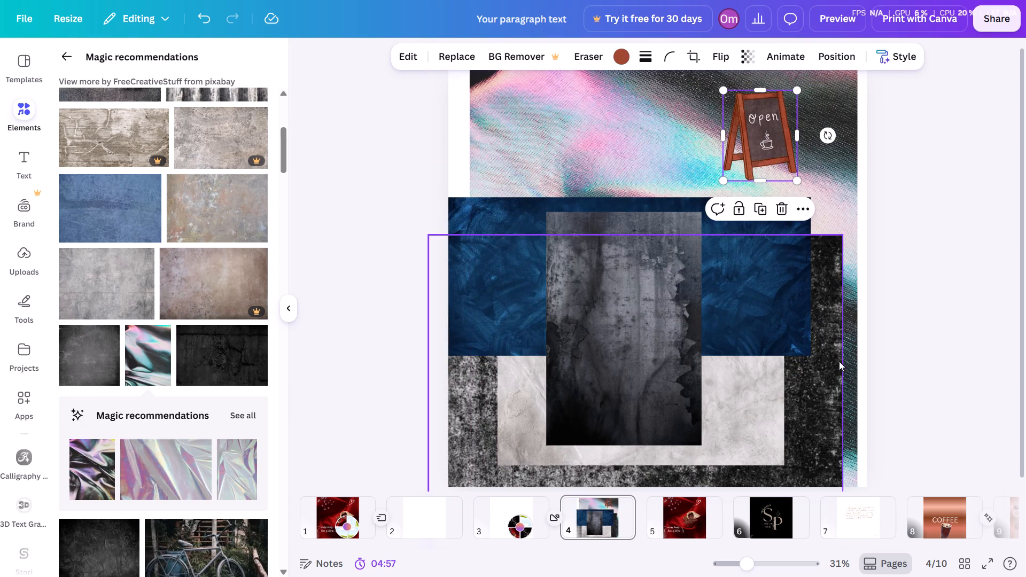
Delete the black-and-white grunge texture from page 4.
click(831, 361)
click(653, 207)
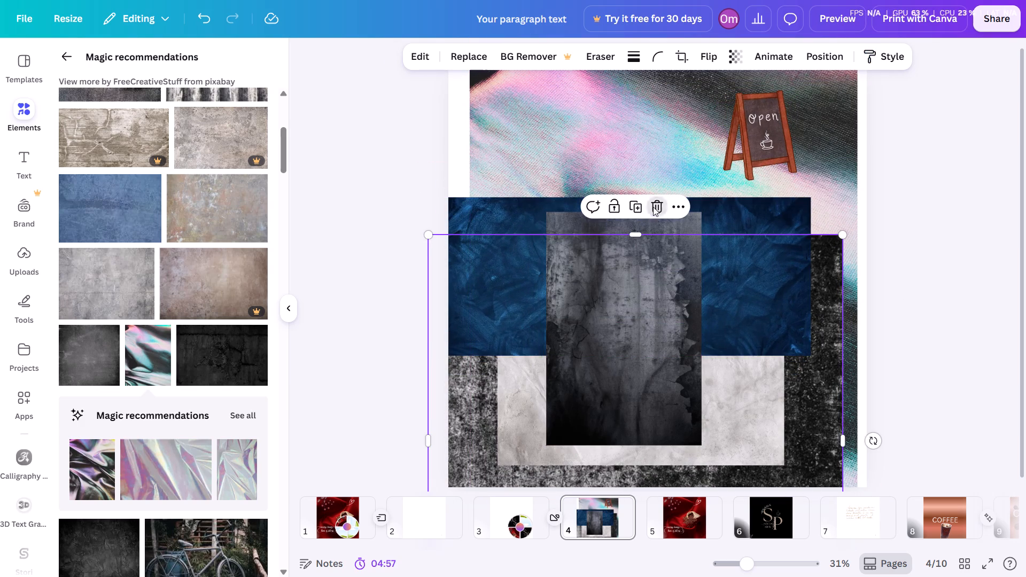
Move the dark blue texture further down and left, and place the Open sign at the weathered-wall texture's upper-right corner.
drag(745, 272, 697, 357)
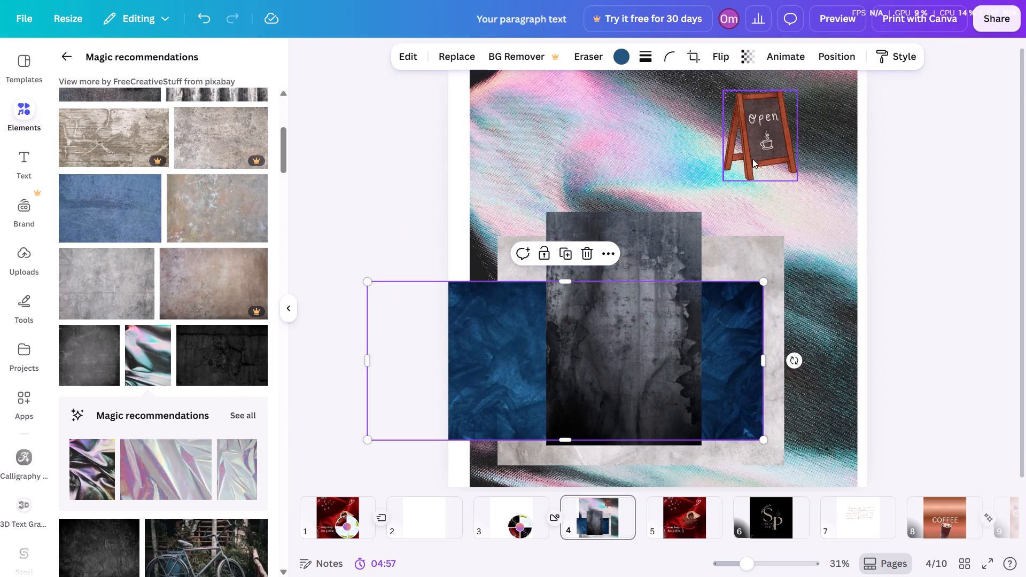
drag(757, 153, 760, 169)
drag(768, 150, 666, 319)
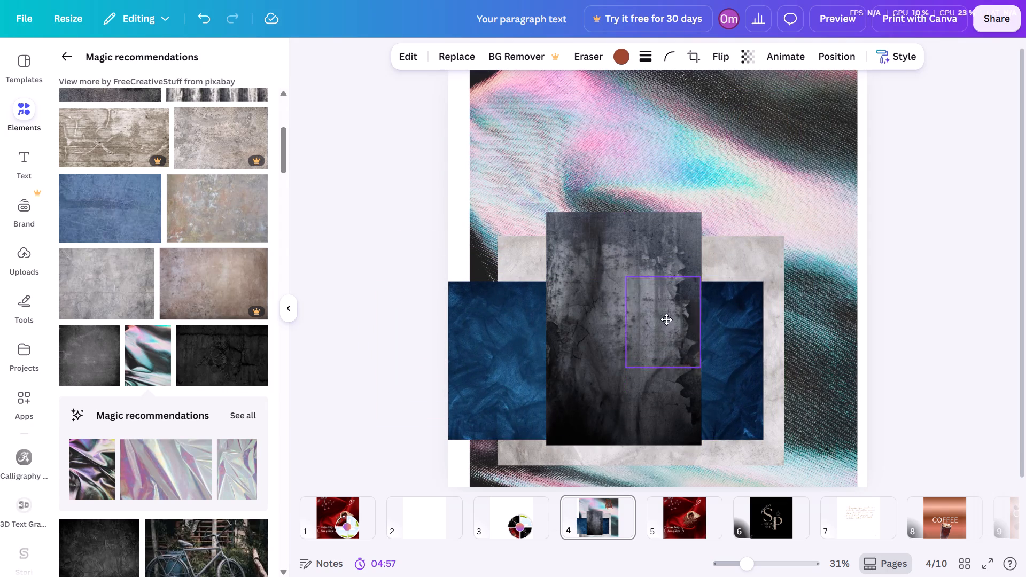
drag(666, 319, 663, 317)
click(673, 283)
drag(665, 306, 727, 202)
click(727, 201)
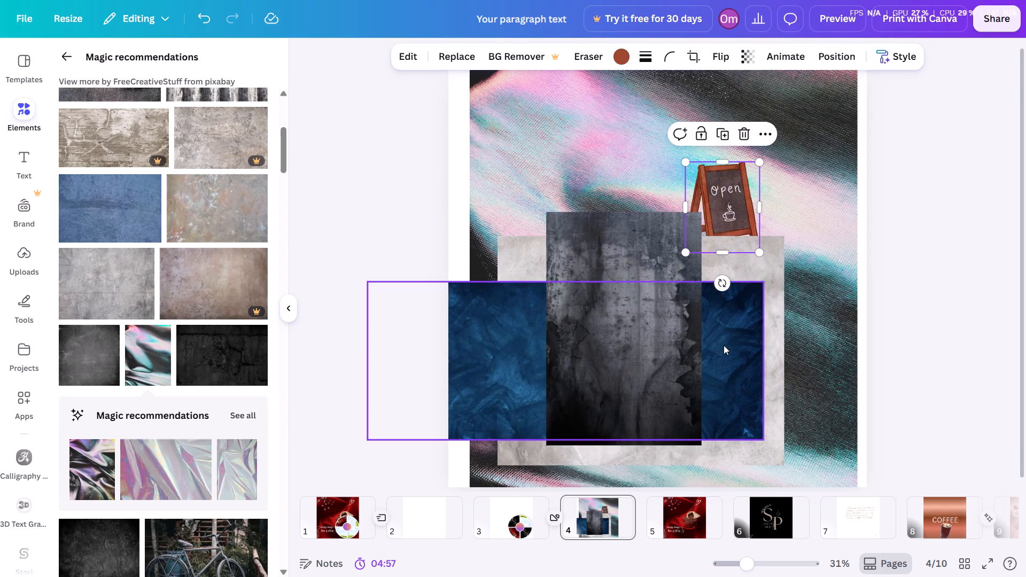
Delete the pale grey plaster texture from page 4 and nudge the iridescent background slightly right.
click(774, 267)
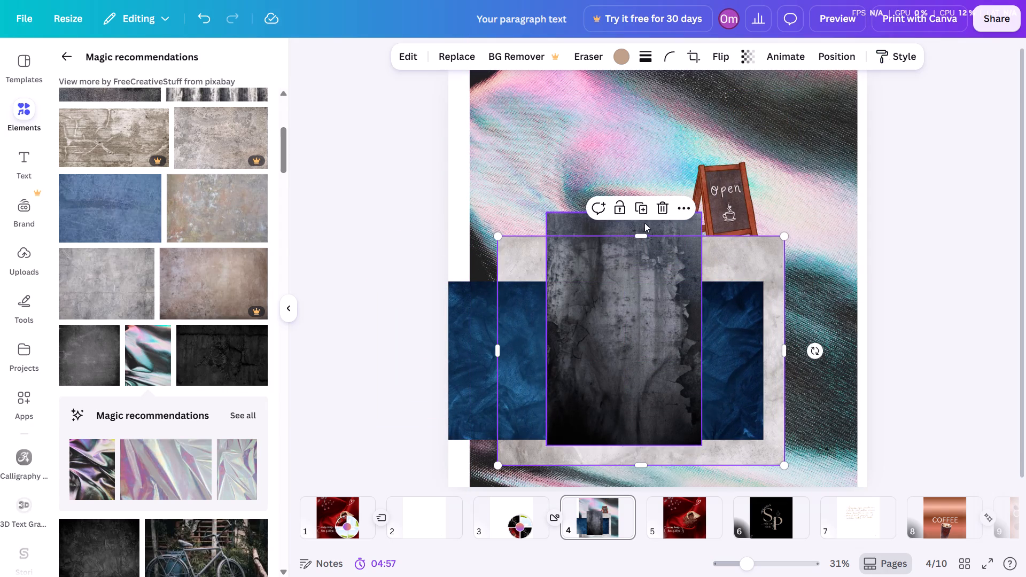
double_click(660, 204)
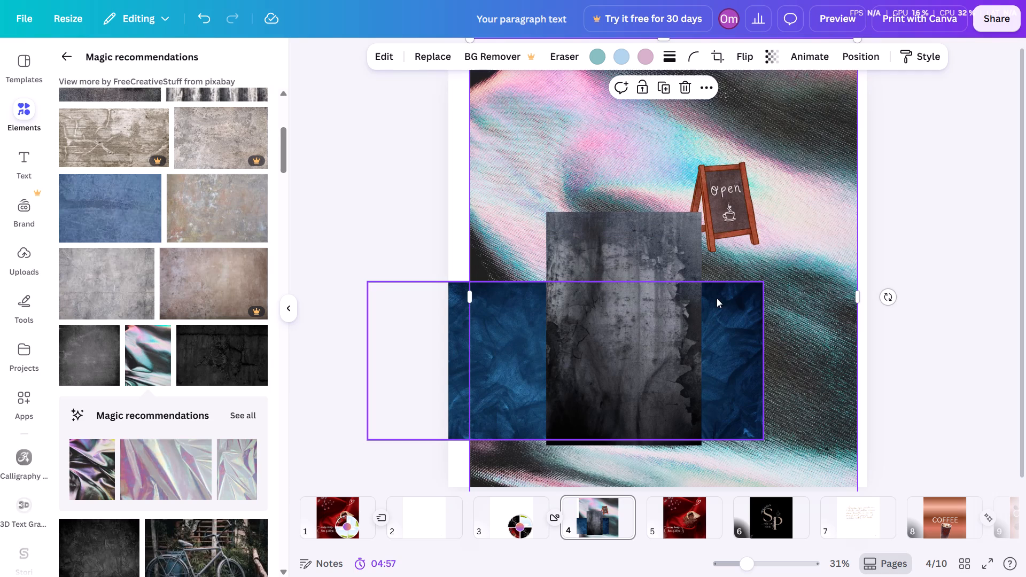
click(792, 170)
click(792, 149)
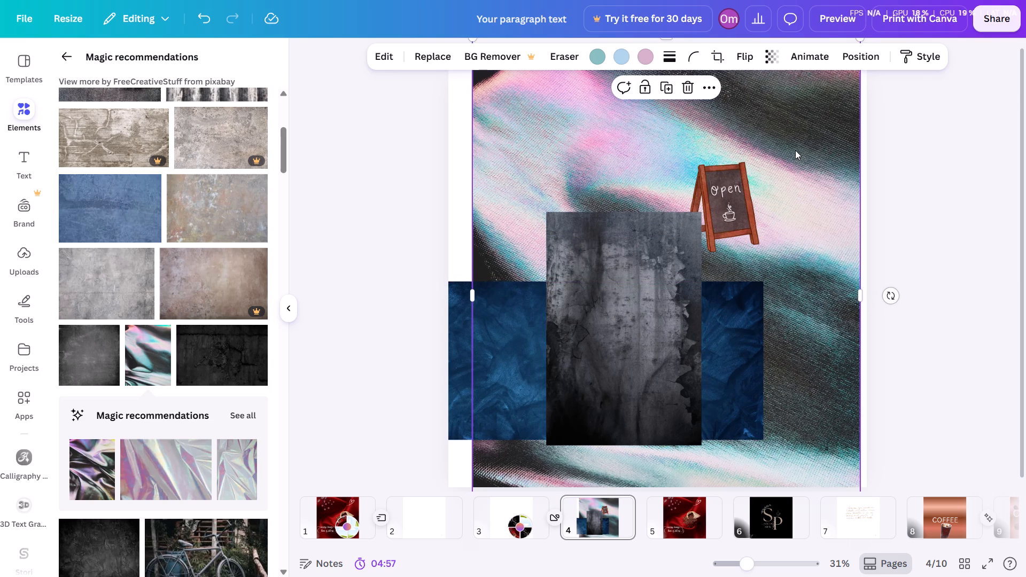
click(774, 173)
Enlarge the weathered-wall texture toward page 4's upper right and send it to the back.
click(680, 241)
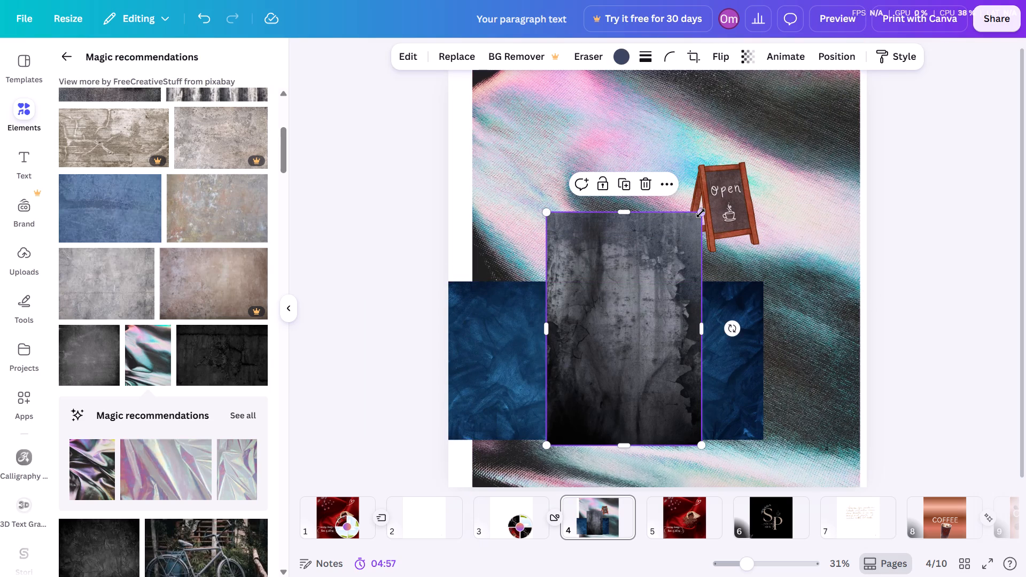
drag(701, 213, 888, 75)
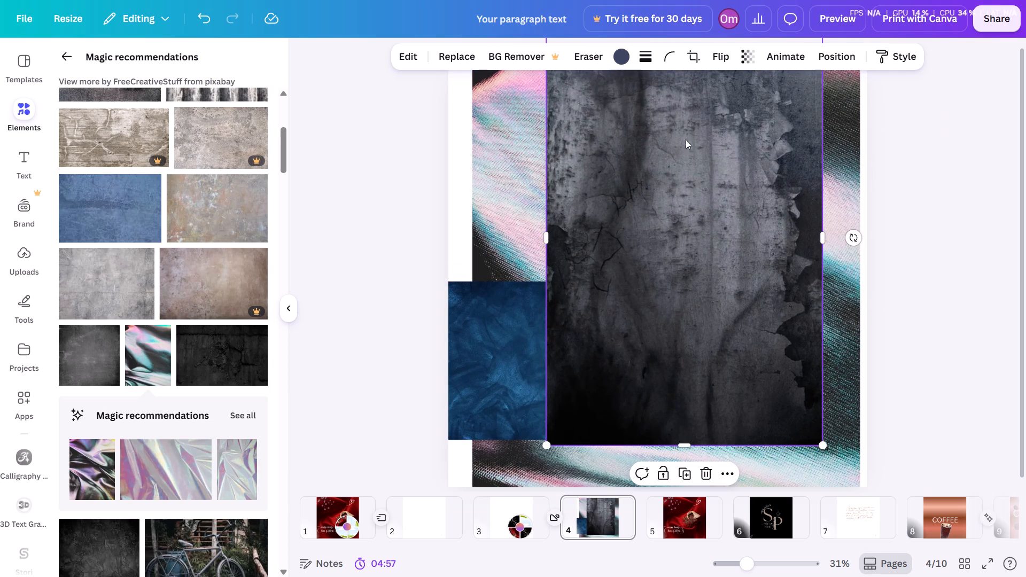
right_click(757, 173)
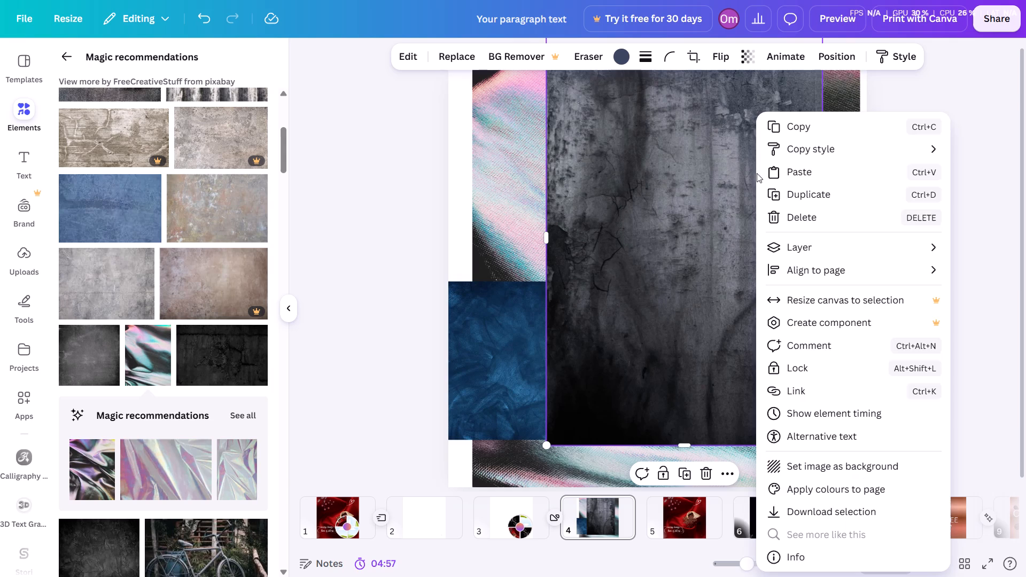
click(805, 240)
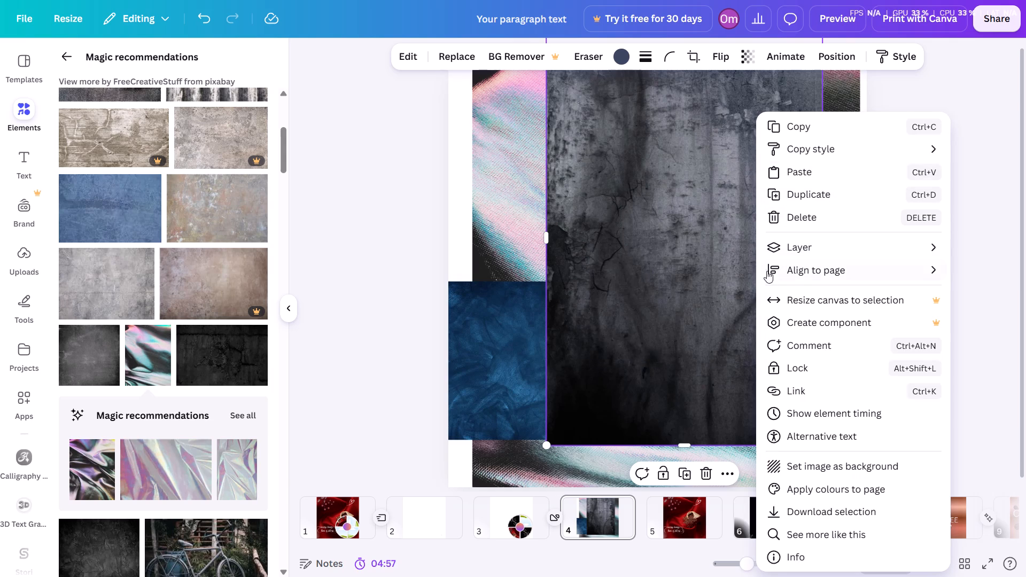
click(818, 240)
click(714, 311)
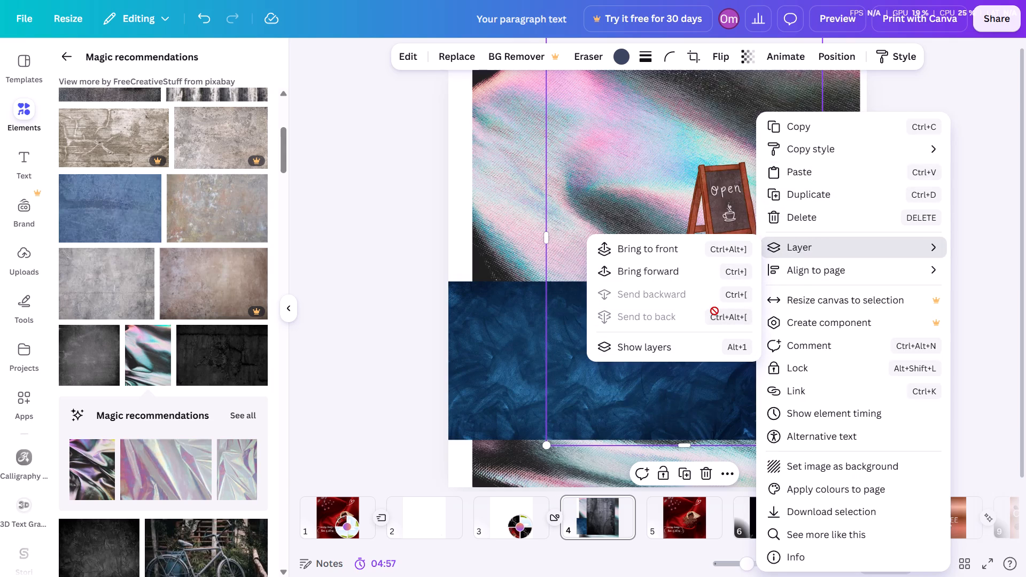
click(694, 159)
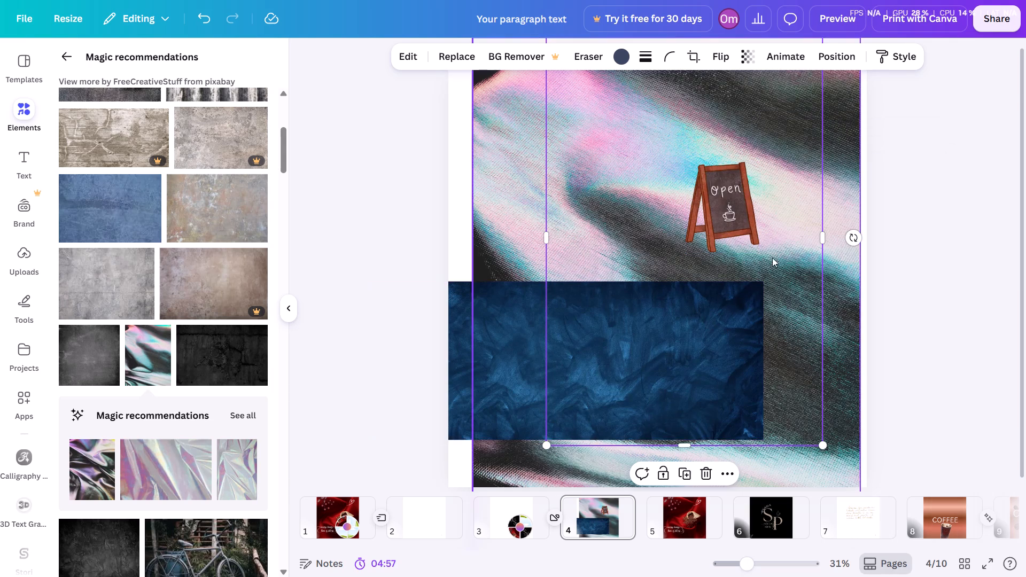
Delete the iridescent background from page 4.
drag(776, 255, 782, 254)
click(782, 254)
click(789, 243)
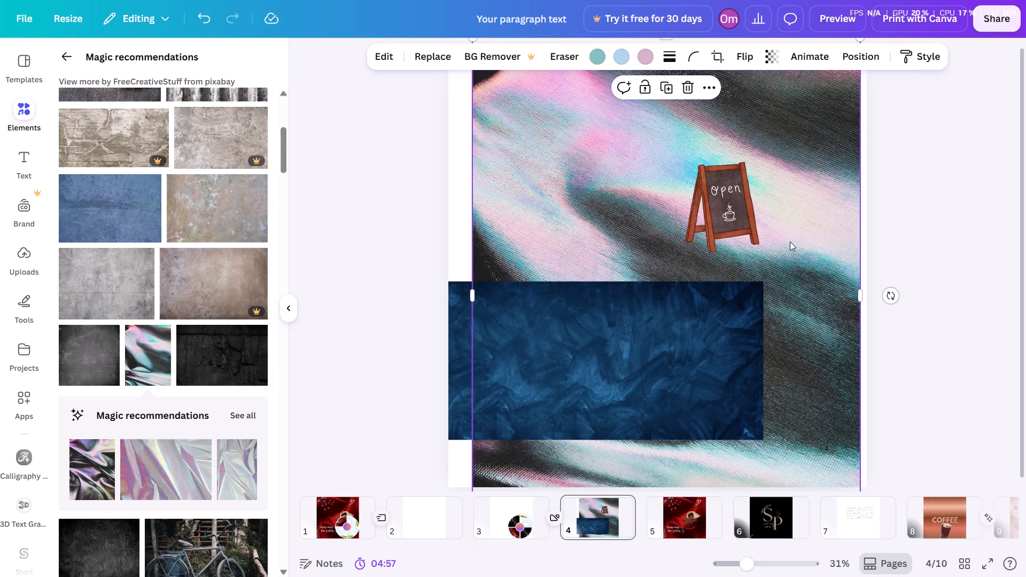
click(688, 90)
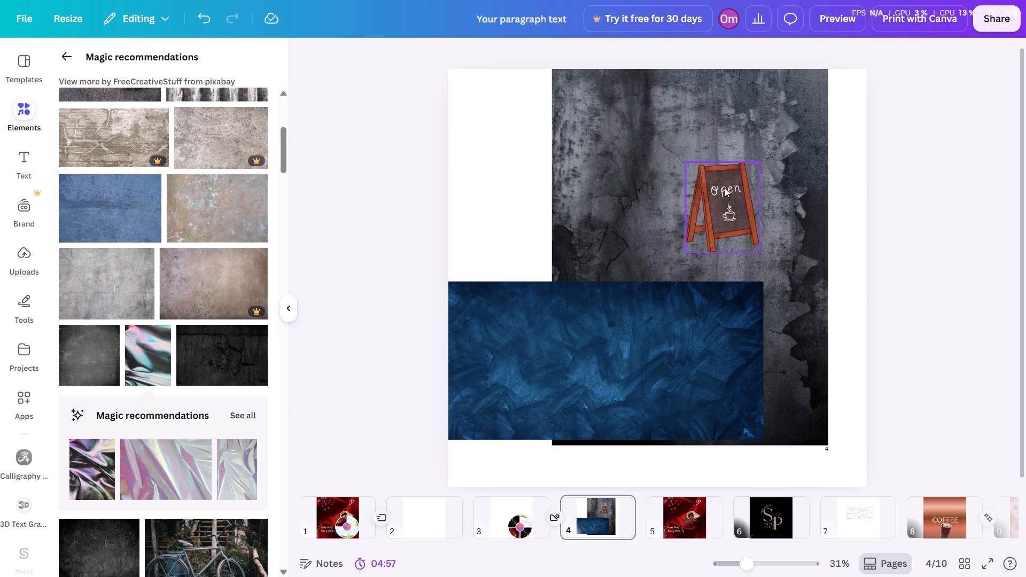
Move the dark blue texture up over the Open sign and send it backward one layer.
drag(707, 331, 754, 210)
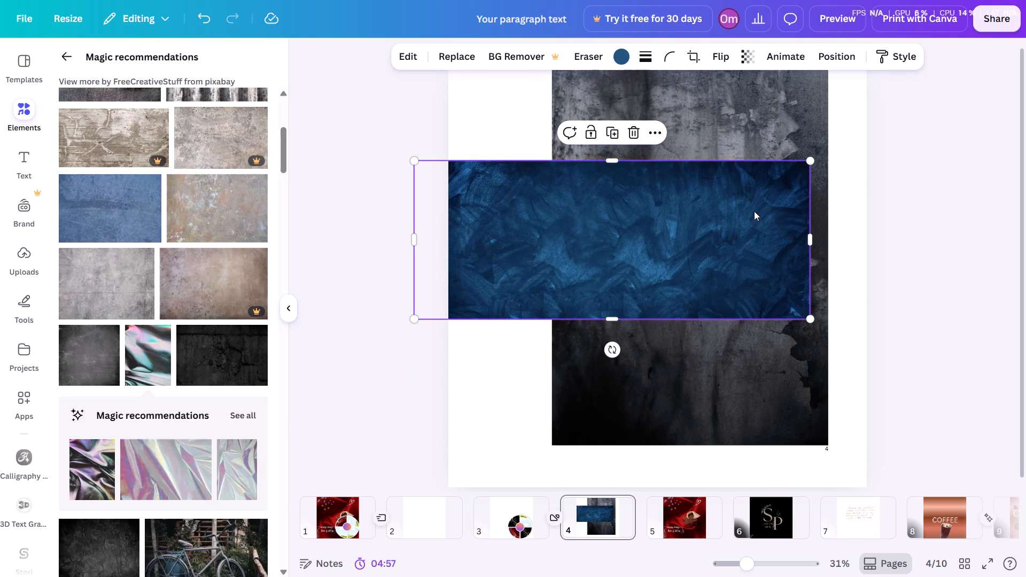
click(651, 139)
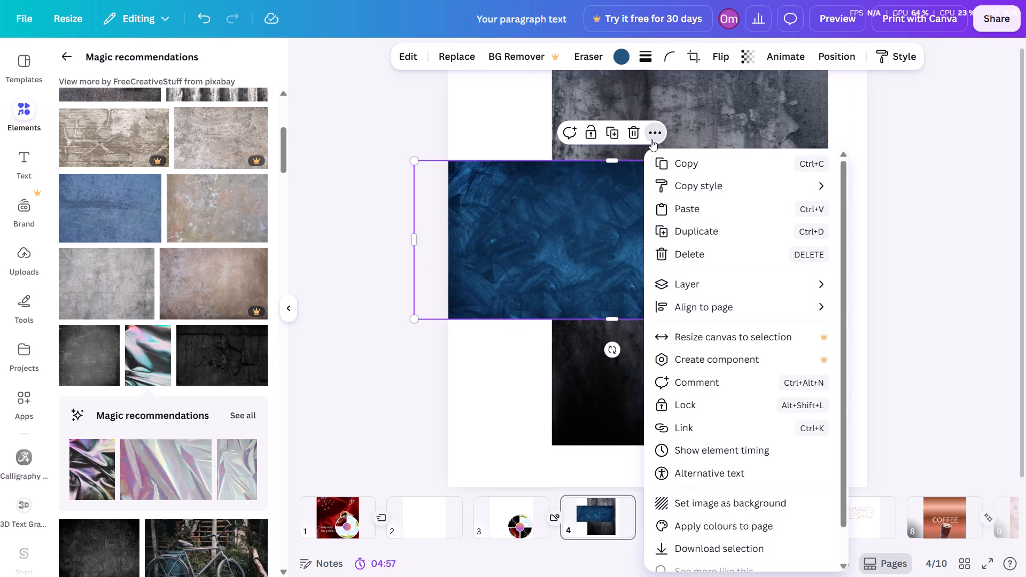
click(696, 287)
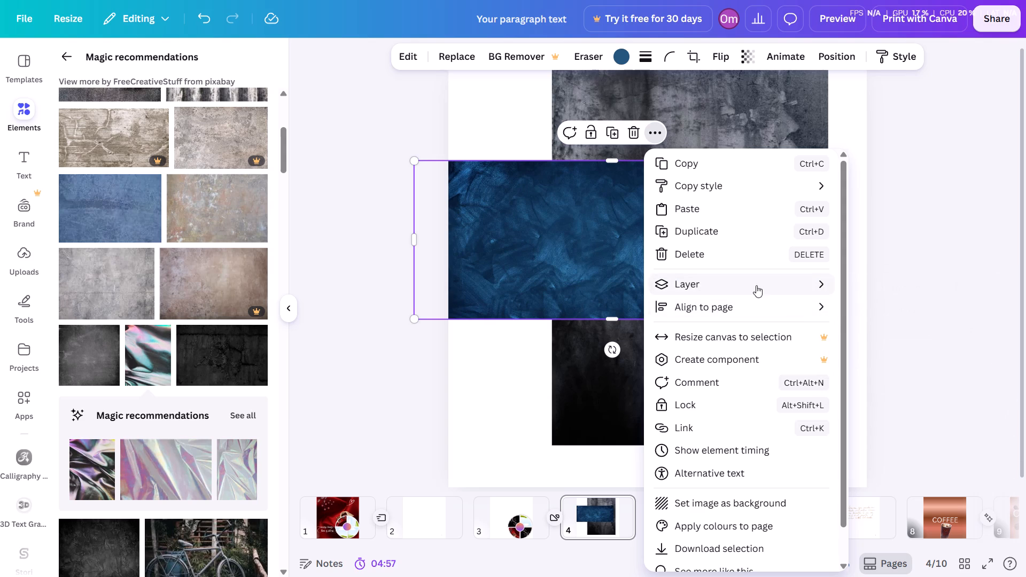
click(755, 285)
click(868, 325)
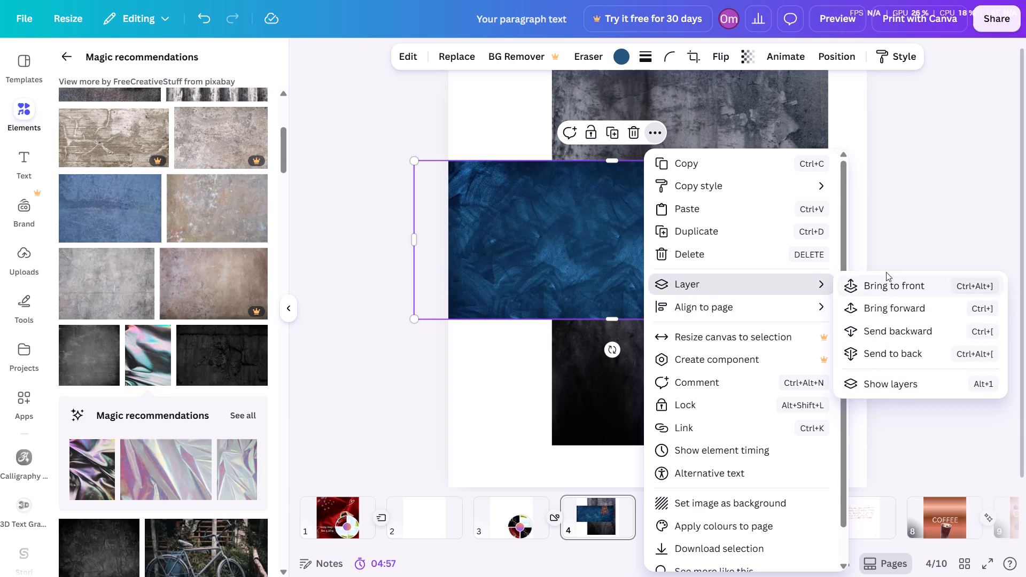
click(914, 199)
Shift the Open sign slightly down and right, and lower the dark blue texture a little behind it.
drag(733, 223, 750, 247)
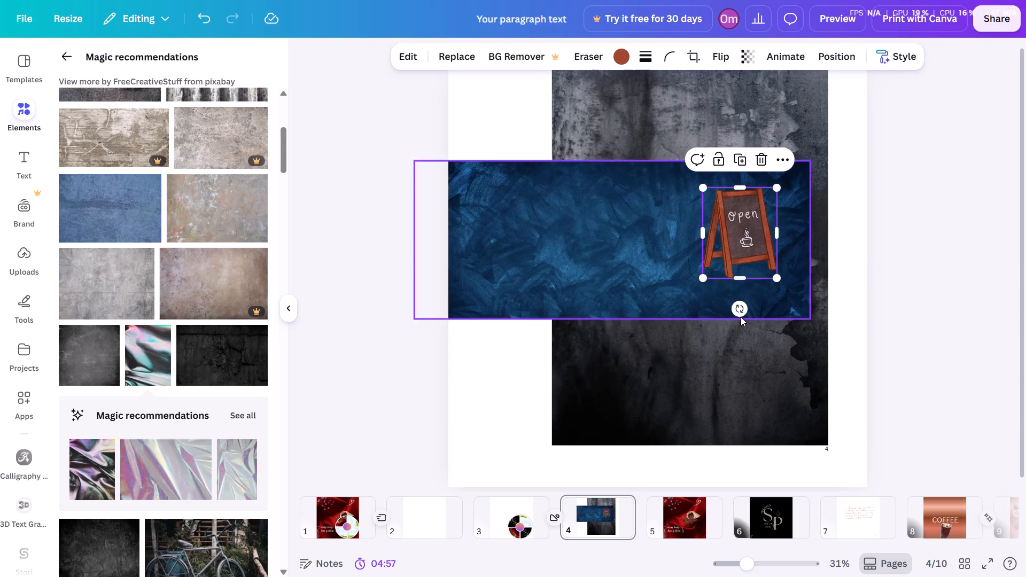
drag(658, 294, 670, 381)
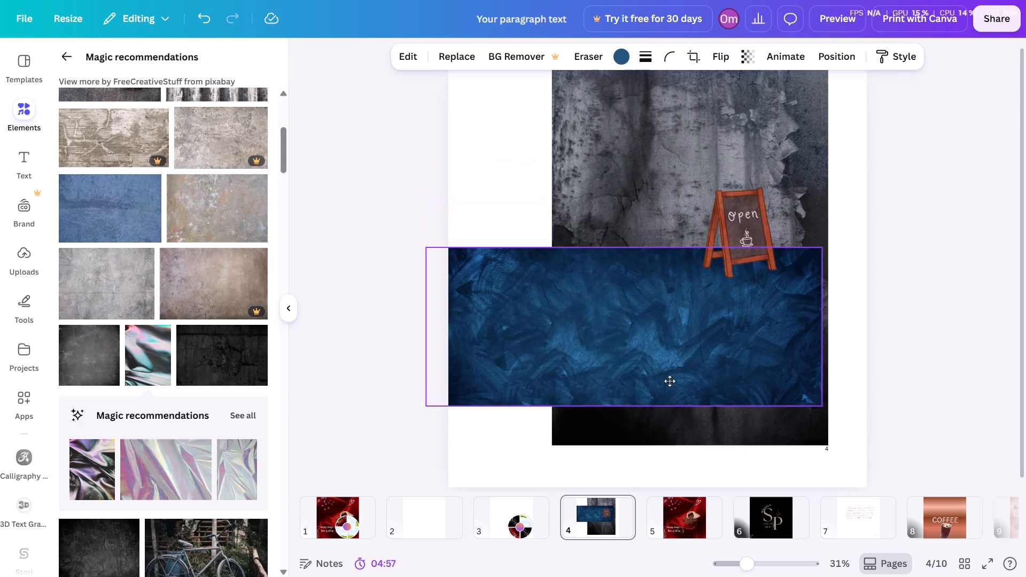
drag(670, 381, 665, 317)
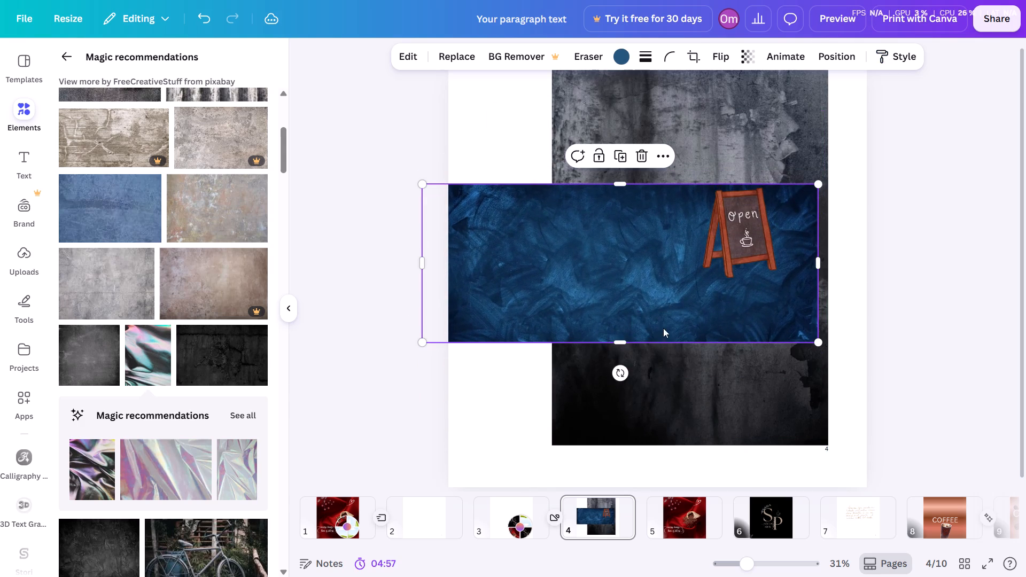
Delete the dark blue texture from page 4.
click(638, 155)
click(643, 156)
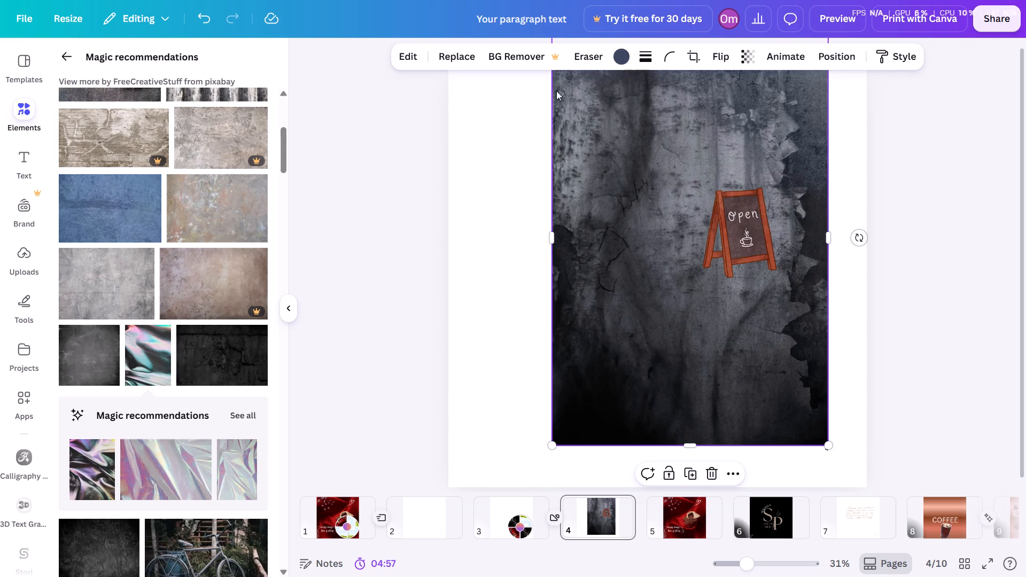
Delete the enlarged weathered-wall texture from page 4.
click(732, 165)
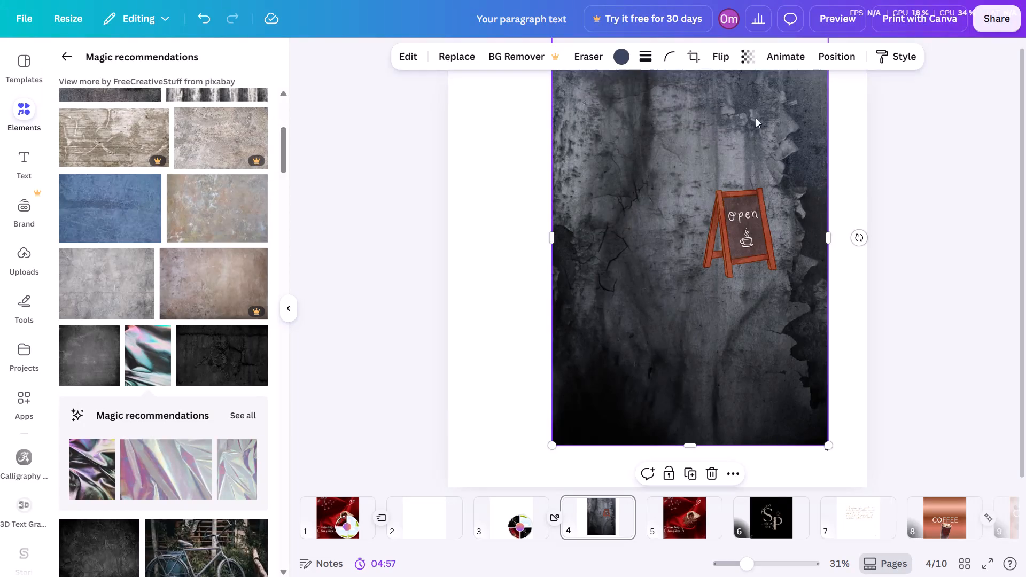
drag(552, 102, 555, 107)
click(739, 127)
click(759, 147)
right_click(758, 147)
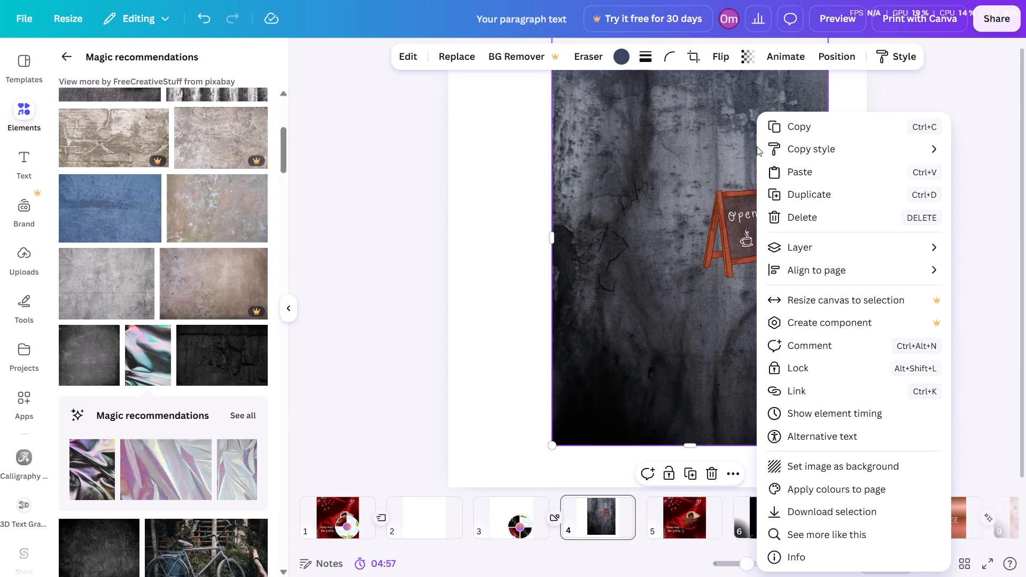
click(812, 212)
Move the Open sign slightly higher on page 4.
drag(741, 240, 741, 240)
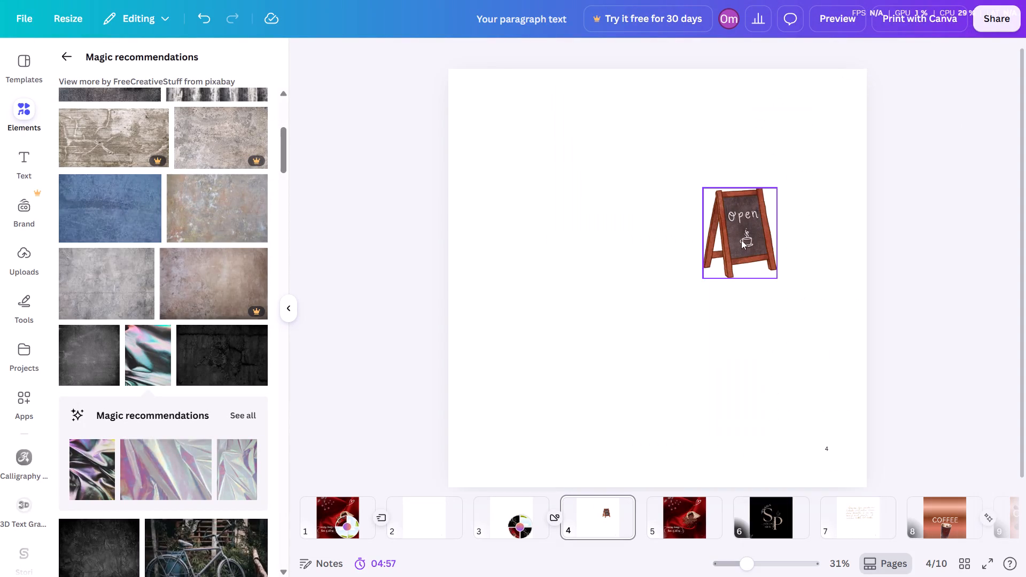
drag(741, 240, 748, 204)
Find the white grid-lined fabric texture among the recommendations and add it to page 4.
scroll(191, 456, down, 2)
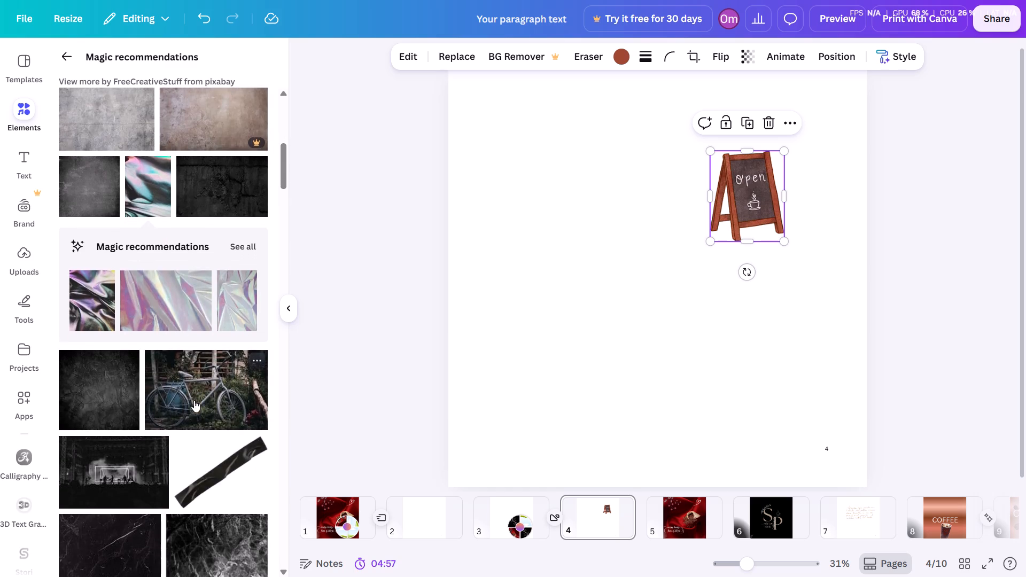
scroll(194, 400, down, 8)
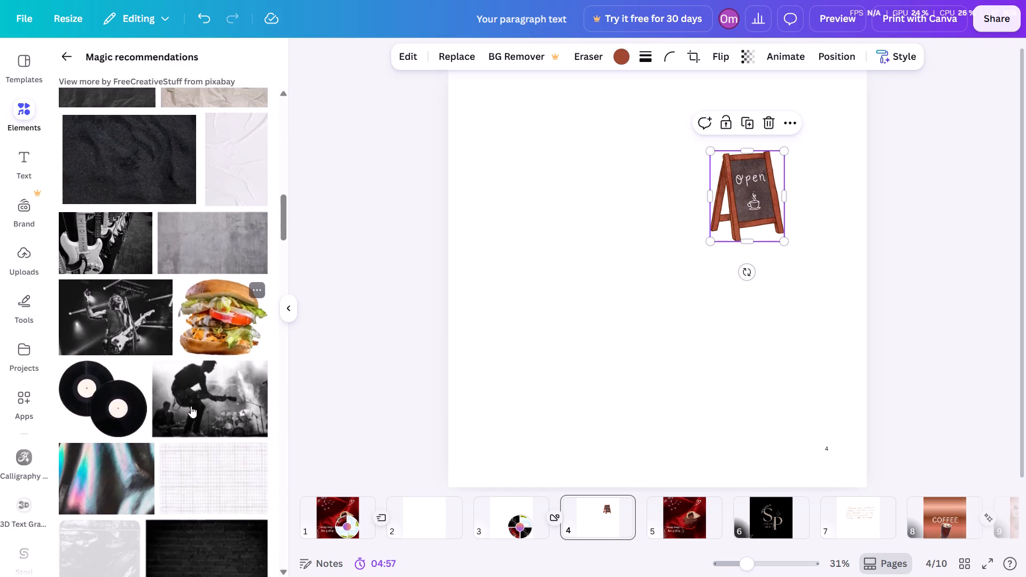
scroll(191, 406, down, 4)
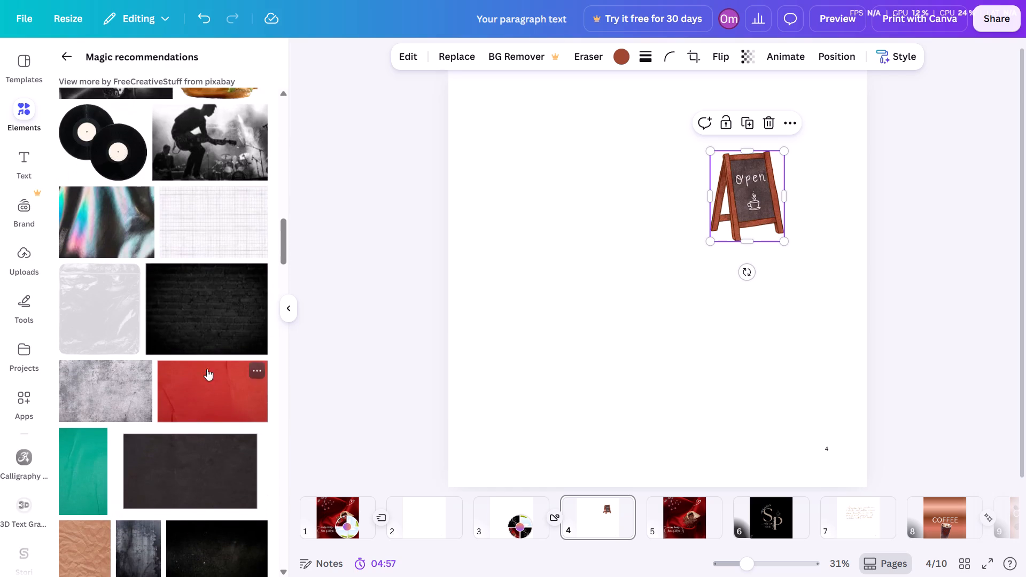
click(219, 220)
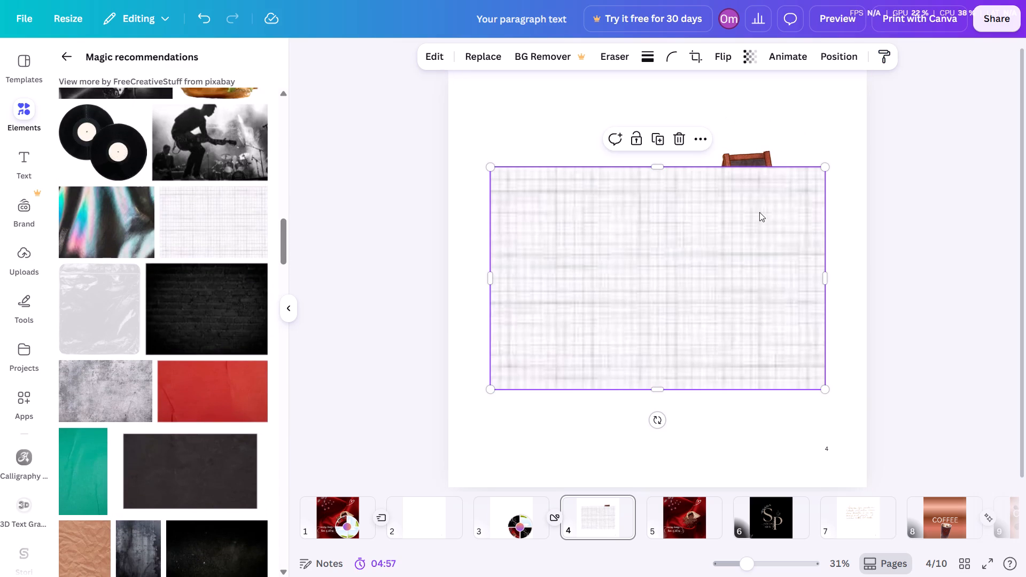
Bring the Open sign to the front, above the white grid texture.
click(743, 163)
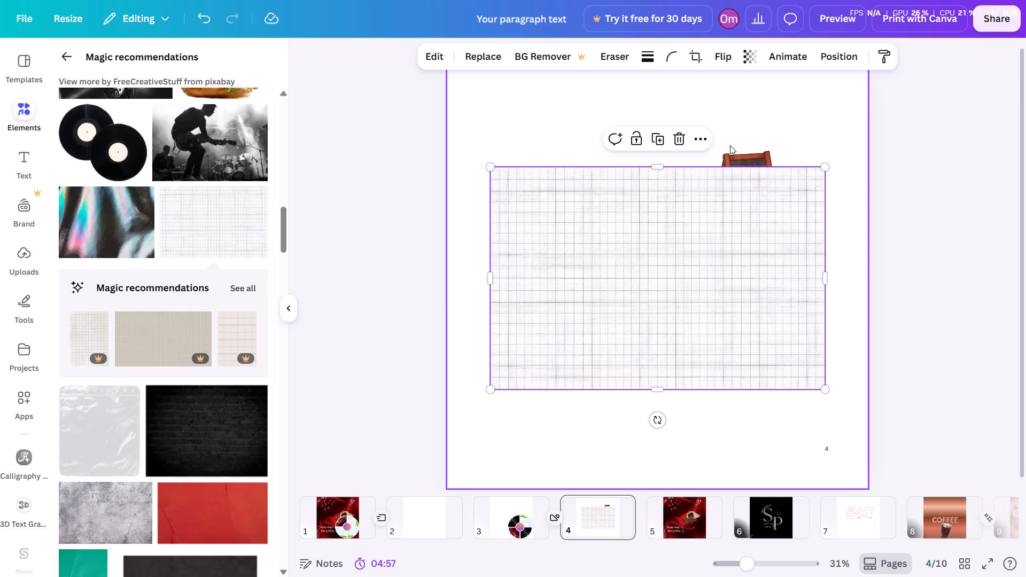
click(732, 152)
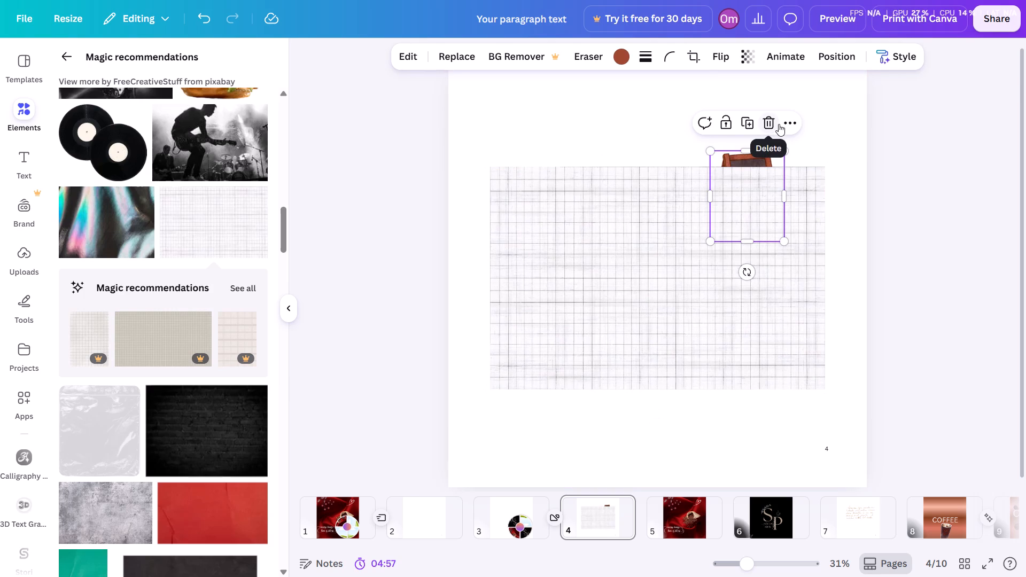
click(791, 121)
click(832, 267)
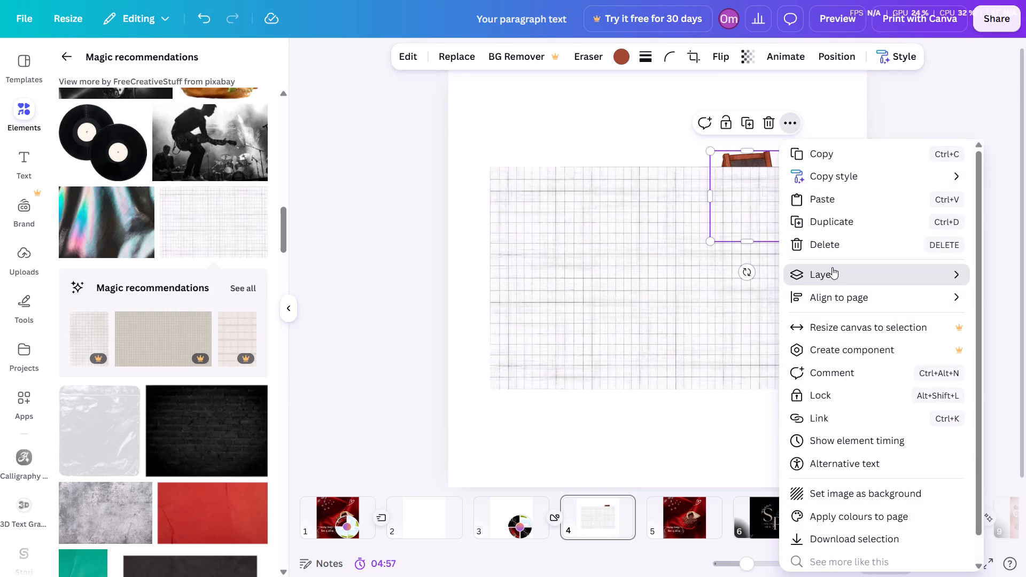
click(719, 271)
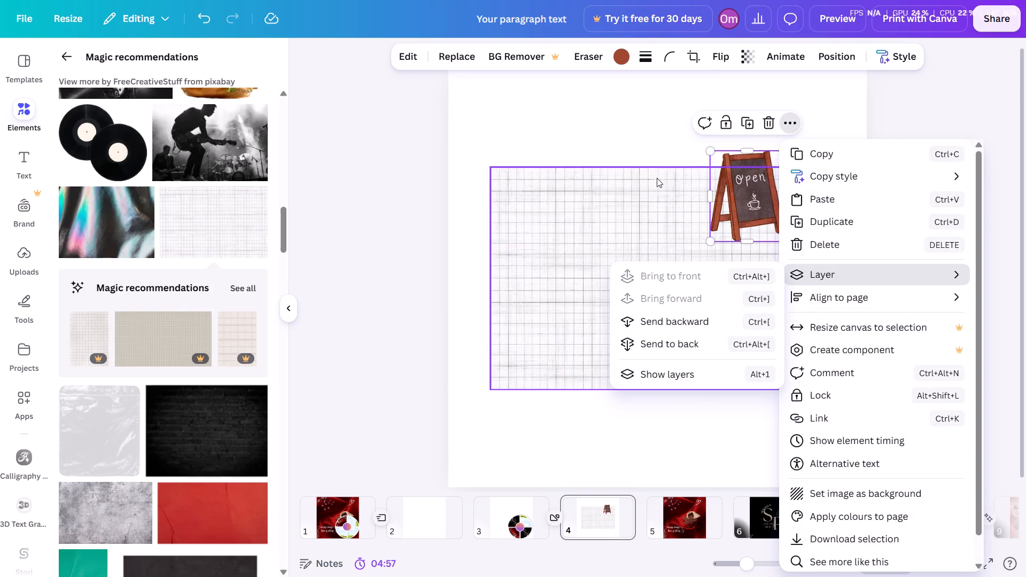
click(649, 137)
Move the Open sign fully inside the grid texture's upper-right area and enlarge it slightly.
drag(741, 185, 753, 223)
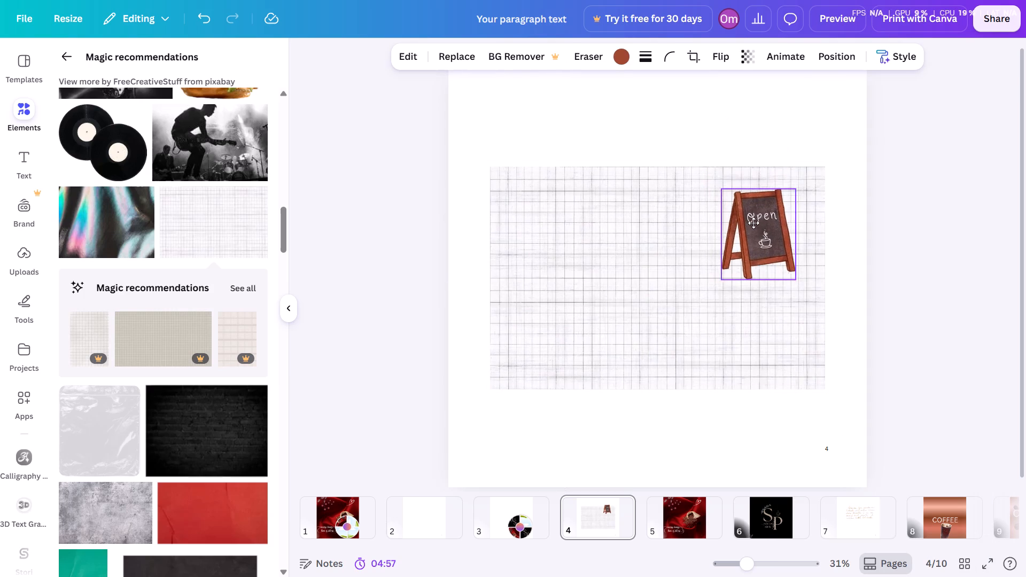
drag(753, 223, 755, 222)
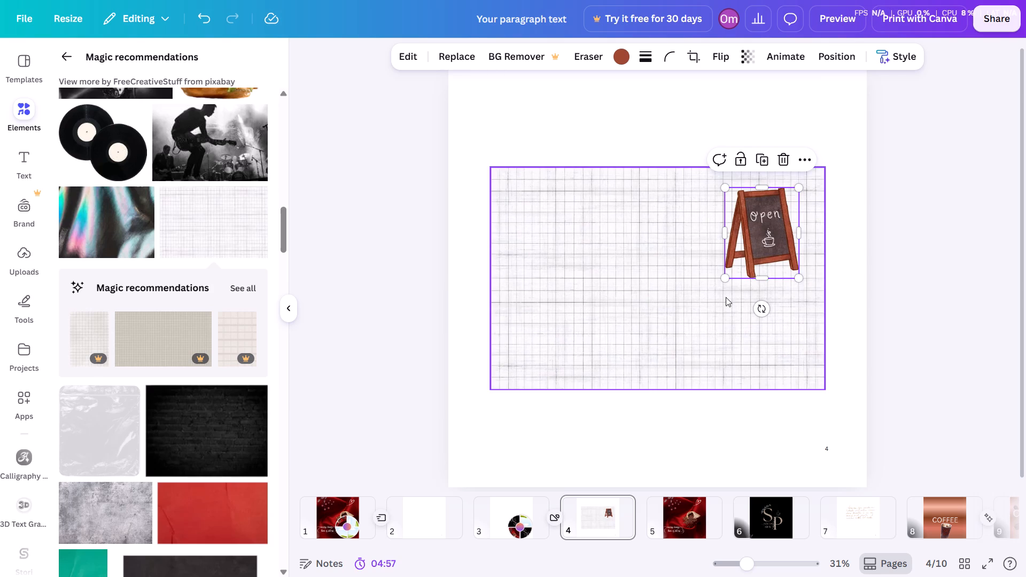
drag(728, 277, 721, 296)
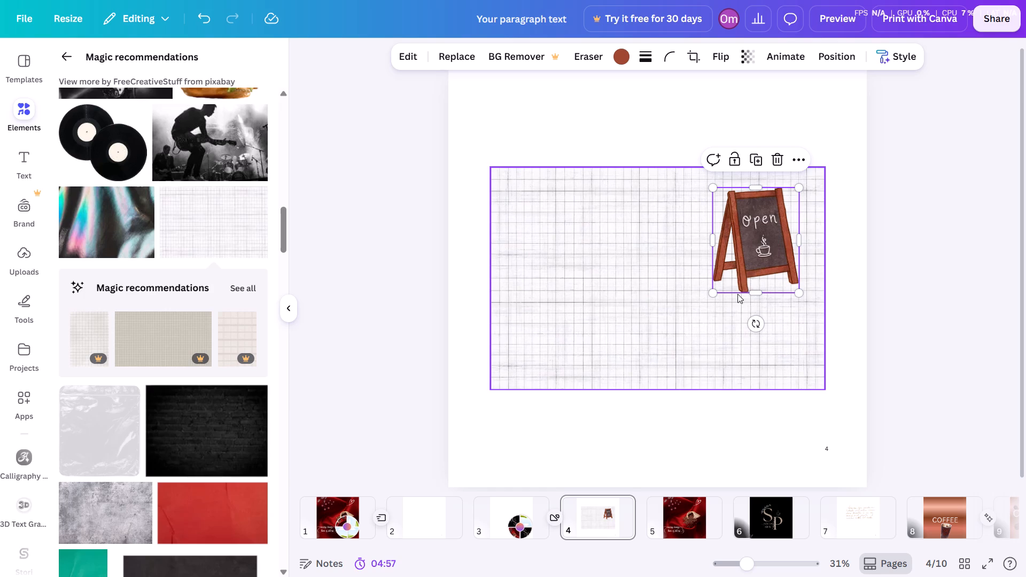
Enlarge the white grid texture and position it to span the full width of page 4.
click(672, 270)
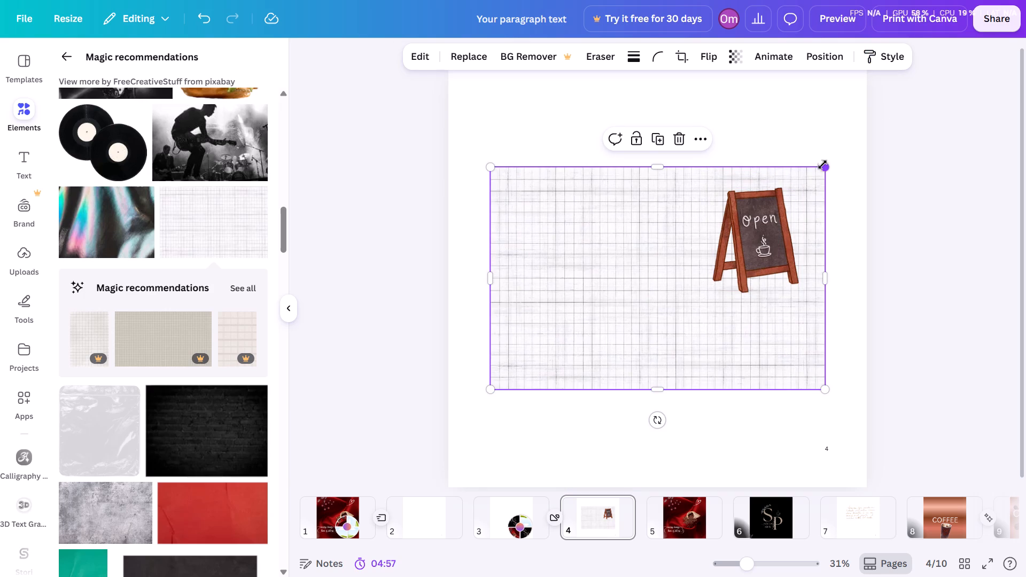
drag(824, 169, 849, 42)
drag(661, 332, 652, 334)
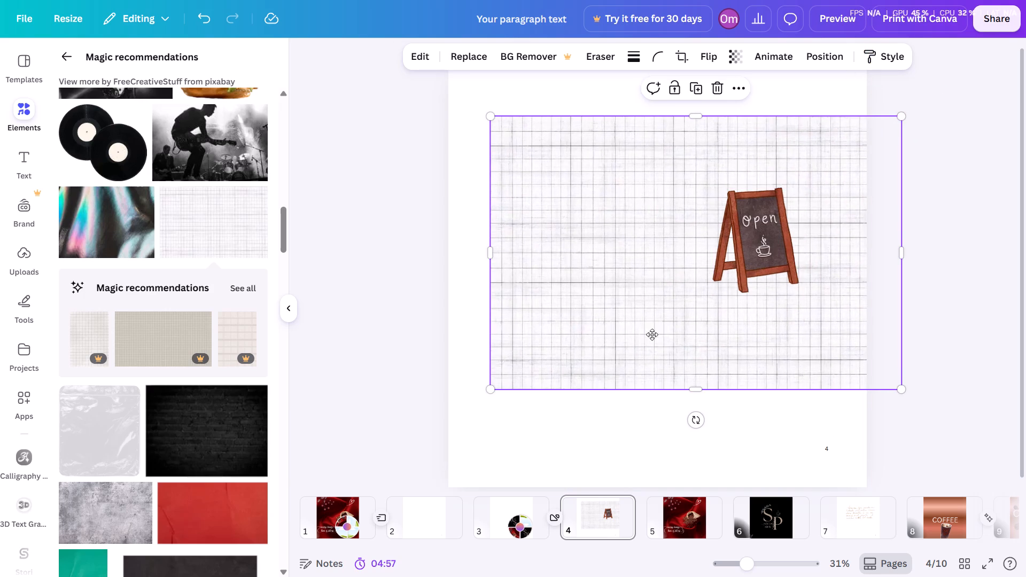
drag(652, 334, 628, 345)
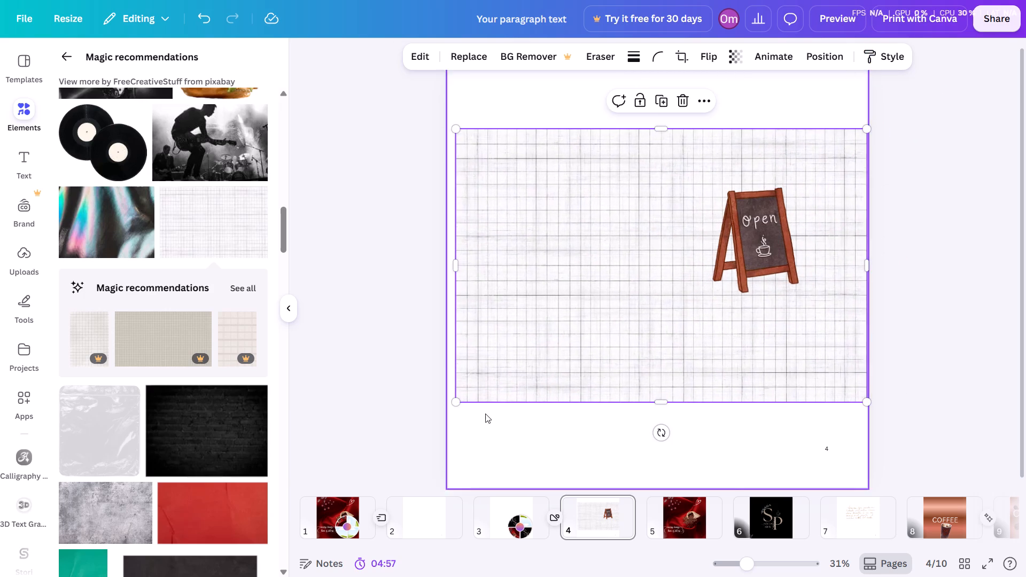
click(459, 403)
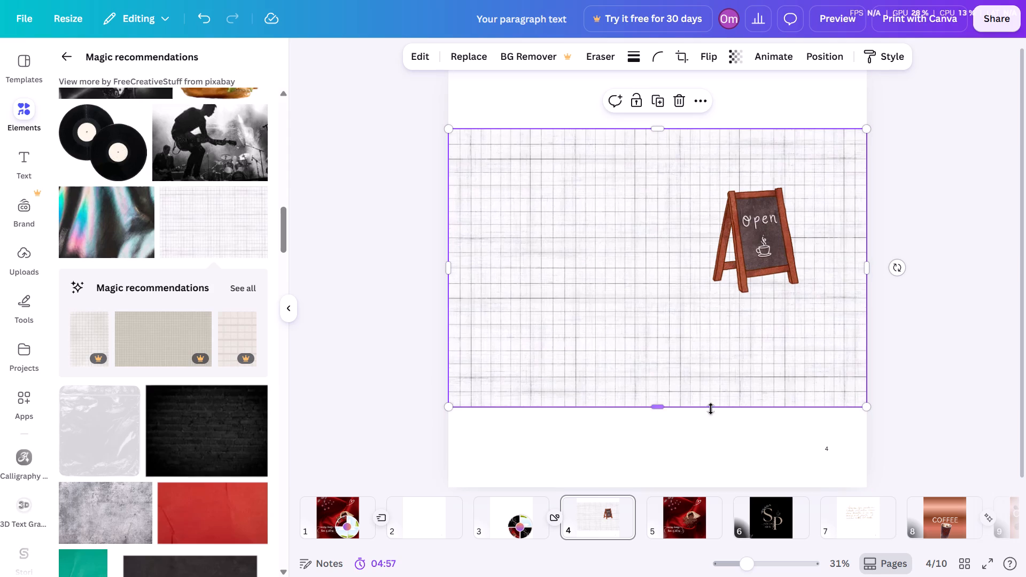
Extend the white grid texture down and up so it covers the full height of page 4.
drag(664, 409, 672, 488)
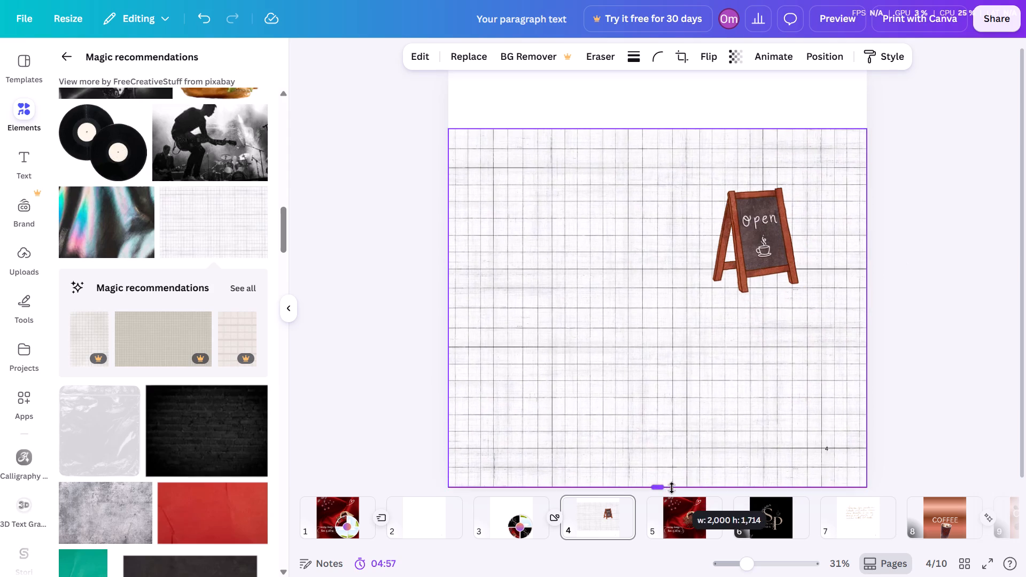
drag(672, 488, 672, 488)
drag(652, 129, 654, 126)
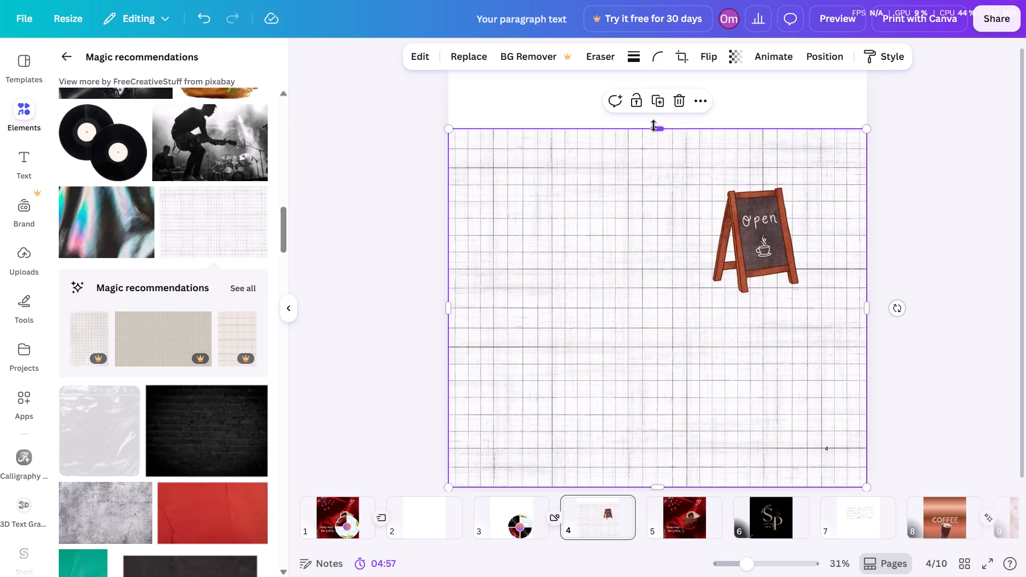
drag(654, 126, 656, 46)
Move the Open sign to the lower-left area of page 4 and enlarge it to nearly half the page height.
drag(735, 199, 553, 353)
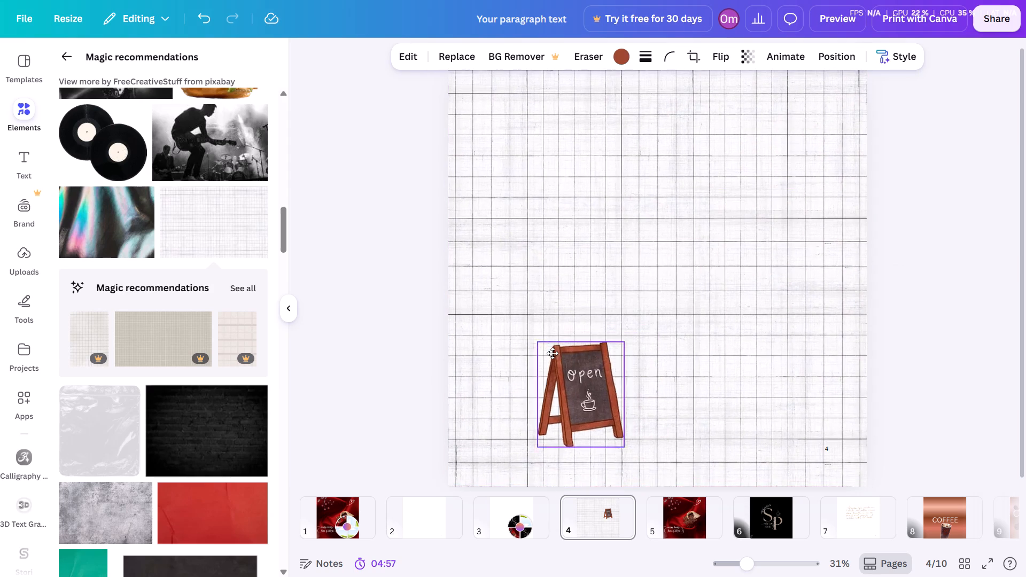
drag(553, 353, 515, 288)
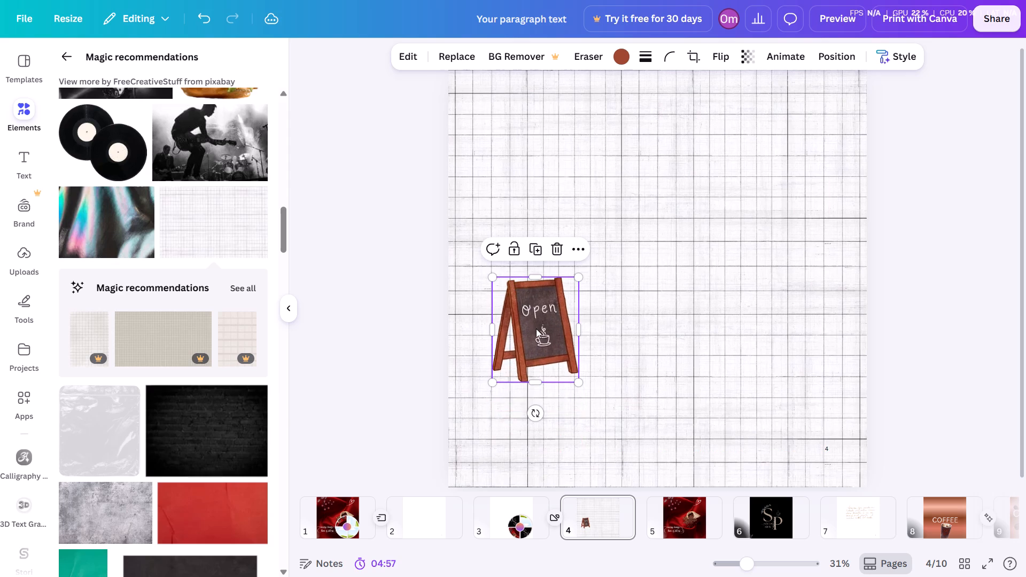
drag(578, 381, 616, 441)
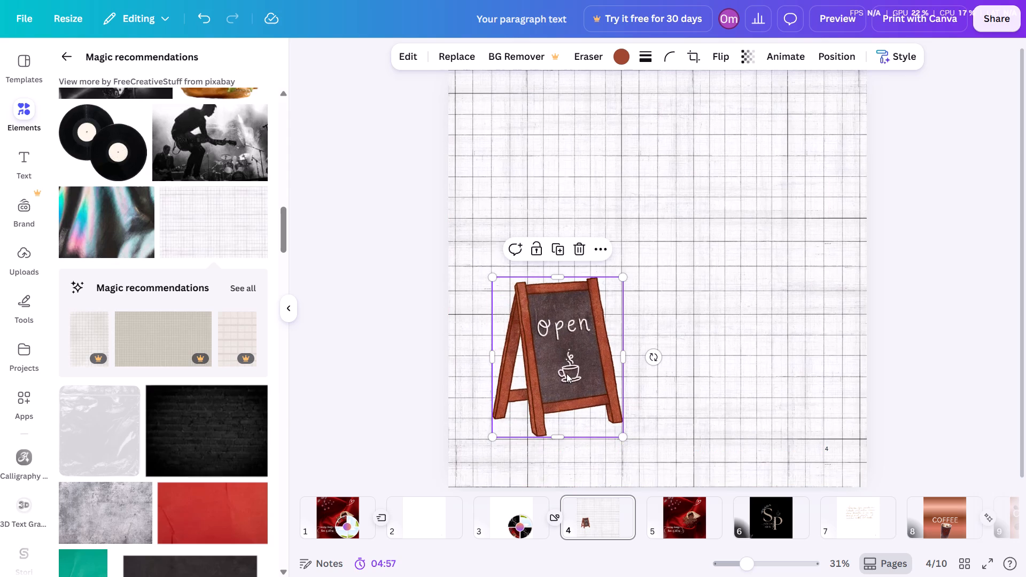
drag(566, 372, 563, 364)
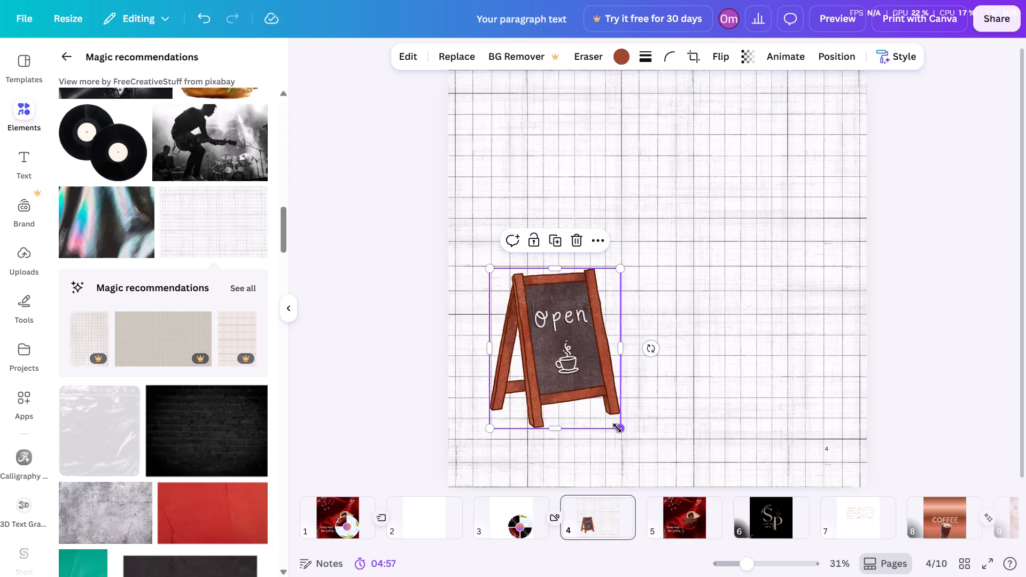
drag(617, 428, 646, 465)
drag(579, 370, 569, 378)
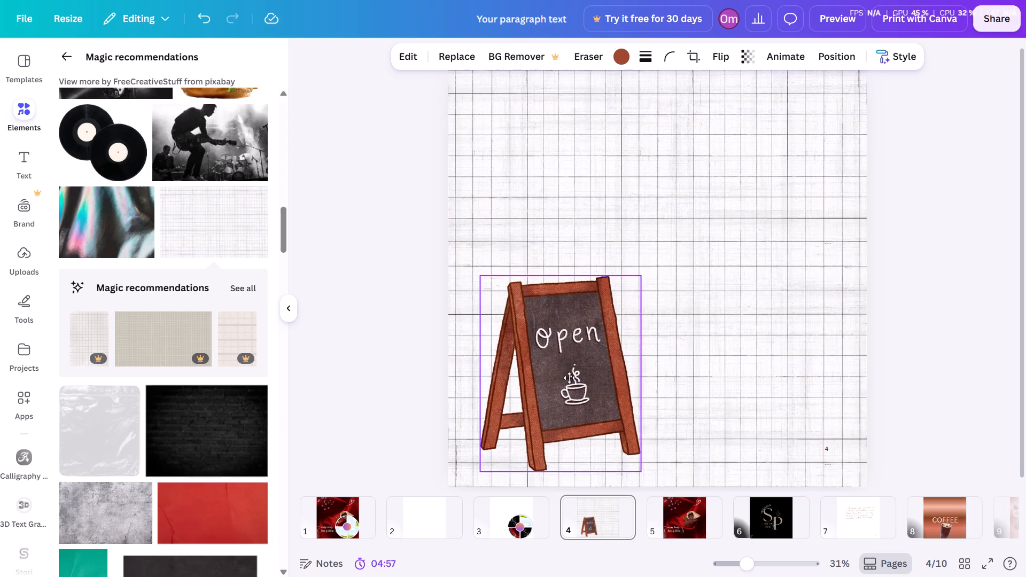
drag(569, 378, 569, 378)
drag(595, 376, 592, 357)
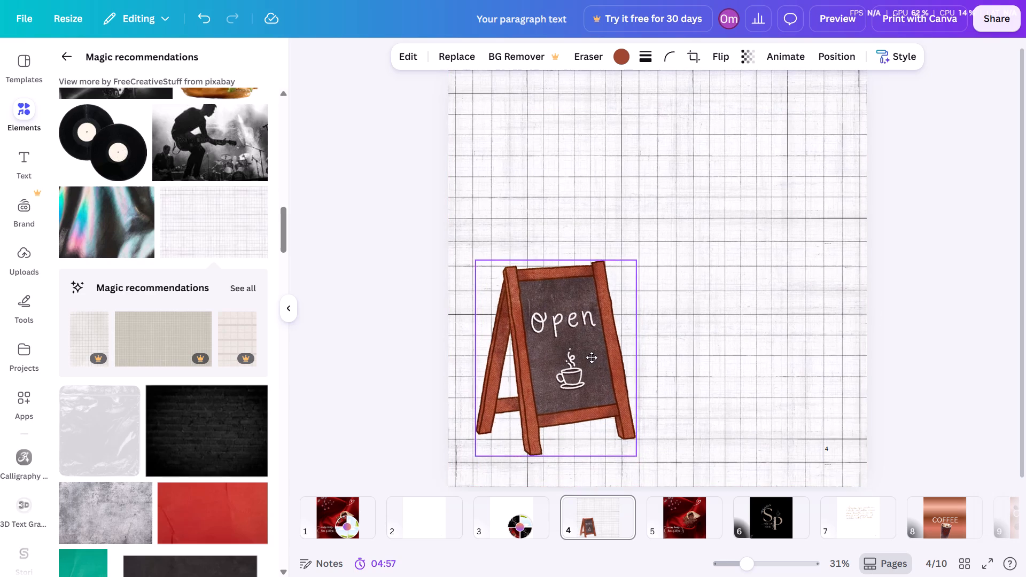
drag(592, 357, 588, 352)
click(906, 275)
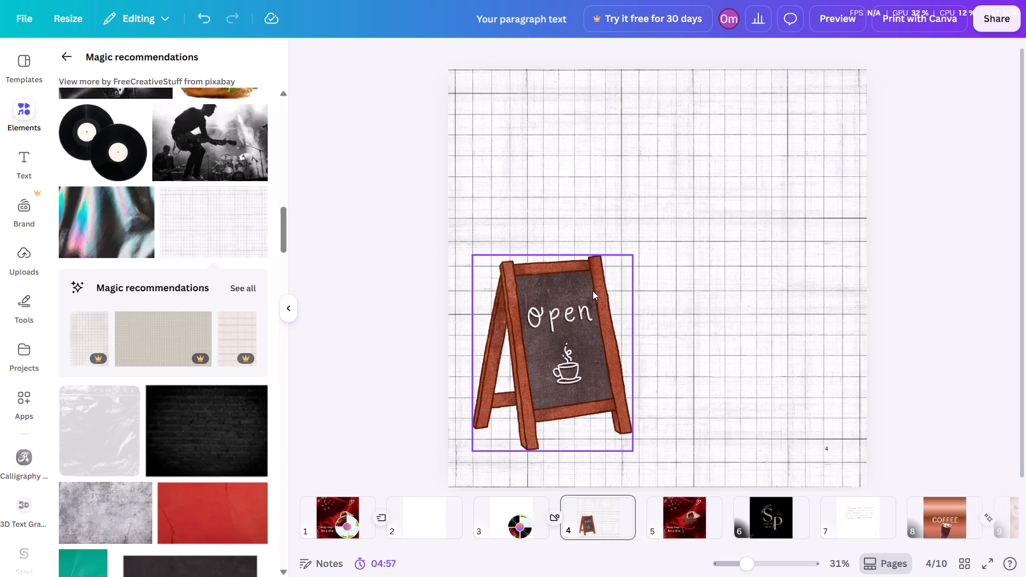
click(580, 298)
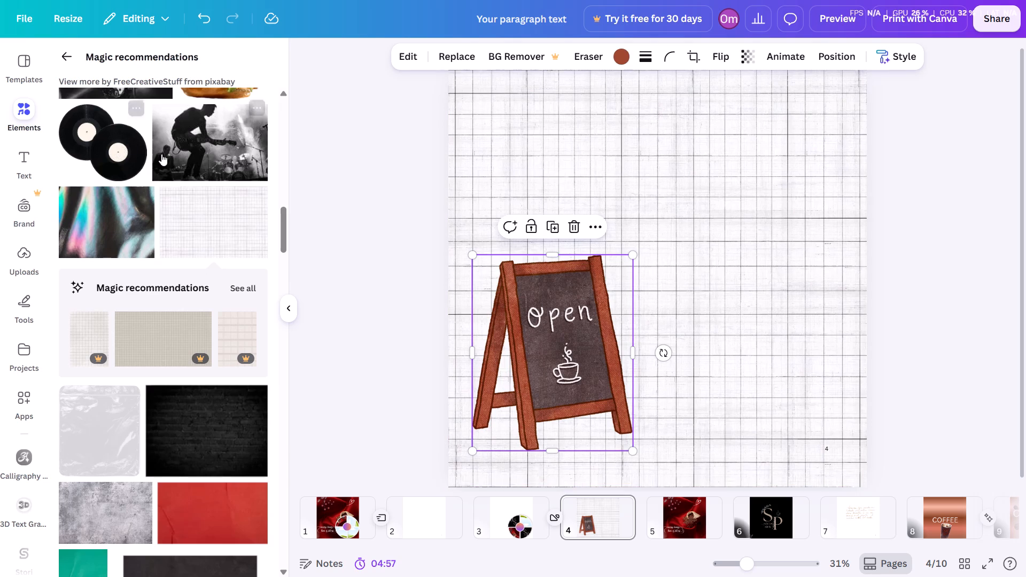
Leave the recommendations and search the elements library for "coffee cup logo".
scroll(172, 130, up, 4)
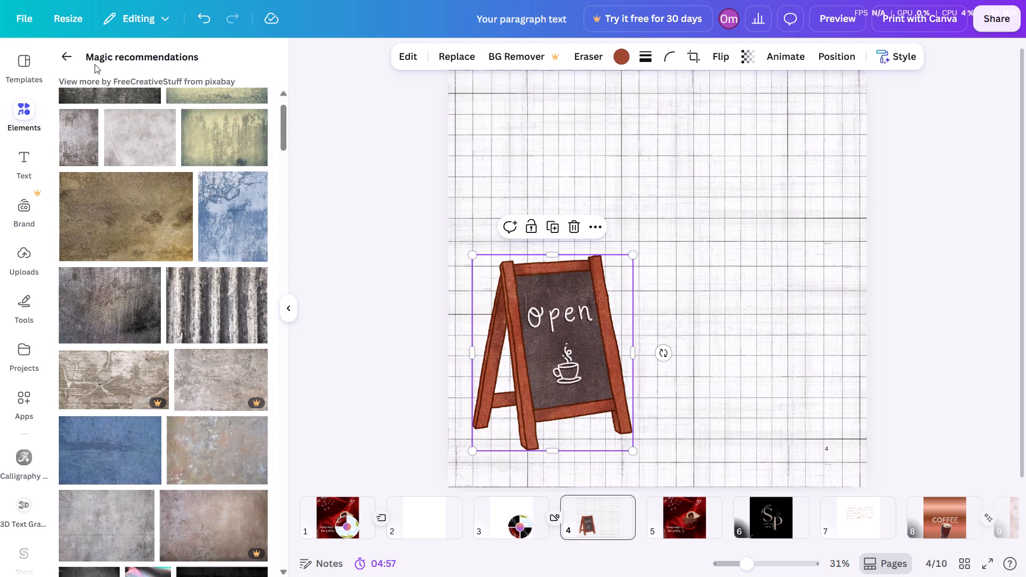
click(74, 52)
double_click(74, 52)
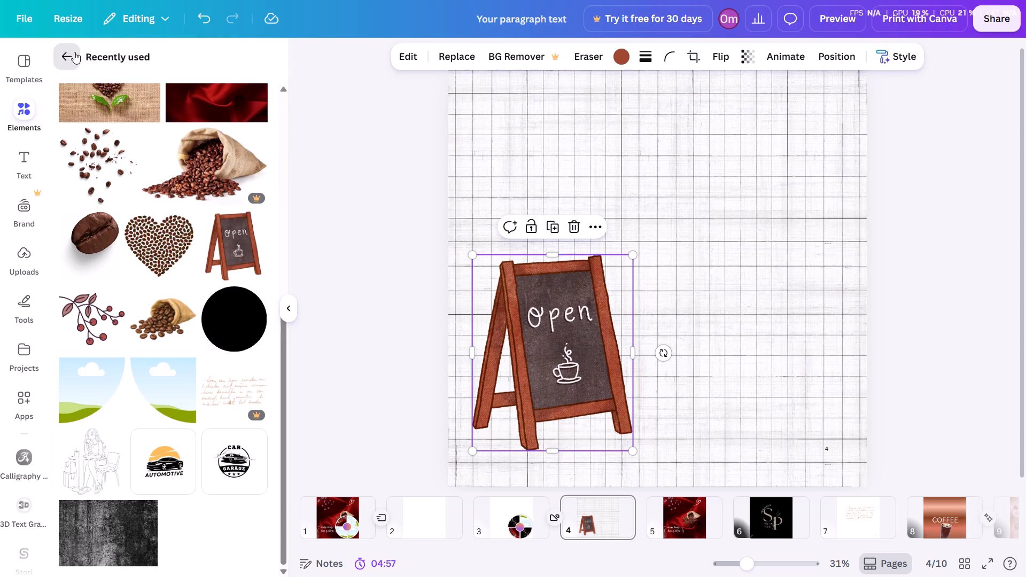
click(105, 66)
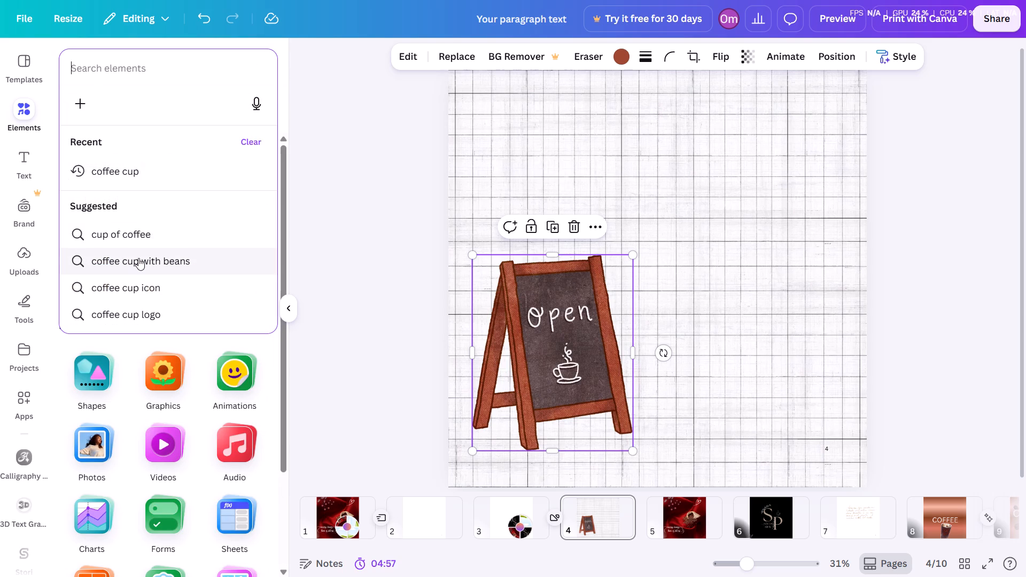
click(144, 318)
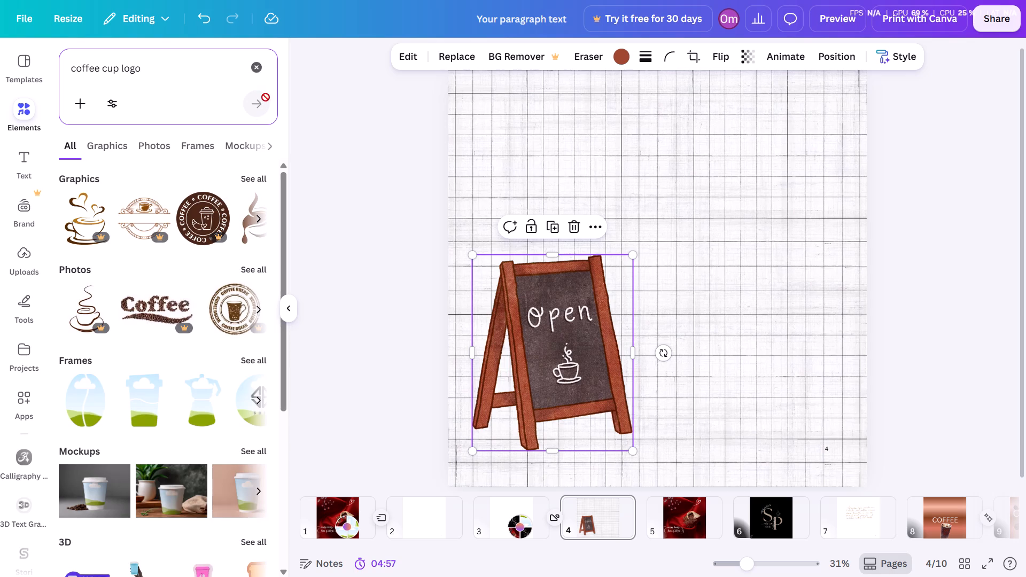
Replace the elements search with "coffee sachet".
click(262, 63)
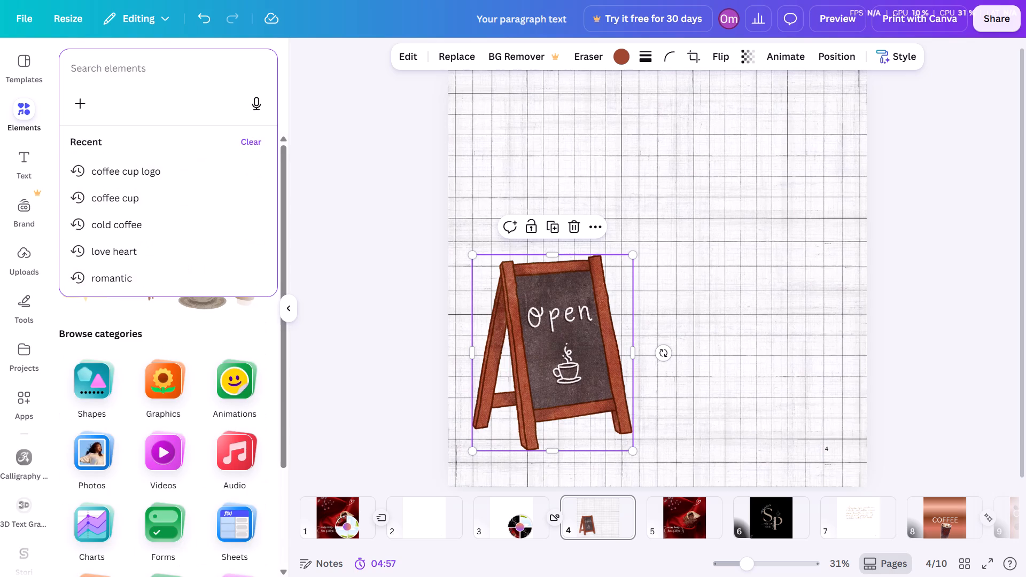
key(c)
text(offee s)
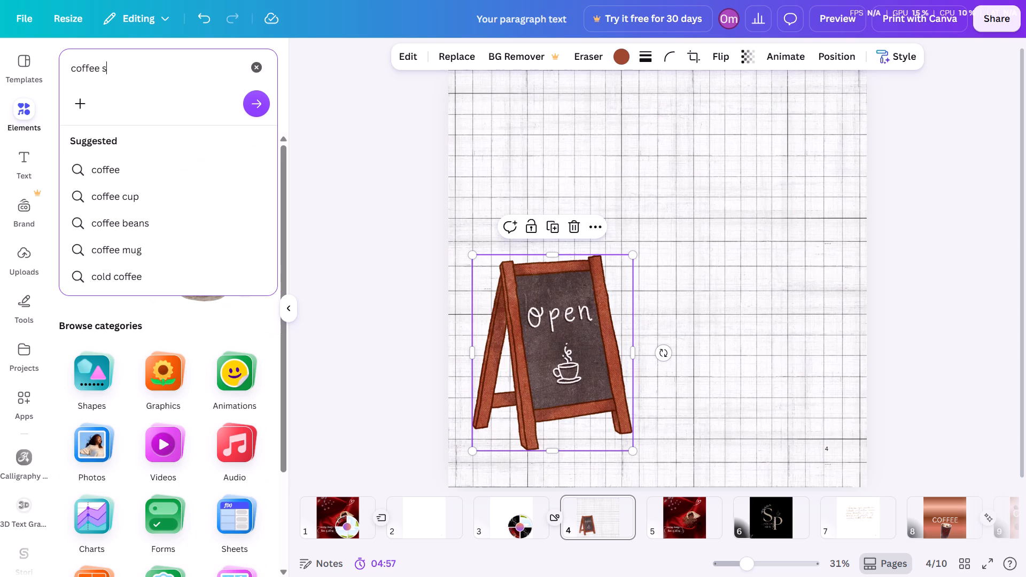
text(ahet)
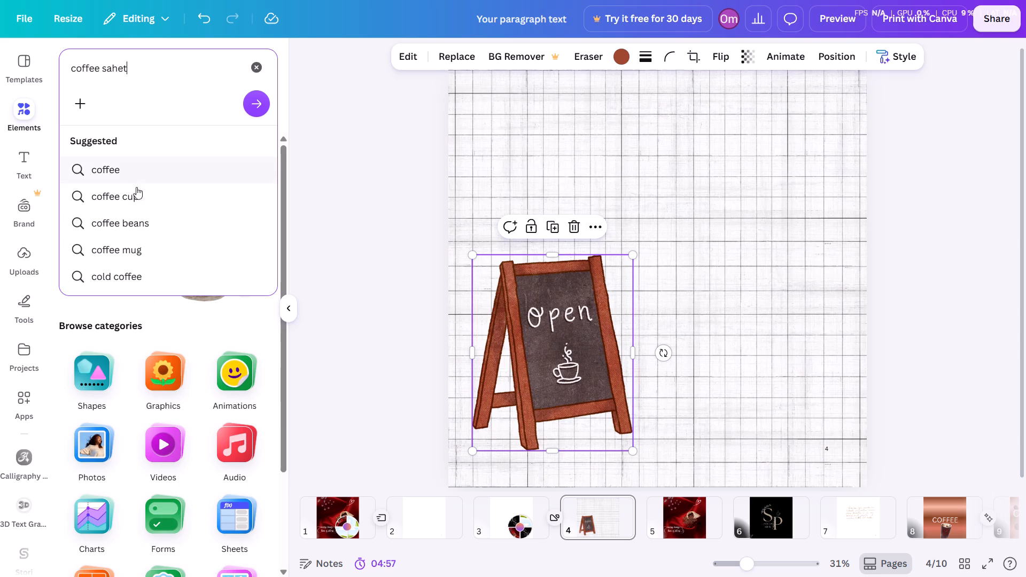
click(258, 98)
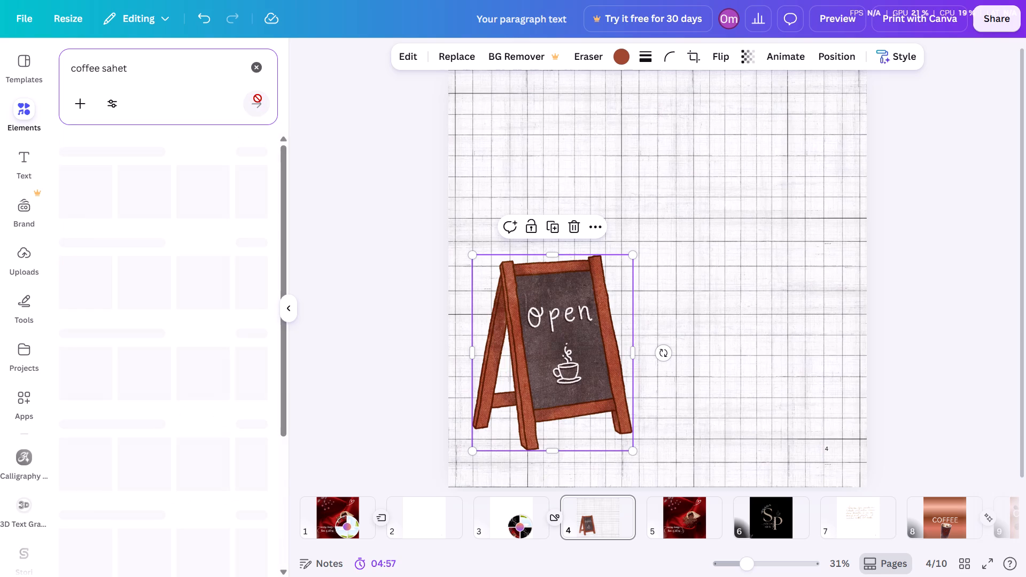
click(116, 69)
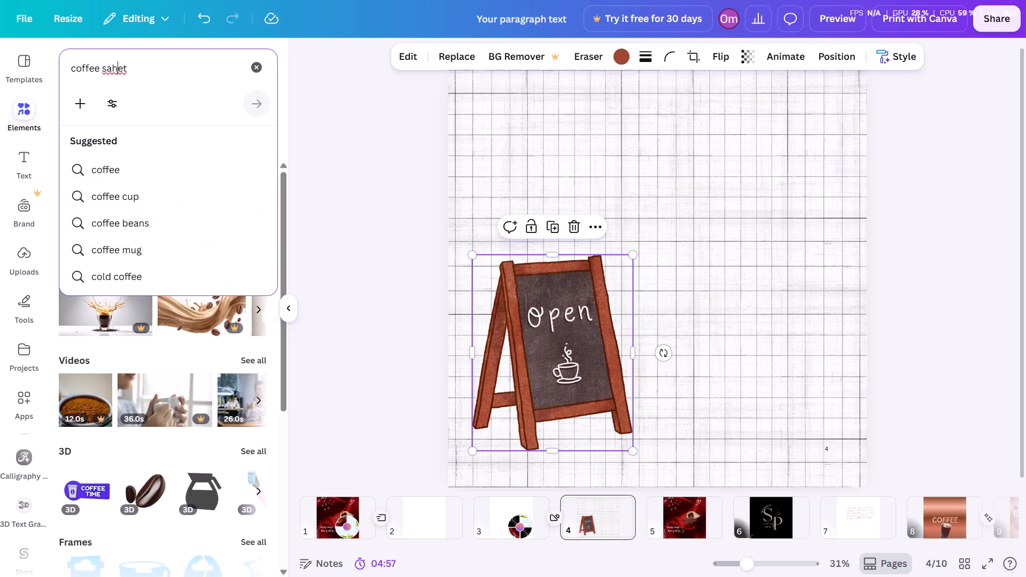
key(BackSpace)
text(ch)
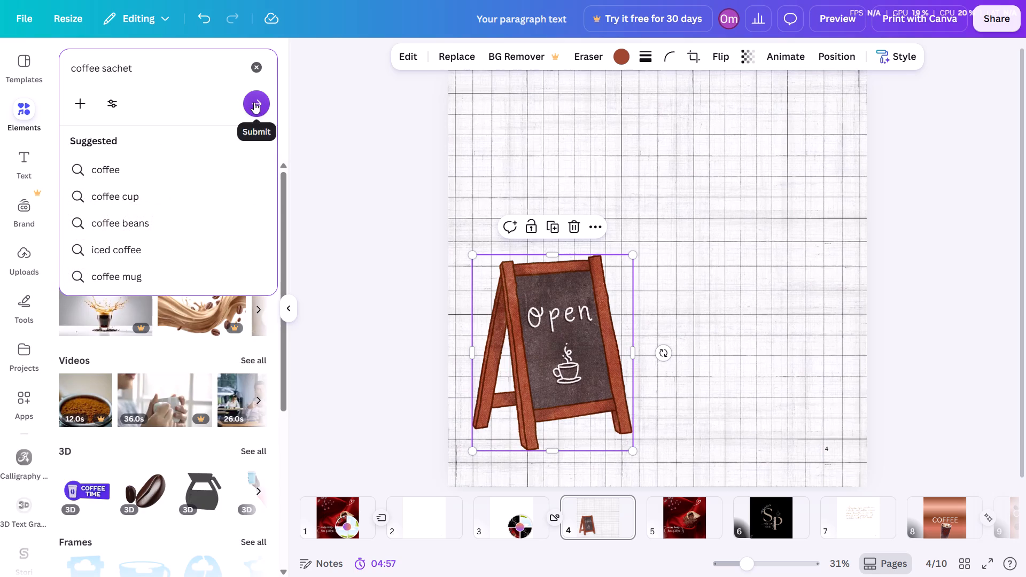
click(254, 102)
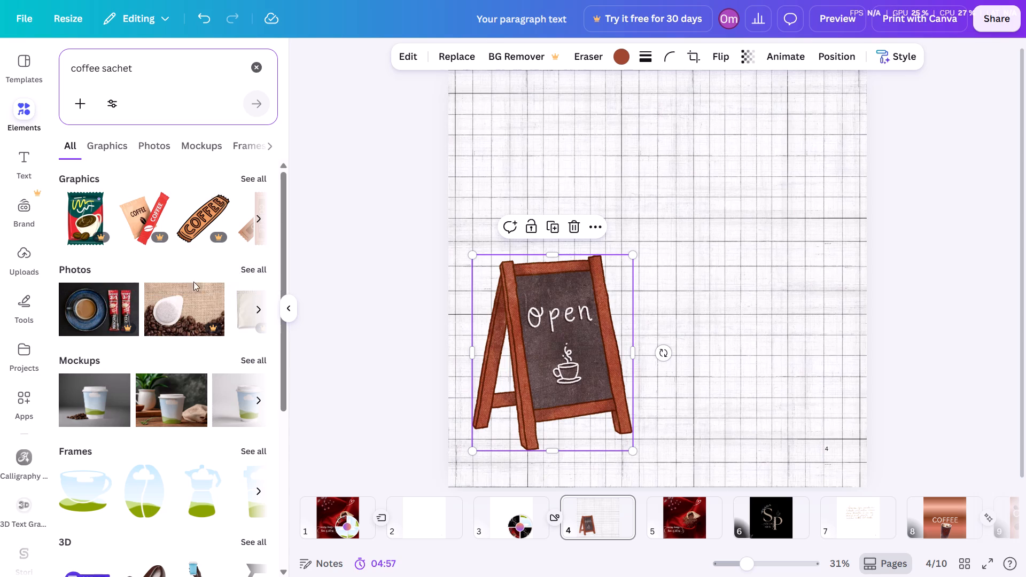
Look through the coffee sachet graphics and photos for an element that suits page 4.
scroll(193, 243, left, 3)
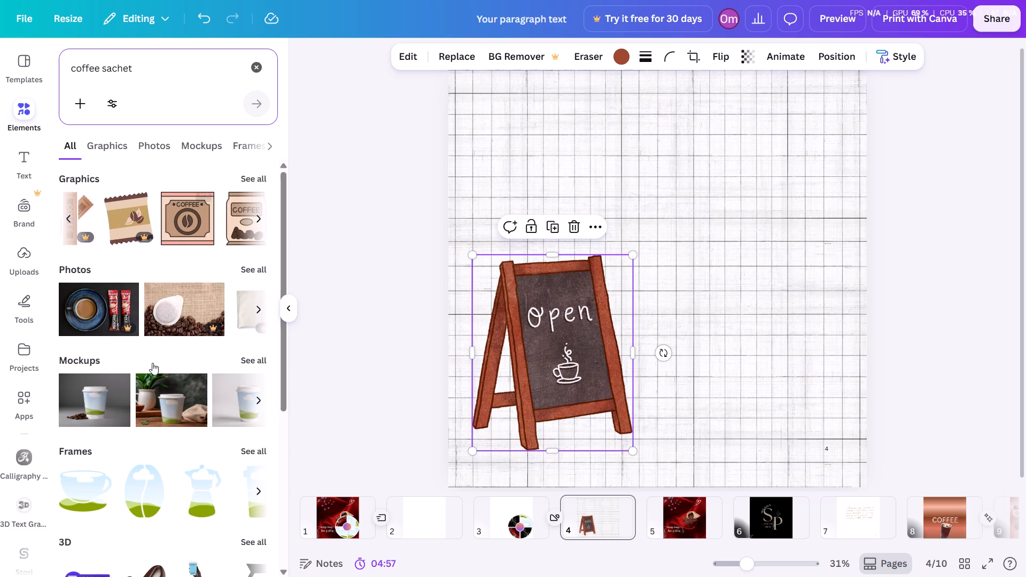
scroll(142, 379, down, 3)
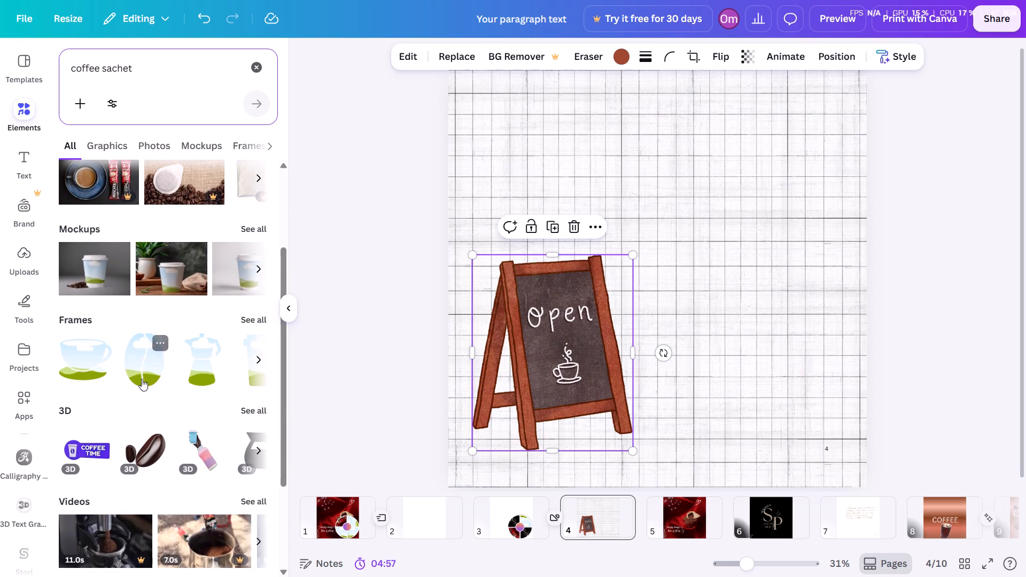
scroll(261, 291, up, 3)
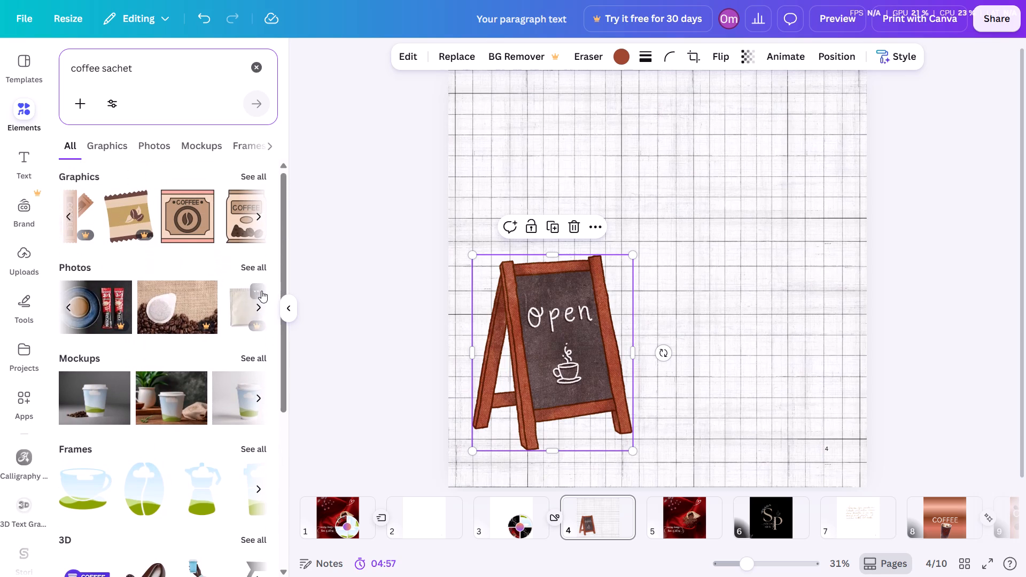
scroll(261, 291, up, 1)
scroll(261, 291, left, 3)
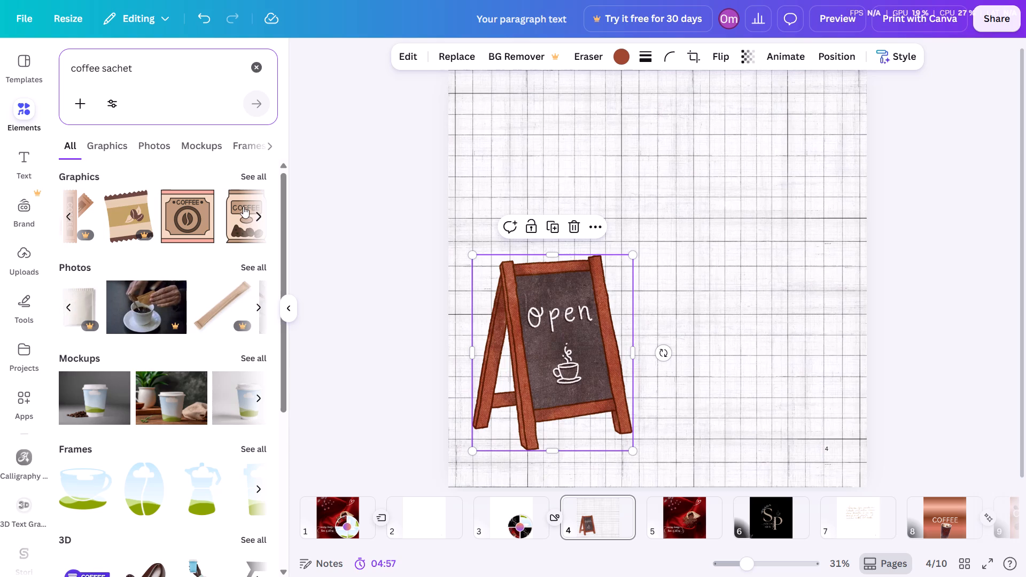
scroll(242, 206, left, 6)
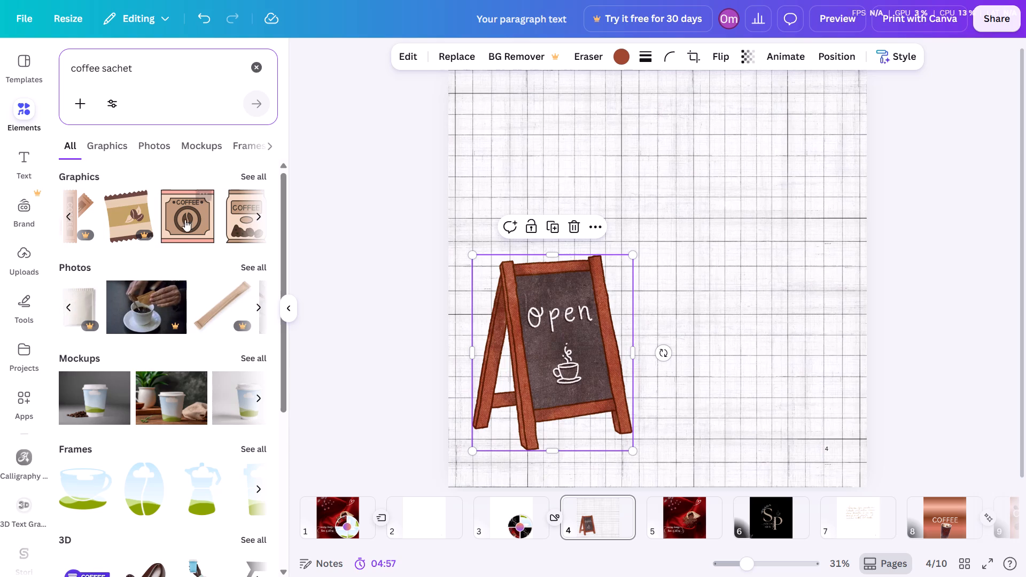
scroll(206, 208, left, 4)
scroll(206, 208, up, 1)
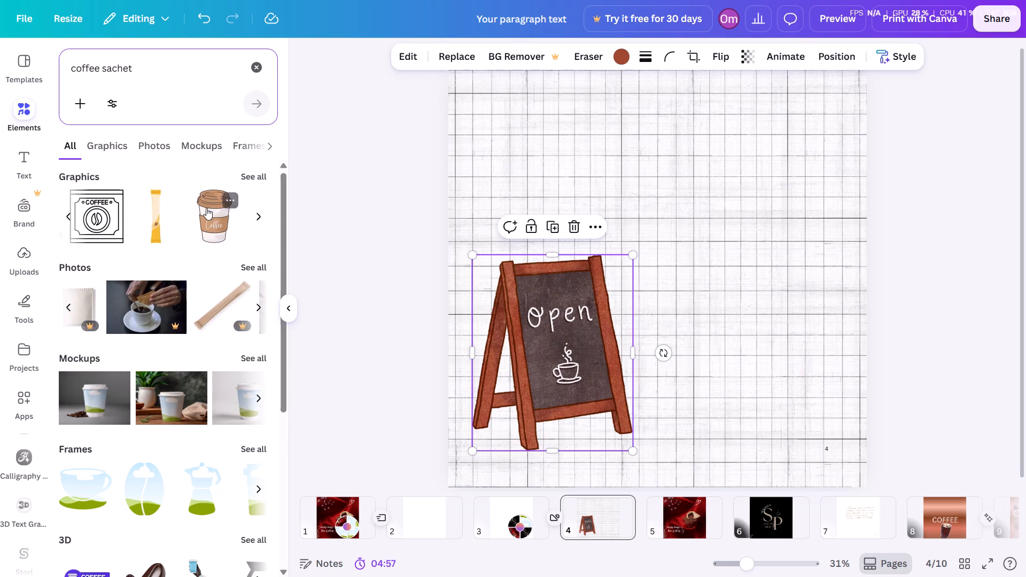
scroll(206, 208, up, 1)
scroll(206, 208, down, 1)
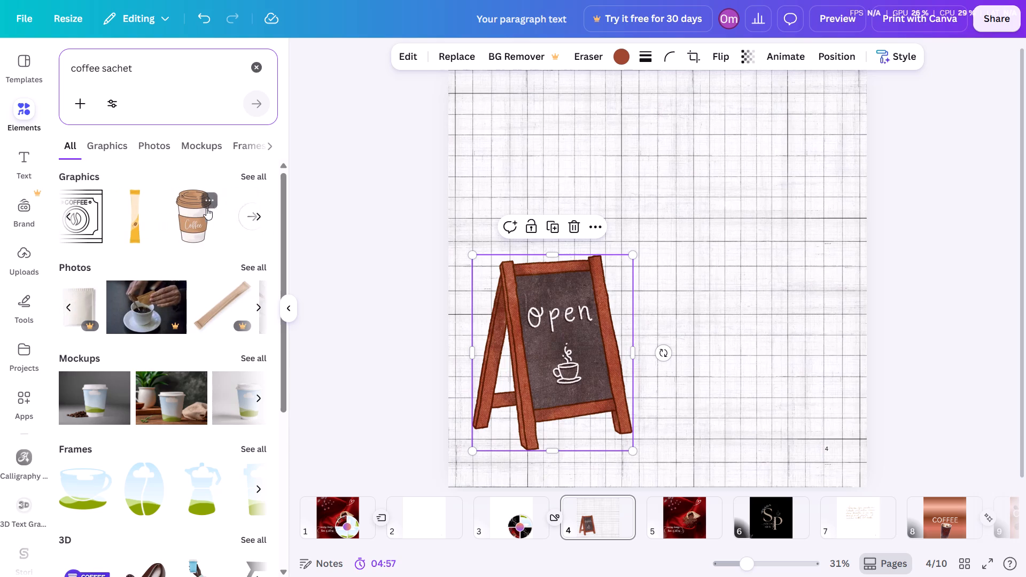
scroll(206, 208, down, 1)
scroll(154, 431, down, 1)
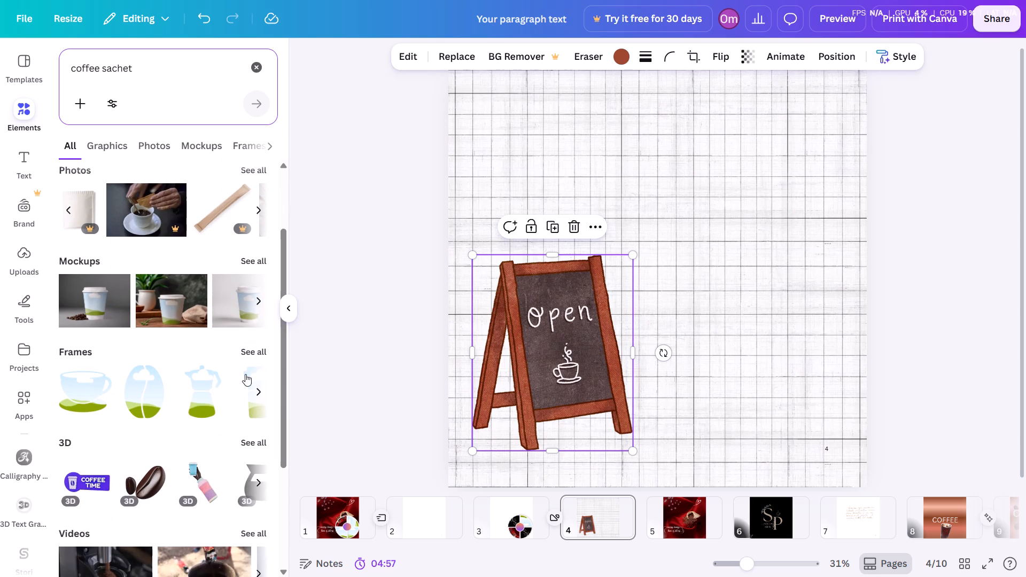
Look through the coffee sachet frames, mockups and 3D elements for something that suits page 4.
click(260, 345)
scroll(192, 313, down, 1)
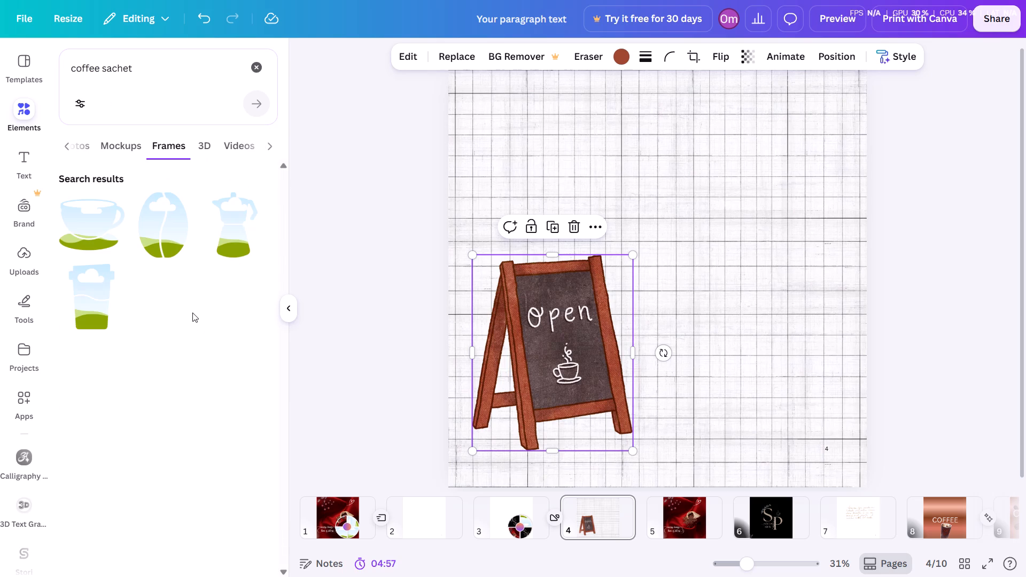
scroll(192, 313, down, 1)
click(121, 149)
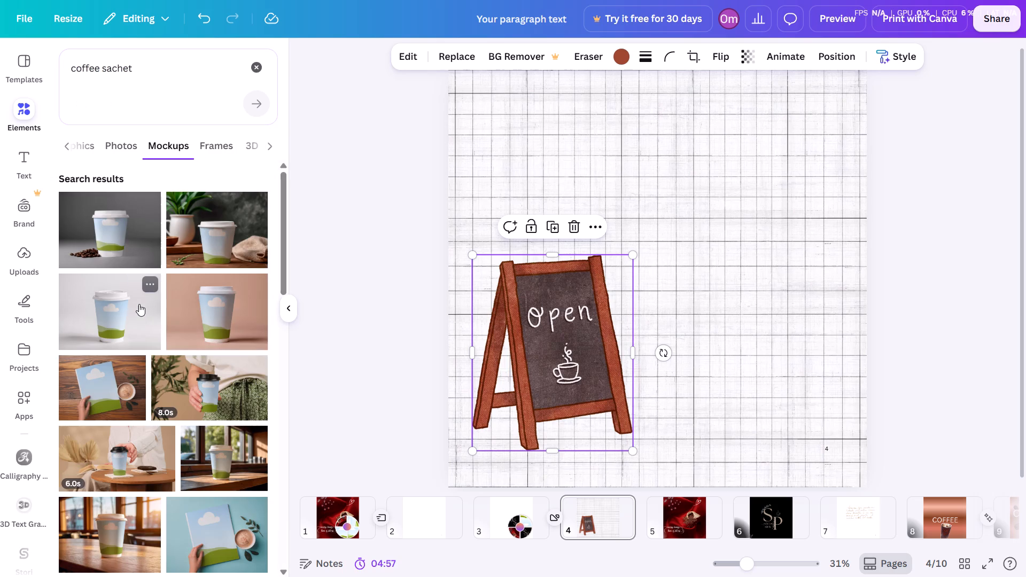
click(69, 147)
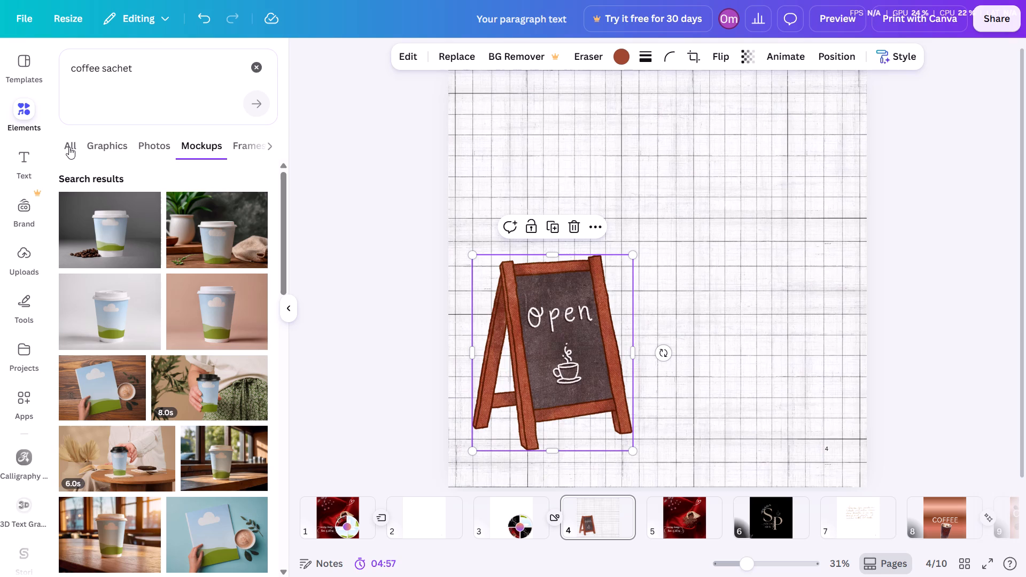
click(80, 144)
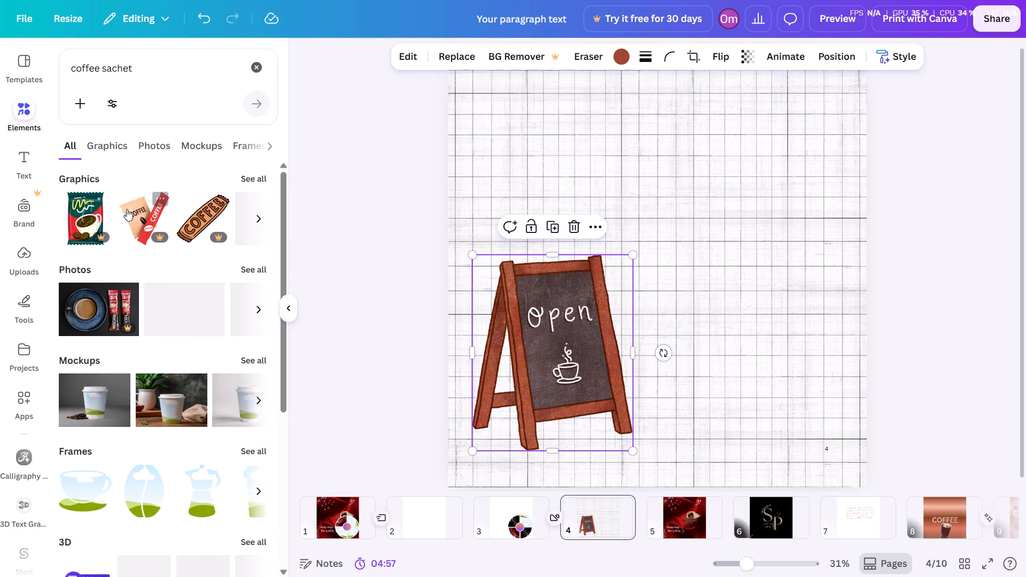
scroll(153, 338, right, 7)
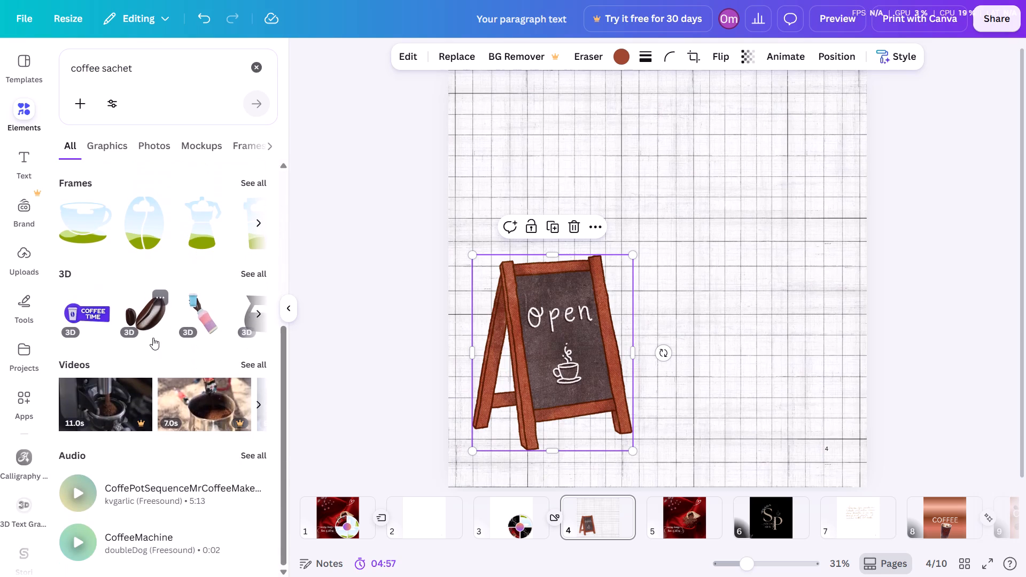
scroll(153, 338, left, 6)
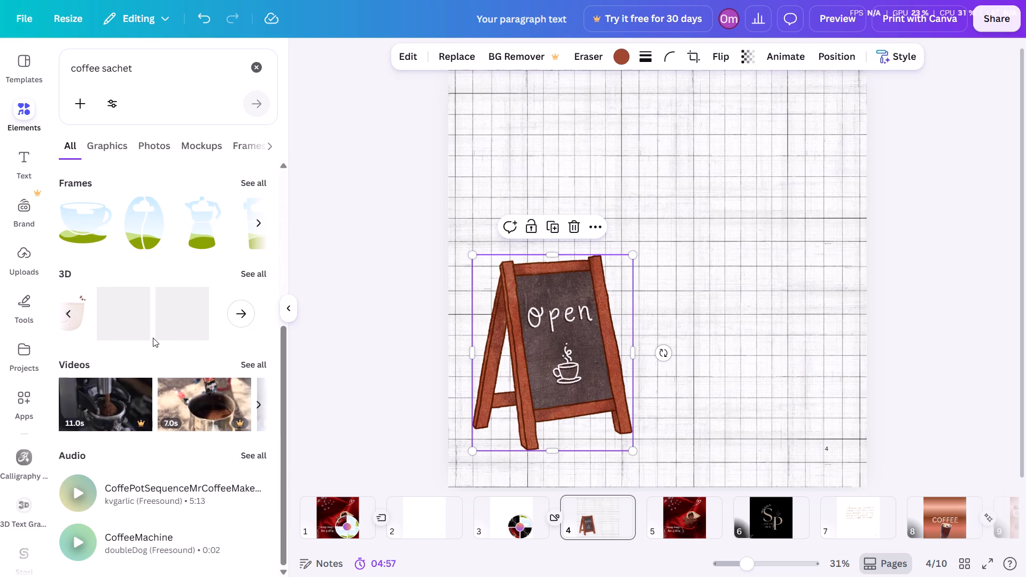
scroll(153, 338, right, 3)
scroll(153, 338, down, 1)
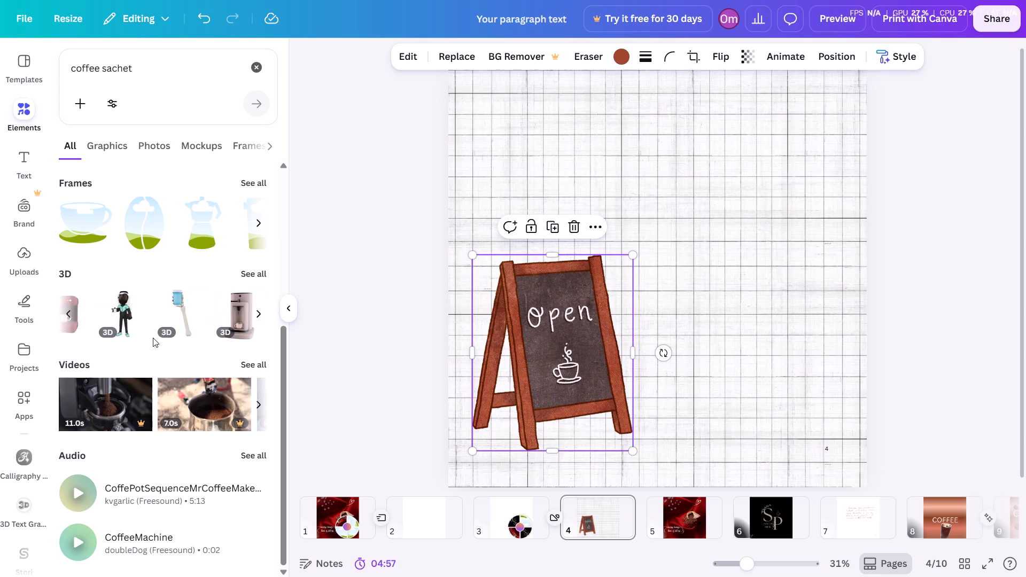
scroll(153, 338, left, 4)
scroll(153, 338, down, 3)
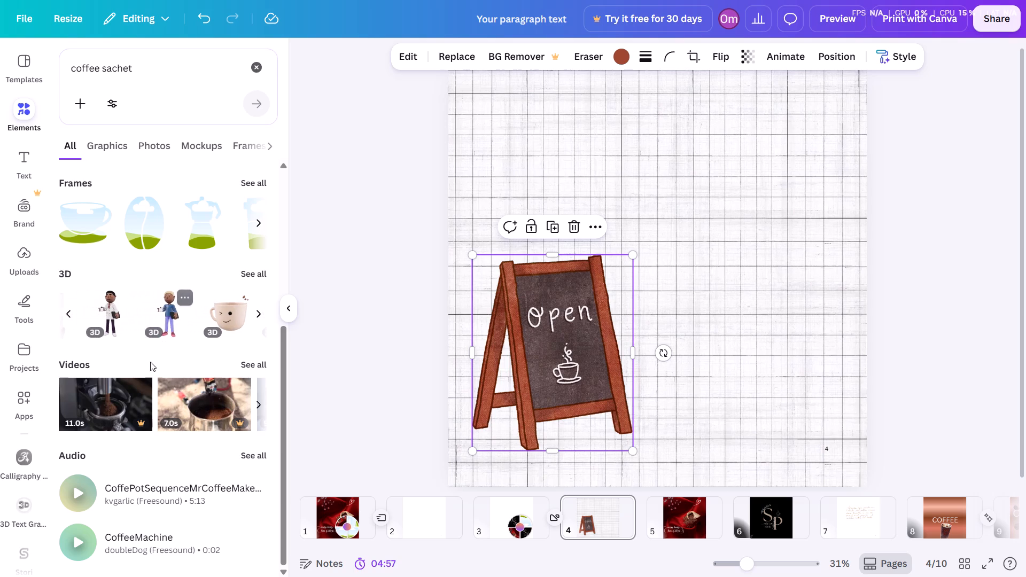
scroll(134, 489, down, 2)
Check the coffee sachet mockups and photos for an image that could accompany the Open sign.
scroll(134, 489, up, 3)
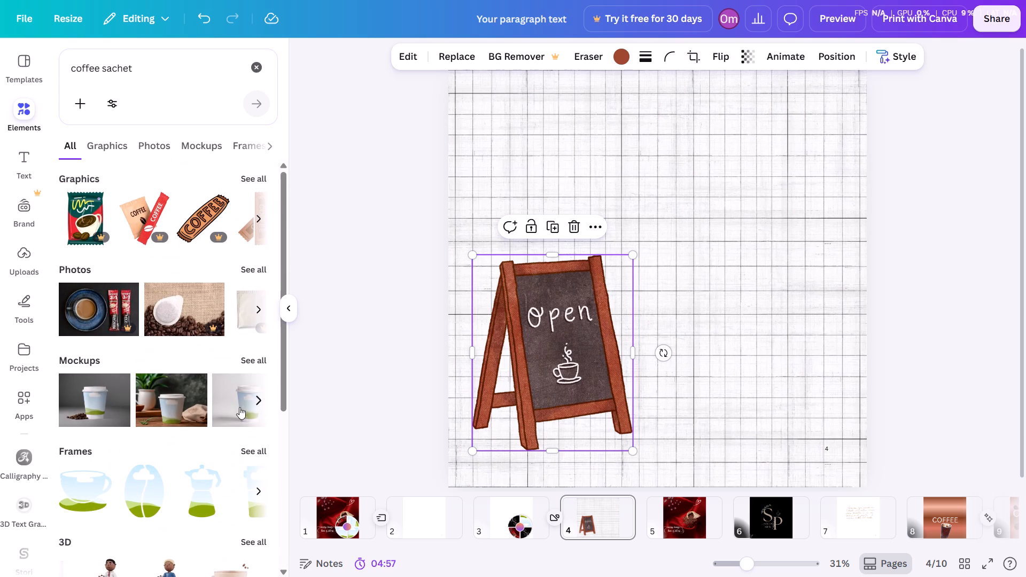
scroll(225, 407, left, 2)
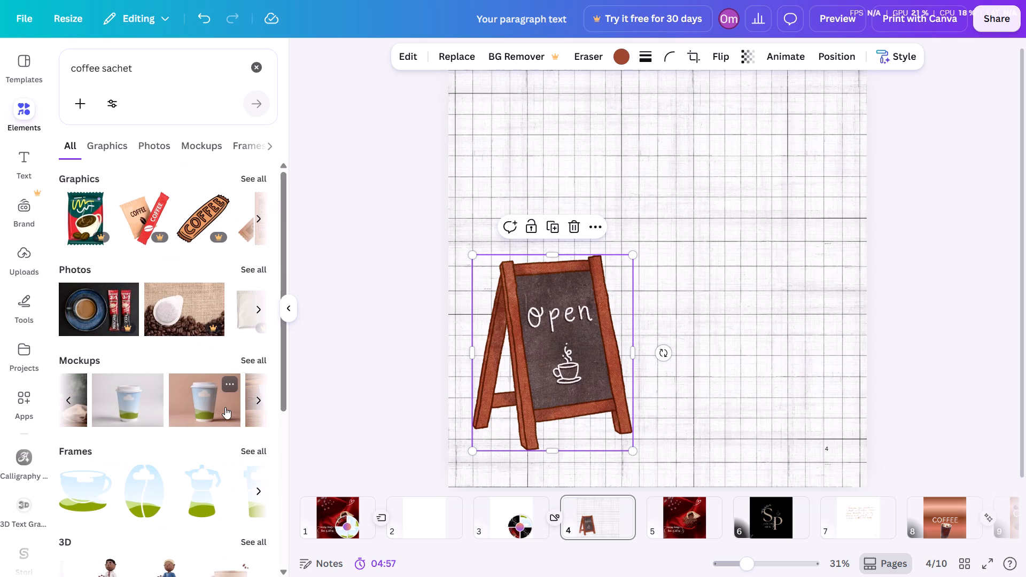
scroll(225, 407, left, 3)
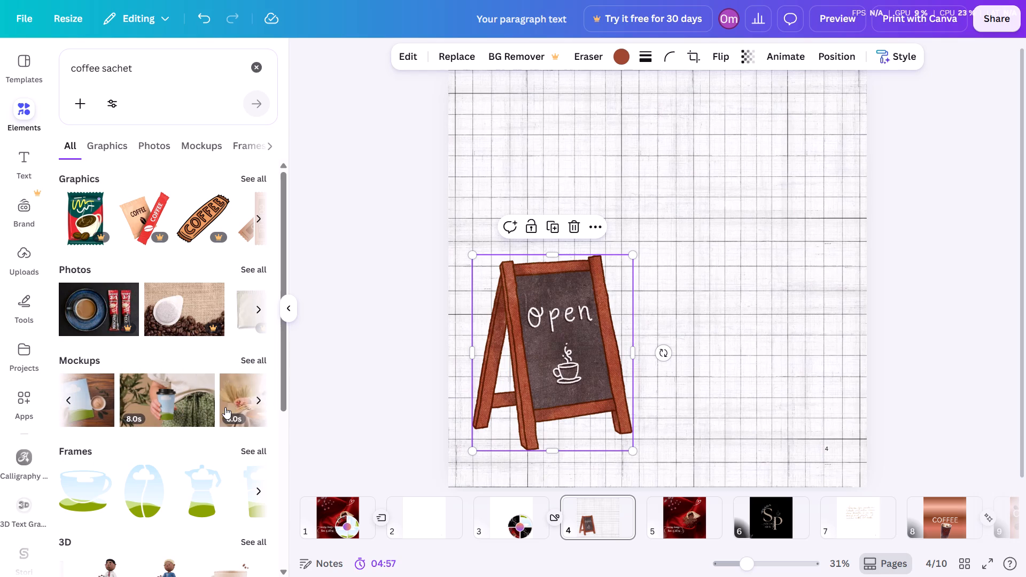
scroll(225, 407, right, 1)
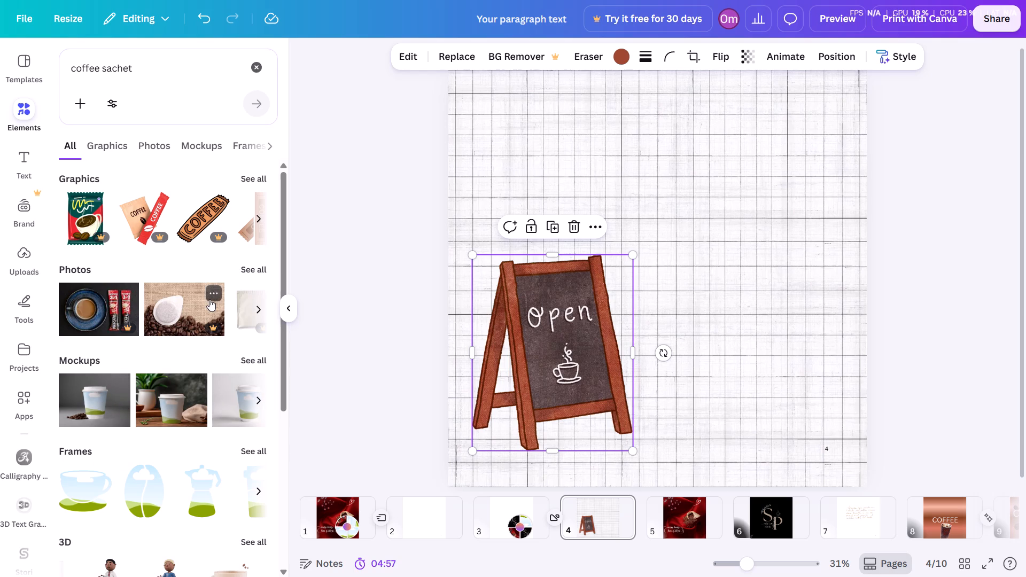
scroll(209, 299, left, 5)
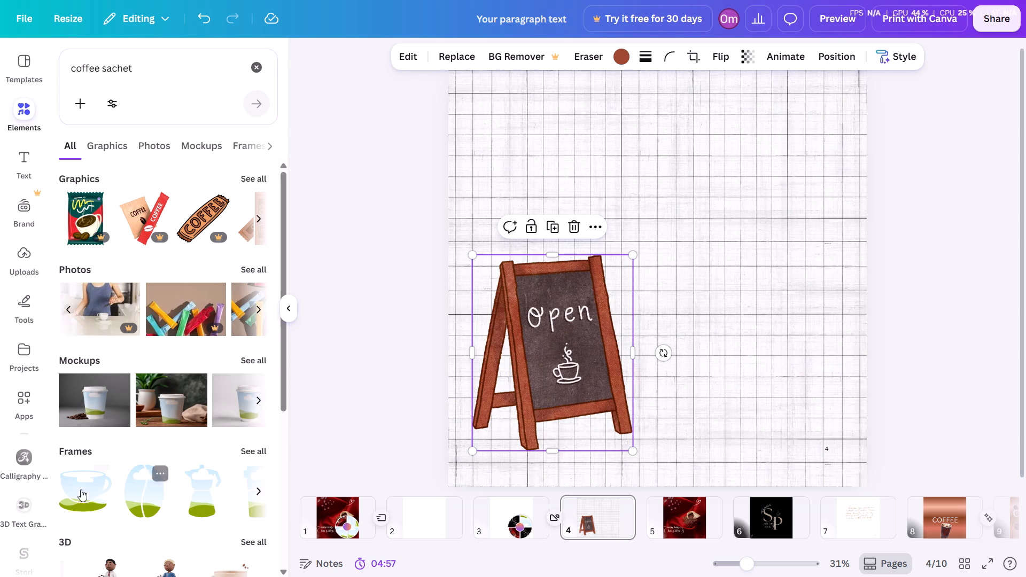
Add the takeaway coffee cup frame from the frame results to the middle of page 4.
scroll(226, 484, left, 1)
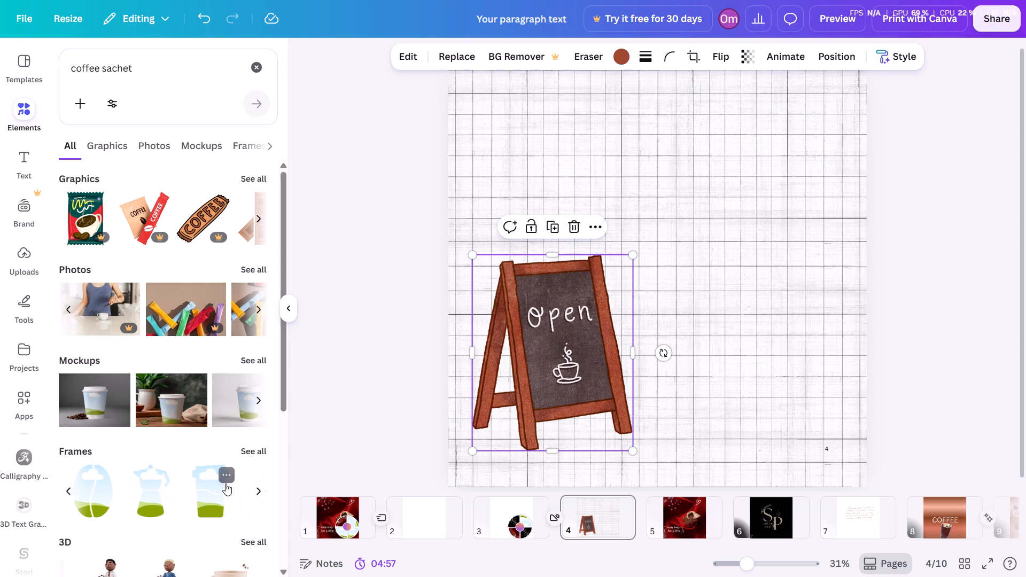
scroll(226, 484, left, 1)
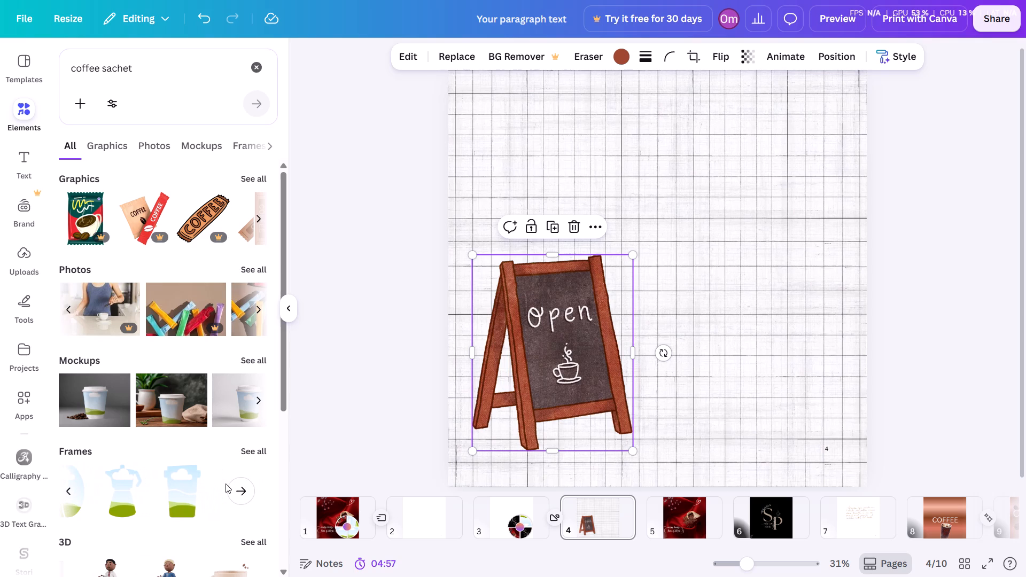
scroll(226, 484, left, 1)
click(186, 496)
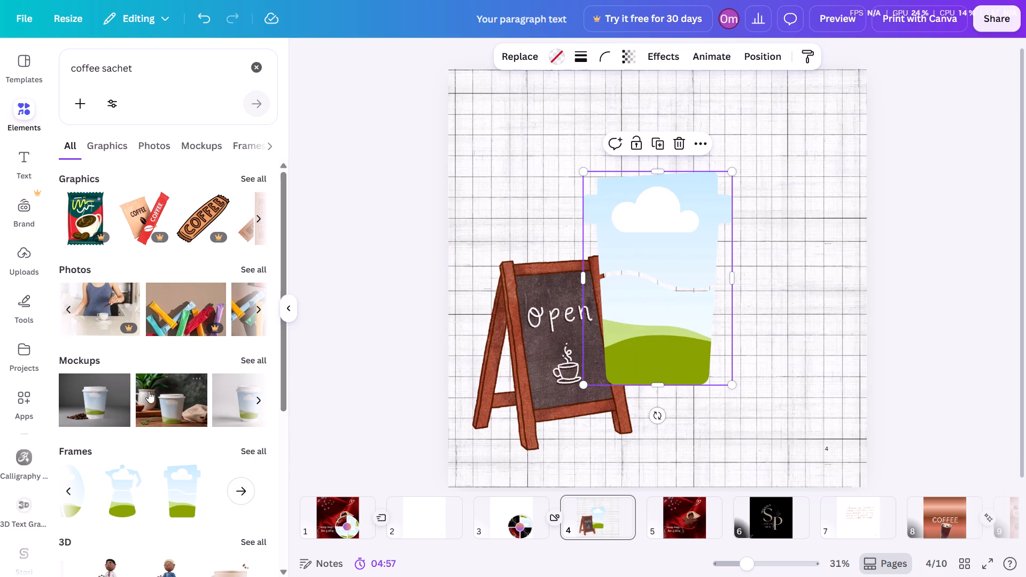
Examine the full set of coffee sachet photos for a picture that suits page 4.
scroll(212, 327, left, 4)
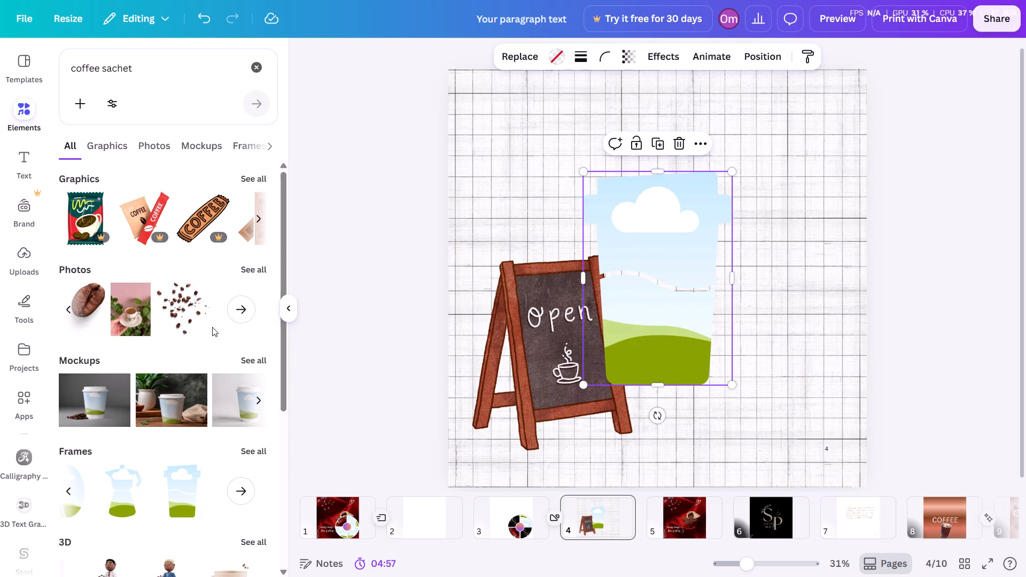
click(239, 309)
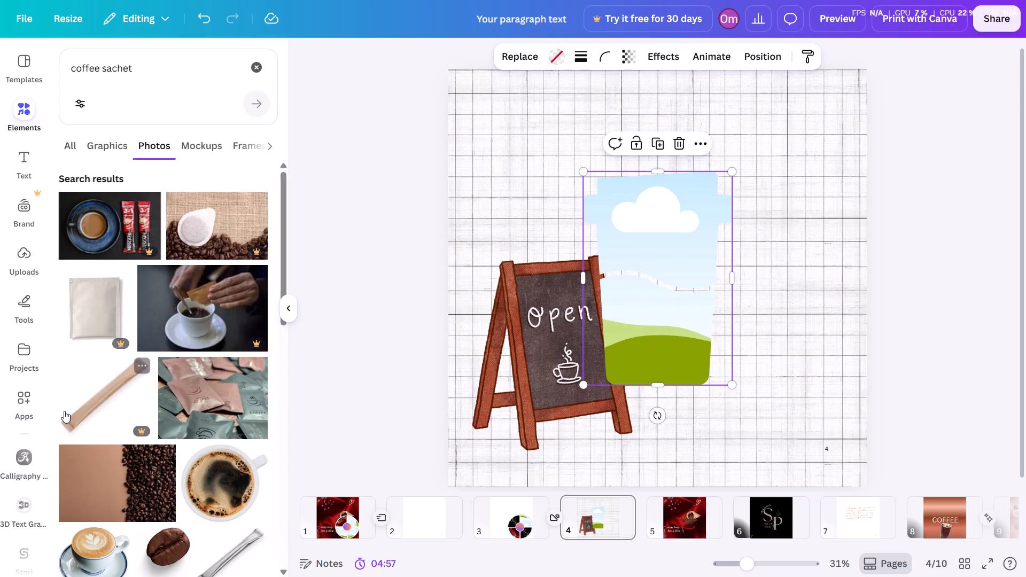
scroll(145, 389, right, 6)
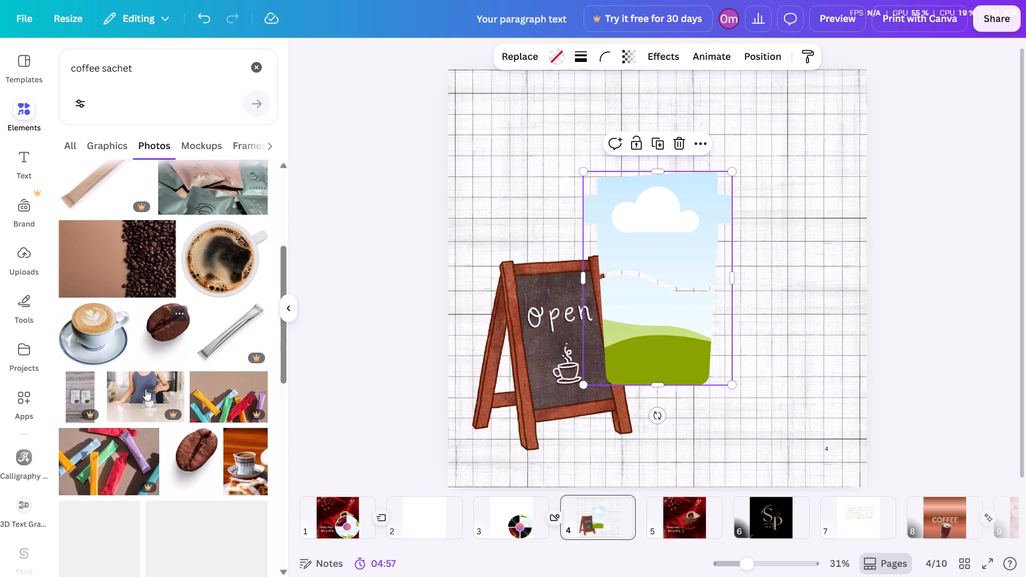
scroll(145, 389, right, 3)
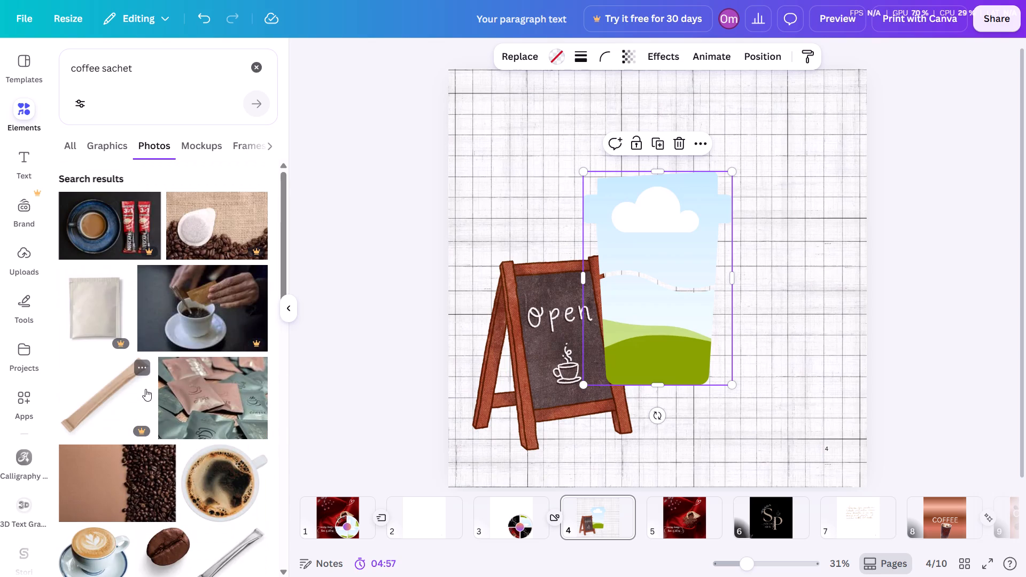
scroll(145, 389, down, 4)
scroll(145, 389, up, 6)
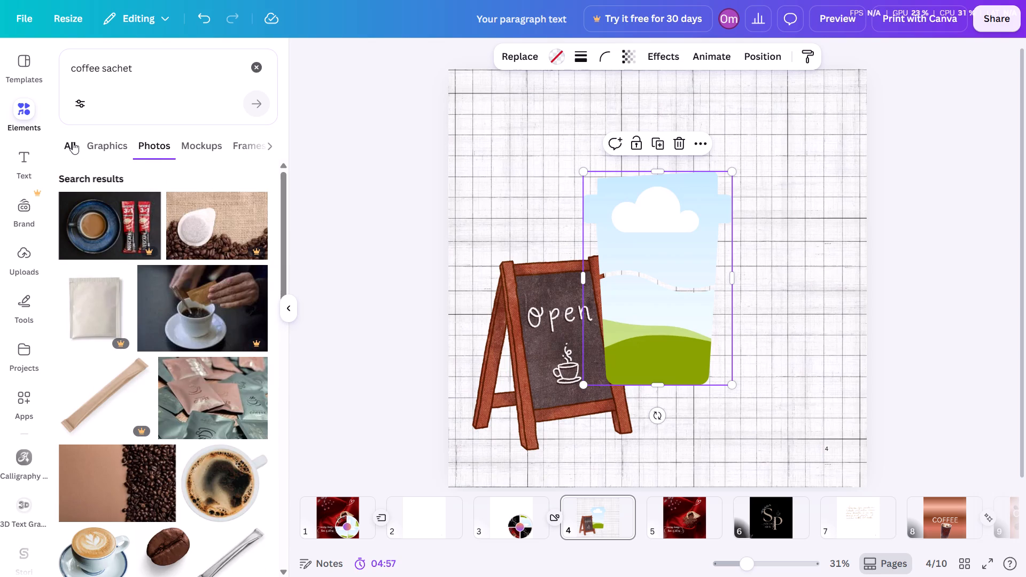
Review all categories of the coffee sachet results for another usable element.
click(73, 142)
scroll(157, 397, down, 2)
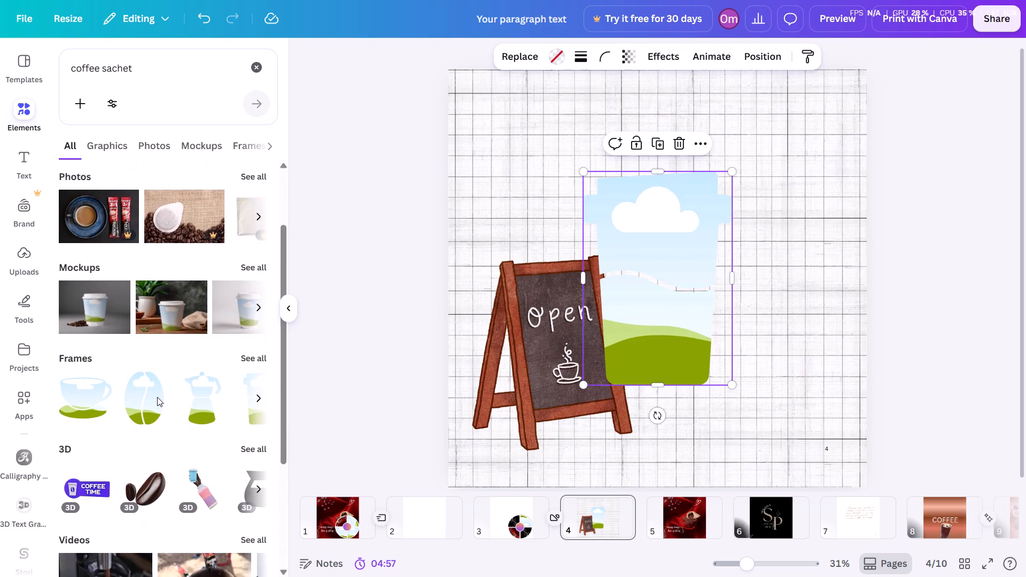
scroll(157, 397, down, 2)
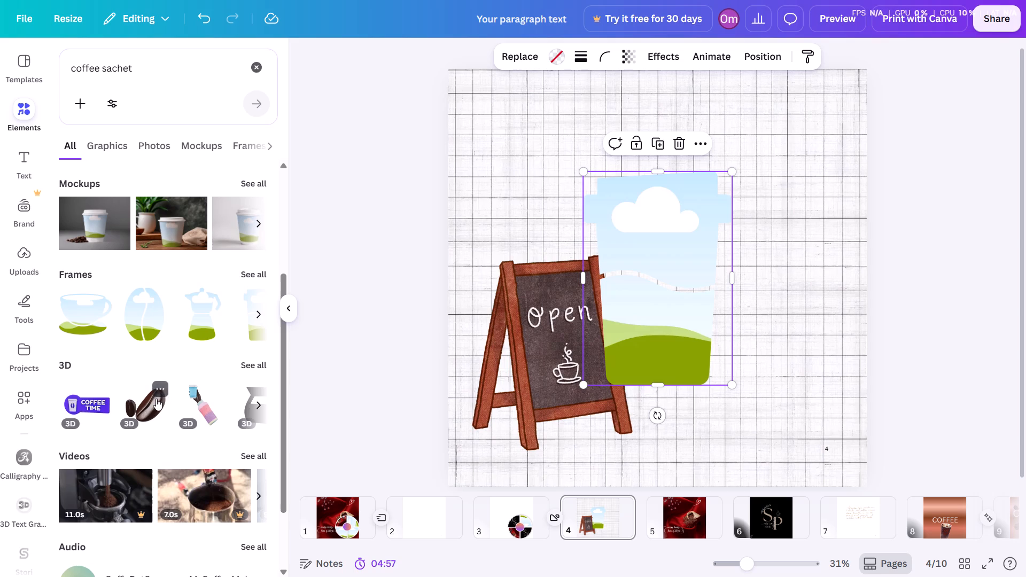
scroll(162, 380, up, 1)
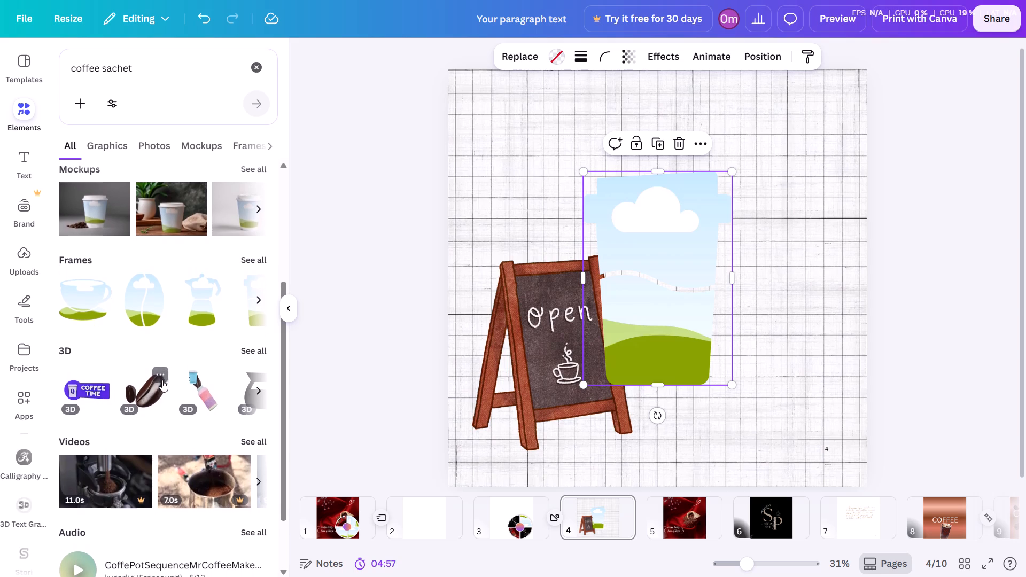
scroll(162, 380, up, 1)
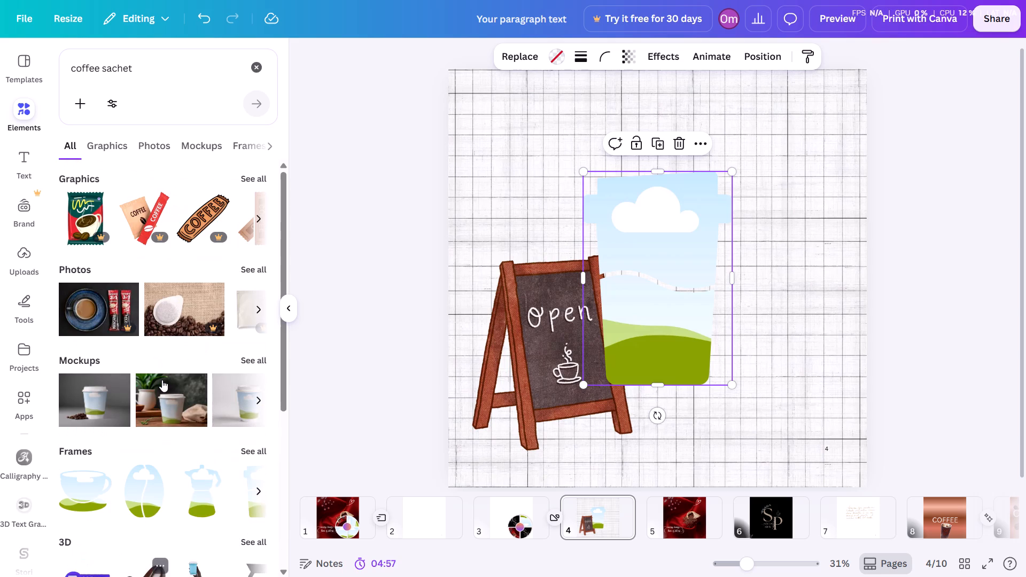
scroll(162, 380, up, 2)
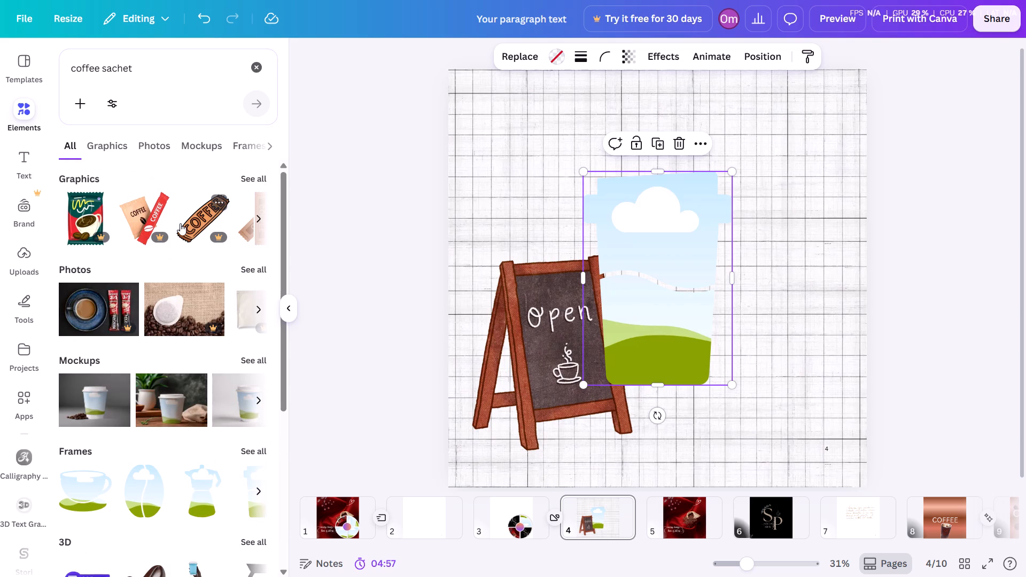
Look through the preview row of coffee sachet graphics for an element that suits page 4.
scroll(180, 223, left, 5)
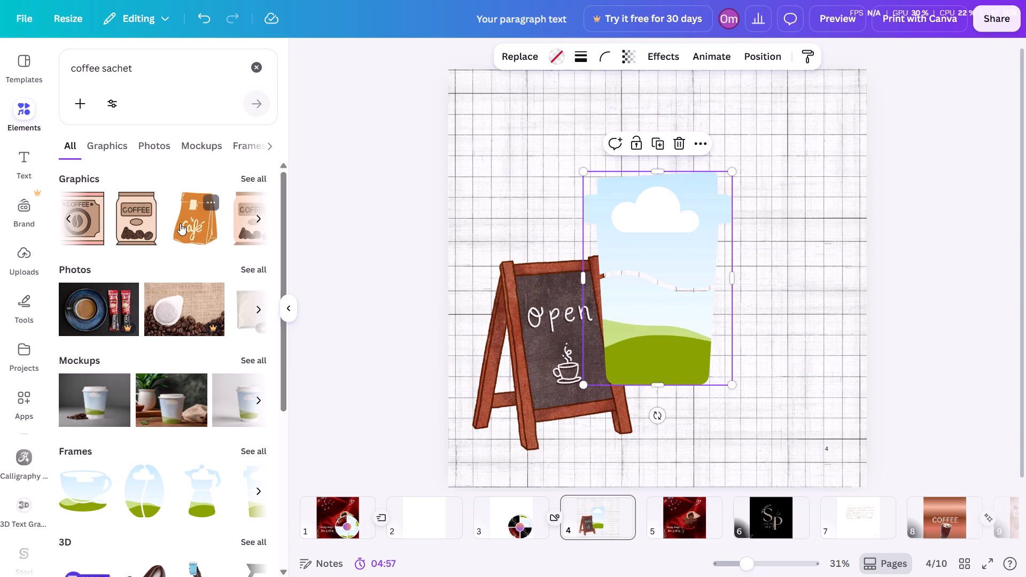
scroll(180, 223, left, 1)
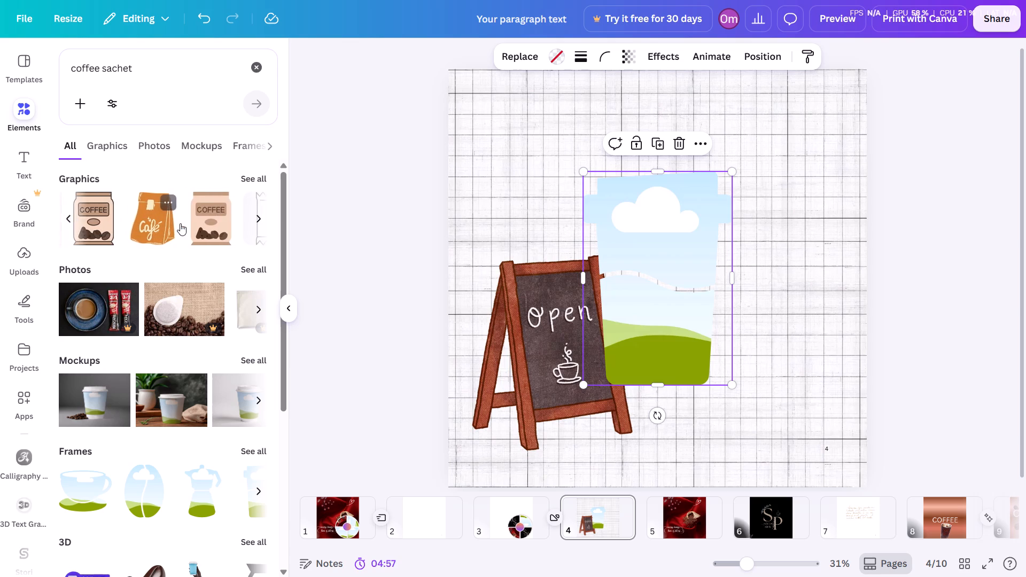
scroll(180, 223, left, 4)
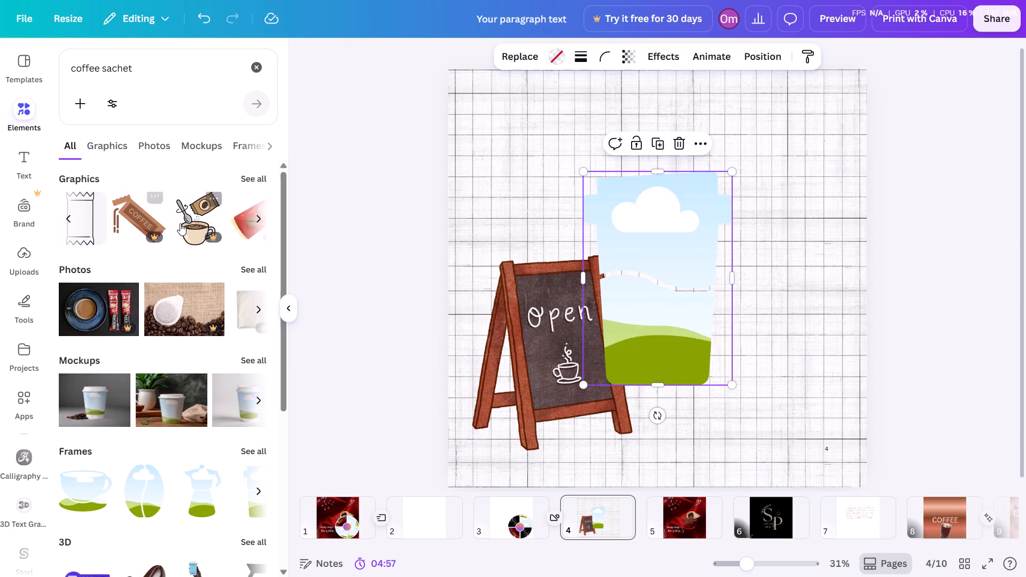
scroll(180, 223, left, 1)
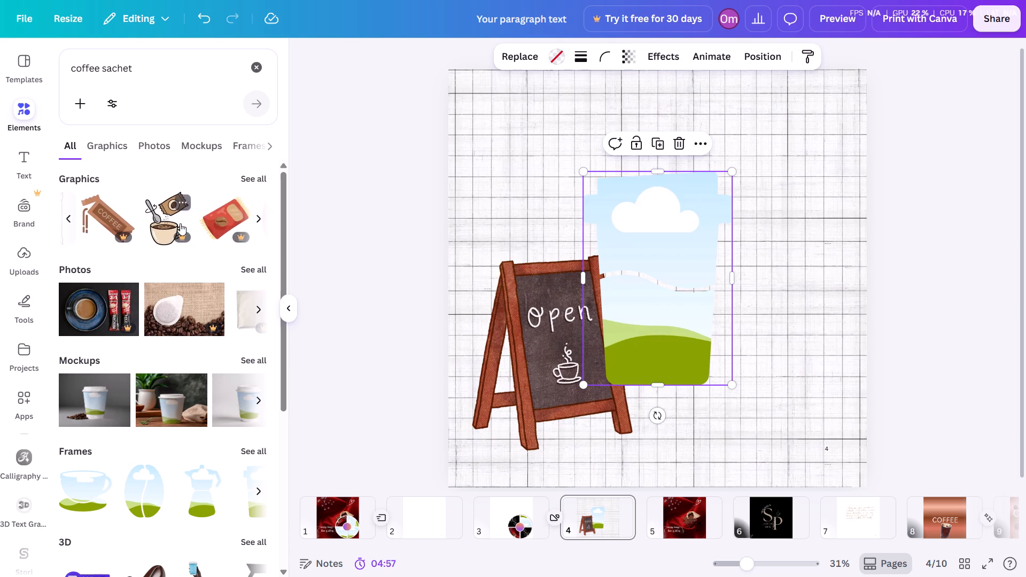
scroll(180, 223, left, 2)
Examine the full set of coffee sachet graphics for a packet design to use with the Open sign.
click(252, 205)
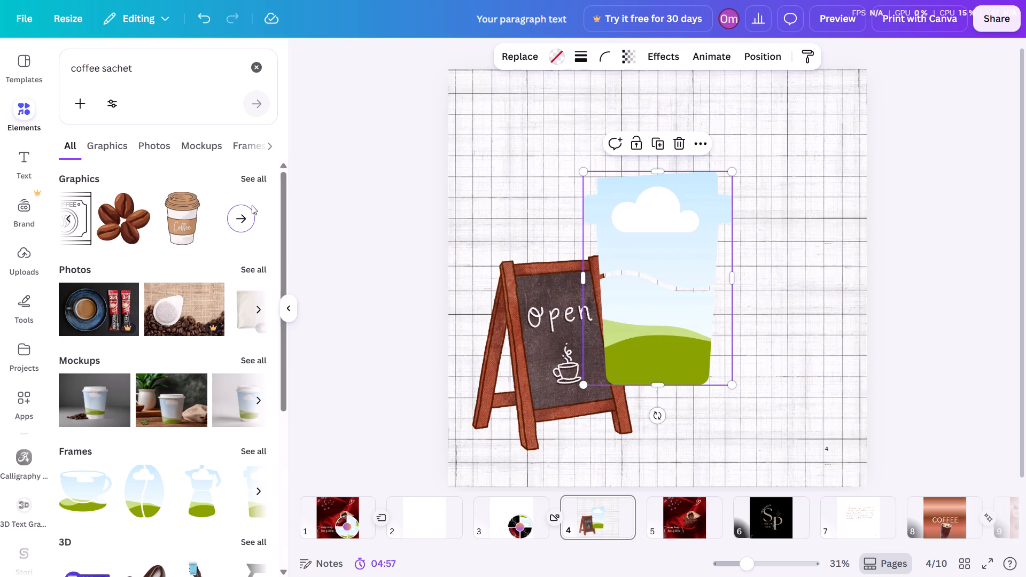
scroll(167, 313, down, 4)
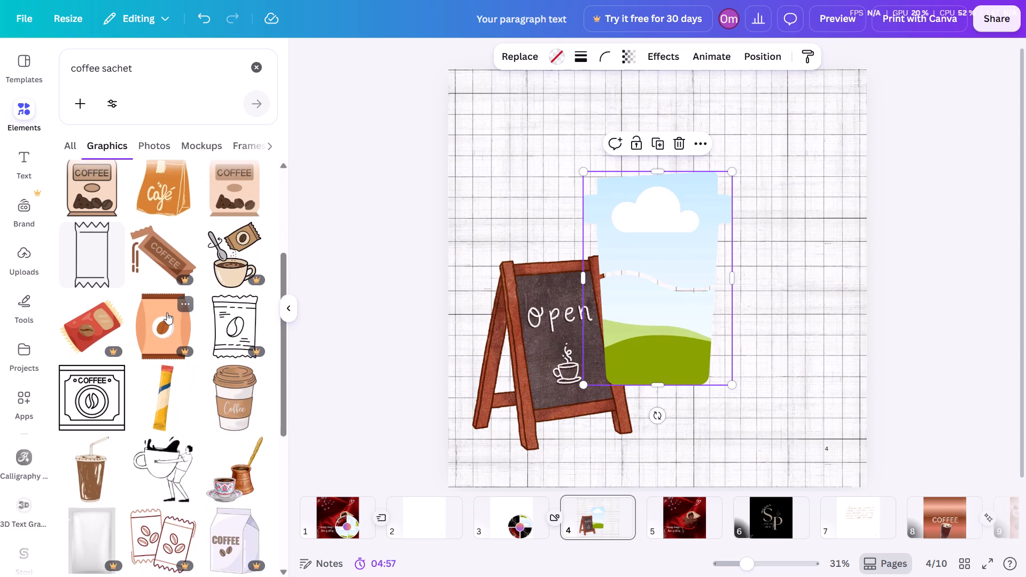
scroll(167, 313, right, 5)
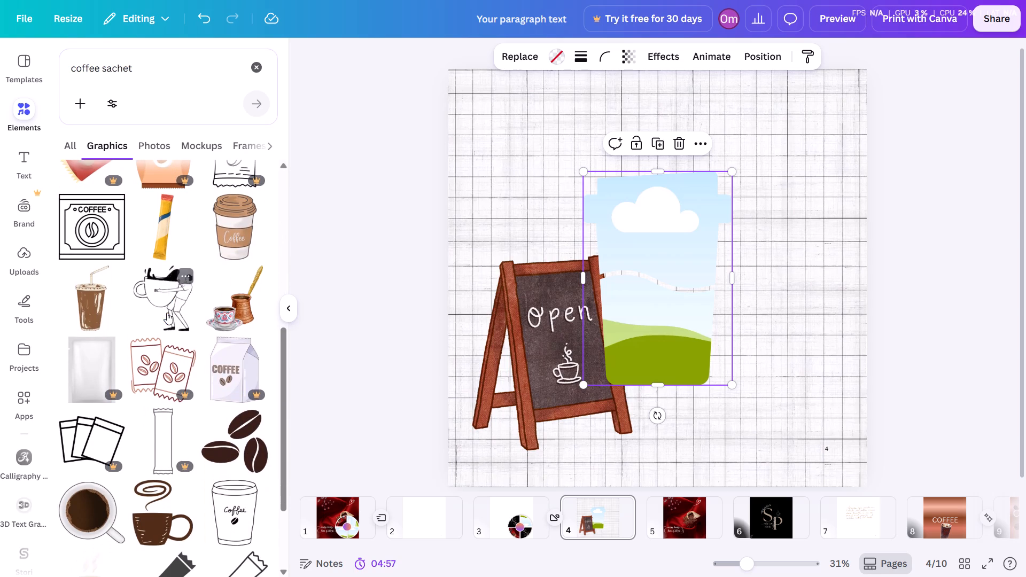
scroll(167, 313, right, 7)
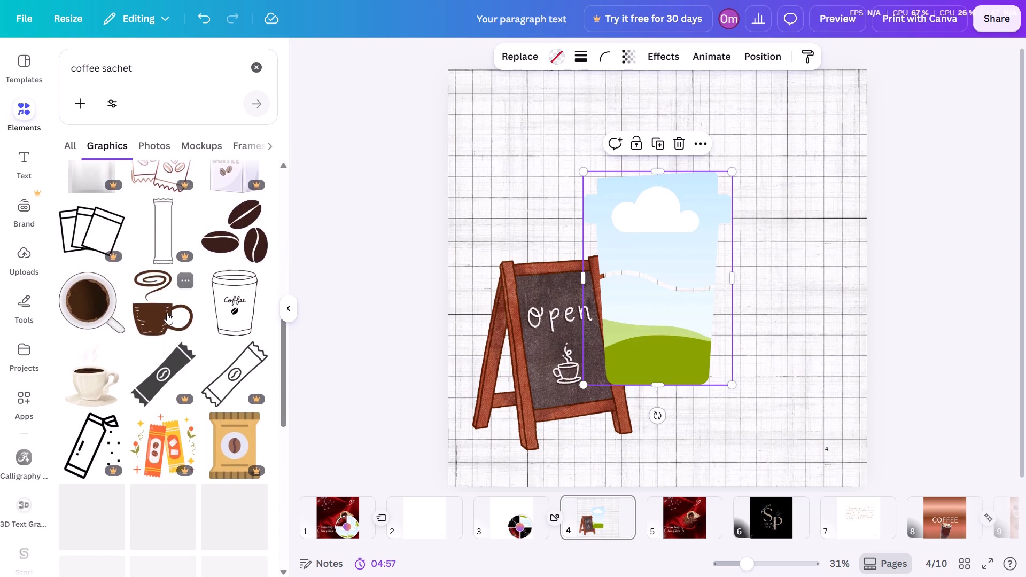
scroll(167, 313, right, 4)
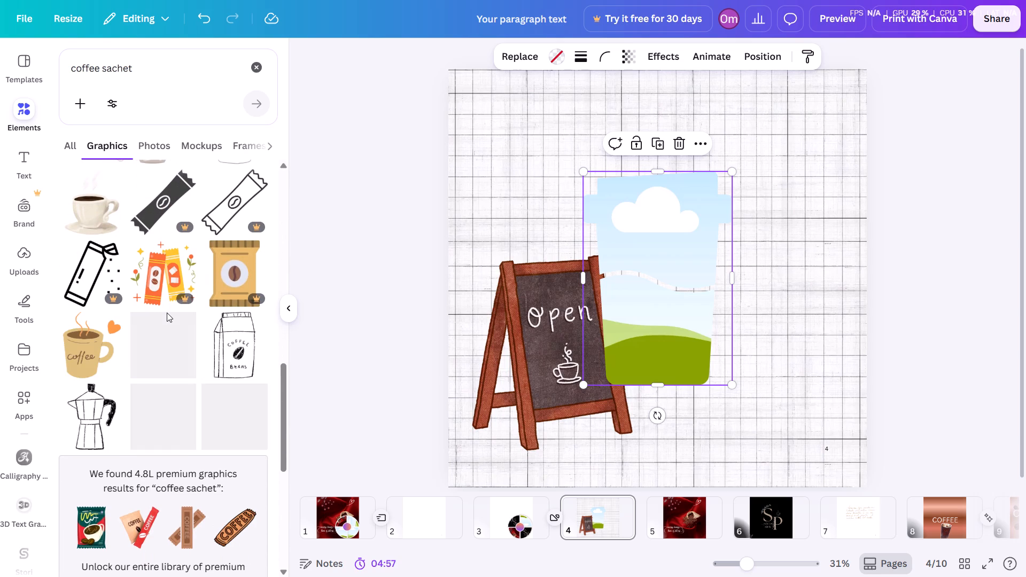
scroll(167, 313, right, 6)
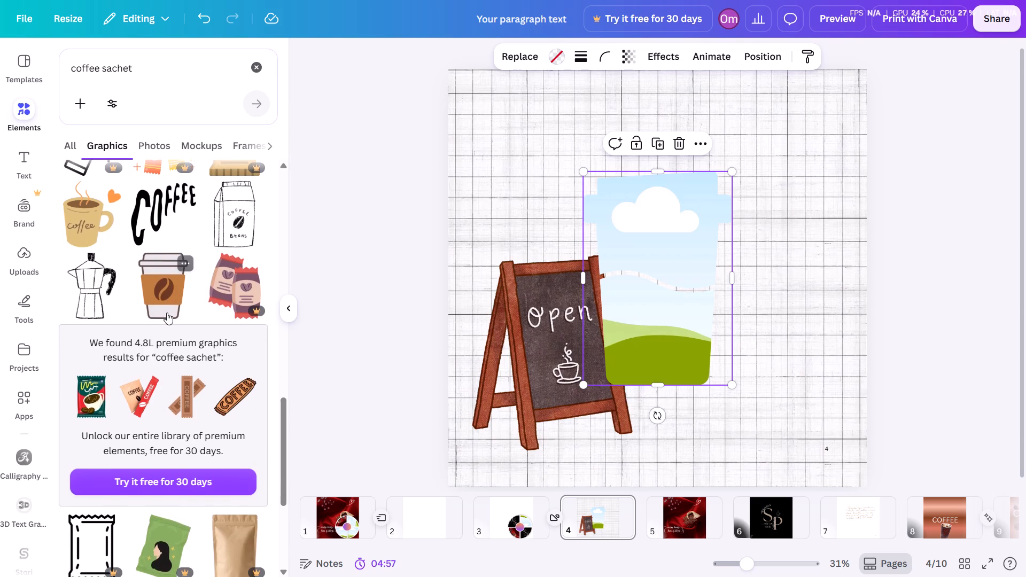
scroll(167, 313, down, 6)
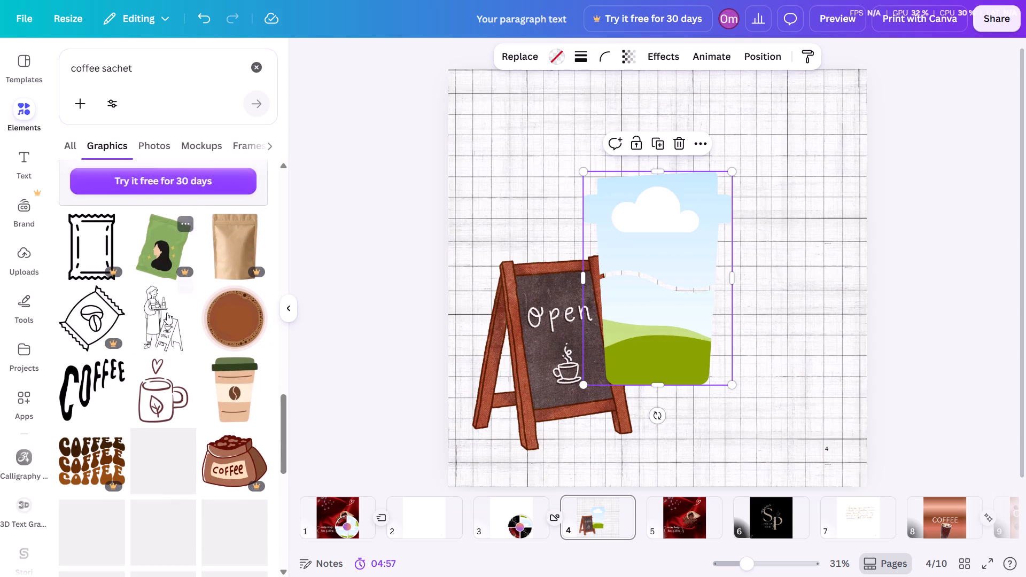
scroll(167, 313, down, 1)
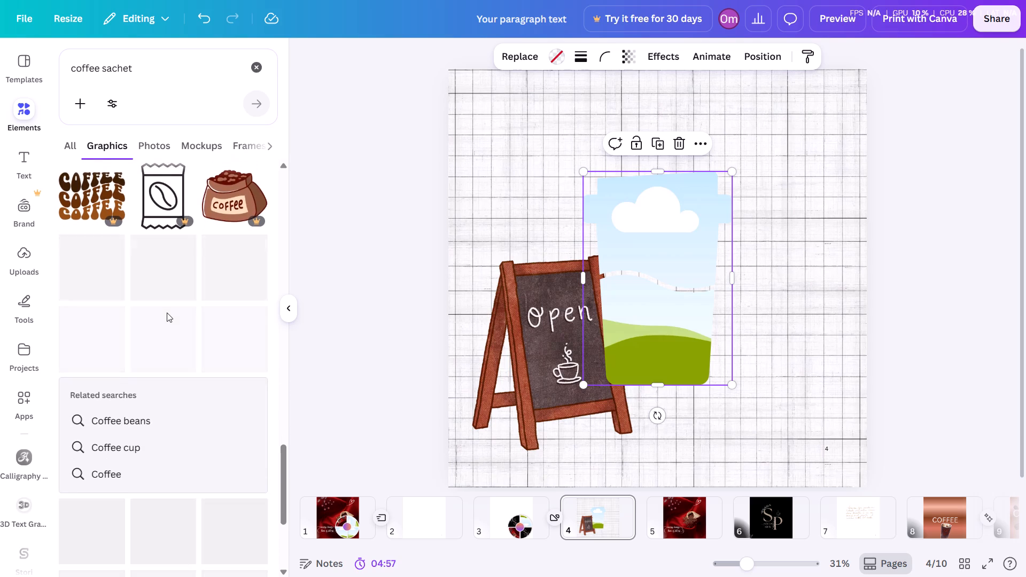
scroll(167, 313, down, 1)
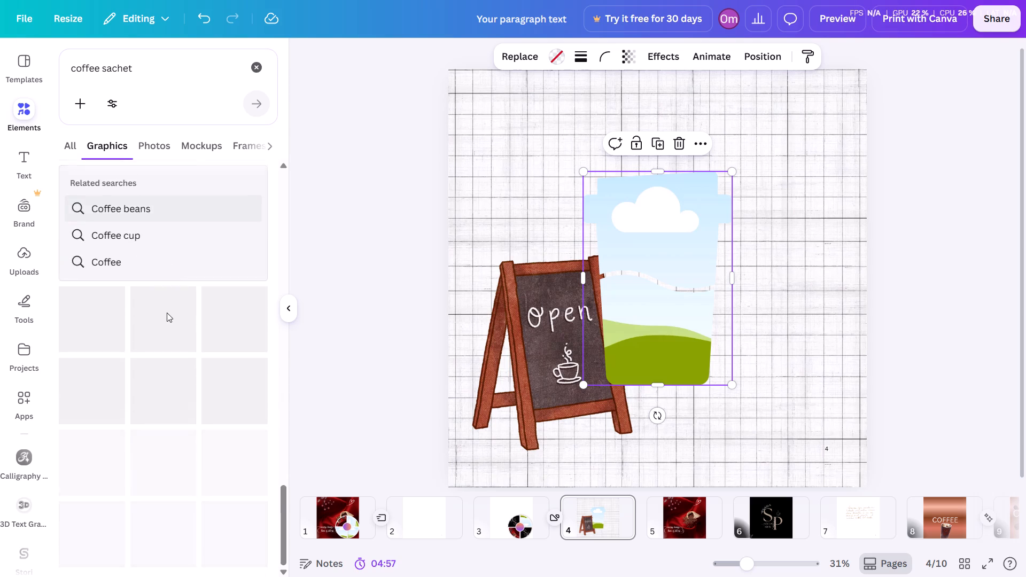
scroll(167, 313, up, 3)
scroll(167, 313, down, 8)
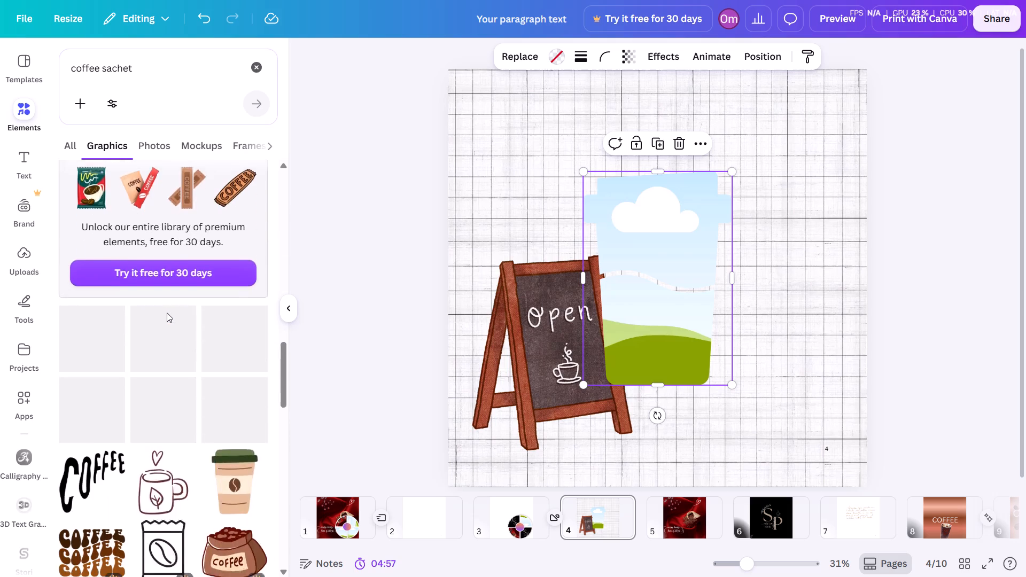
scroll(167, 313, down, 2)
scroll(167, 313, right, 1)
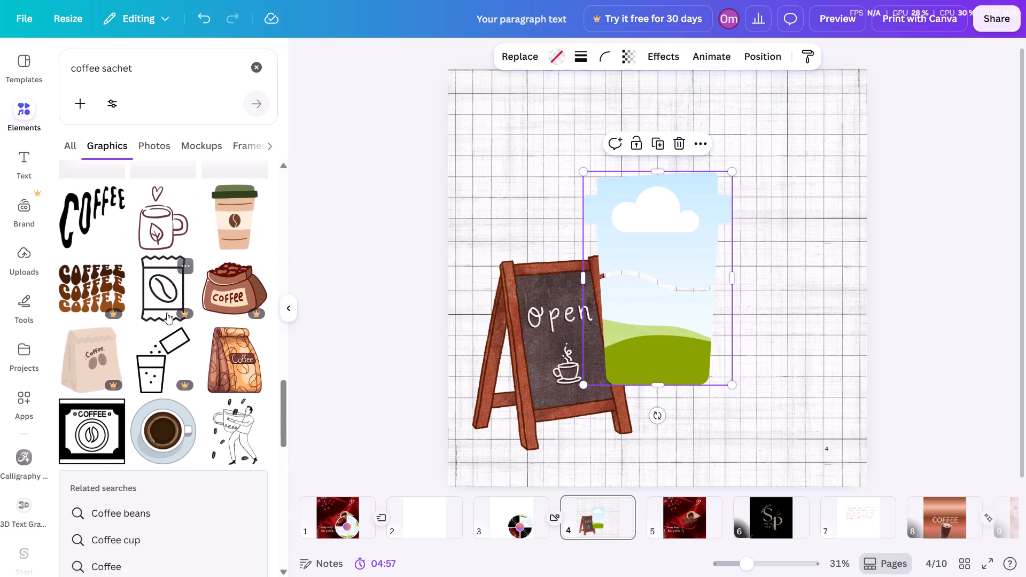
scroll(167, 313, right, 1)
scroll(167, 313, up, 2)
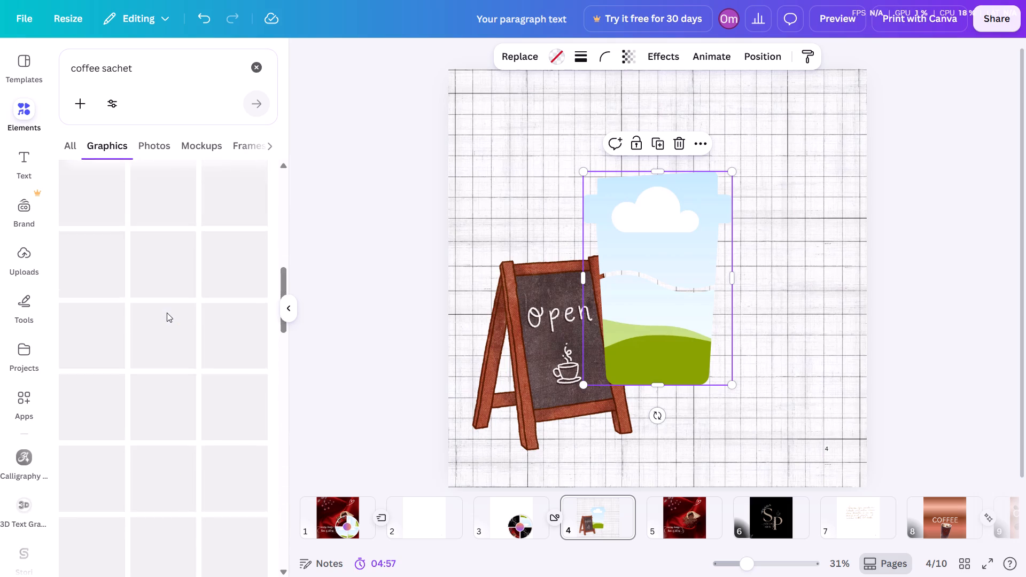
scroll(167, 313, up, 6)
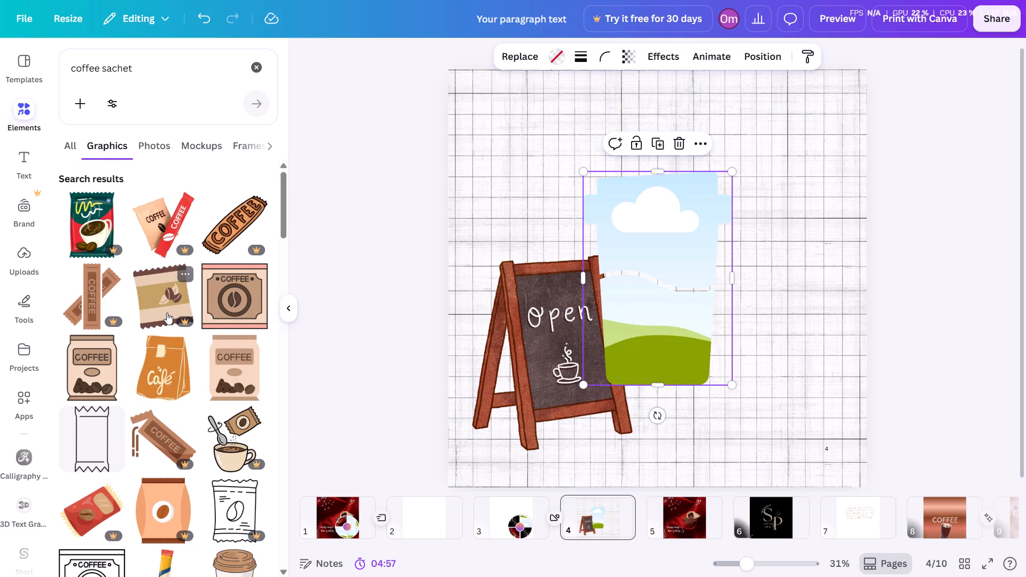
scroll(167, 313, up, 1)
Add the blank outlined sachet graphic with zigzag ends to page 4, over the takeaway cup frame.
scroll(167, 313, down, 1)
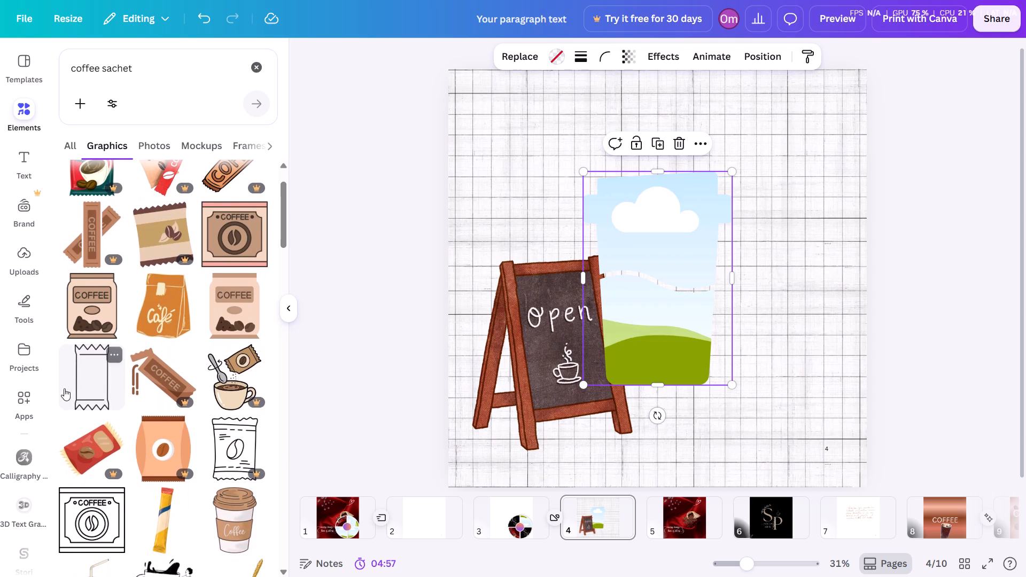
scroll(119, 394, right, 1)
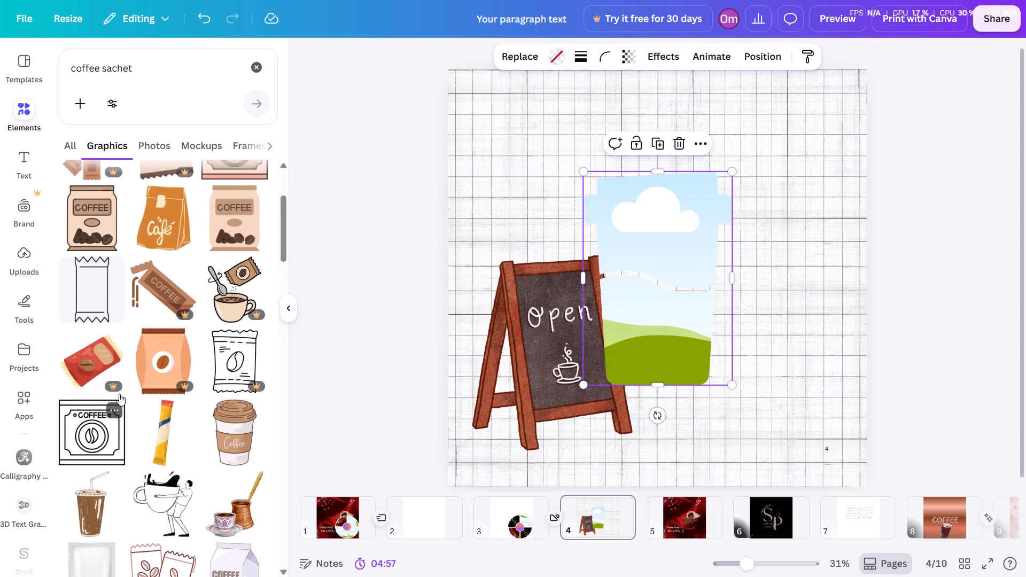
scroll(119, 394, right, 1)
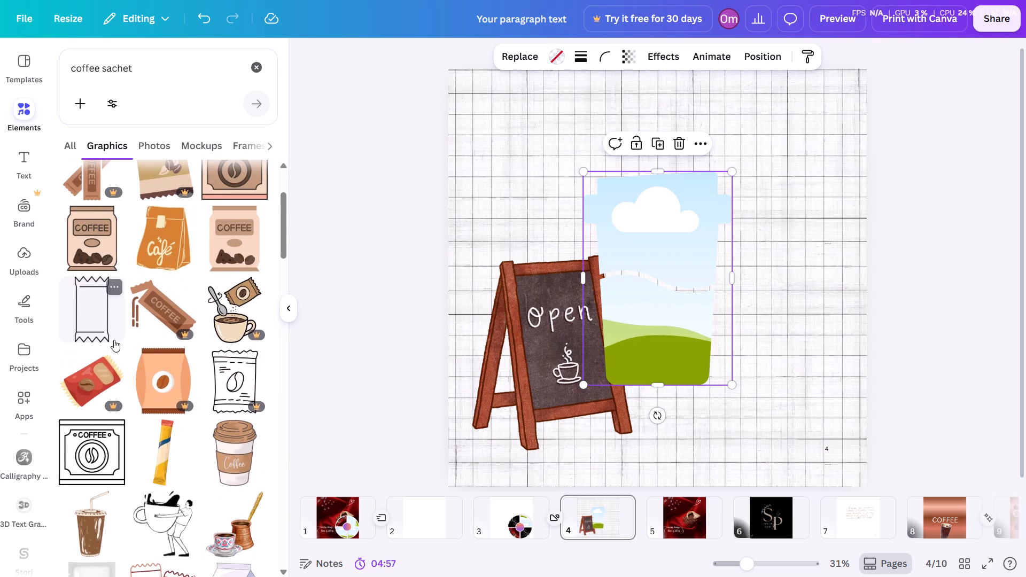
click(114, 340)
click(107, 328)
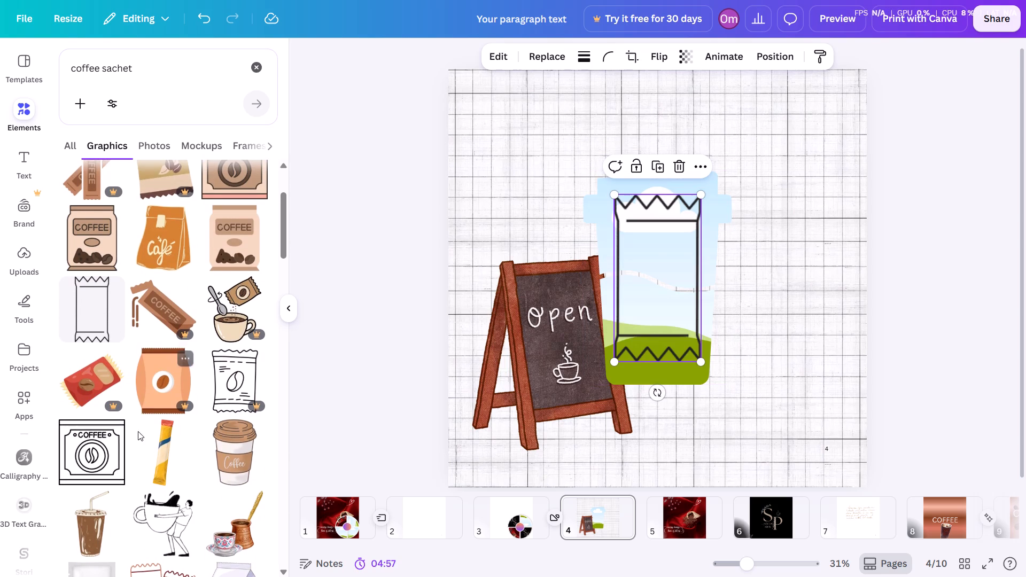
Examine more of the coffee sachet graphics for another packet element that suits page 4.
scroll(138, 431, up, 1)
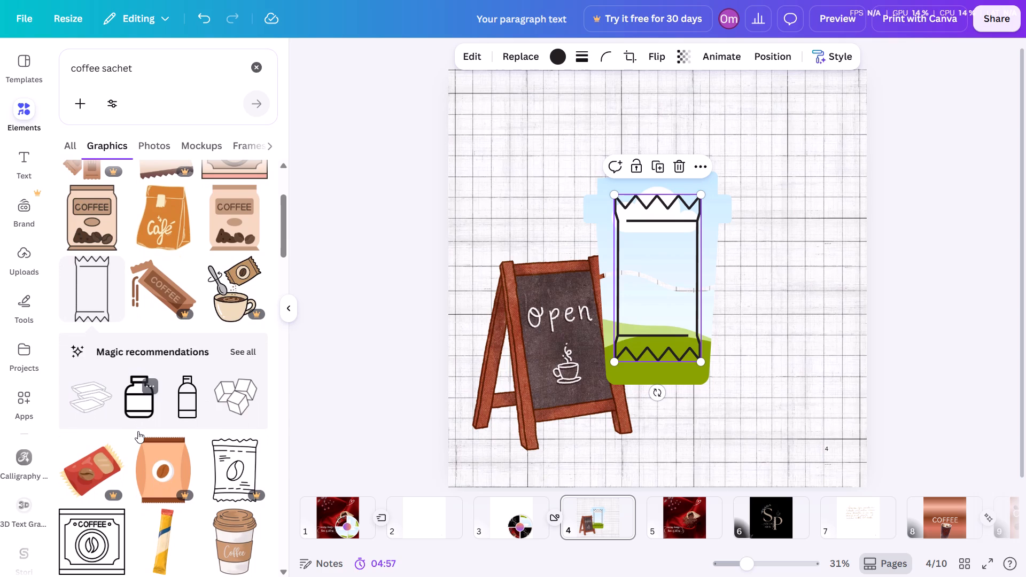
scroll(138, 431, up, 1)
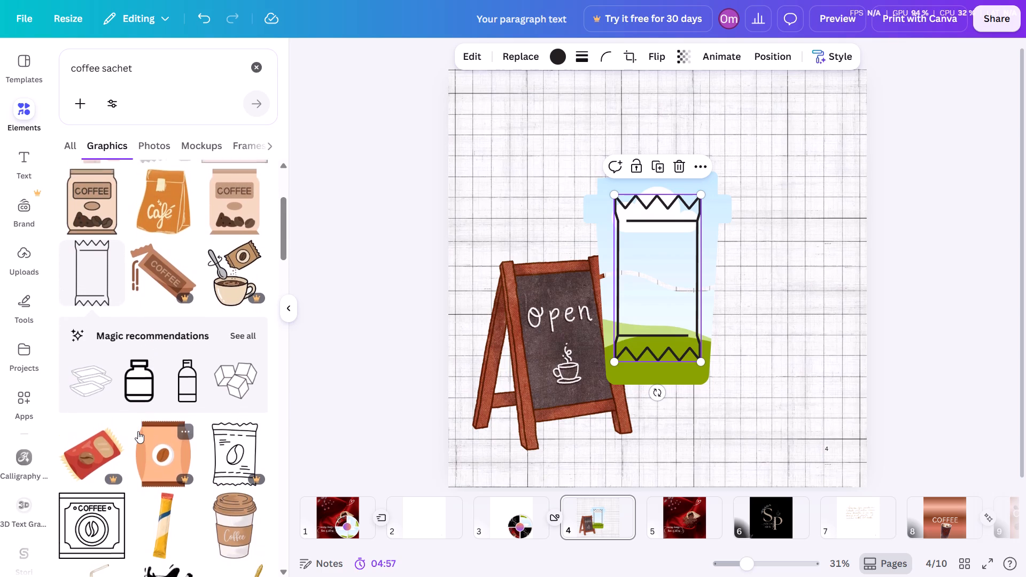
scroll(138, 431, up, 1)
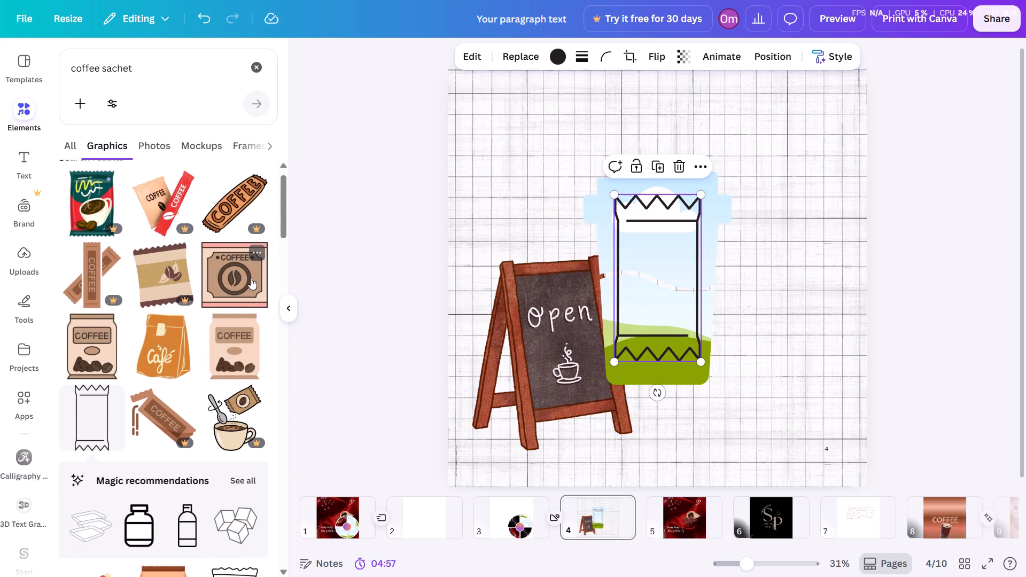
scroll(153, 415, down, 1)
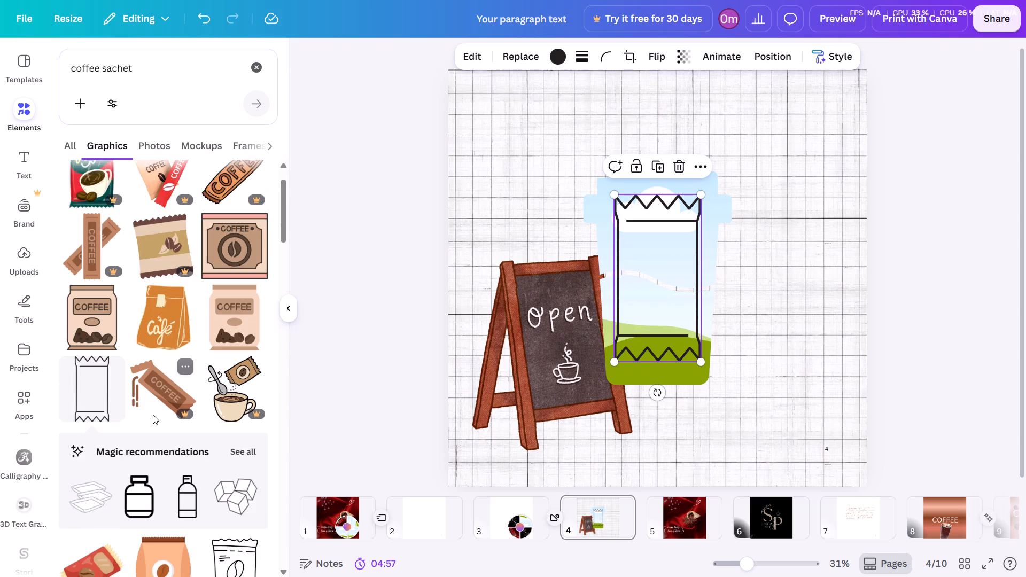
scroll(153, 415, down, 2)
scroll(153, 415, right, 3)
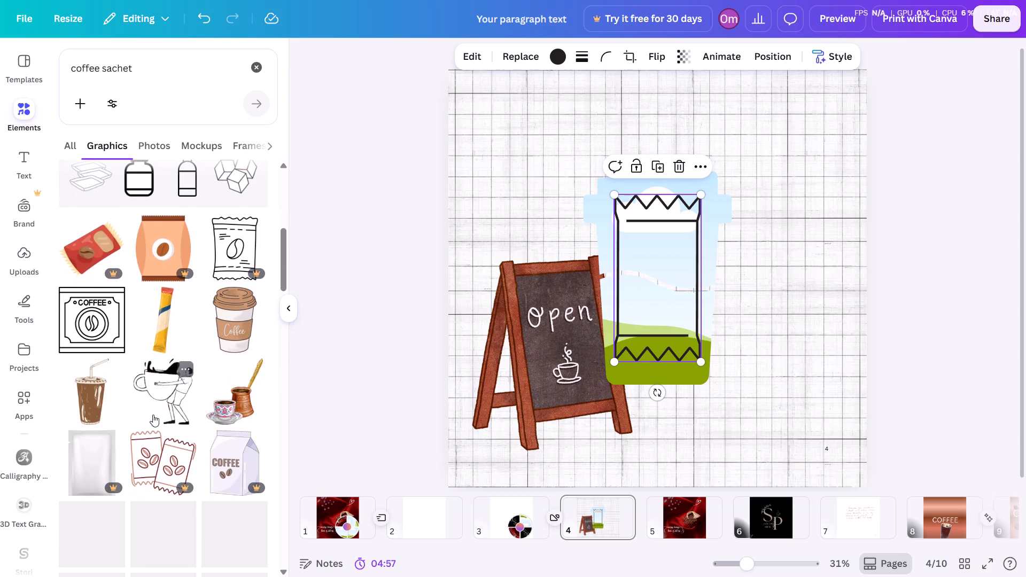
scroll(153, 415, right, 3)
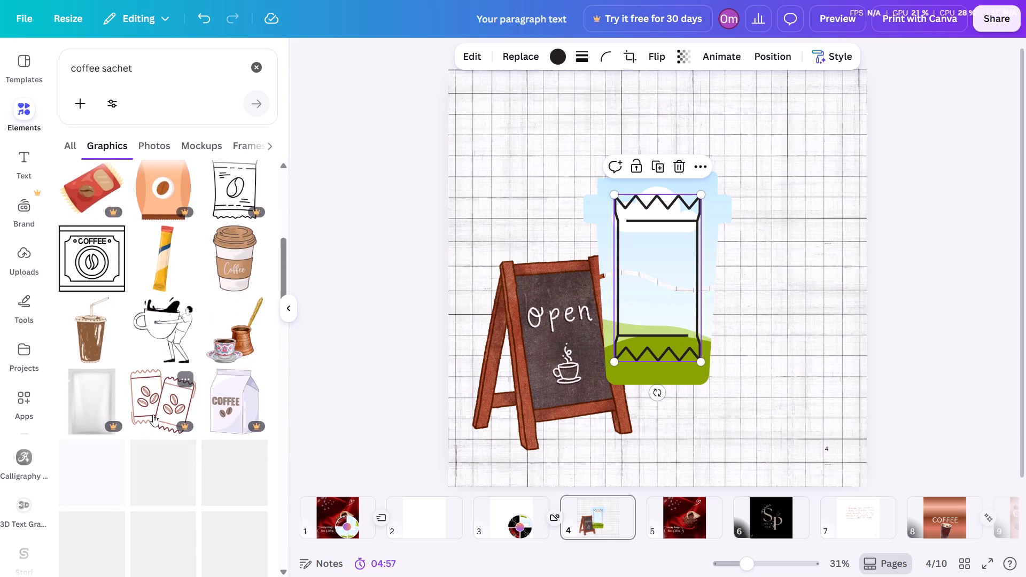
scroll(153, 415, right, 4)
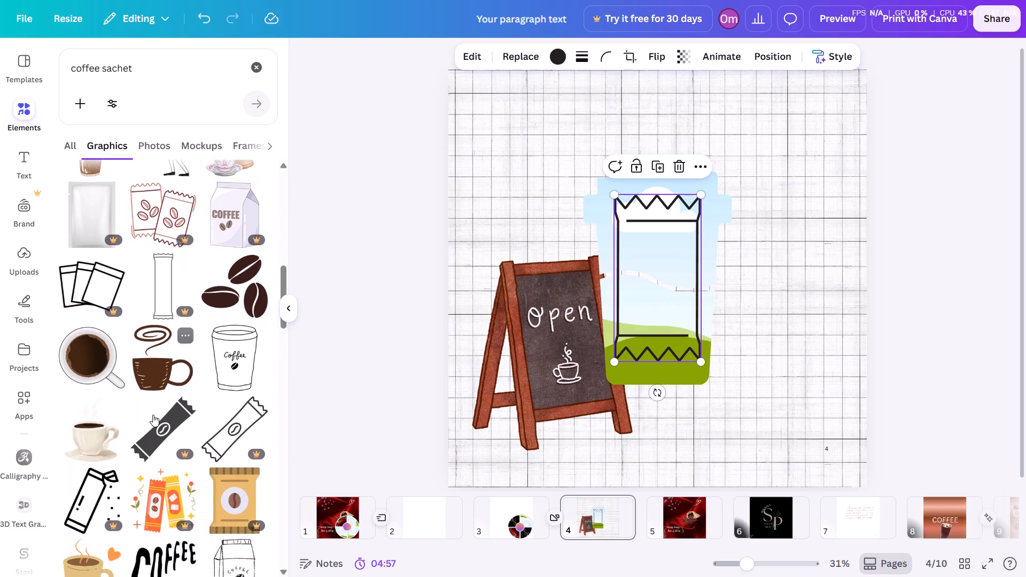
scroll(153, 415, right, 3)
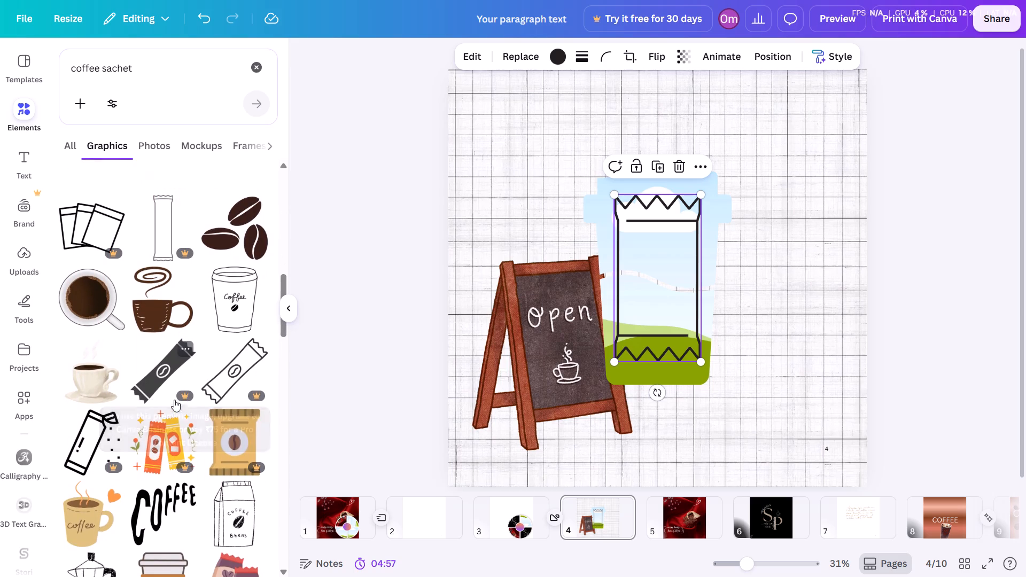
scroll(163, 403, right, 2)
scroll(163, 403, down, 1)
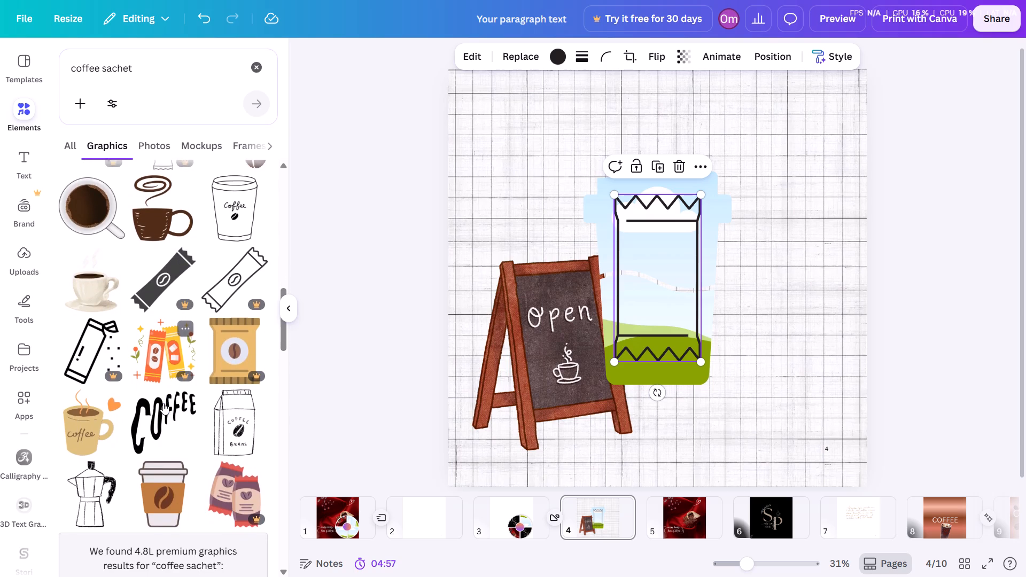
scroll(163, 403, down, 1)
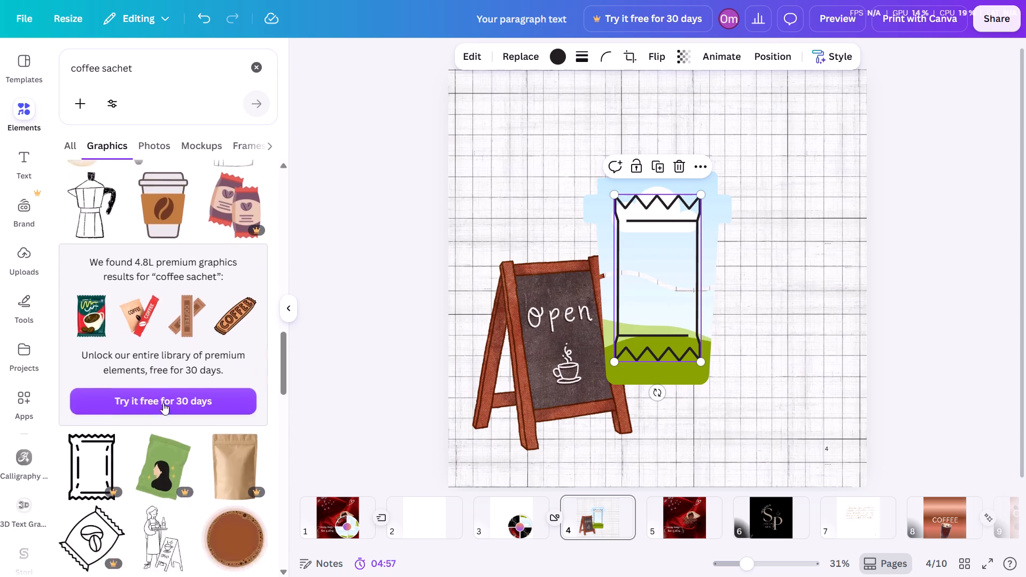
scroll(163, 403, down, 1)
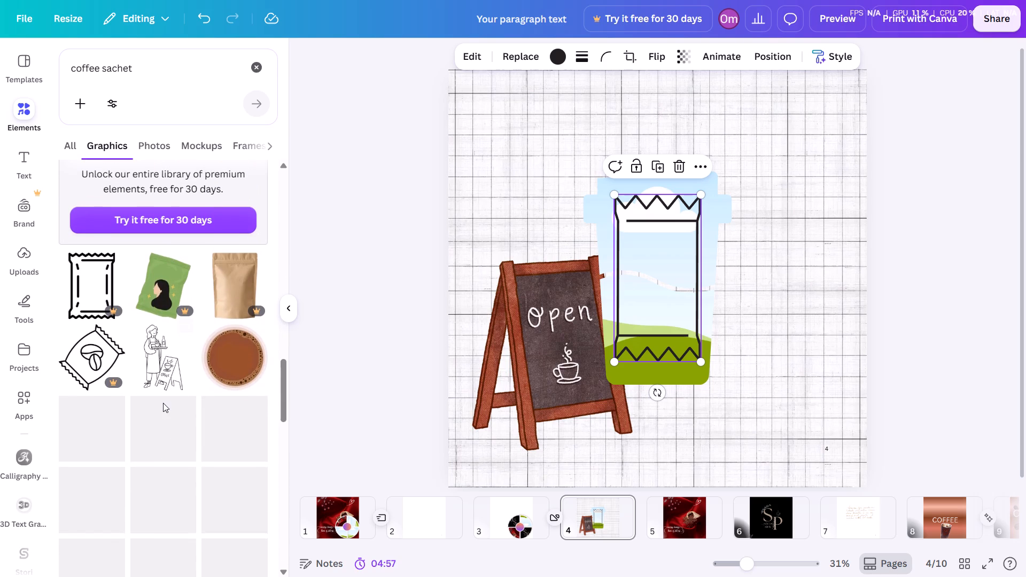
scroll(163, 403, down, 1)
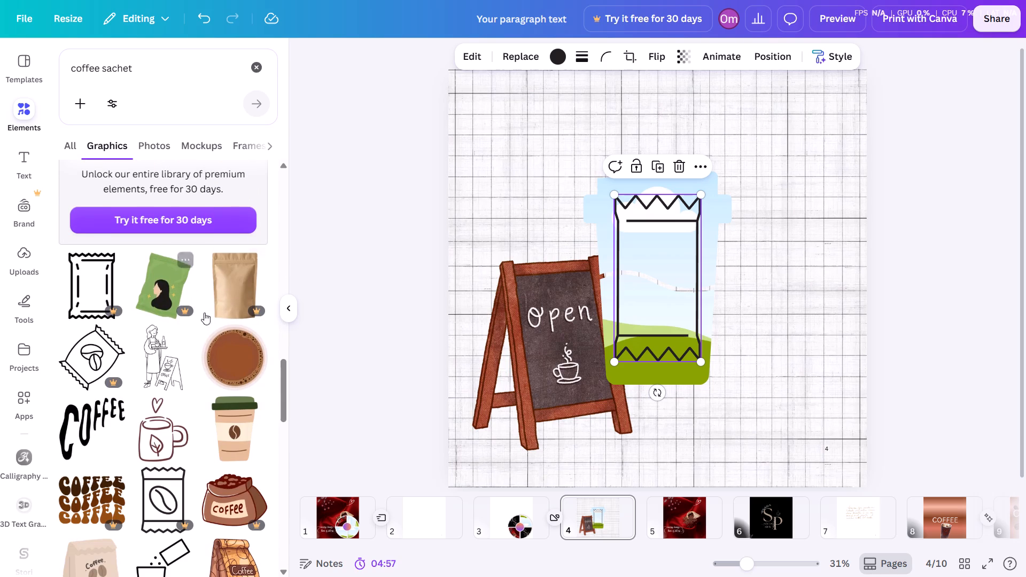
scroll(163, 372, down, 1)
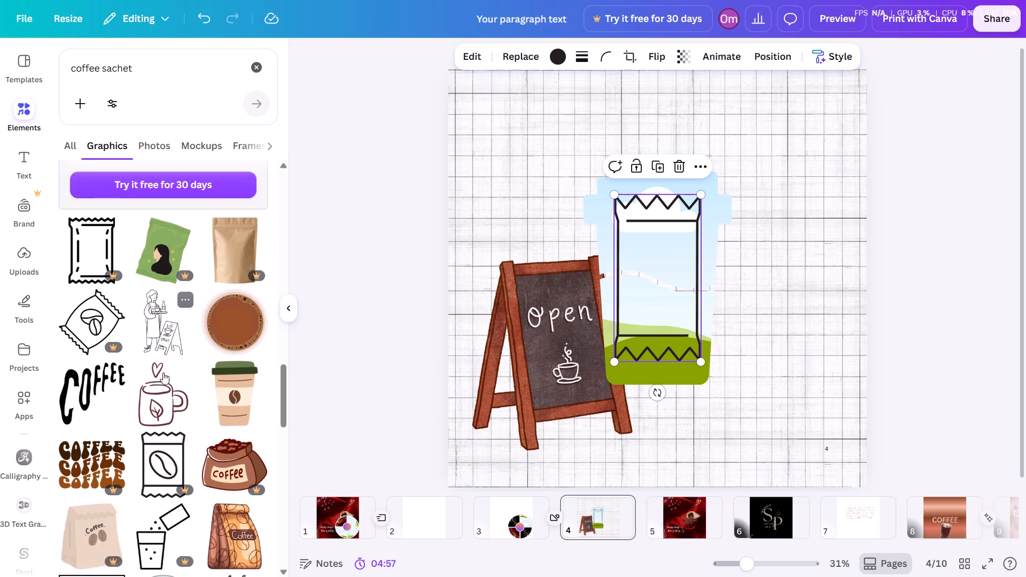
scroll(163, 372, down, 1)
scroll(163, 372, right, 7)
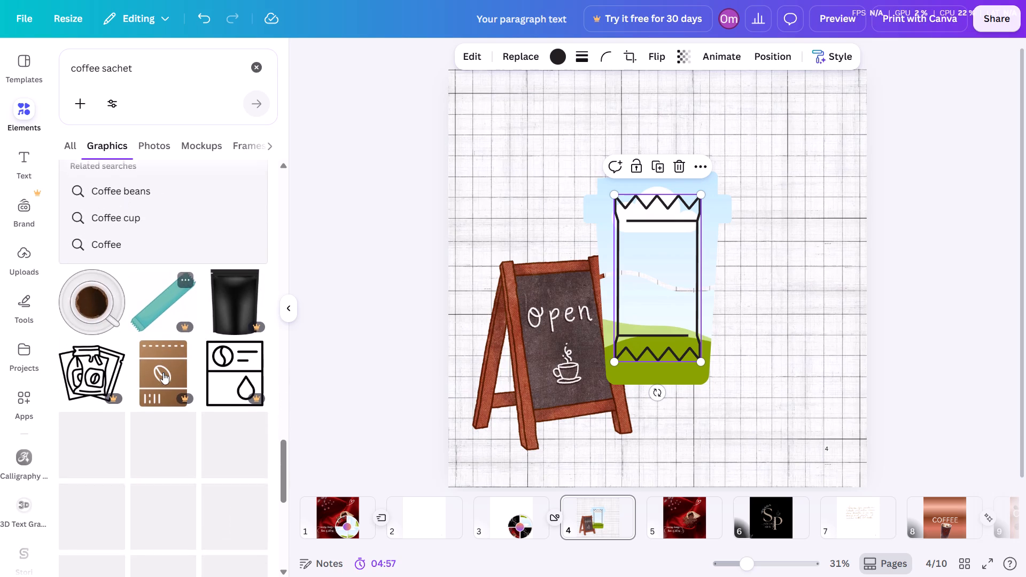
scroll(163, 372, right, 6)
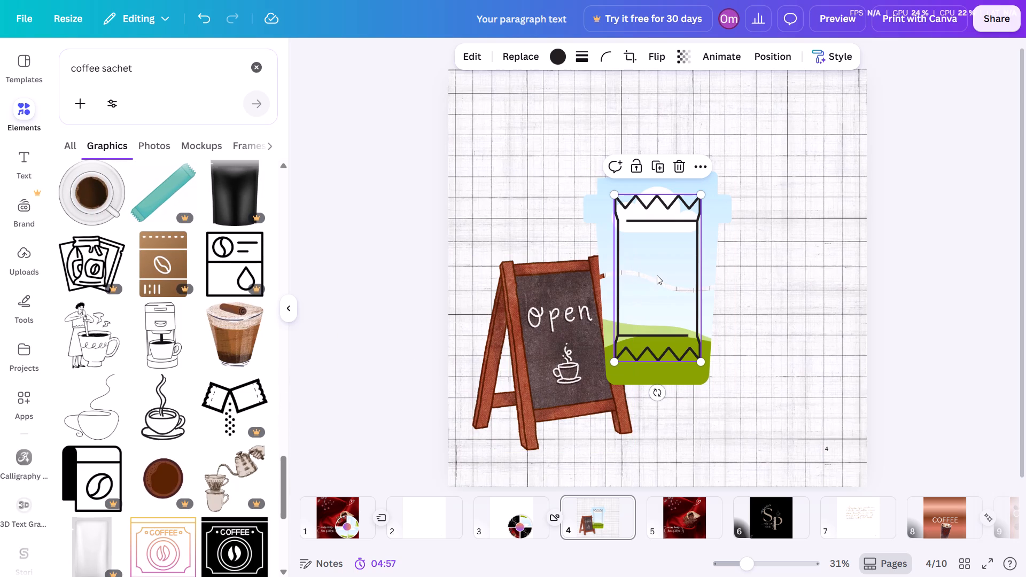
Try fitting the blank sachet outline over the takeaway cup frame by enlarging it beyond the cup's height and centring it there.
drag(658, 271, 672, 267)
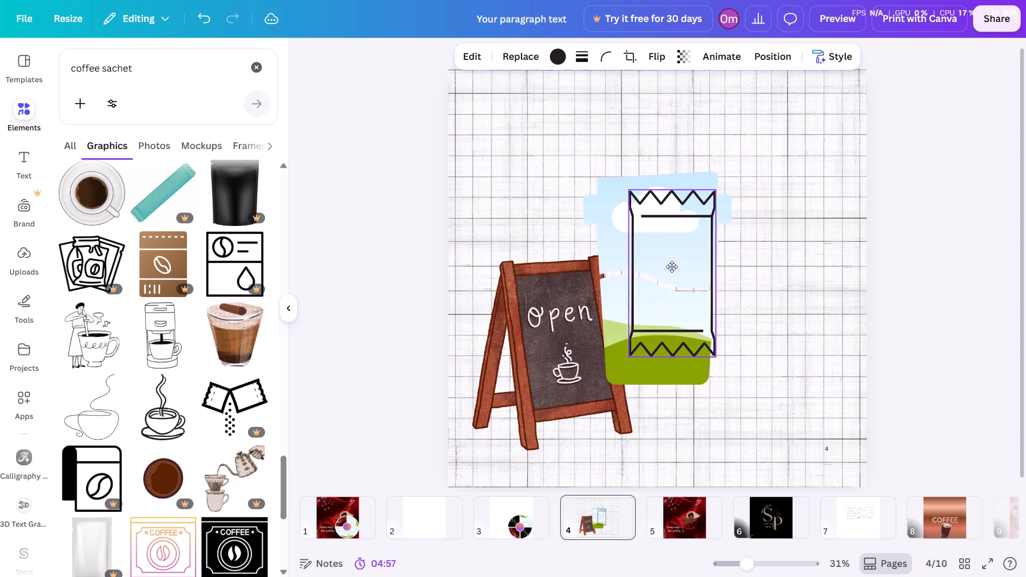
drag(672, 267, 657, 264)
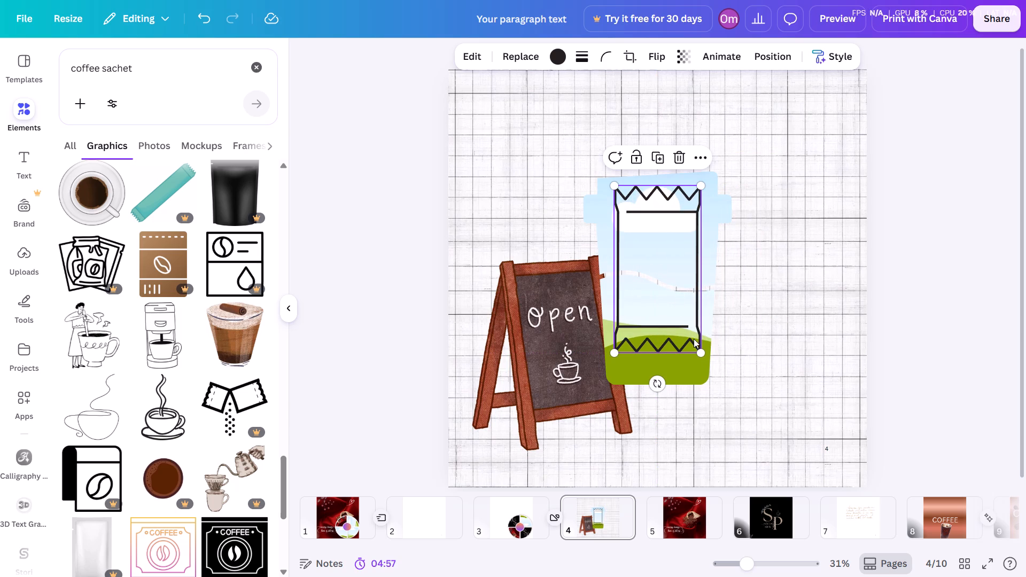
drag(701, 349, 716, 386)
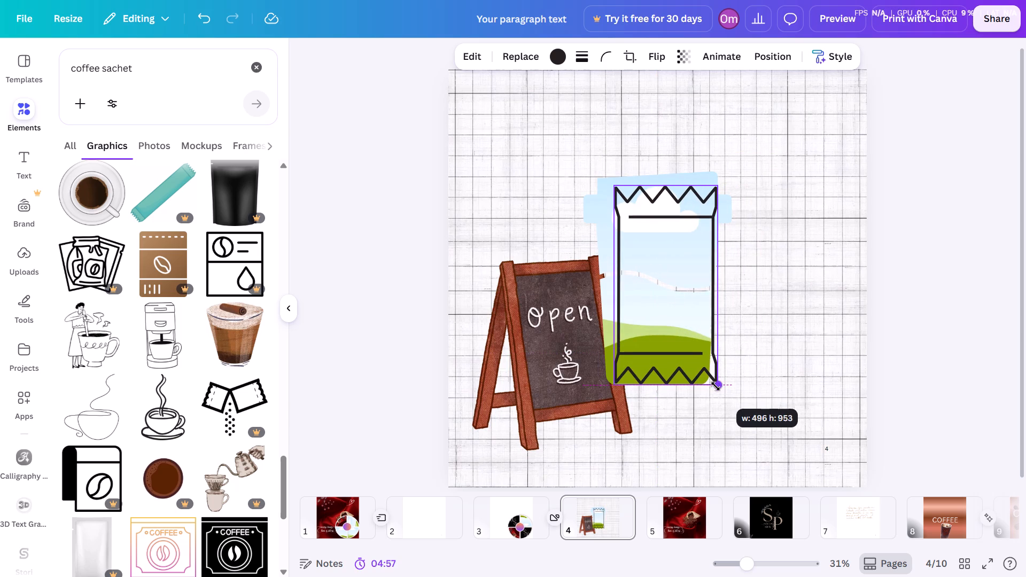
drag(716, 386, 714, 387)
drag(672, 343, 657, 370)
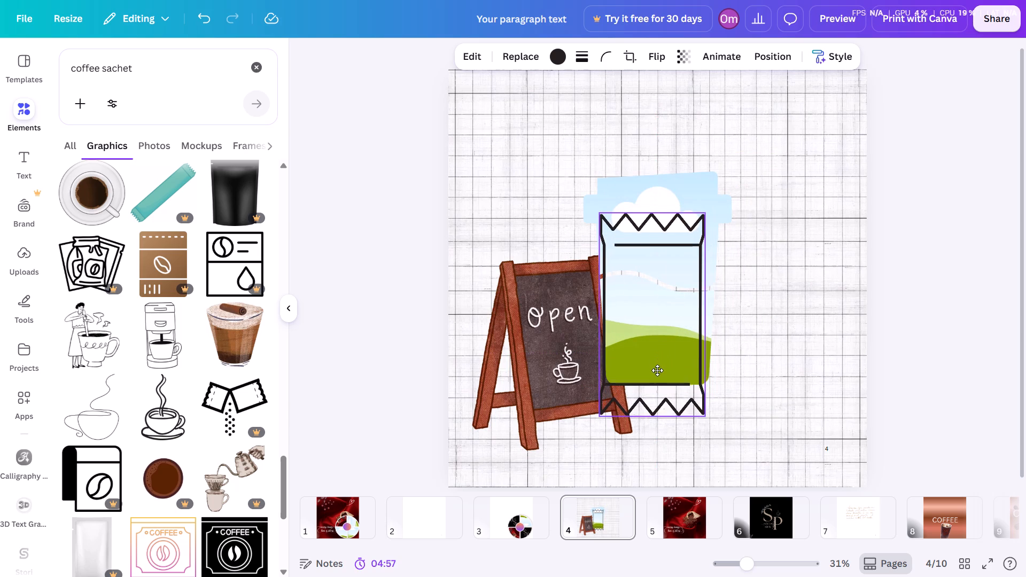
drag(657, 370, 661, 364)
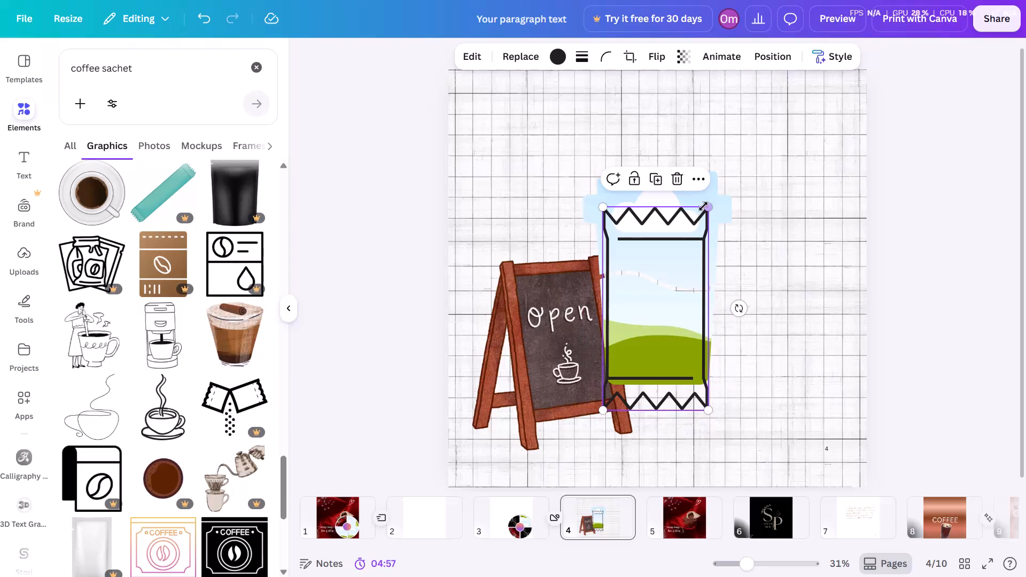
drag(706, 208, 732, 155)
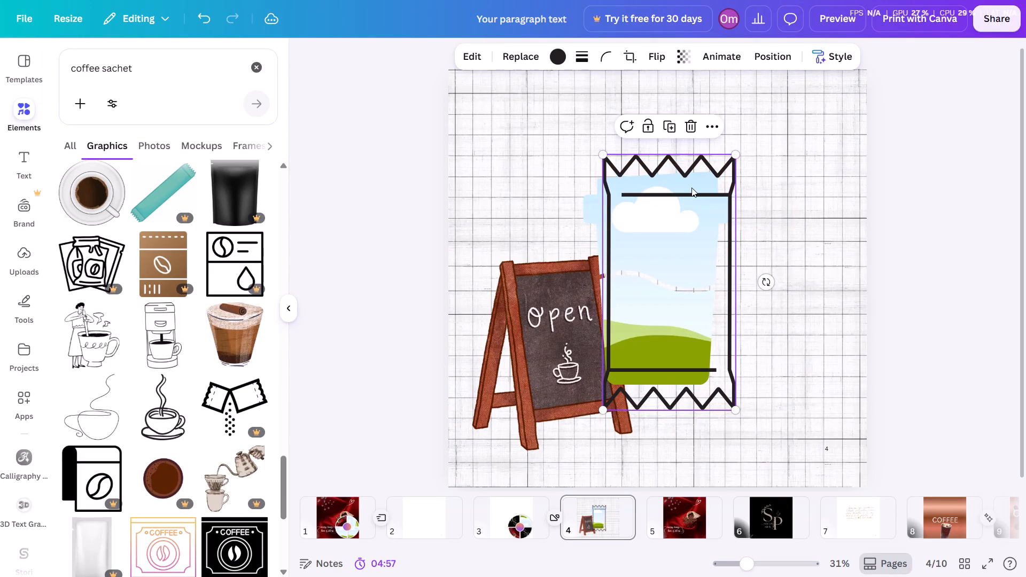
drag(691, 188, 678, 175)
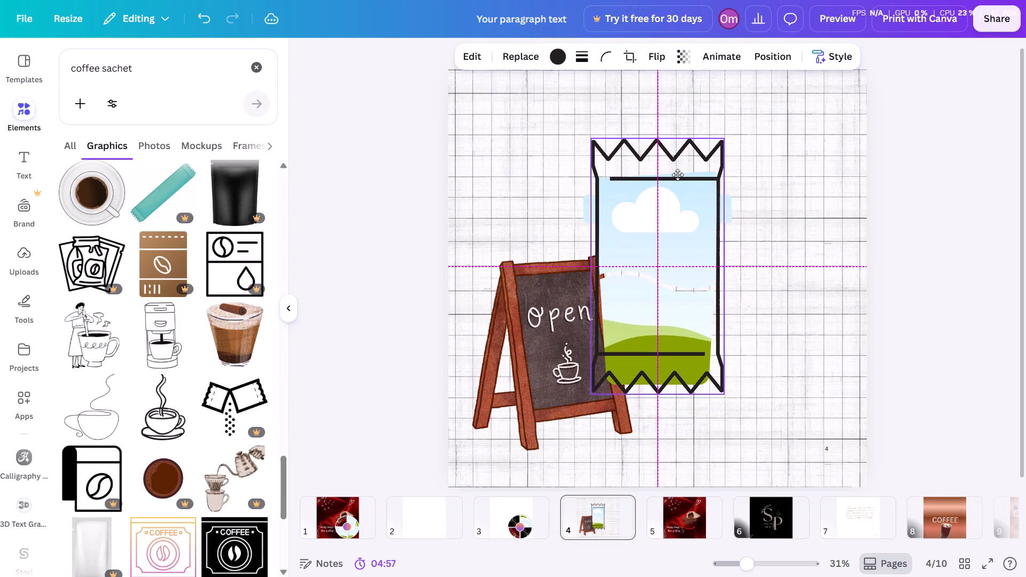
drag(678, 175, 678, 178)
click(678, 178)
Move the sachet outline aside and delete the takeaway cup frame from page 4.
drag(680, 178, 769, 155)
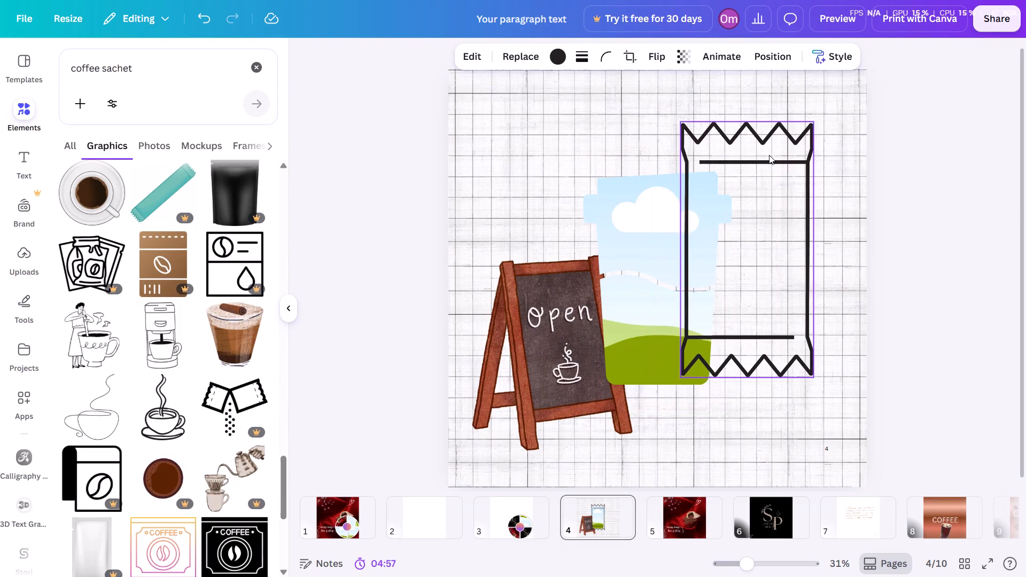
click(657, 225)
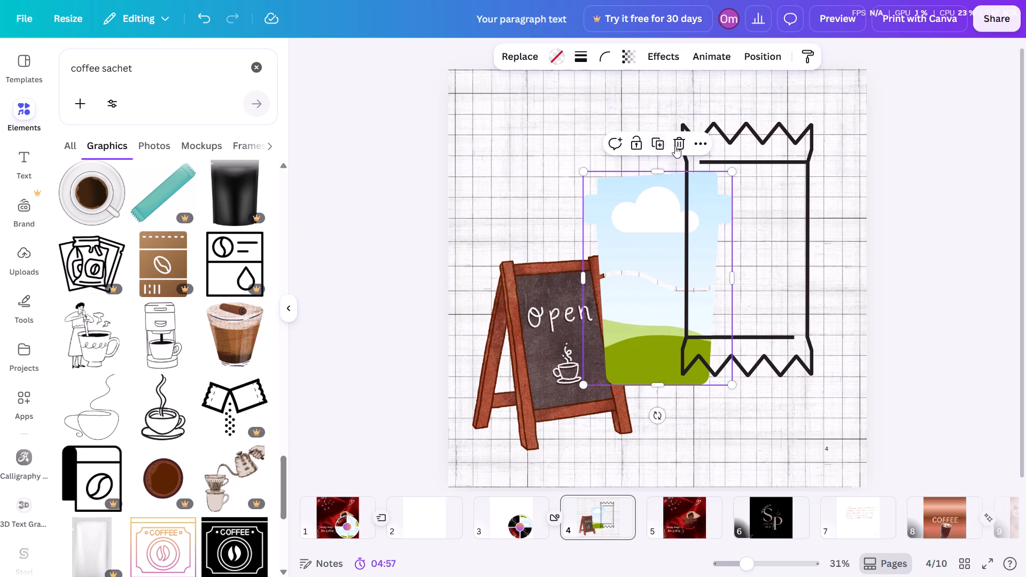
click(679, 145)
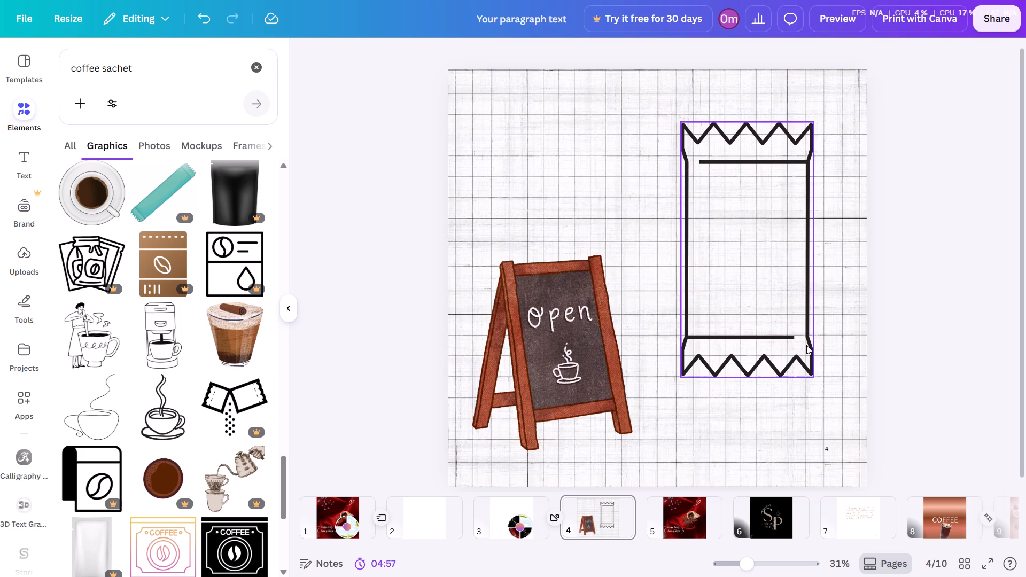
Tilt the sachet outline clockwise, shrink it to less than half its size and place it in the page's upper-right area.
click(806, 345)
click(813, 379)
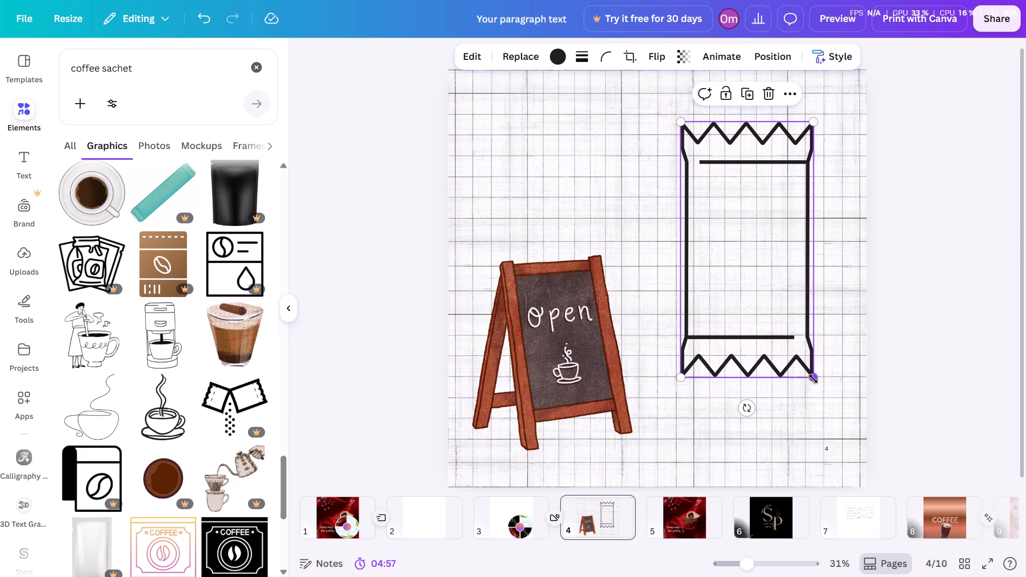
drag(813, 379, 798, 366)
drag(743, 399, 610, 355)
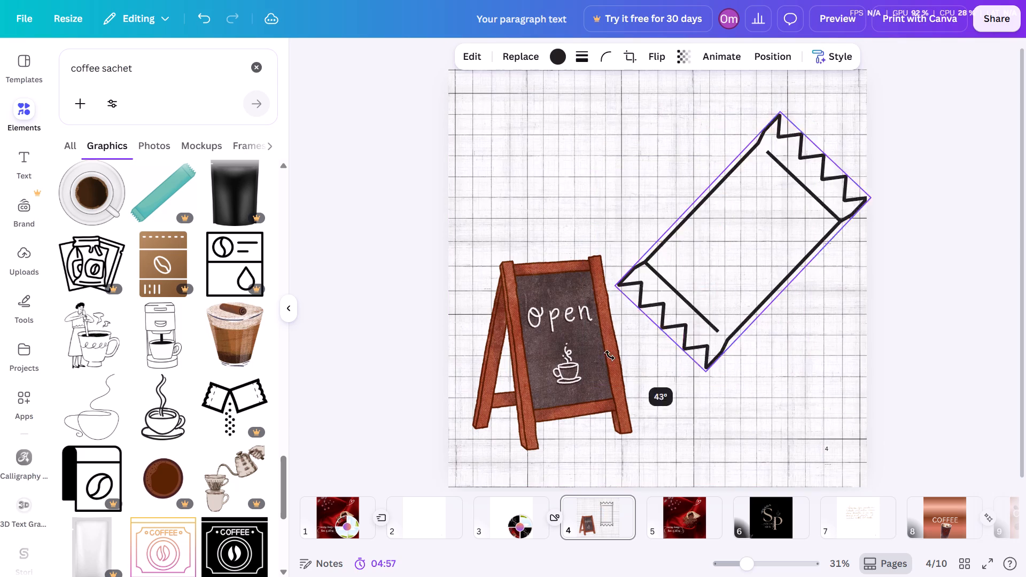
drag(610, 355, 650, 308)
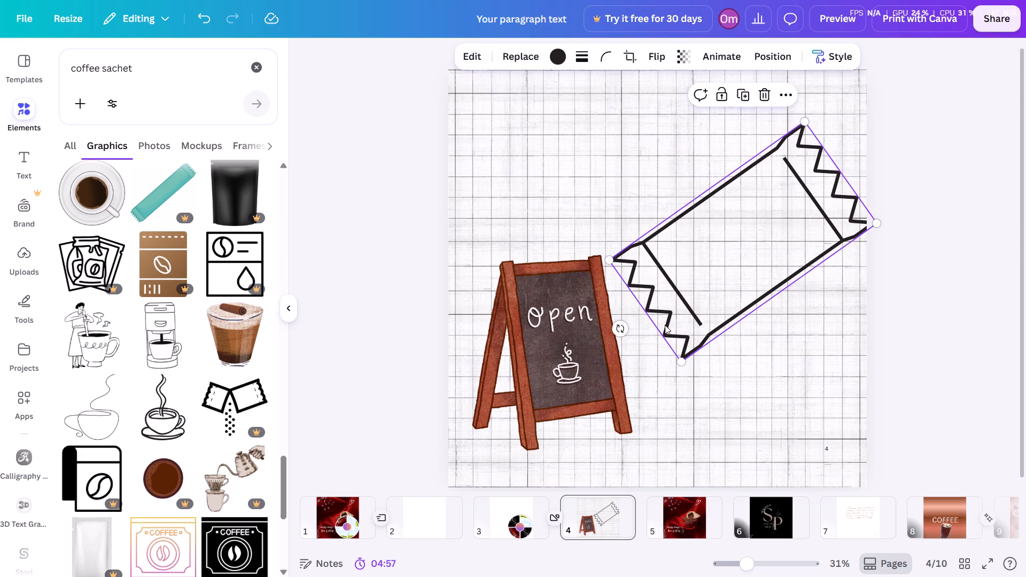
drag(682, 357, 713, 235)
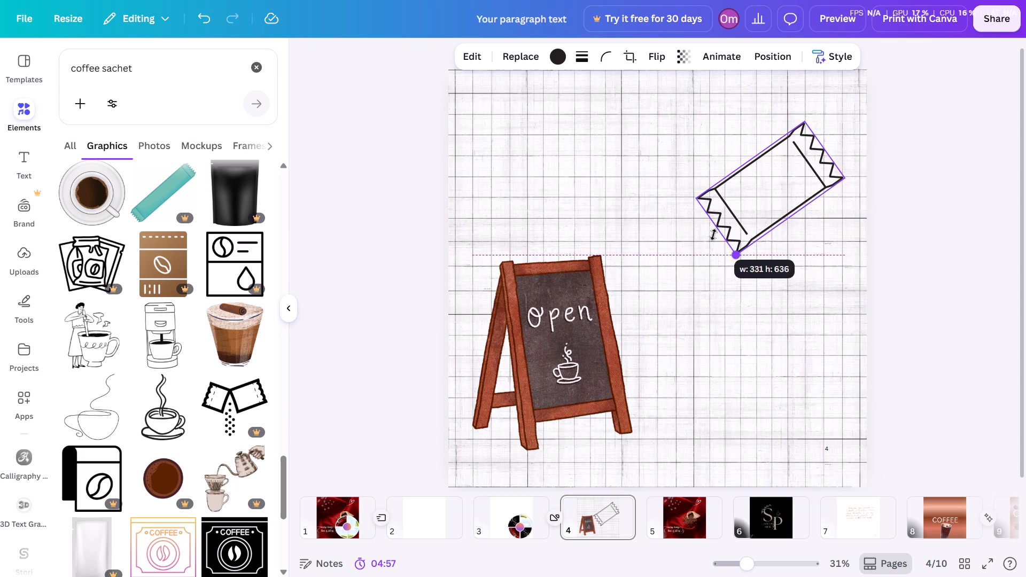
drag(713, 235, 723, 217)
drag(758, 183, 727, 166)
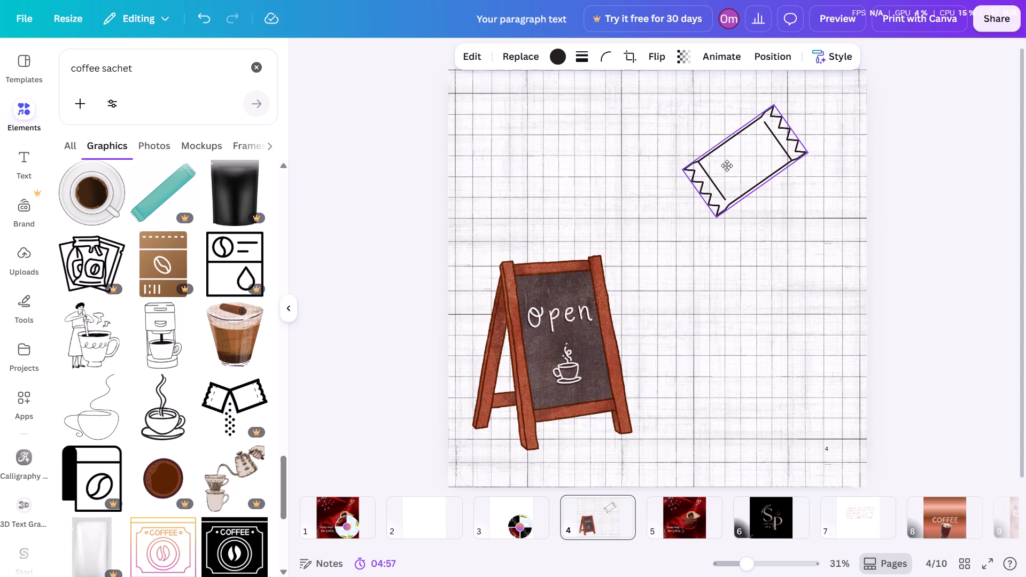
drag(727, 166, 716, 181)
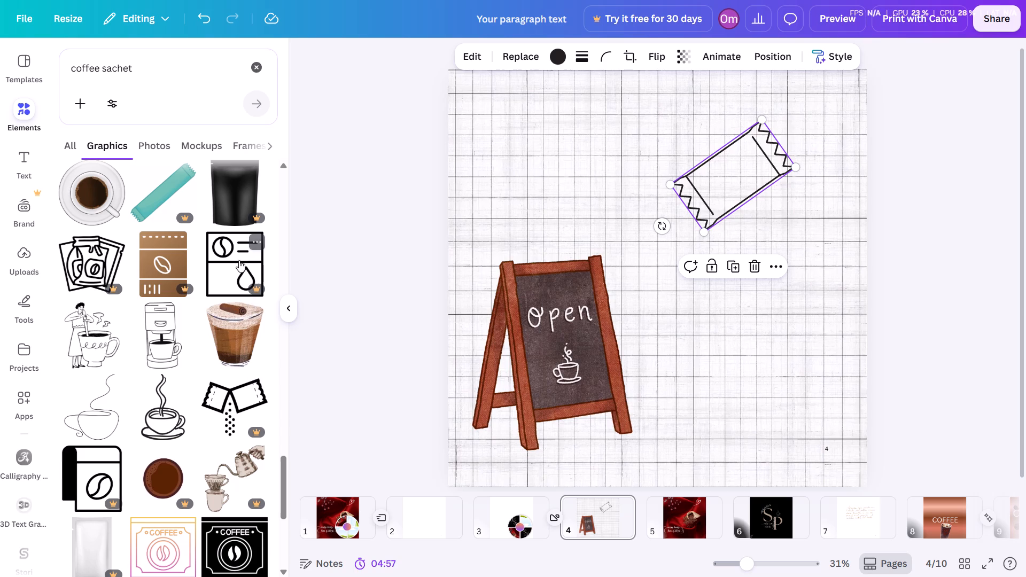
Duplicate the tilted sachet outline, rotate the copy to about 21° and overlap it with the lower part of the original.
click(733, 268)
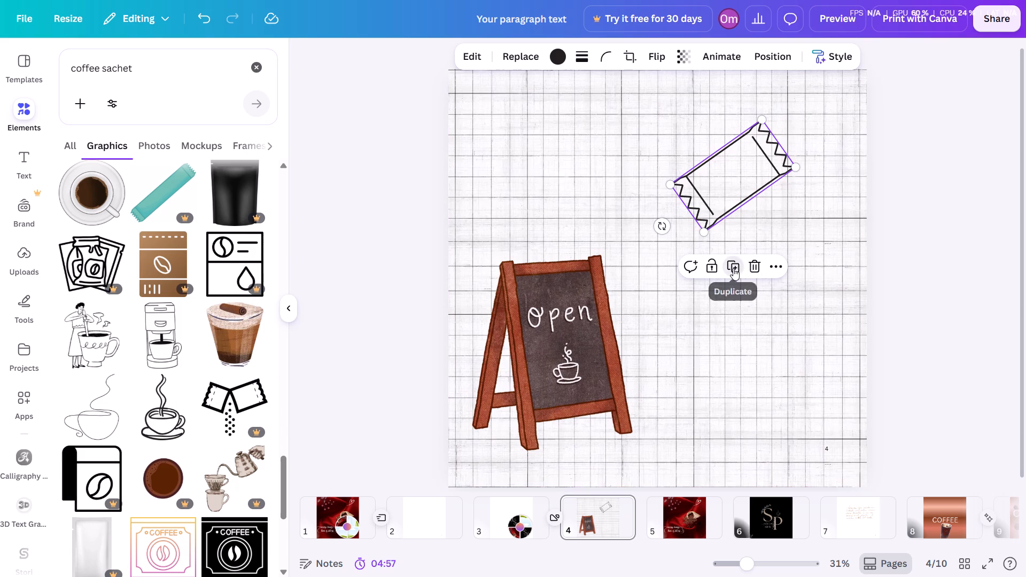
drag(728, 197, 756, 244)
drag(689, 278, 703, 290)
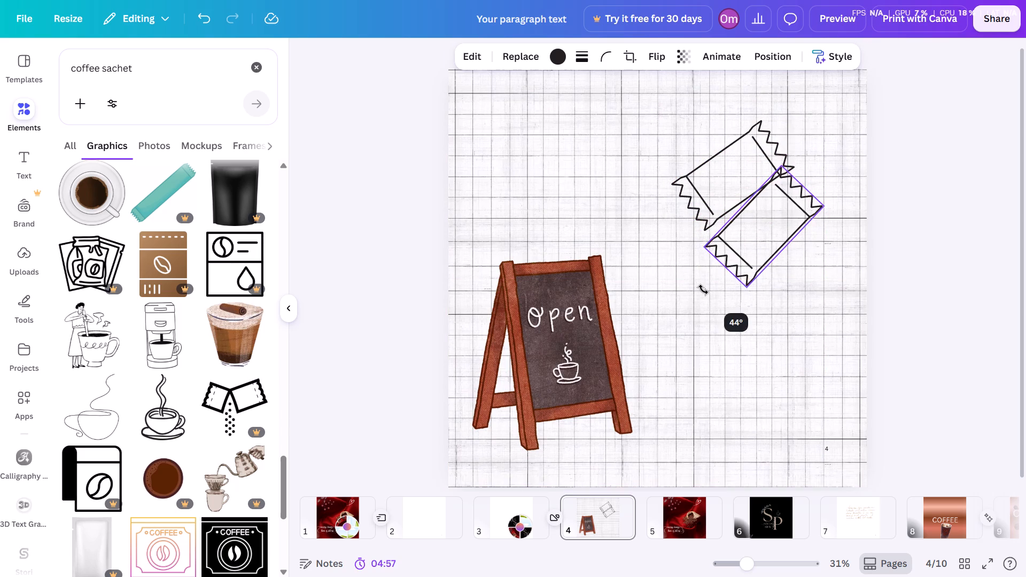
drag(703, 290, 716, 292)
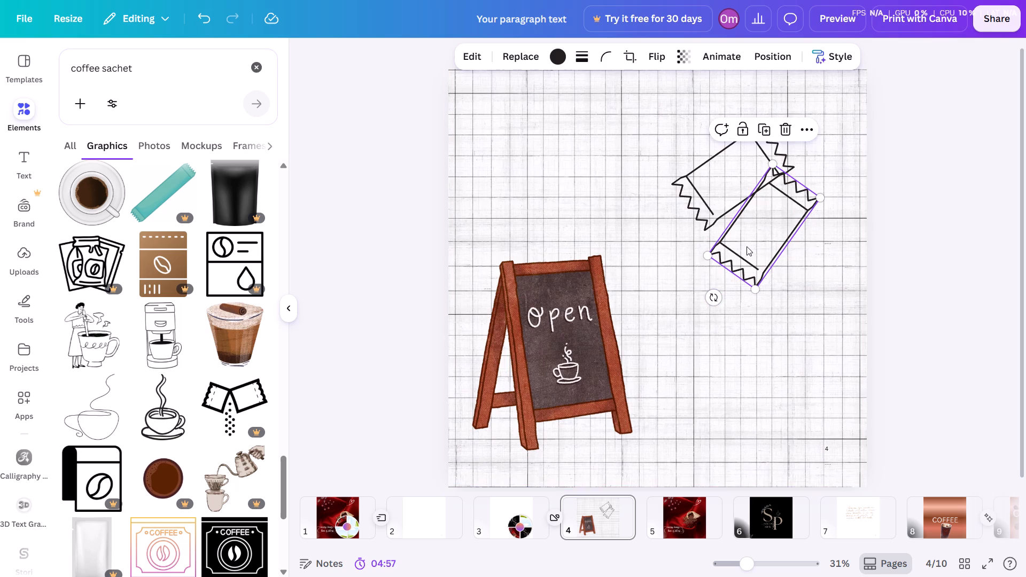
drag(762, 227, 740, 186)
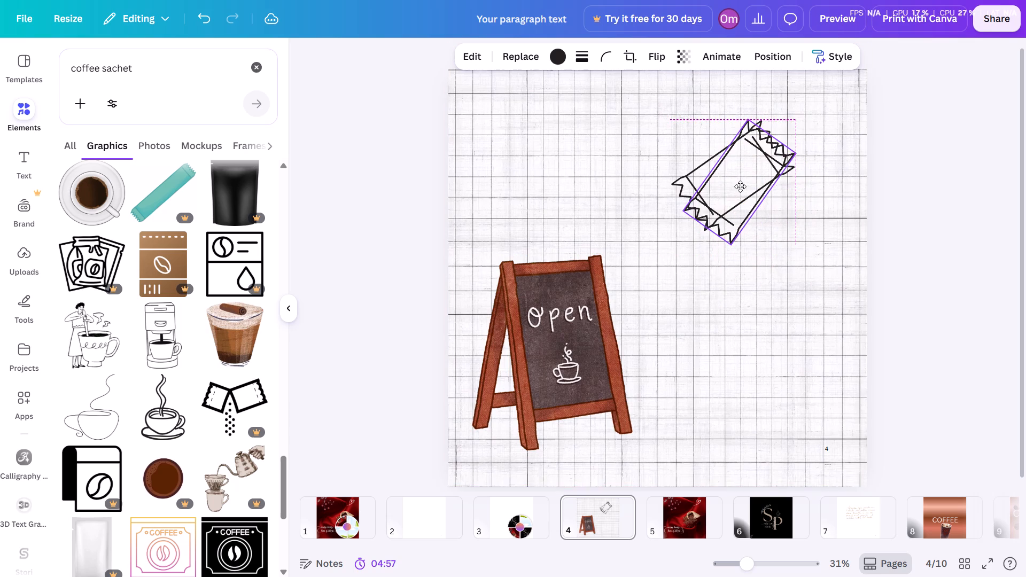
drag(740, 186, 758, 222)
drag(703, 294, 726, 297)
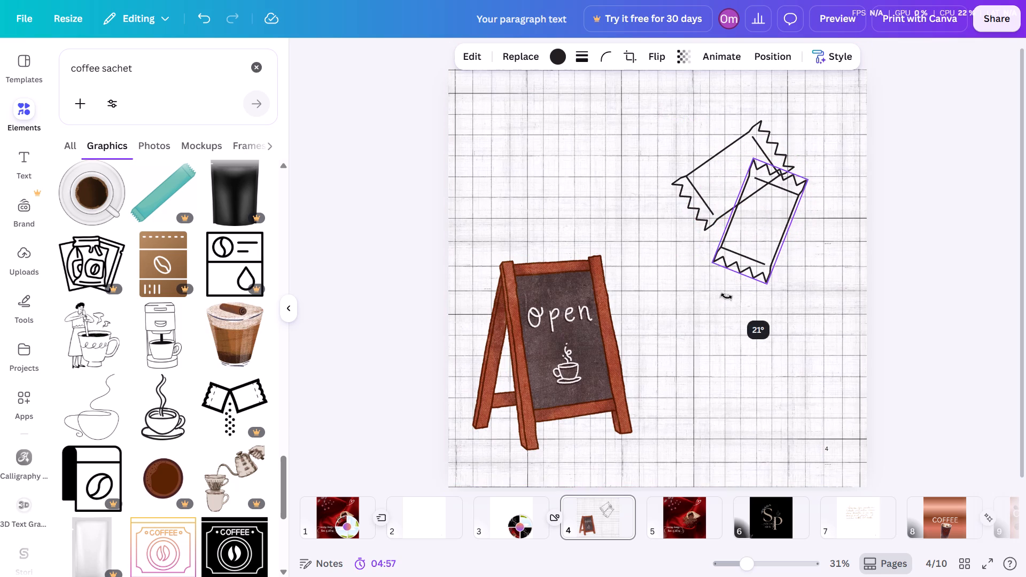
drag(726, 297, 727, 295)
drag(745, 235, 743, 201)
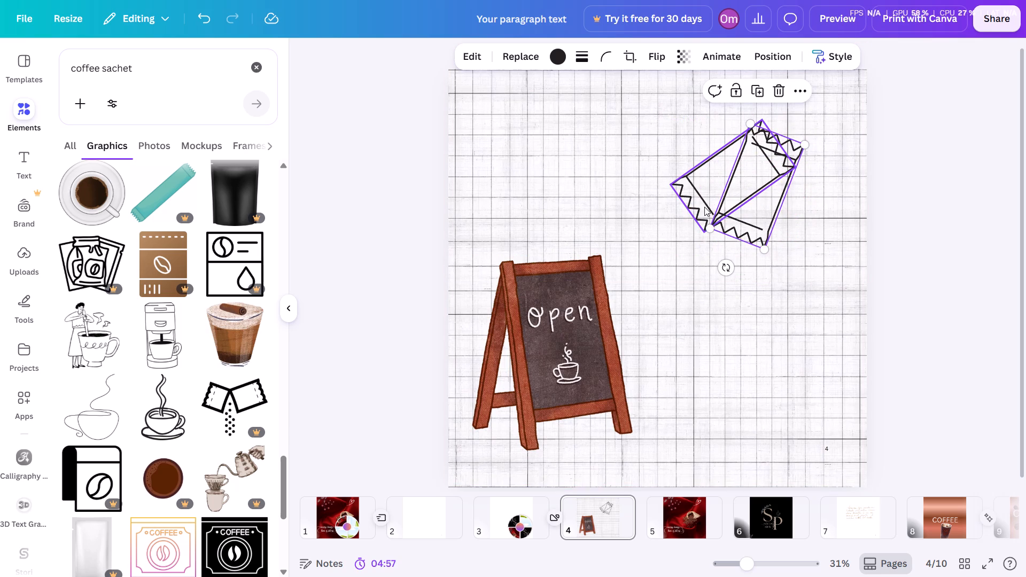
Rotate the original sachet outline closer to horizontal, raise it slightly and nudge the steeper copy so the two overlap as a fan.
click(701, 207)
drag(662, 225, 658, 216)
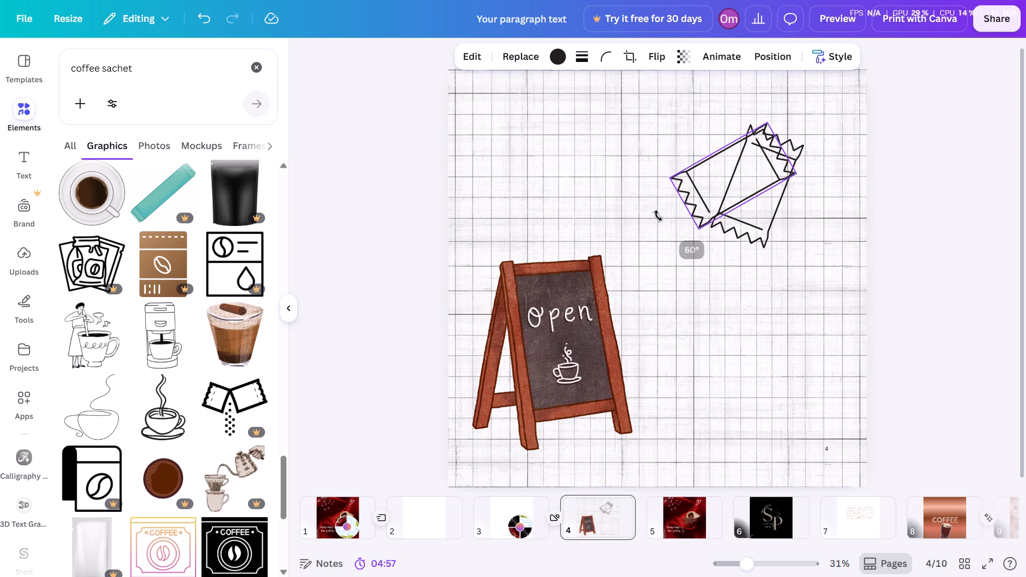
drag(658, 216, 652, 206)
drag(718, 184, 721, 177)
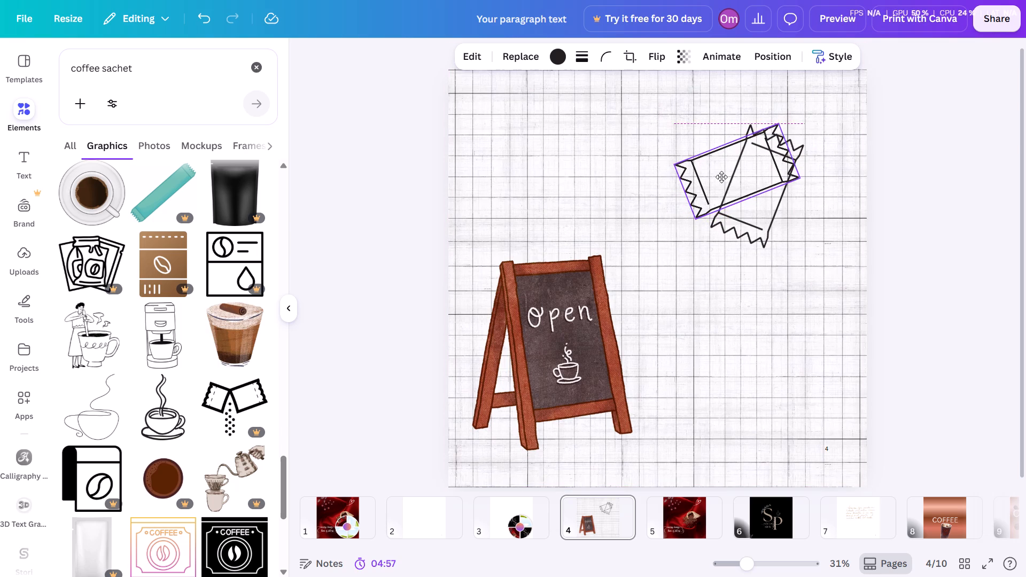
drag(721, 177, 723, 170)
drag(748, 191, 748, 190)
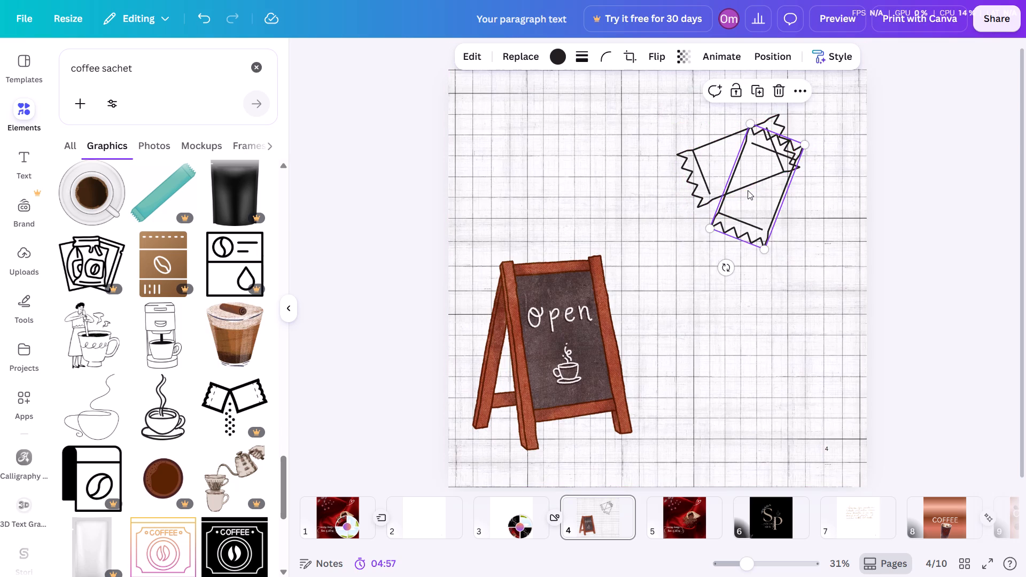
drag(748, 190, 754, 187)
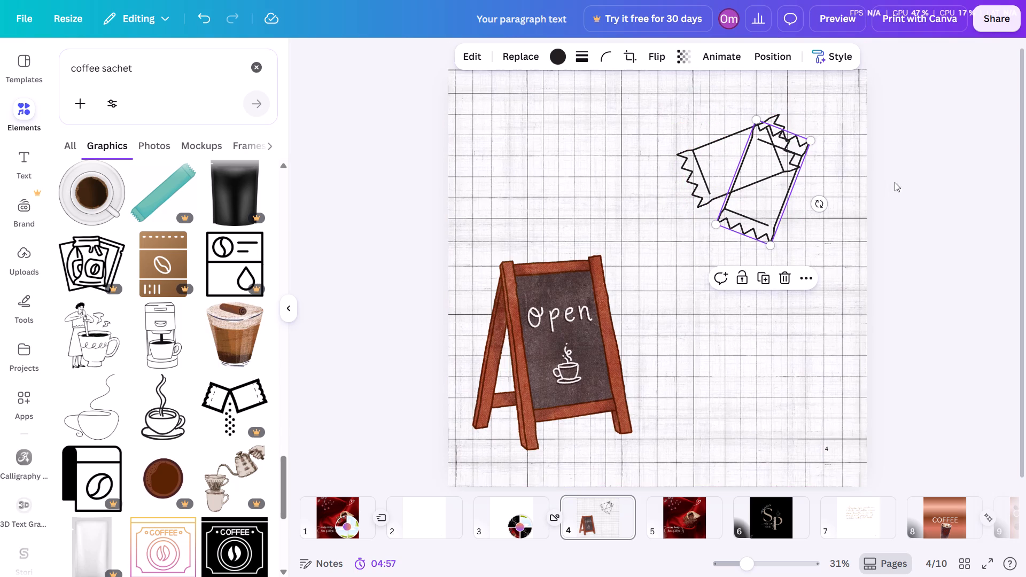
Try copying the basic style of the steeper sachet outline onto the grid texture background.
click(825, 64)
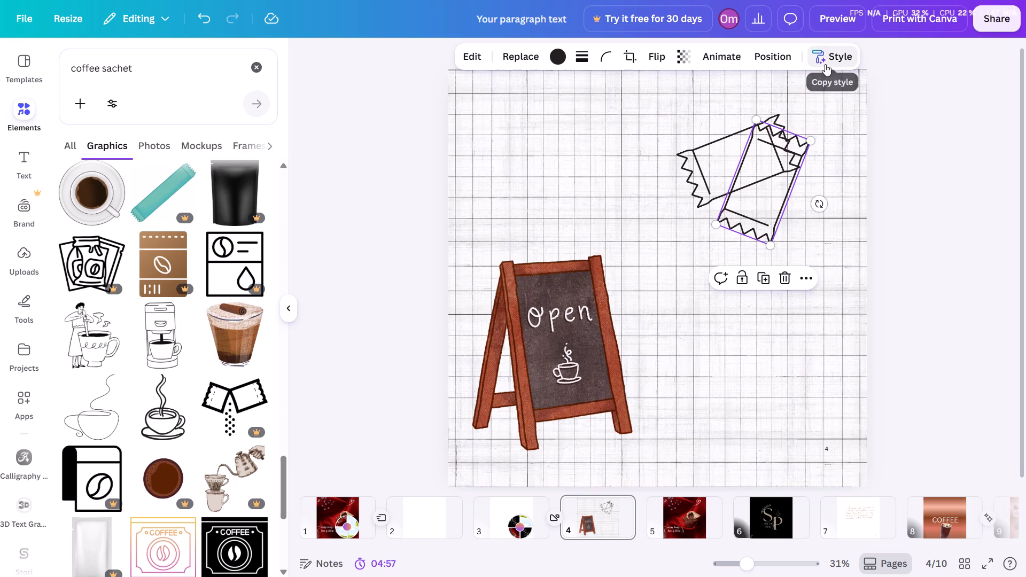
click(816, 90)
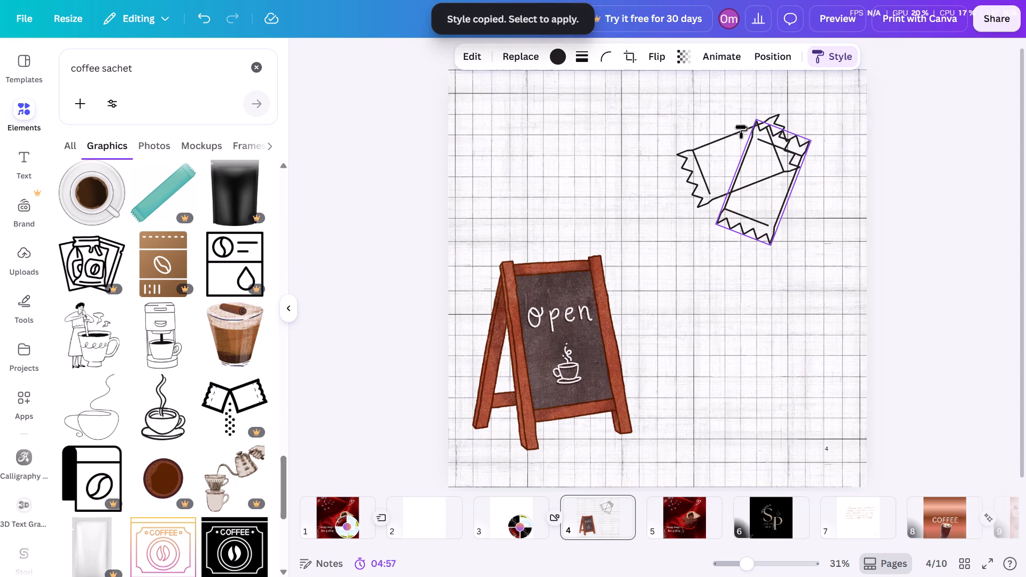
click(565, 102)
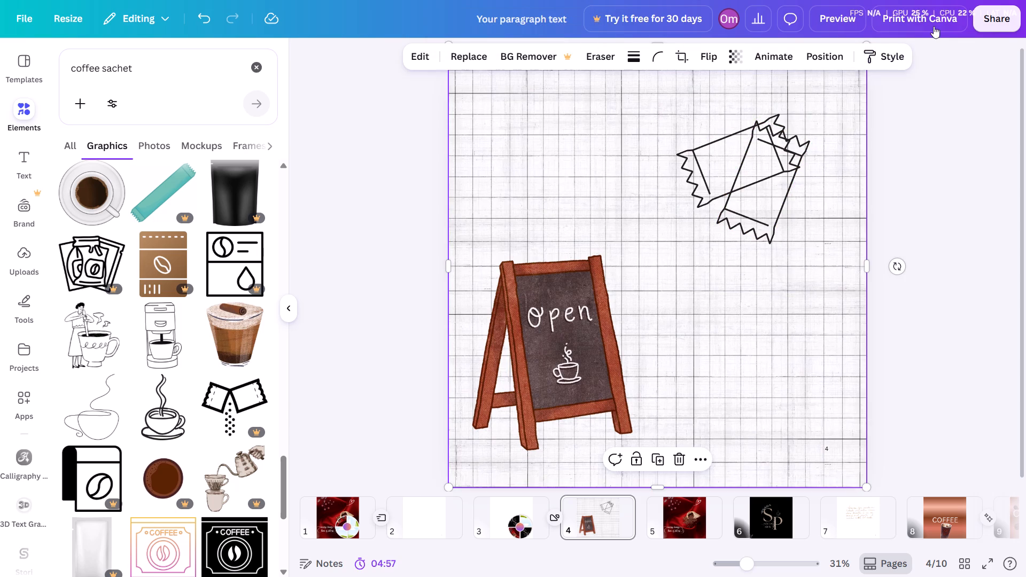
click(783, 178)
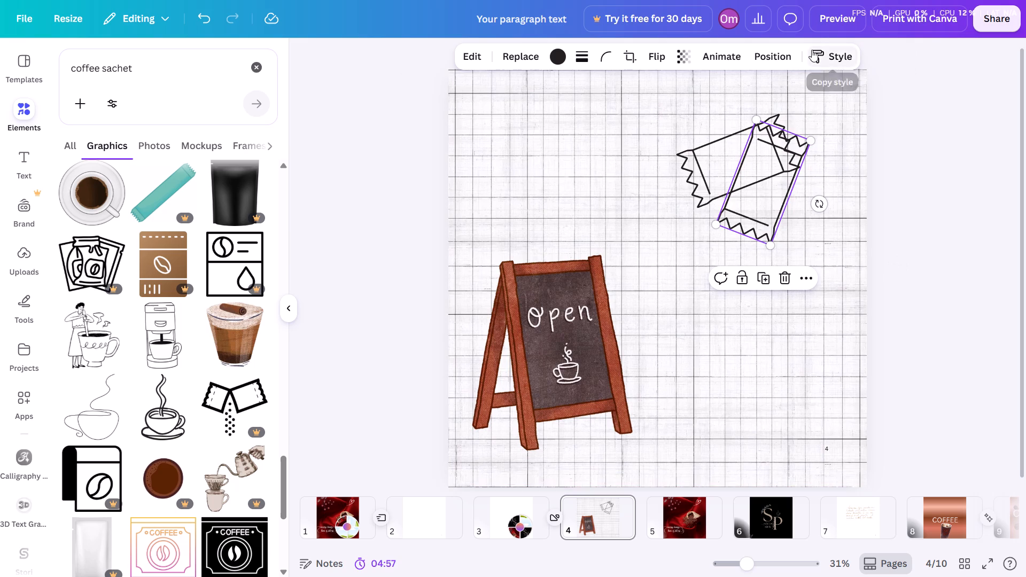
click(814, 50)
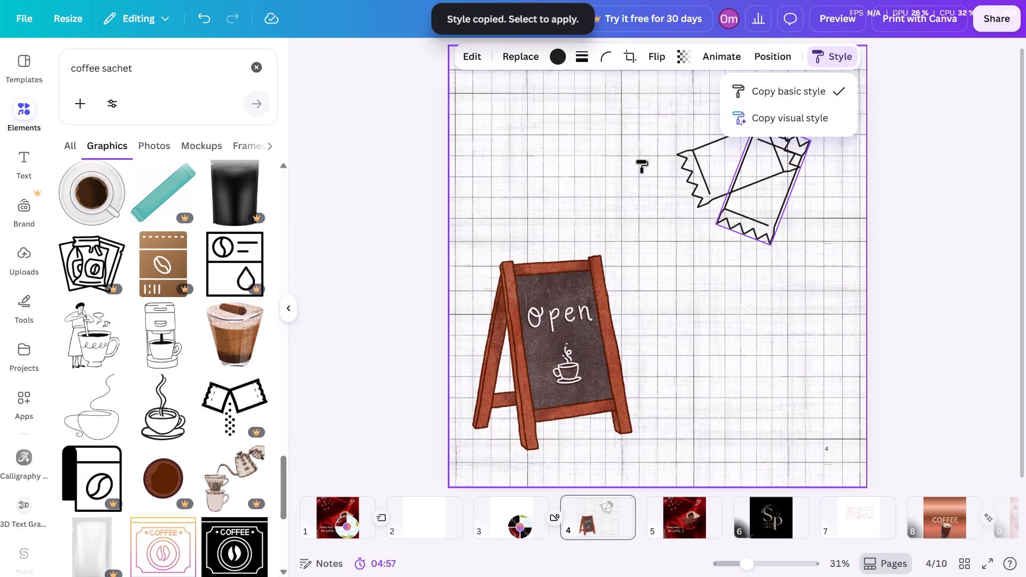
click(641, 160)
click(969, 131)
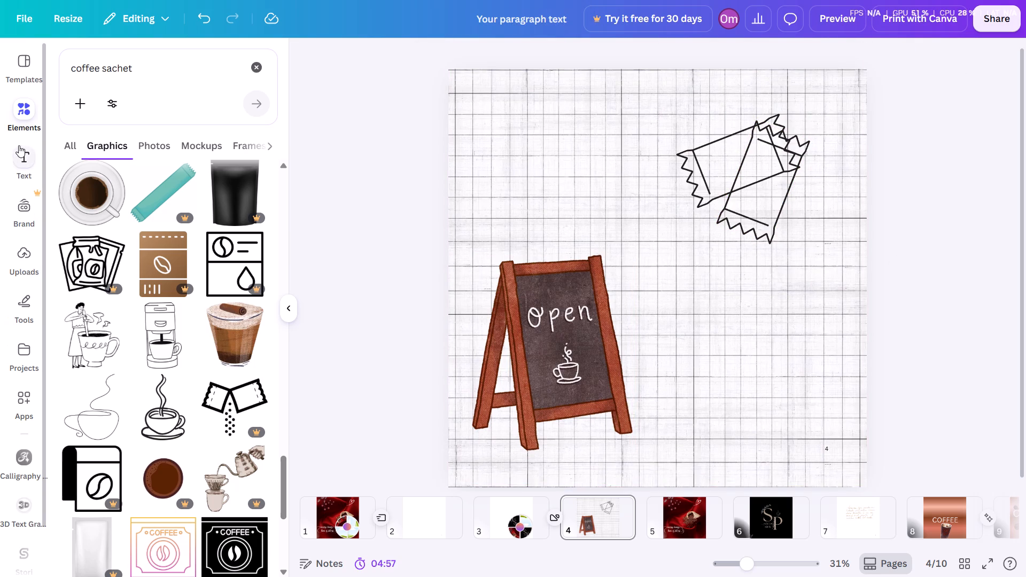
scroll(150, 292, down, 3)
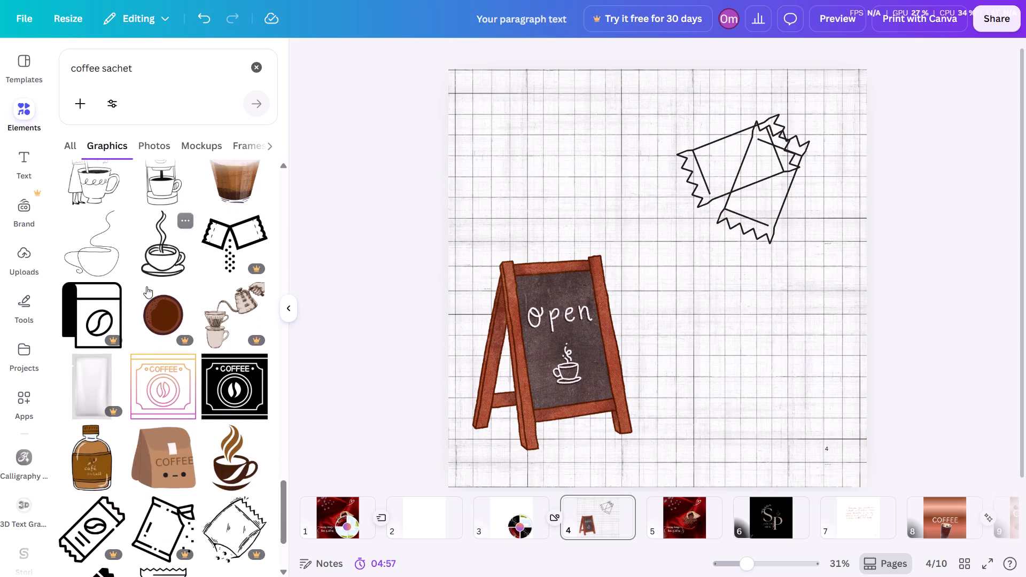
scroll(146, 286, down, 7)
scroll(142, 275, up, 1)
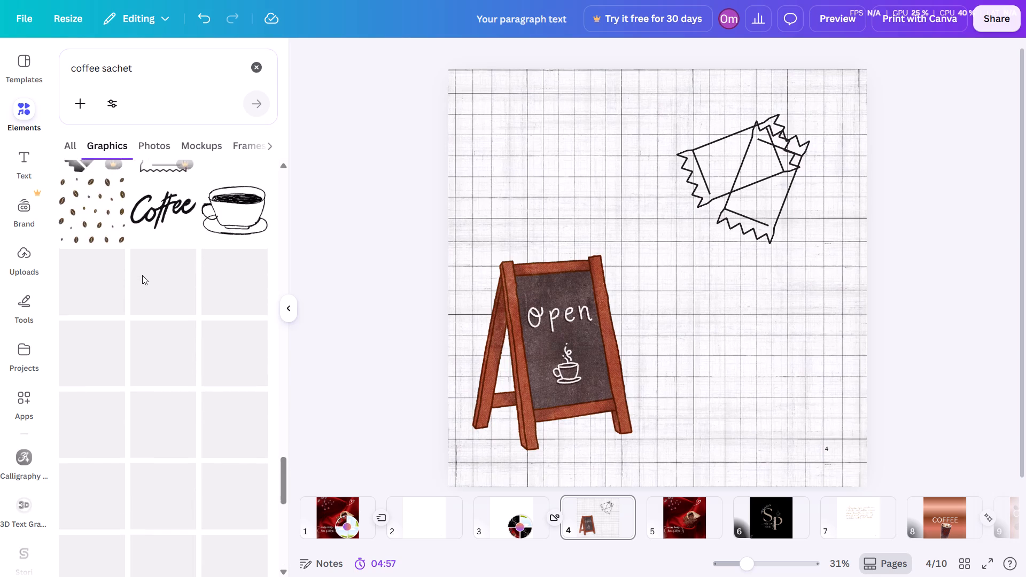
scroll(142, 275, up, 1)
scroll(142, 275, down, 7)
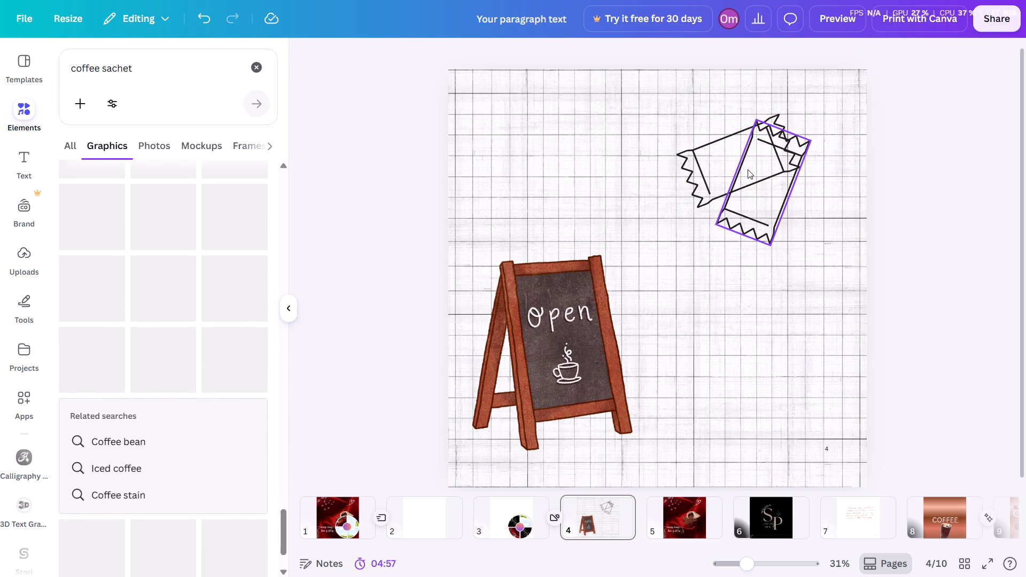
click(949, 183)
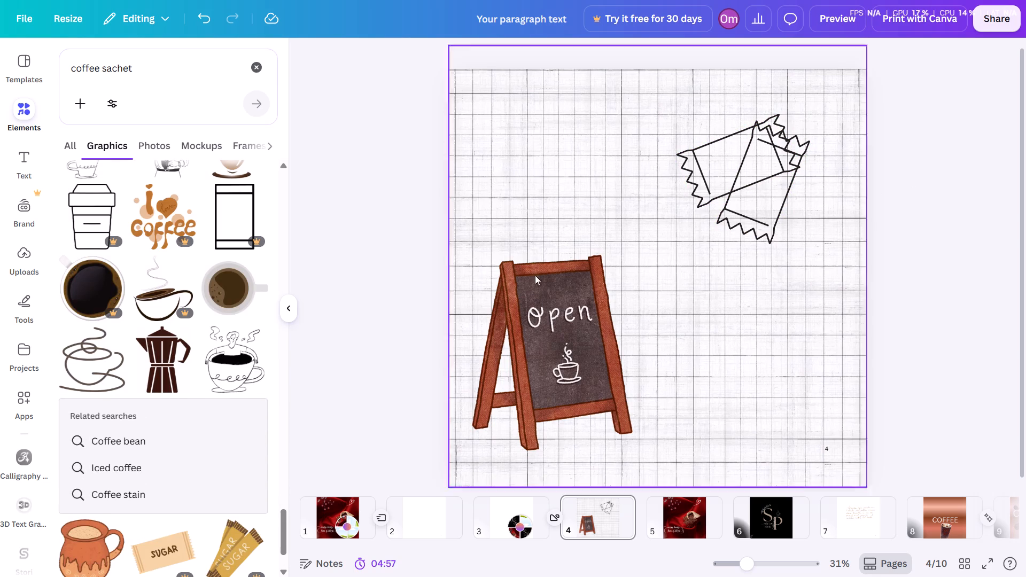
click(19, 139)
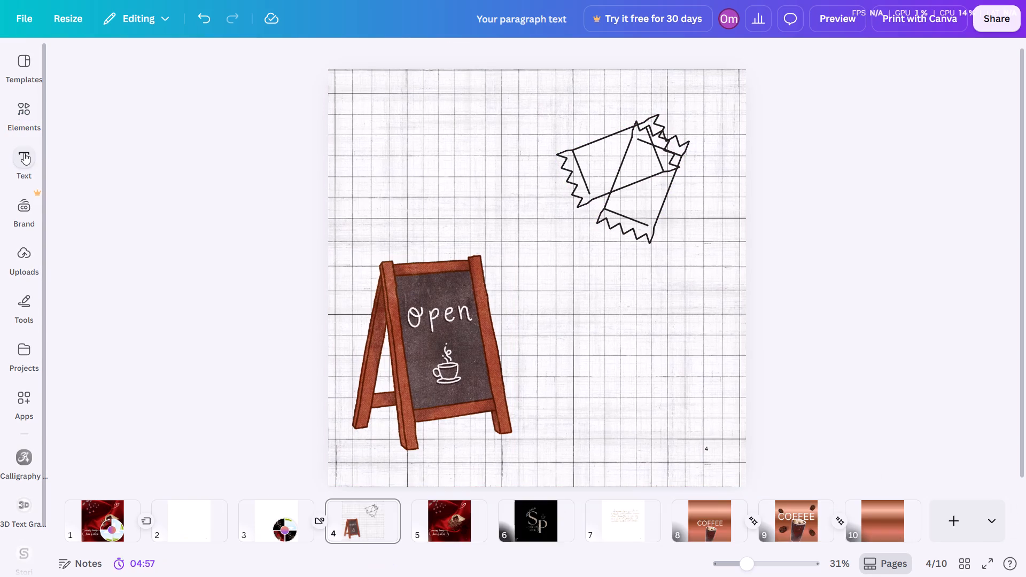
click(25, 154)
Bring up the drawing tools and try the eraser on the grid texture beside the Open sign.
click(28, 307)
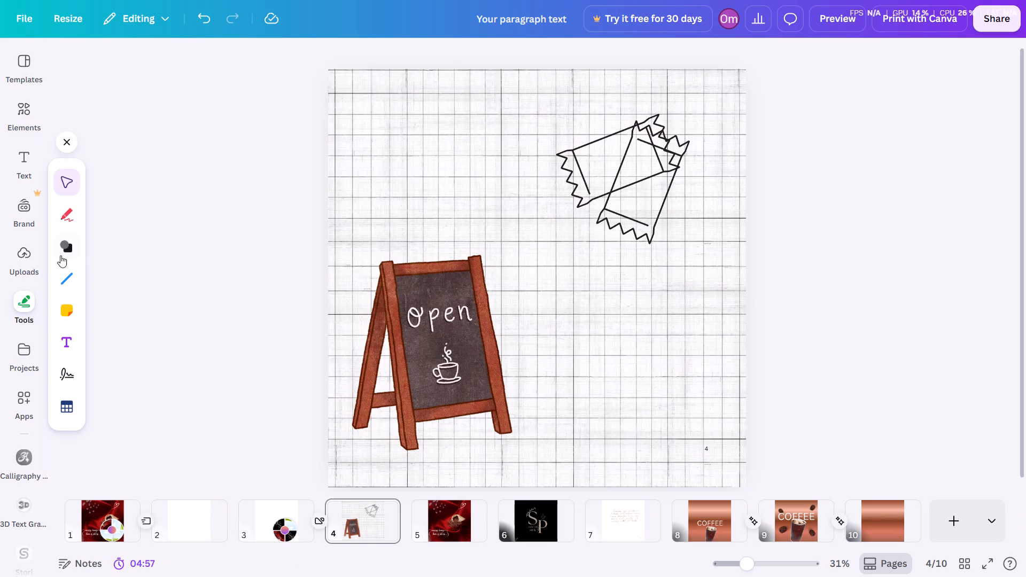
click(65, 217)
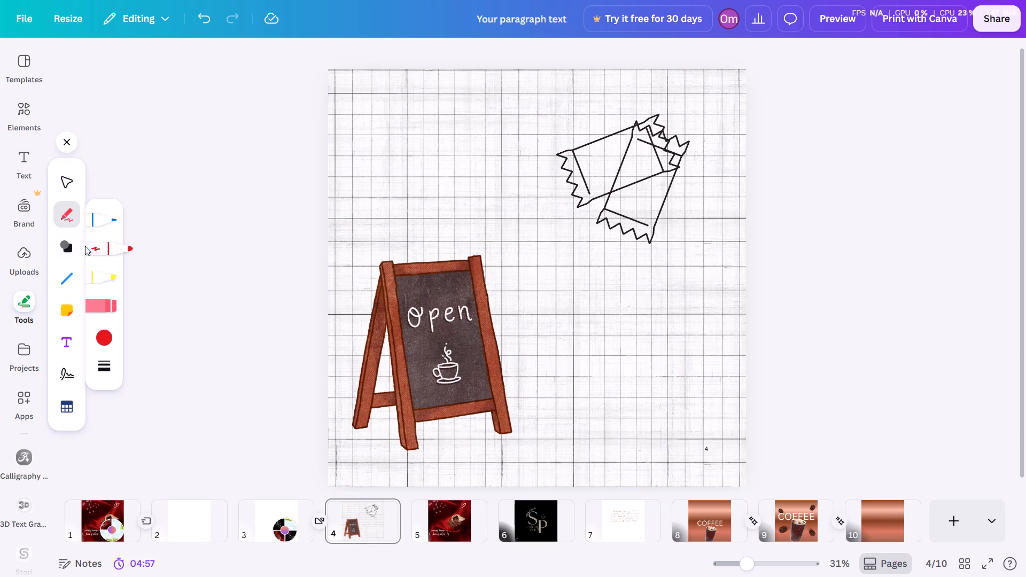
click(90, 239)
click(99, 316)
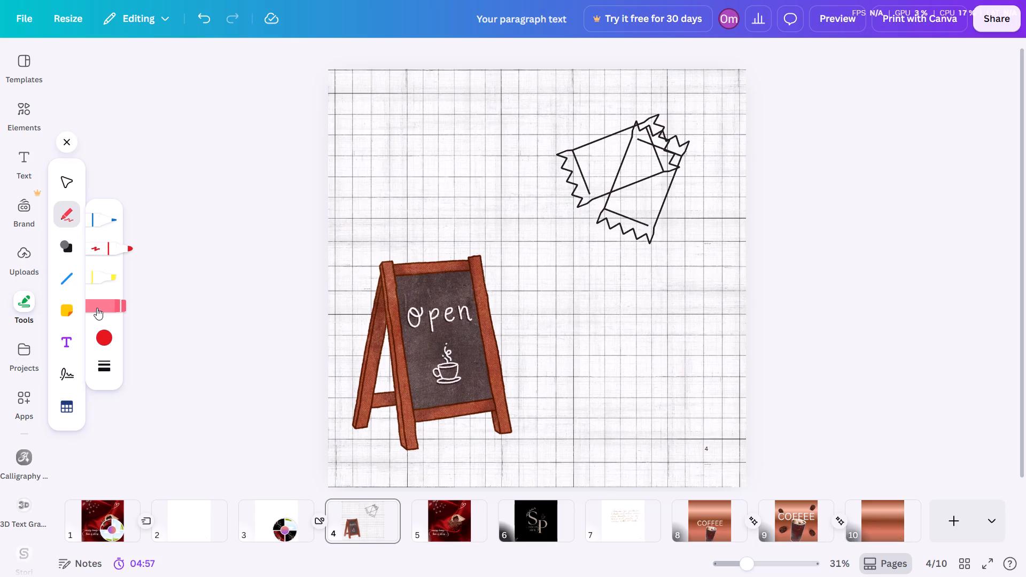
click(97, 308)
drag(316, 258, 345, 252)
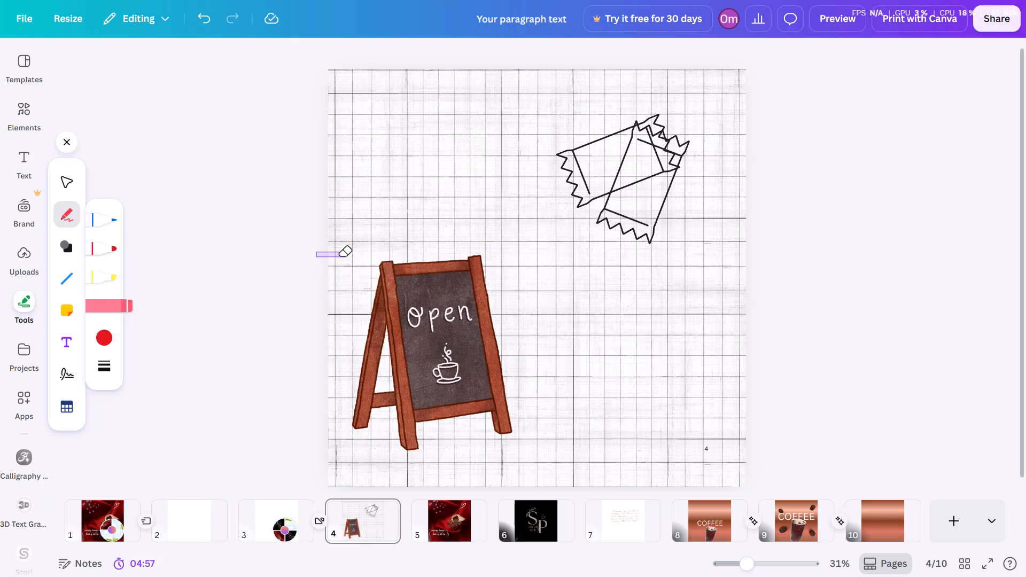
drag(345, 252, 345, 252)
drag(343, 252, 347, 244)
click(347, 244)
Choose the highlighter for drawing and set its colour to a custom bright purple, #8A2EF0.
click(102, 334)
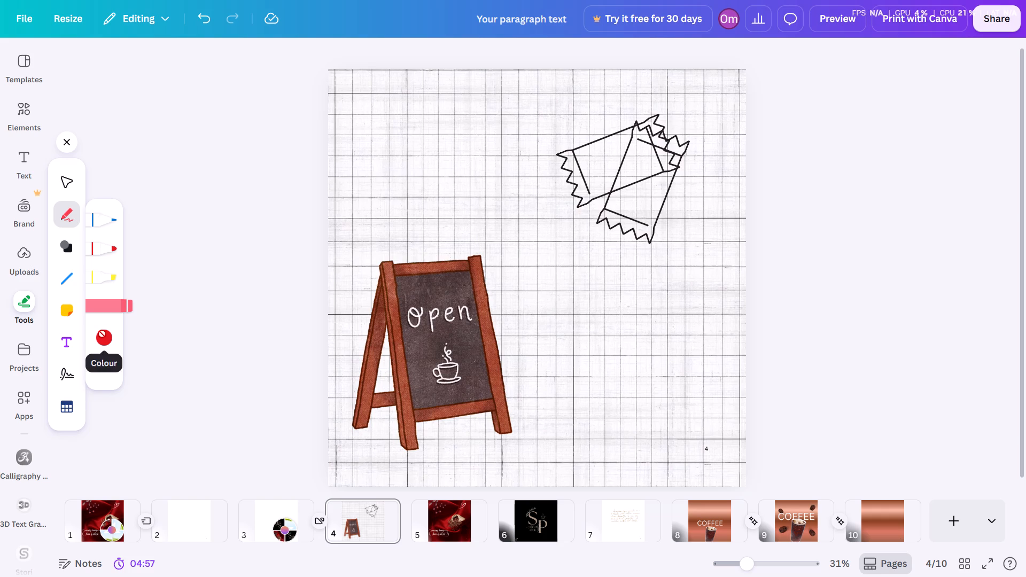
drag(87, 248, 90, 254)
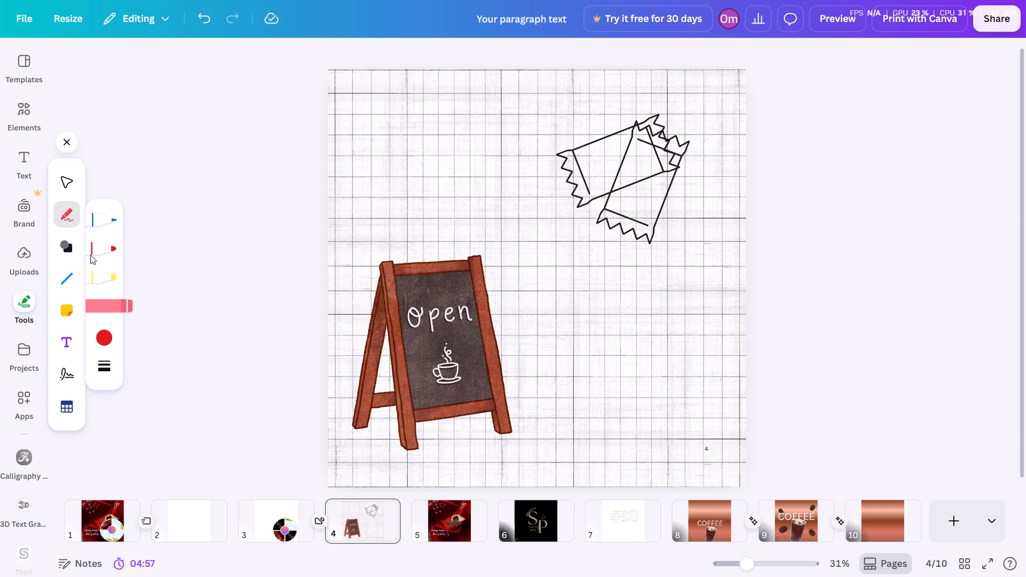
click(91, 272)
click(112, 275)
click(105, 337)
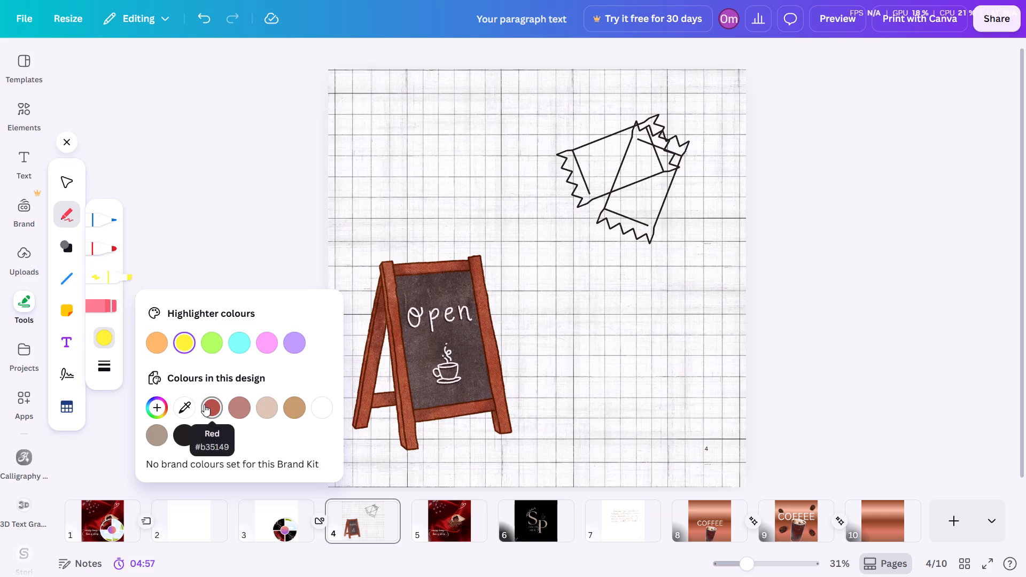
click(204, 404)
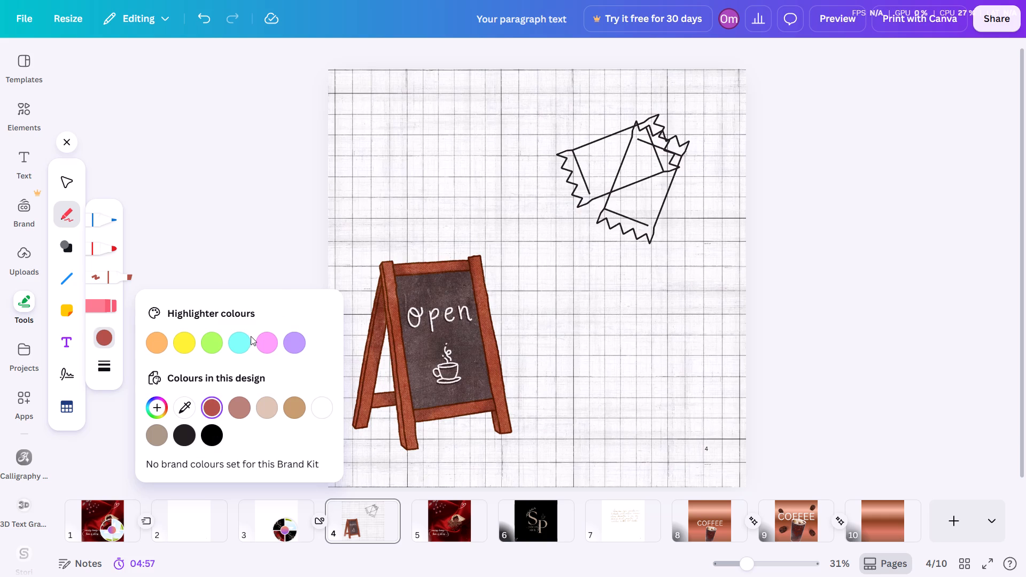
click(144, 409)
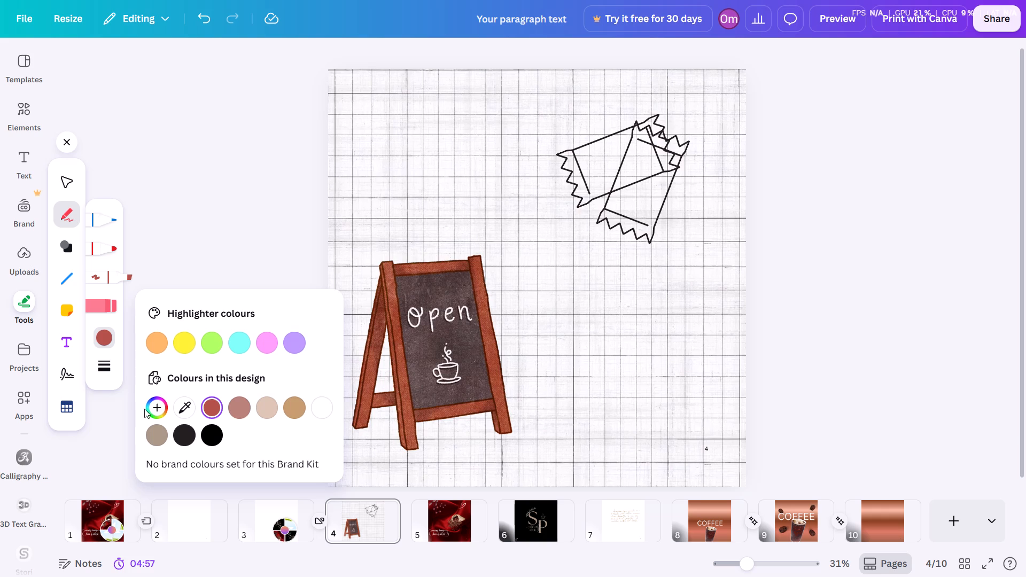
click(150, 403)
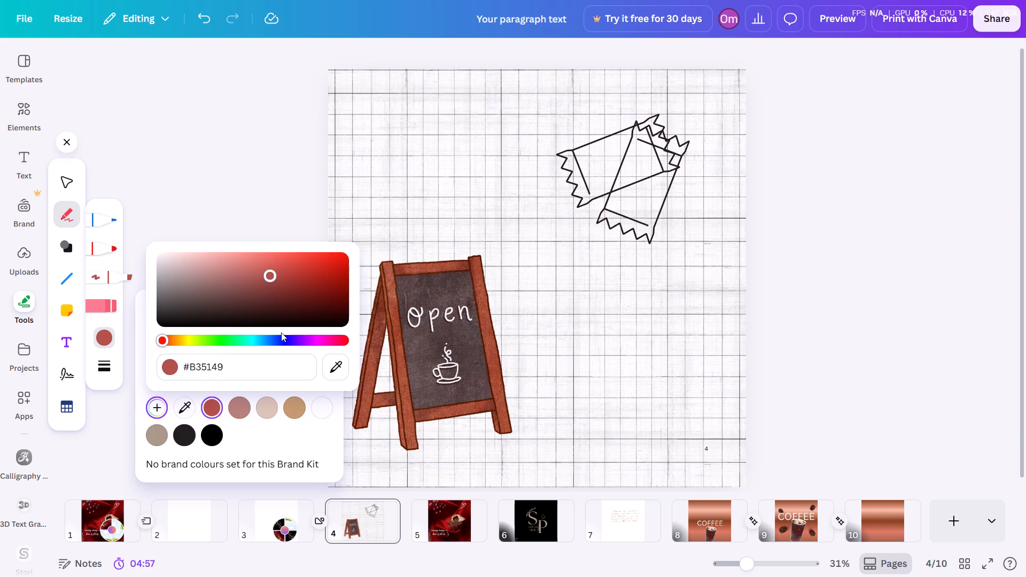
double_click(283, 334)
click(300, 337)
click(300, 337)
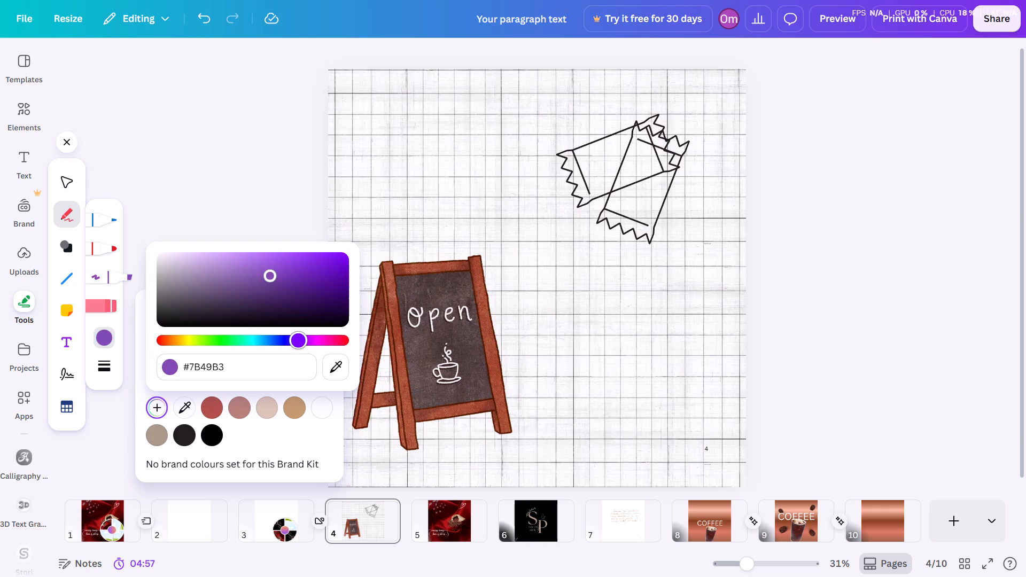
drag(272, 259, 270, 259)
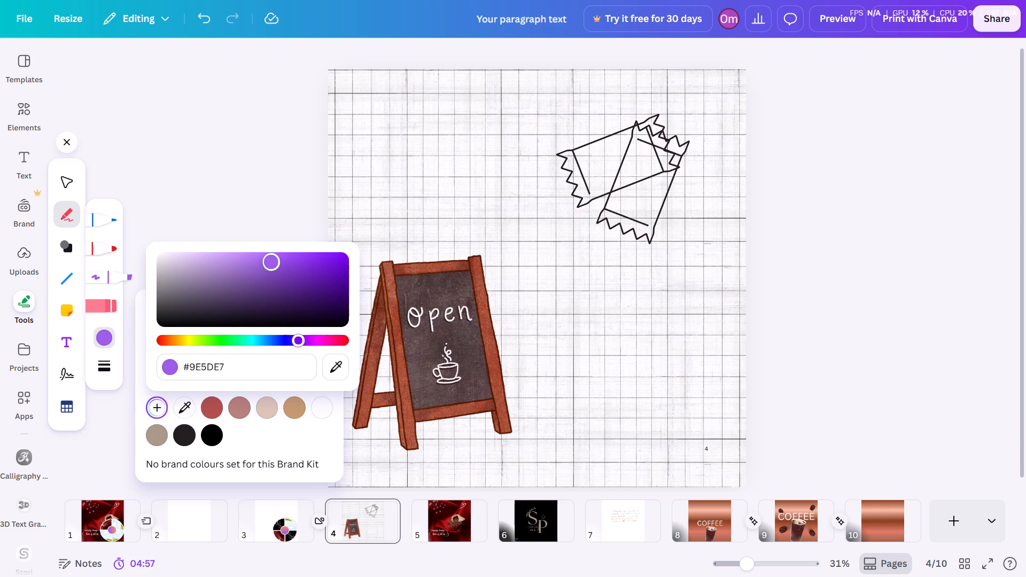
drag(270, 259, 312, 256)
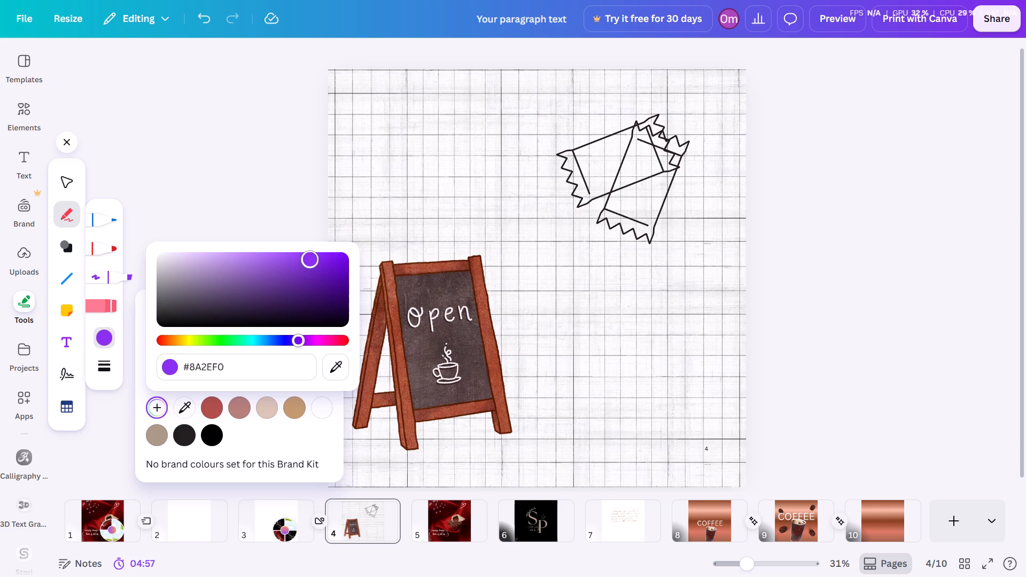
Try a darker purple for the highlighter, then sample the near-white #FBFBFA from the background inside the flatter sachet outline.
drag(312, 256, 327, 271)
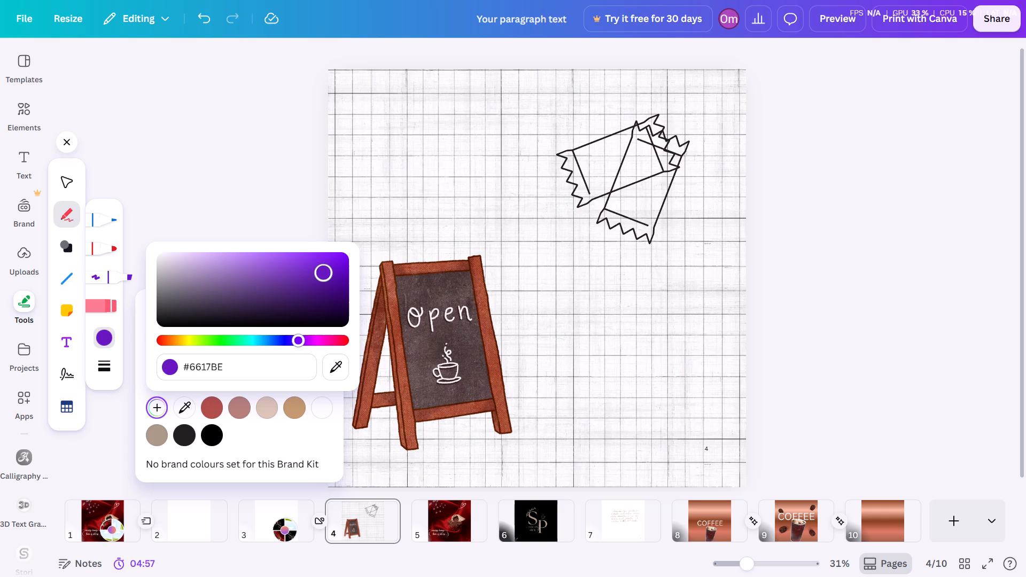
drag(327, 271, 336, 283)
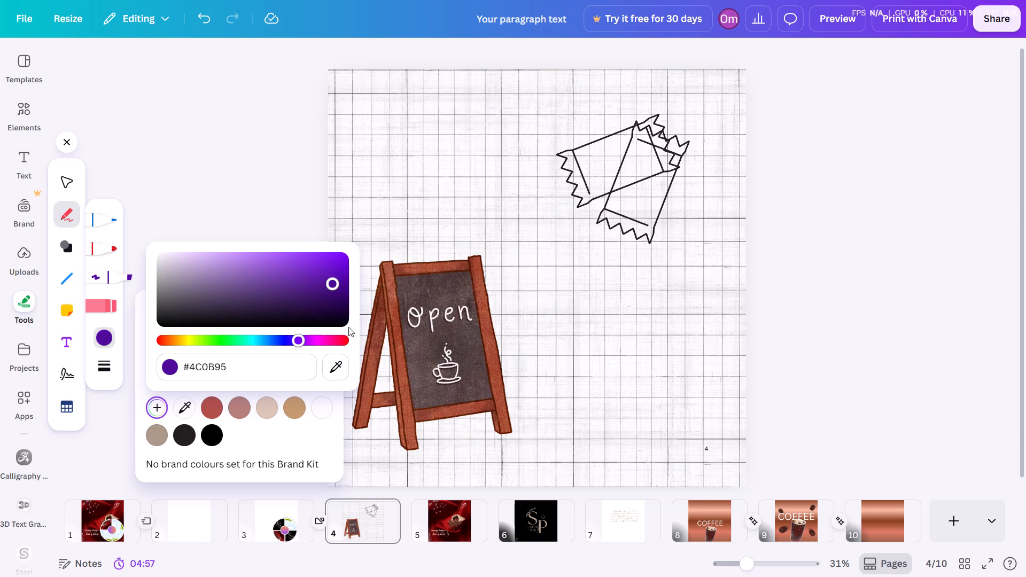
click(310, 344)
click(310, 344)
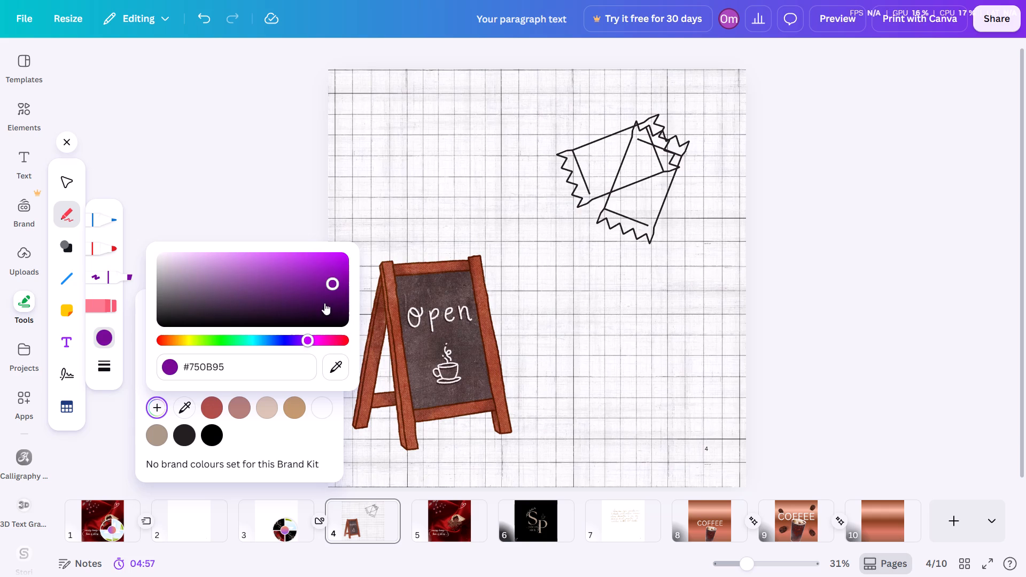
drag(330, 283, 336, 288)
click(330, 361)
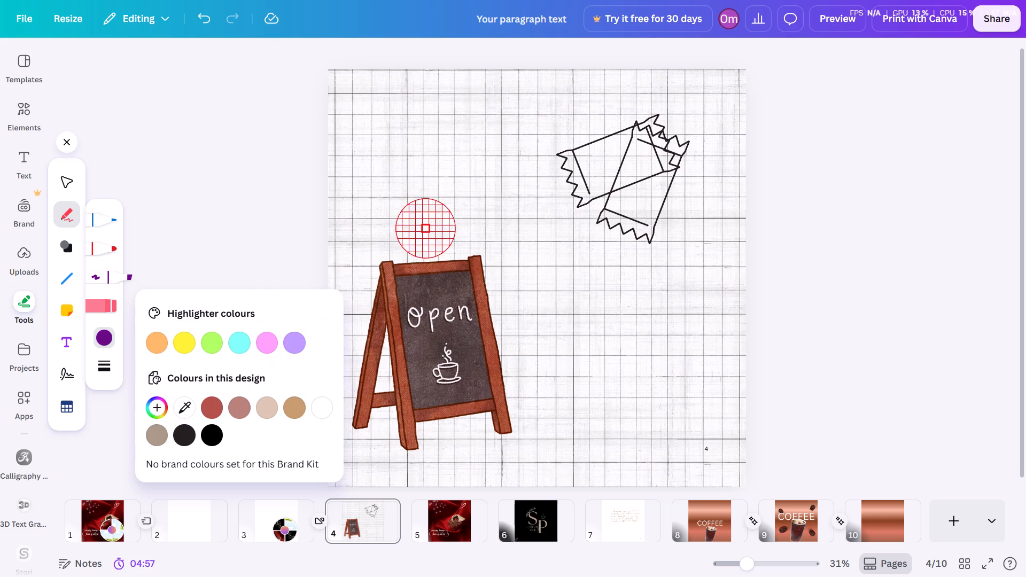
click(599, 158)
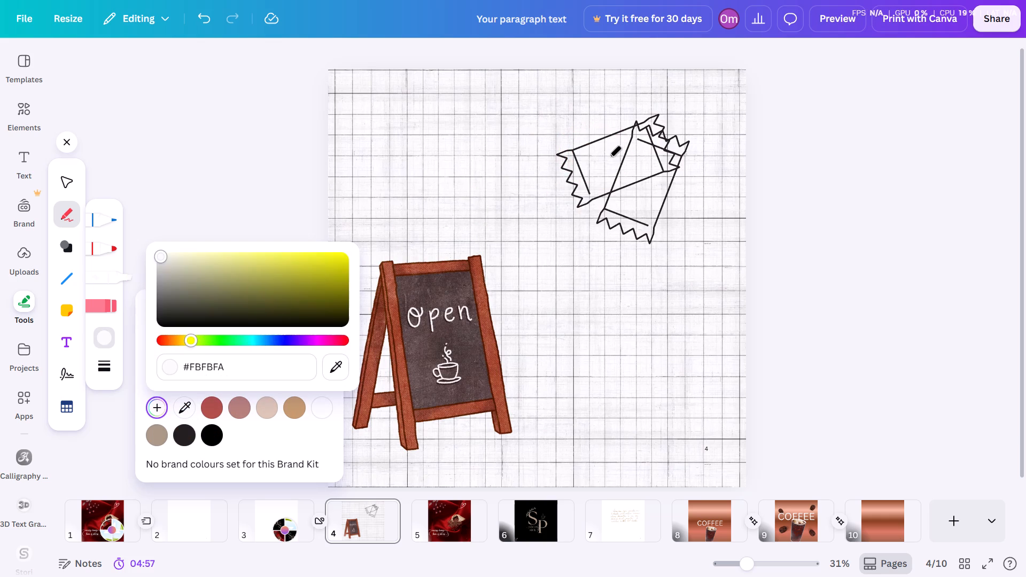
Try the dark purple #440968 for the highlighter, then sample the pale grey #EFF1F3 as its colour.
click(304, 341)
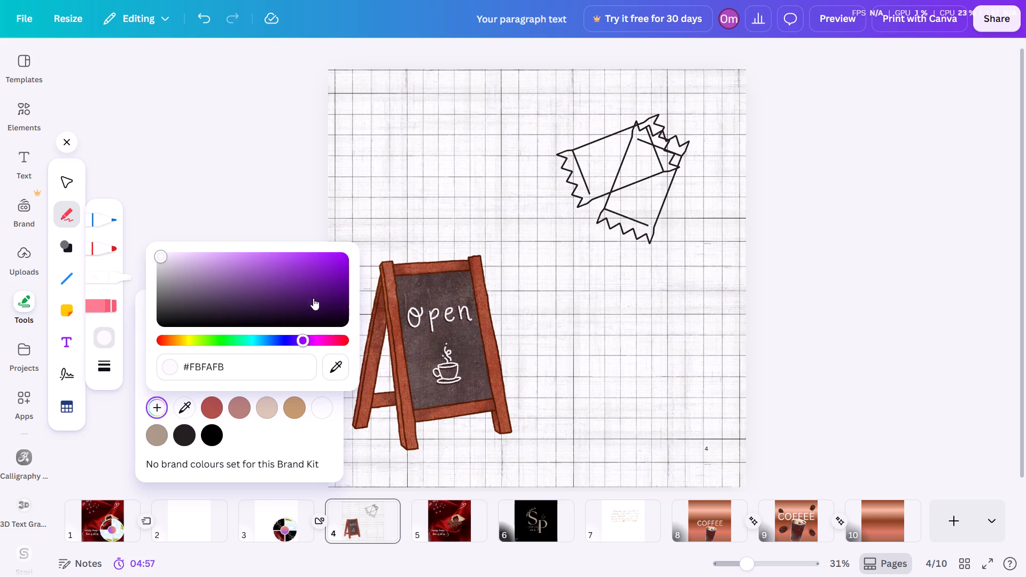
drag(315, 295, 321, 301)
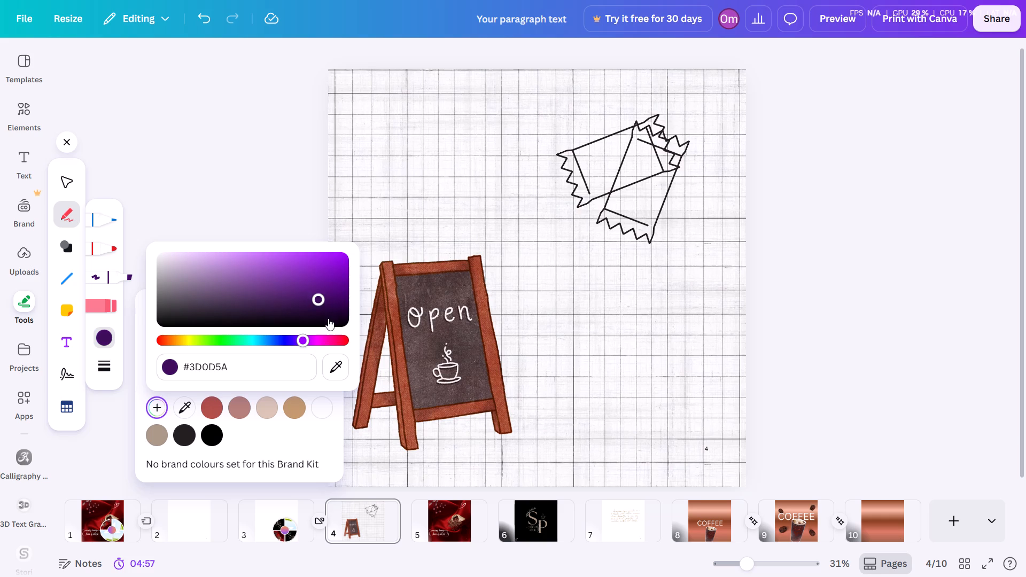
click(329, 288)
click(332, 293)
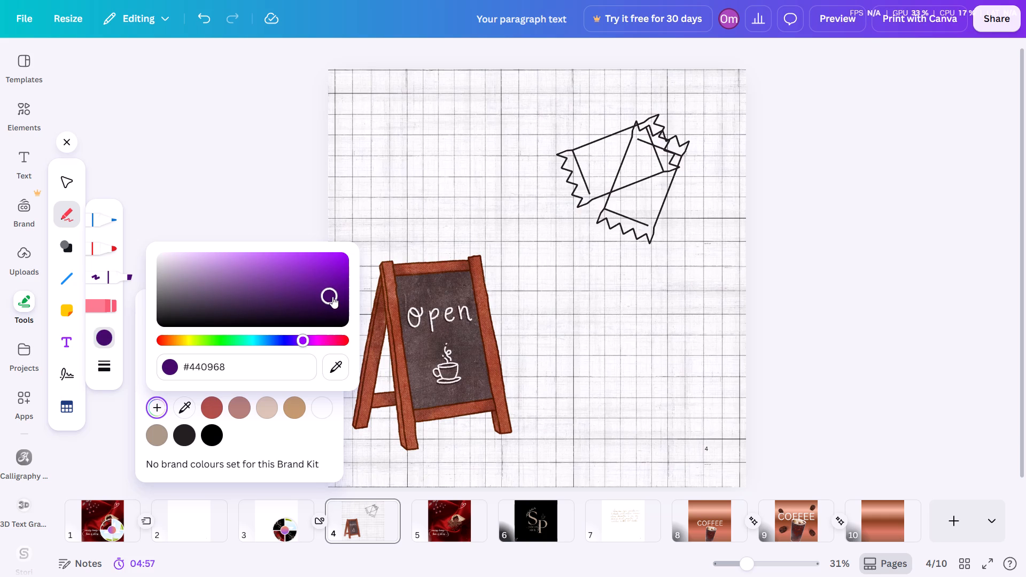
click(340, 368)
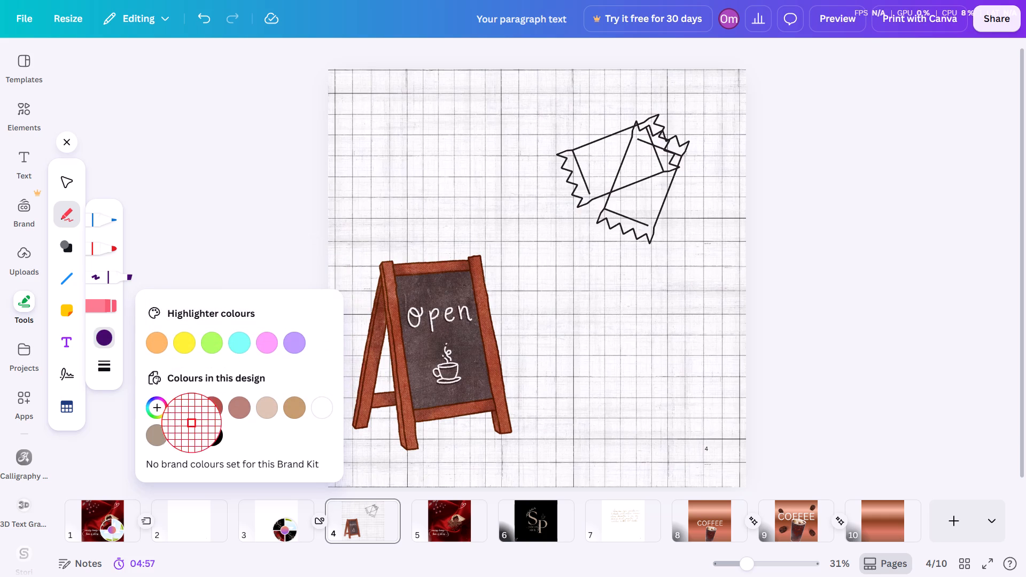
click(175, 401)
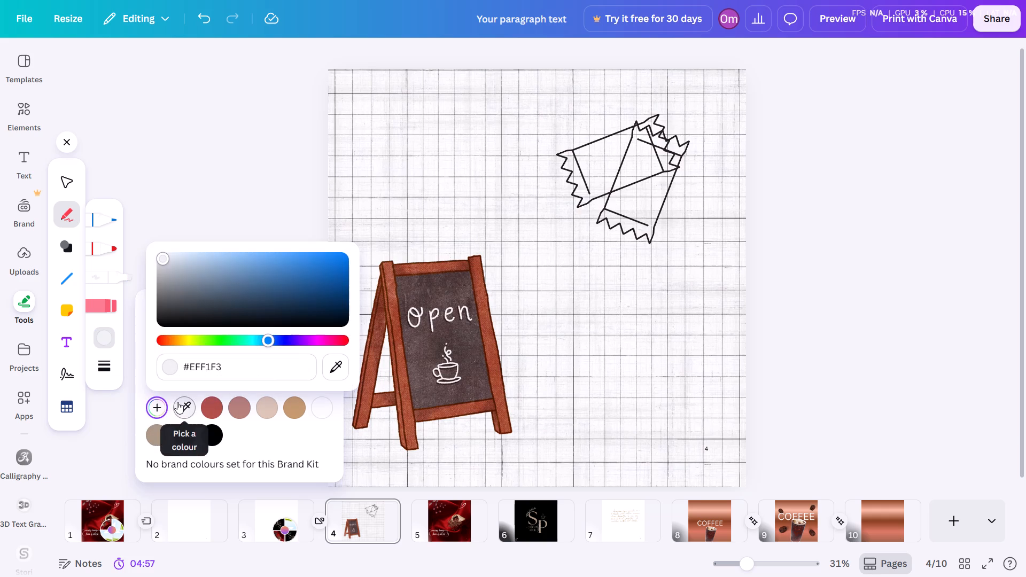
Set the highlighter's custom colour to a very dark purple, #3E0658, and close the colour choices.
click(297, 339)
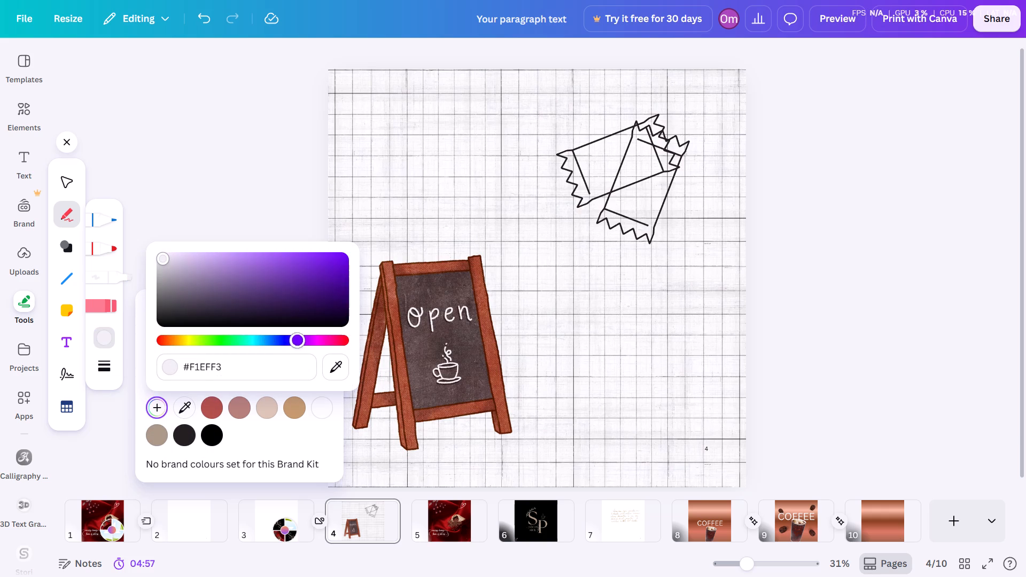
double_click(305, 341)
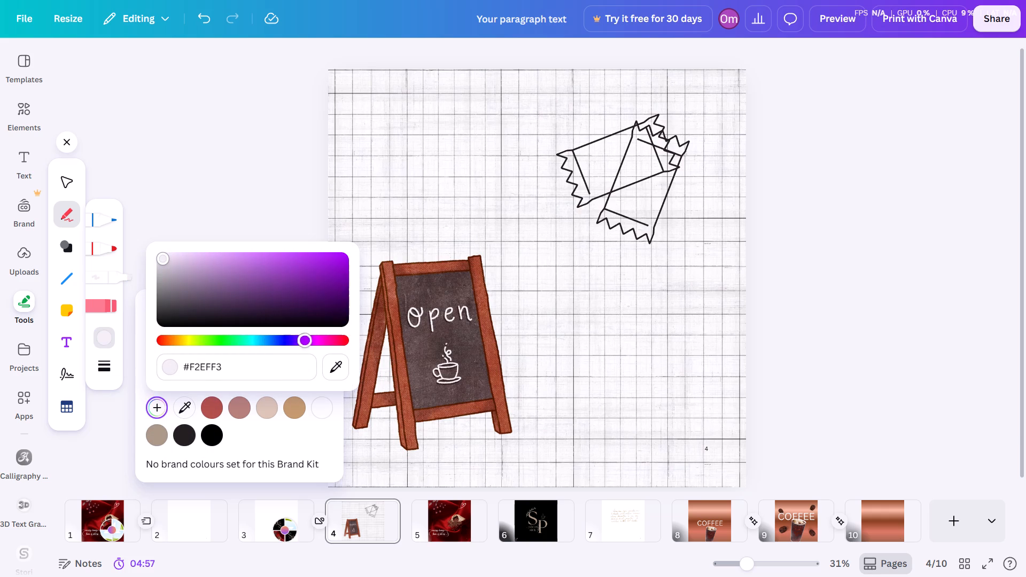
drag(333, 288, 334, 293)
drag(333, 293, 336, 301)
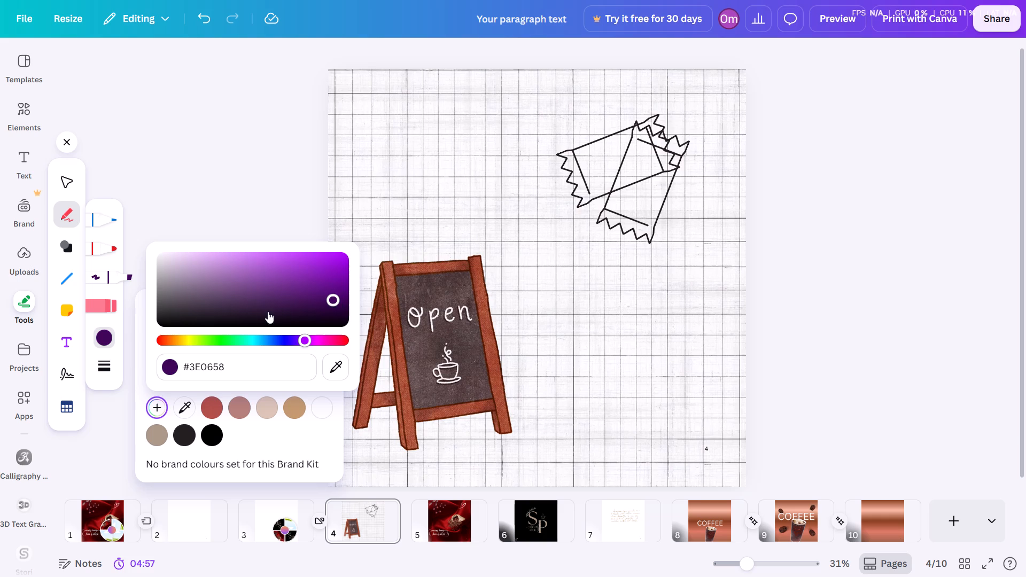
click(100, 283)
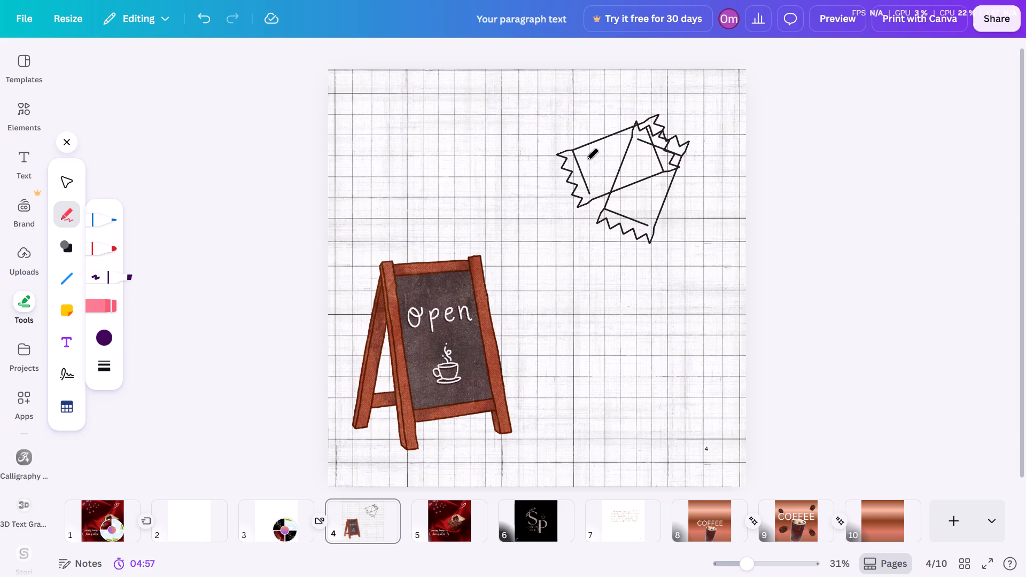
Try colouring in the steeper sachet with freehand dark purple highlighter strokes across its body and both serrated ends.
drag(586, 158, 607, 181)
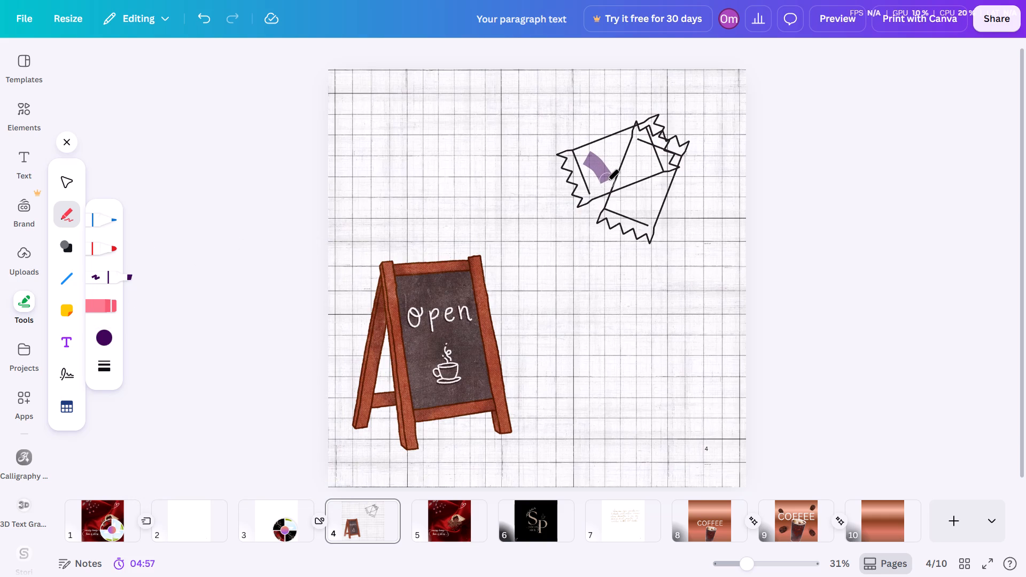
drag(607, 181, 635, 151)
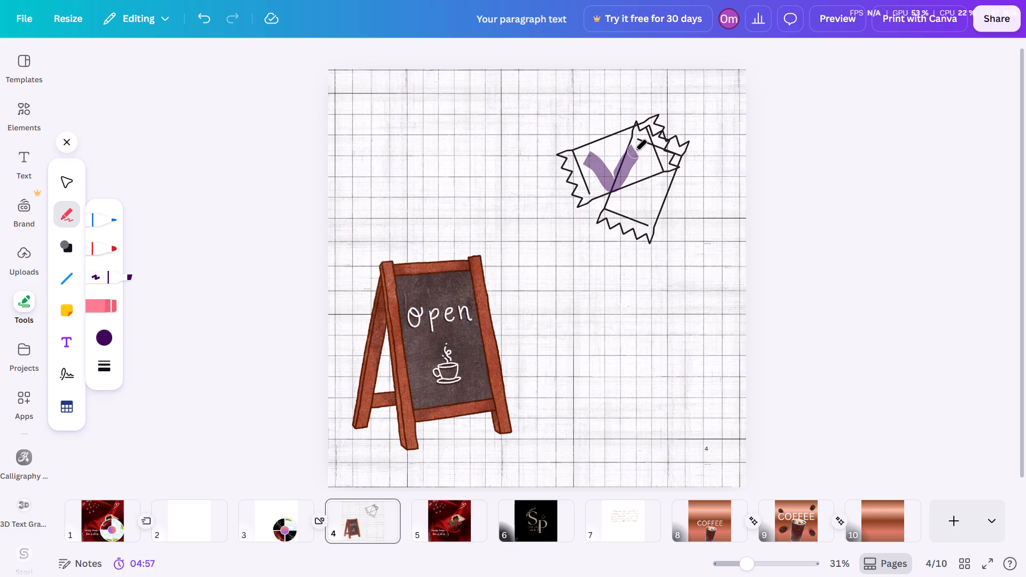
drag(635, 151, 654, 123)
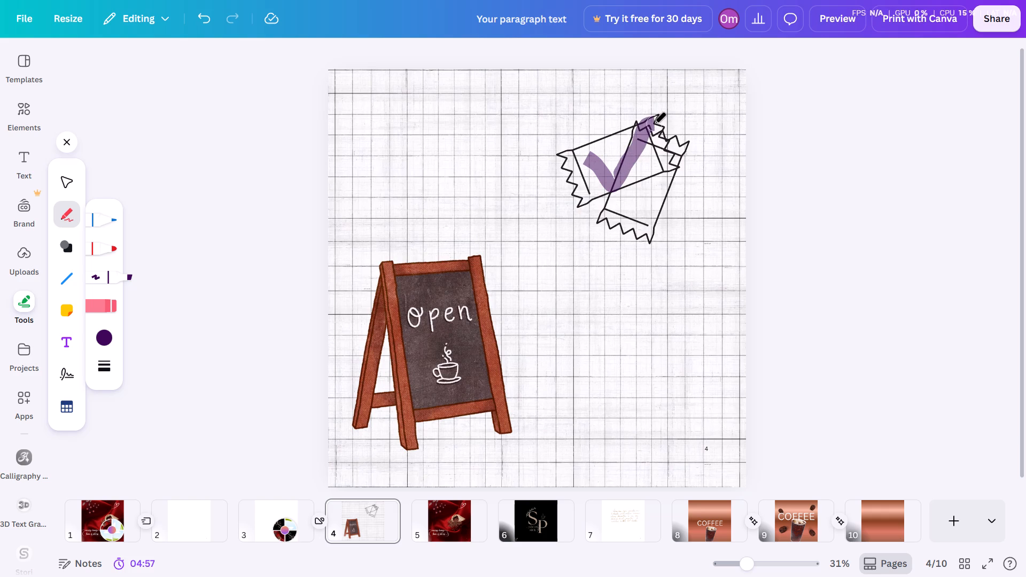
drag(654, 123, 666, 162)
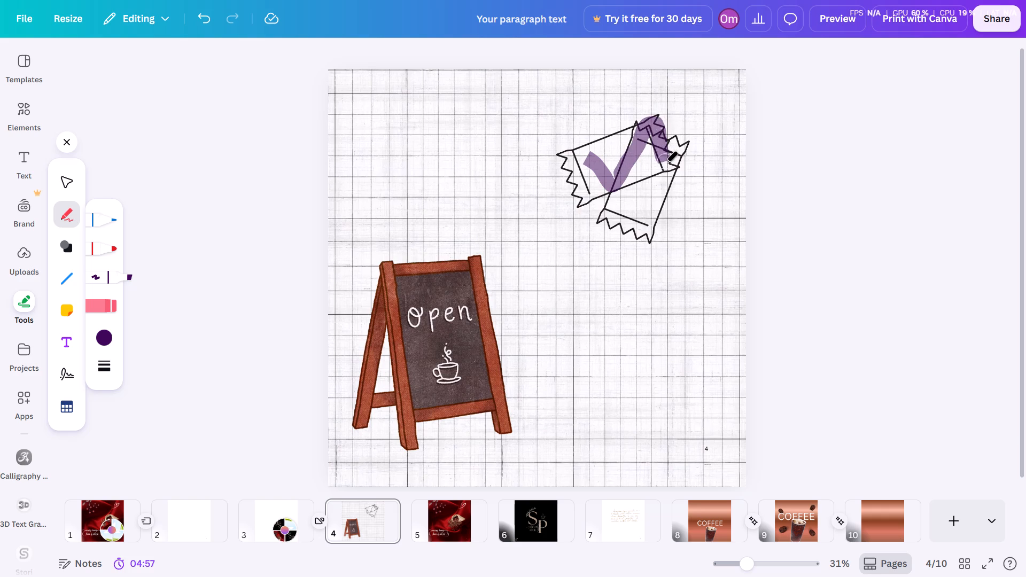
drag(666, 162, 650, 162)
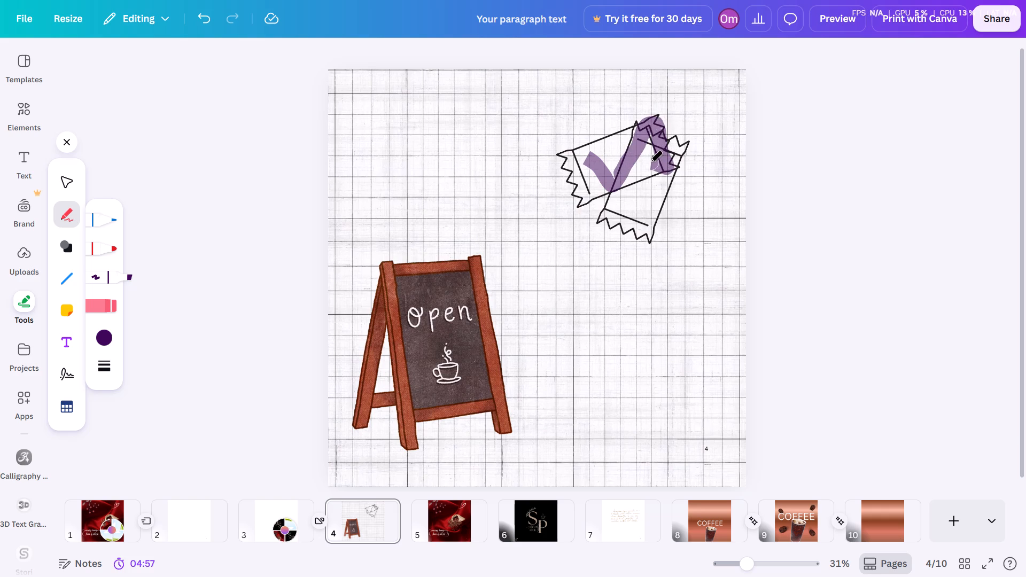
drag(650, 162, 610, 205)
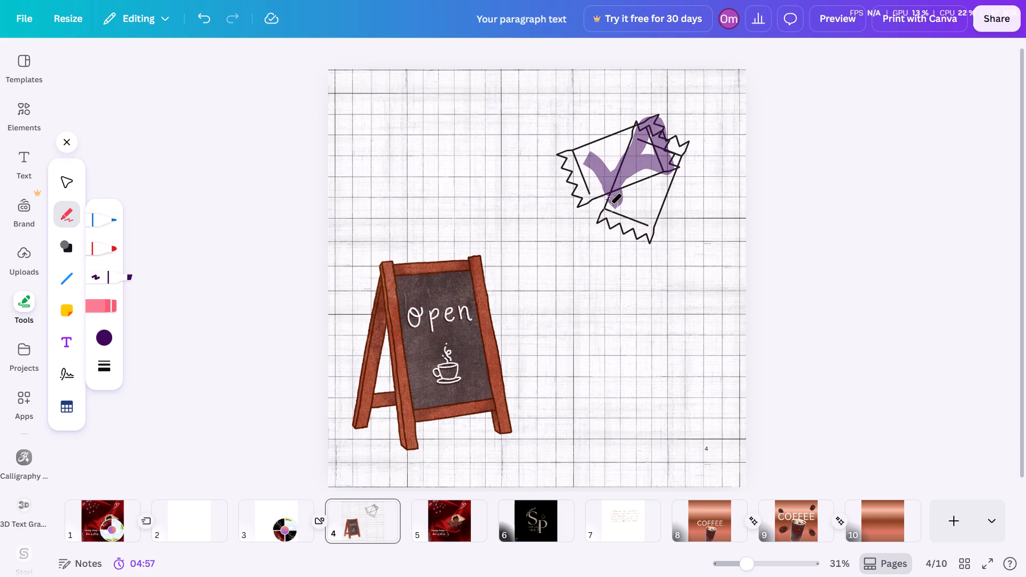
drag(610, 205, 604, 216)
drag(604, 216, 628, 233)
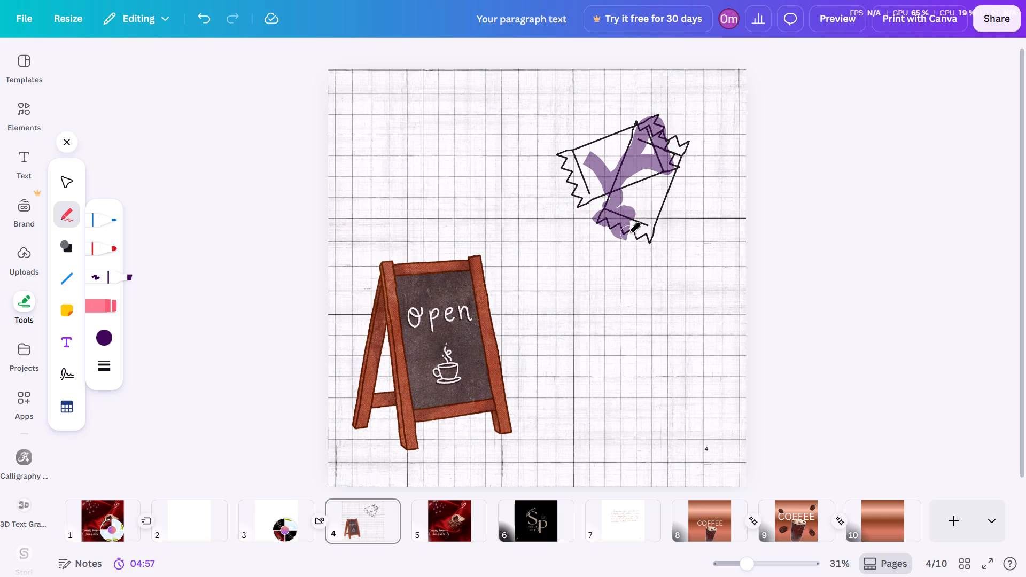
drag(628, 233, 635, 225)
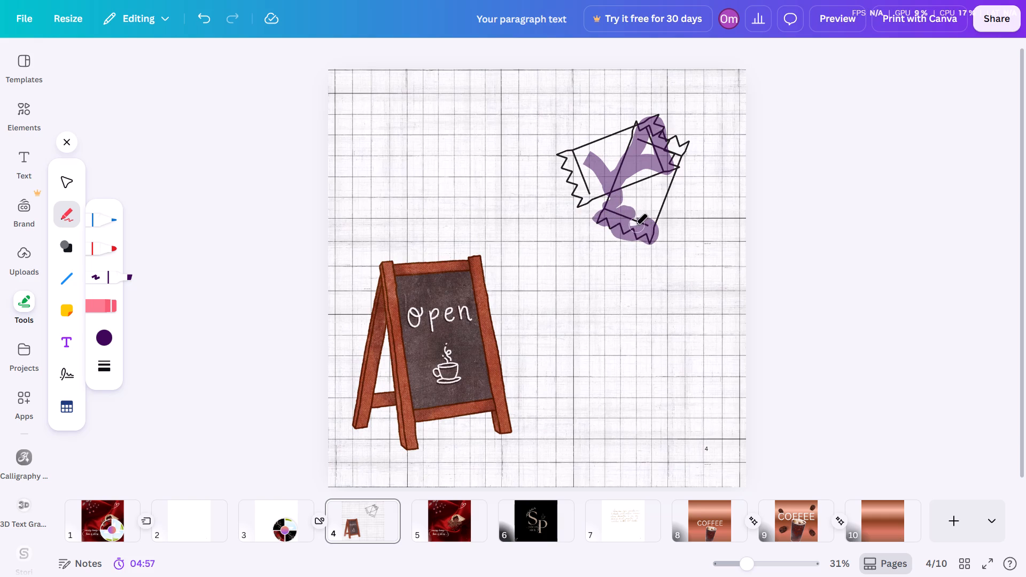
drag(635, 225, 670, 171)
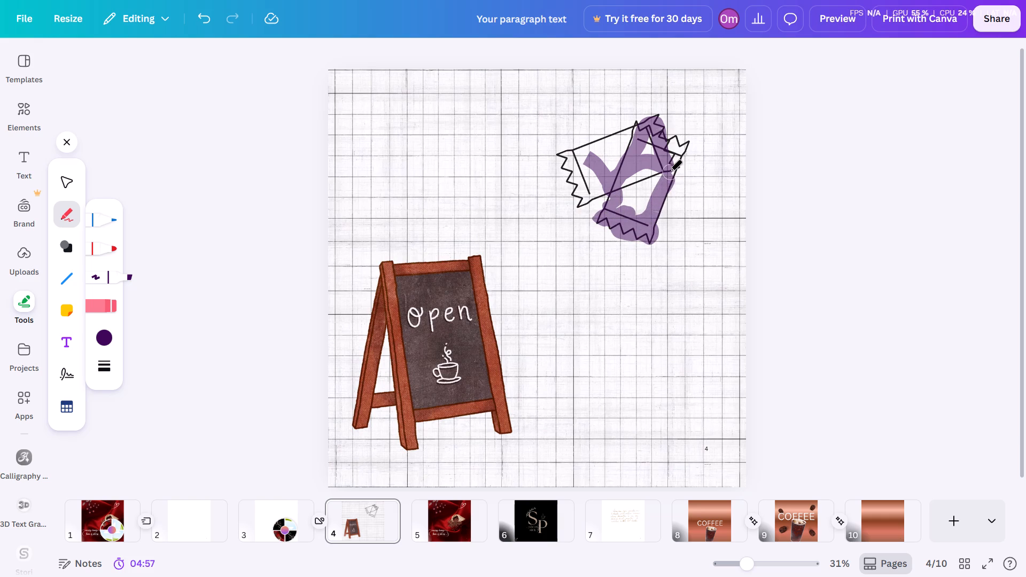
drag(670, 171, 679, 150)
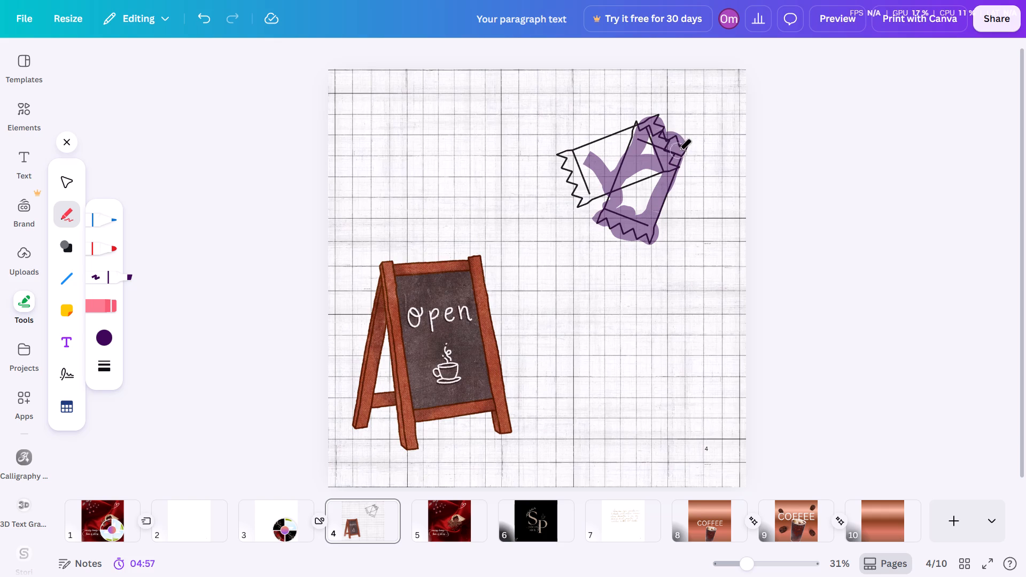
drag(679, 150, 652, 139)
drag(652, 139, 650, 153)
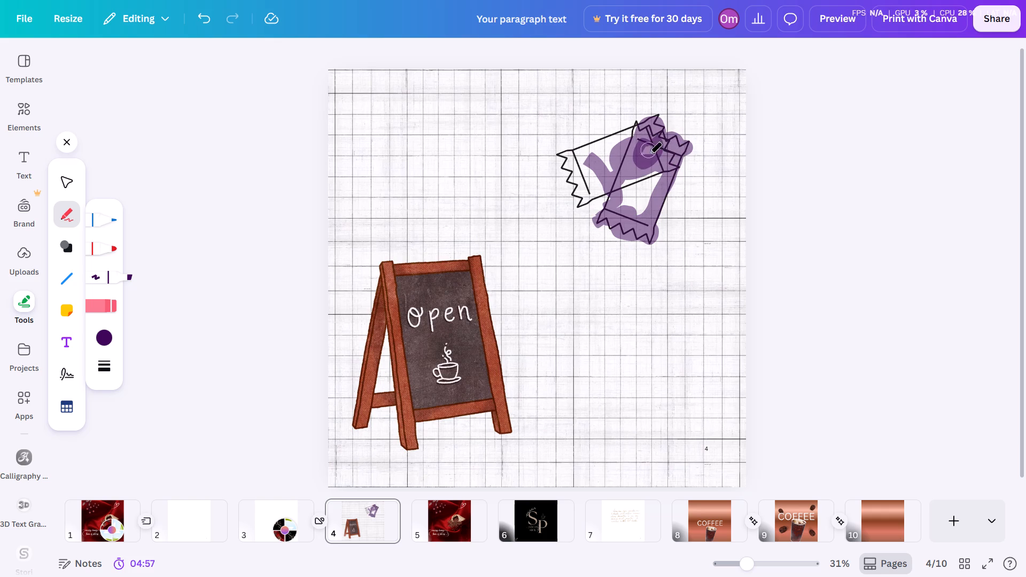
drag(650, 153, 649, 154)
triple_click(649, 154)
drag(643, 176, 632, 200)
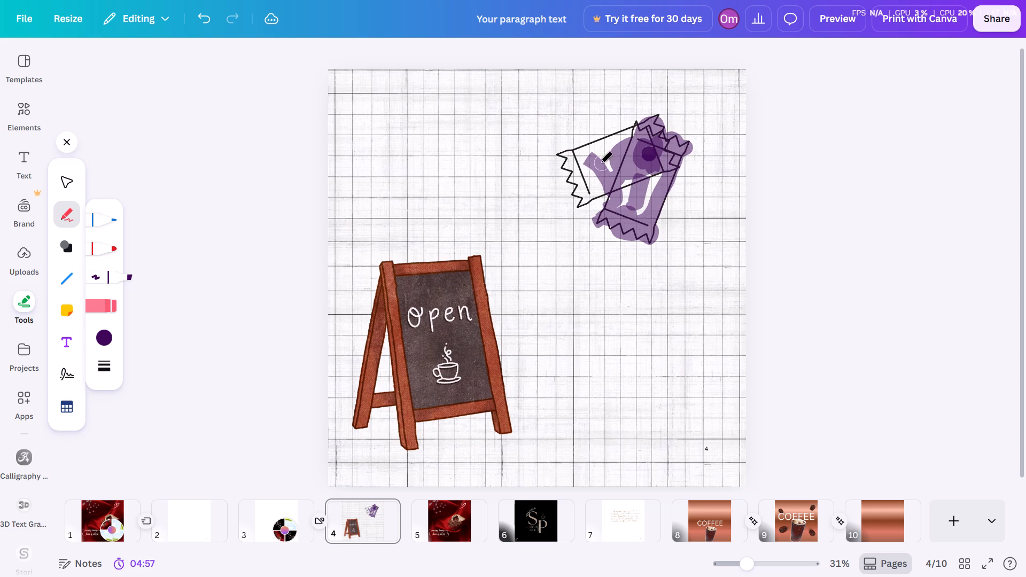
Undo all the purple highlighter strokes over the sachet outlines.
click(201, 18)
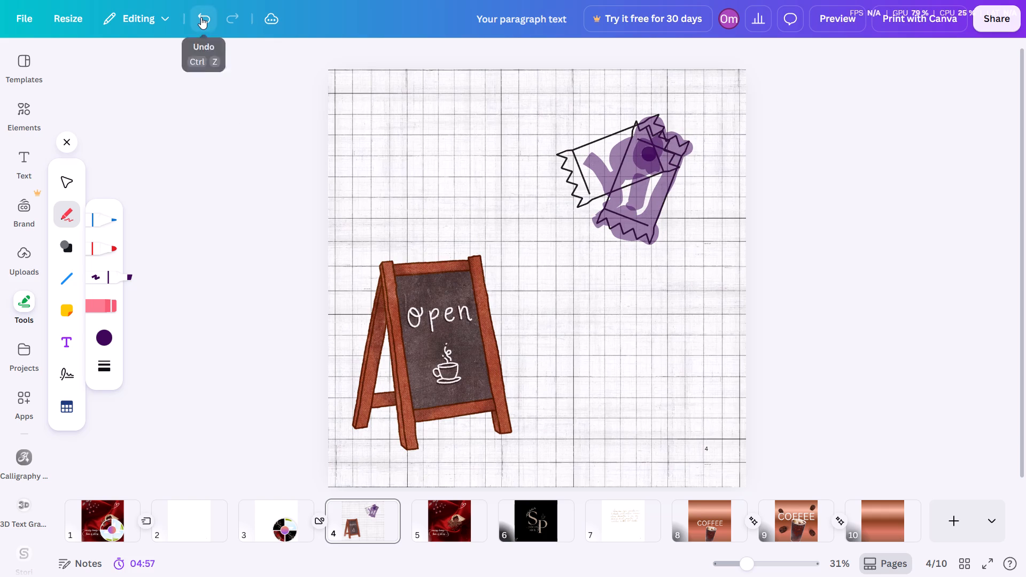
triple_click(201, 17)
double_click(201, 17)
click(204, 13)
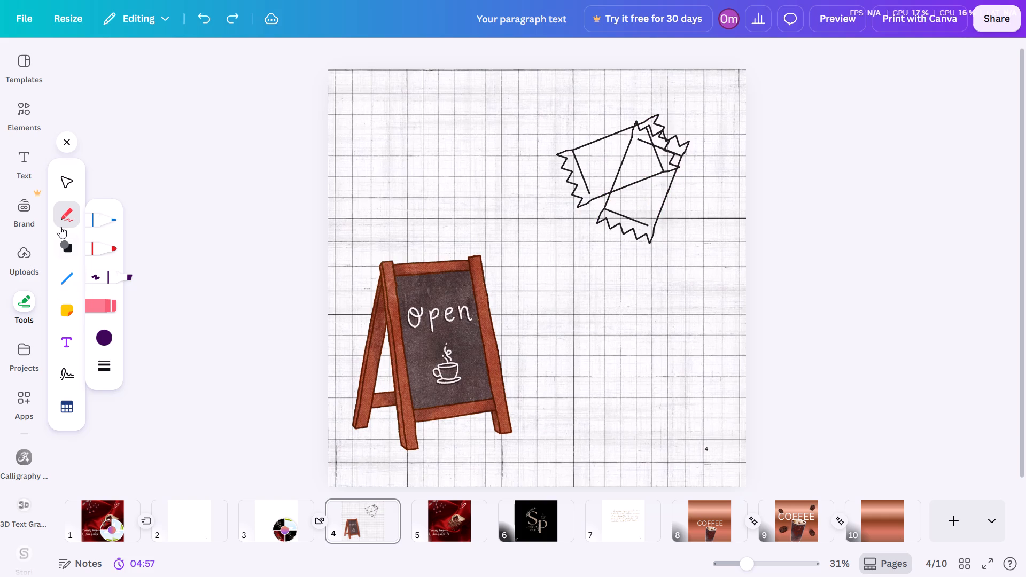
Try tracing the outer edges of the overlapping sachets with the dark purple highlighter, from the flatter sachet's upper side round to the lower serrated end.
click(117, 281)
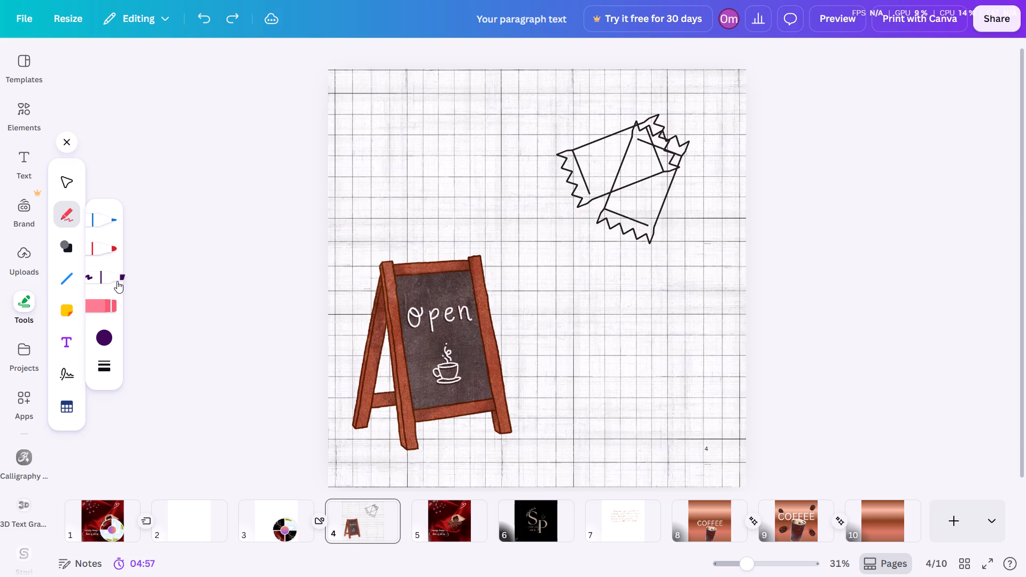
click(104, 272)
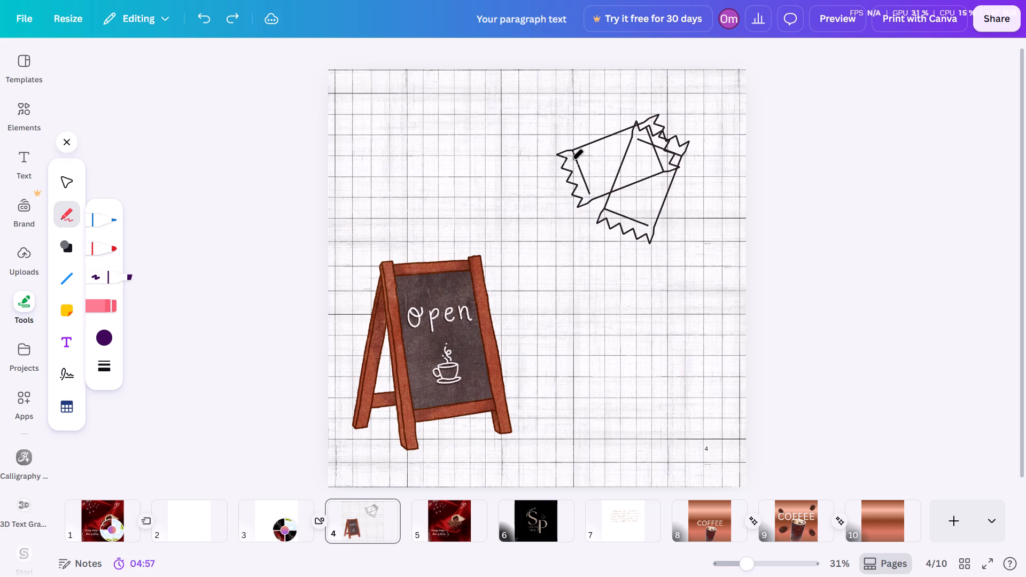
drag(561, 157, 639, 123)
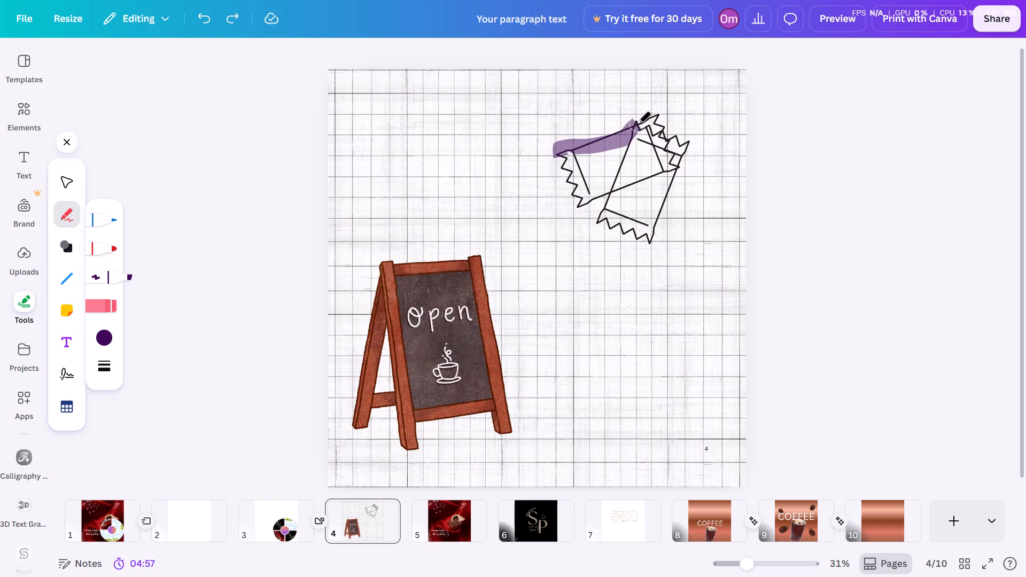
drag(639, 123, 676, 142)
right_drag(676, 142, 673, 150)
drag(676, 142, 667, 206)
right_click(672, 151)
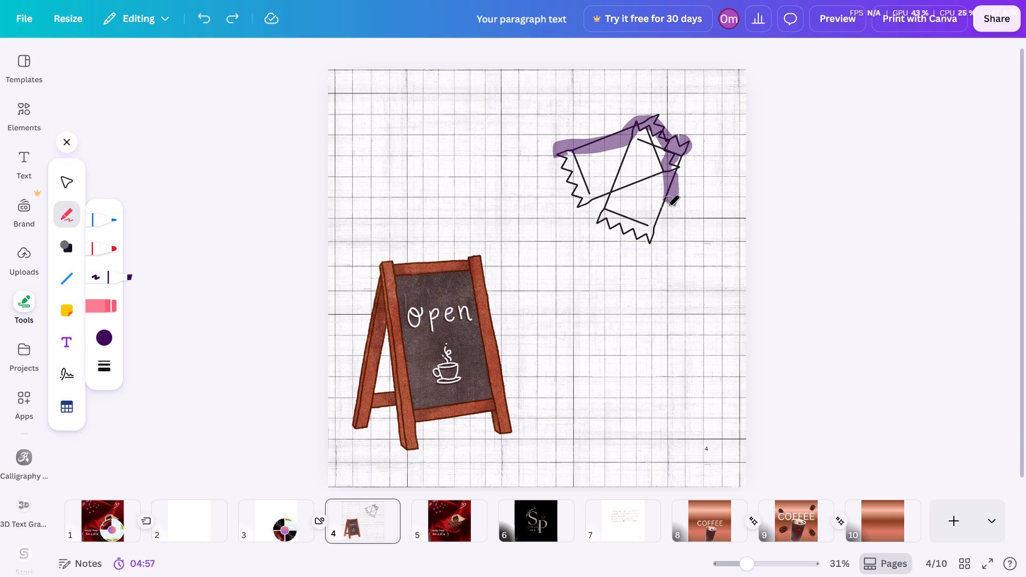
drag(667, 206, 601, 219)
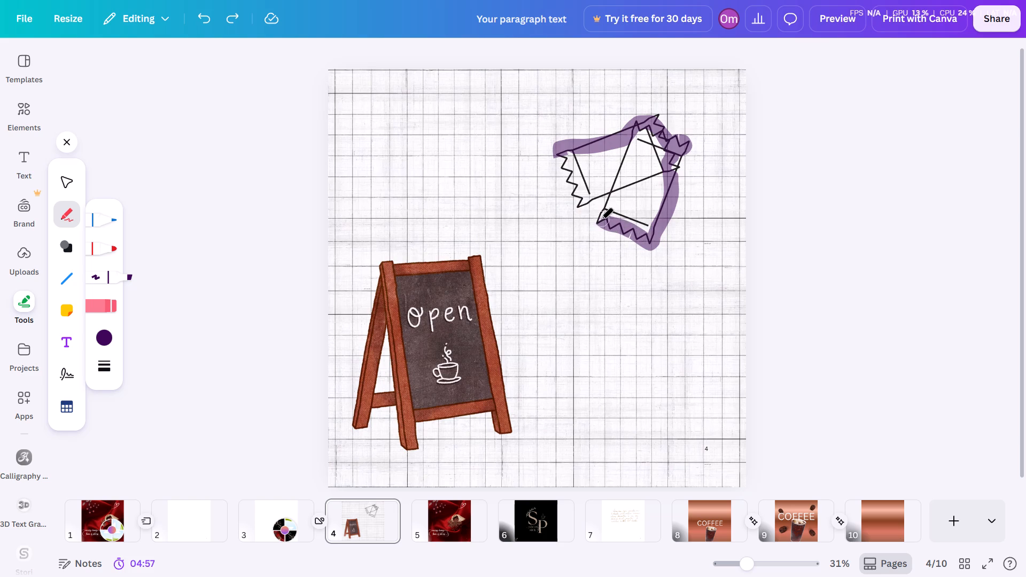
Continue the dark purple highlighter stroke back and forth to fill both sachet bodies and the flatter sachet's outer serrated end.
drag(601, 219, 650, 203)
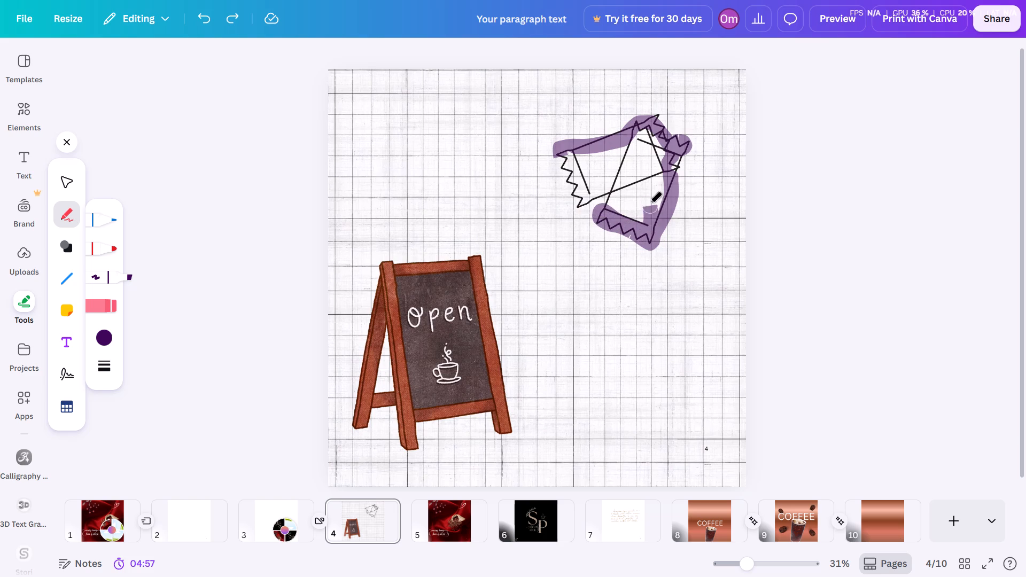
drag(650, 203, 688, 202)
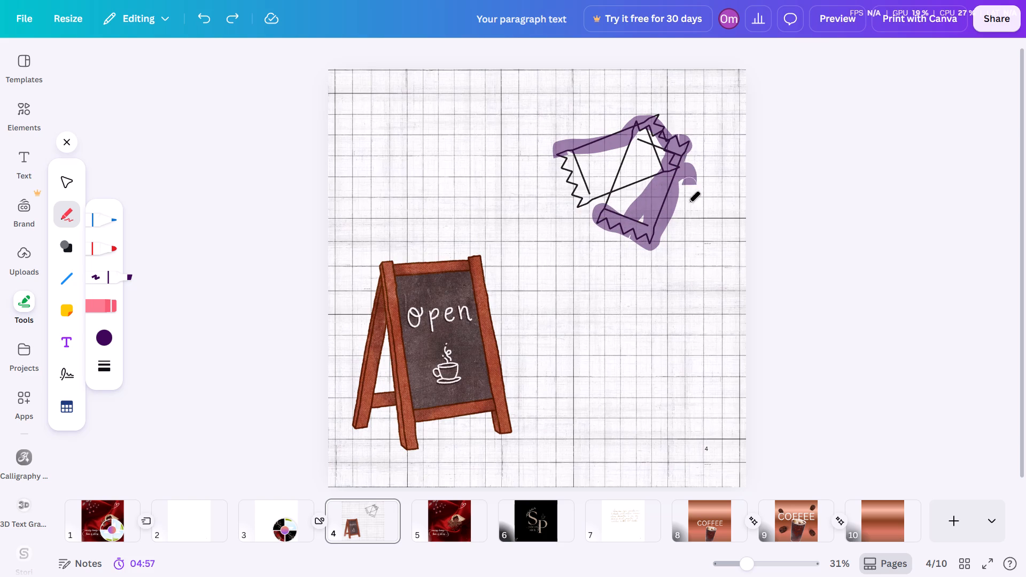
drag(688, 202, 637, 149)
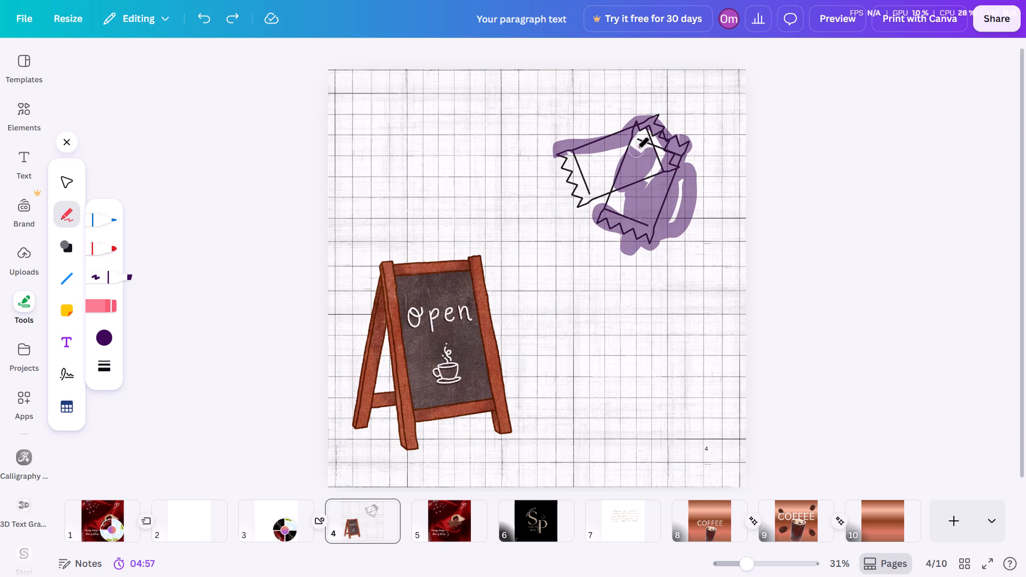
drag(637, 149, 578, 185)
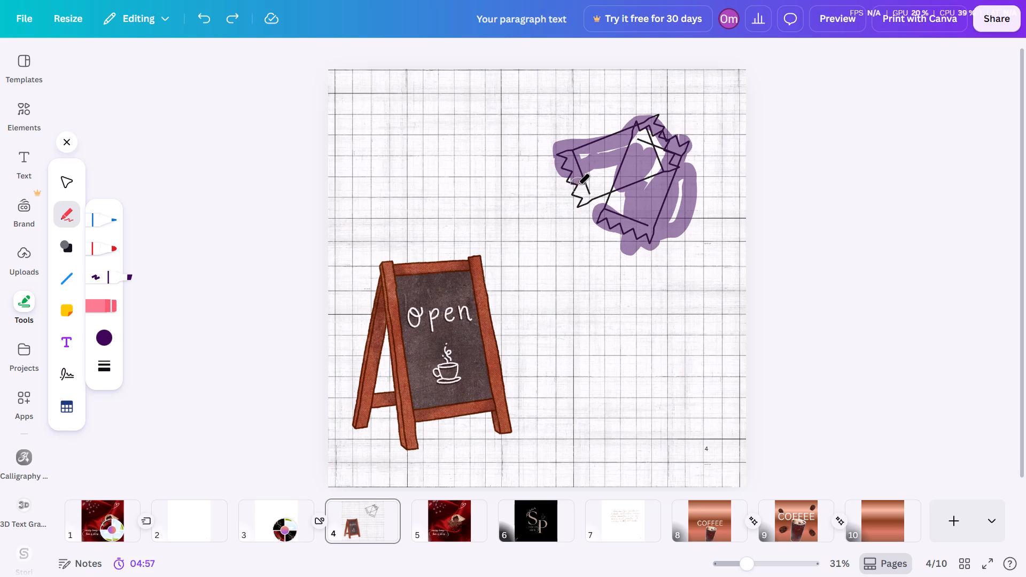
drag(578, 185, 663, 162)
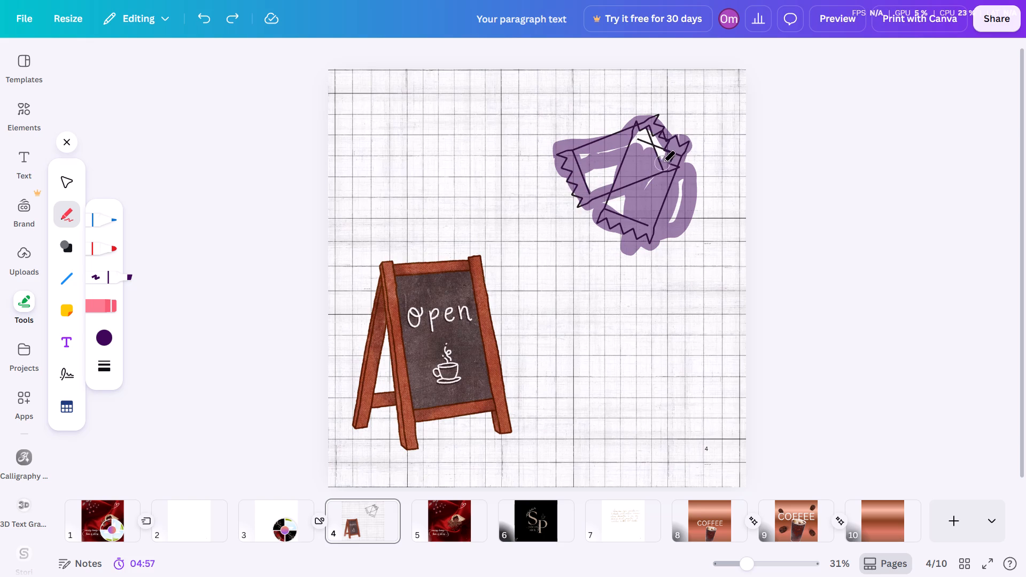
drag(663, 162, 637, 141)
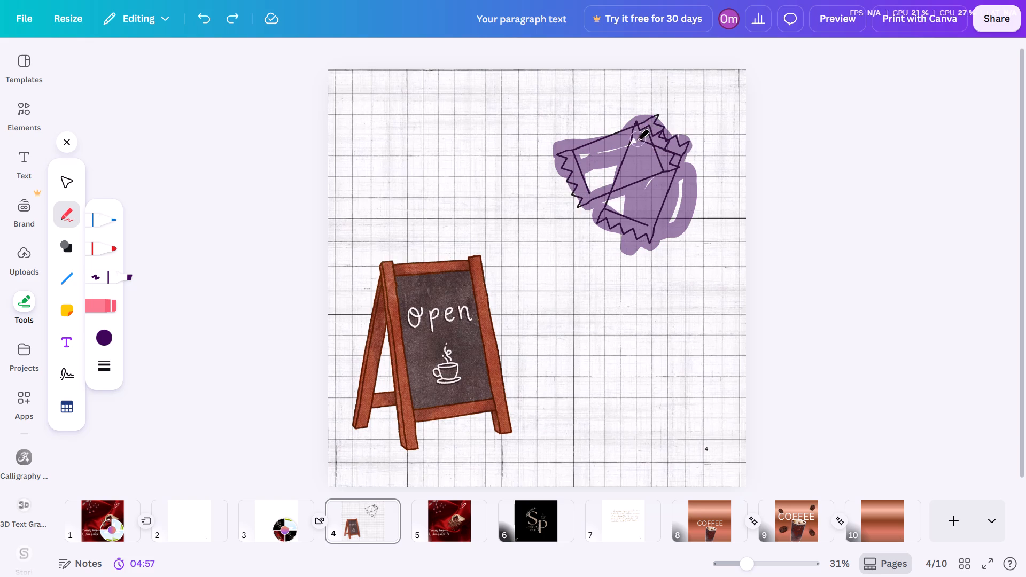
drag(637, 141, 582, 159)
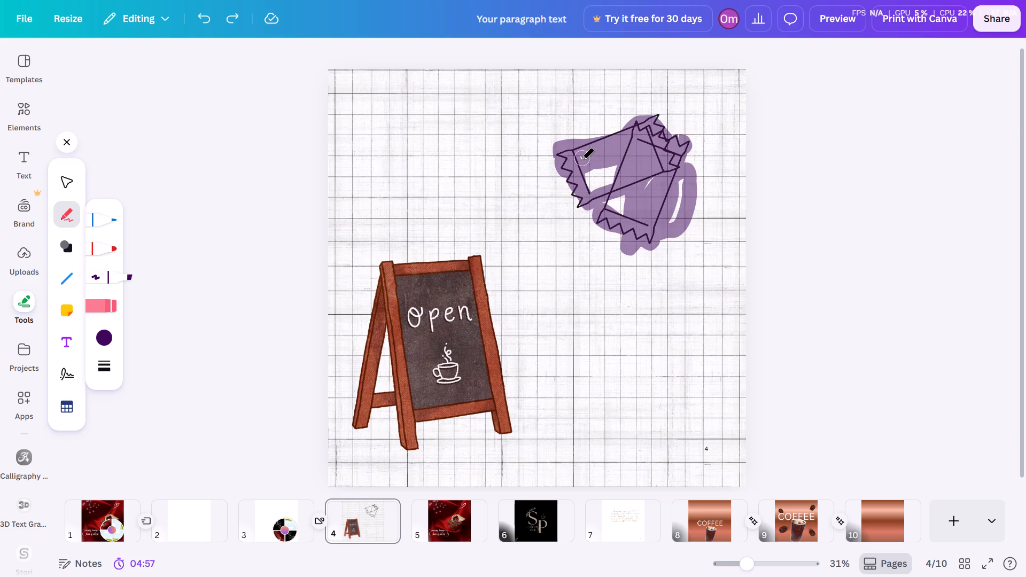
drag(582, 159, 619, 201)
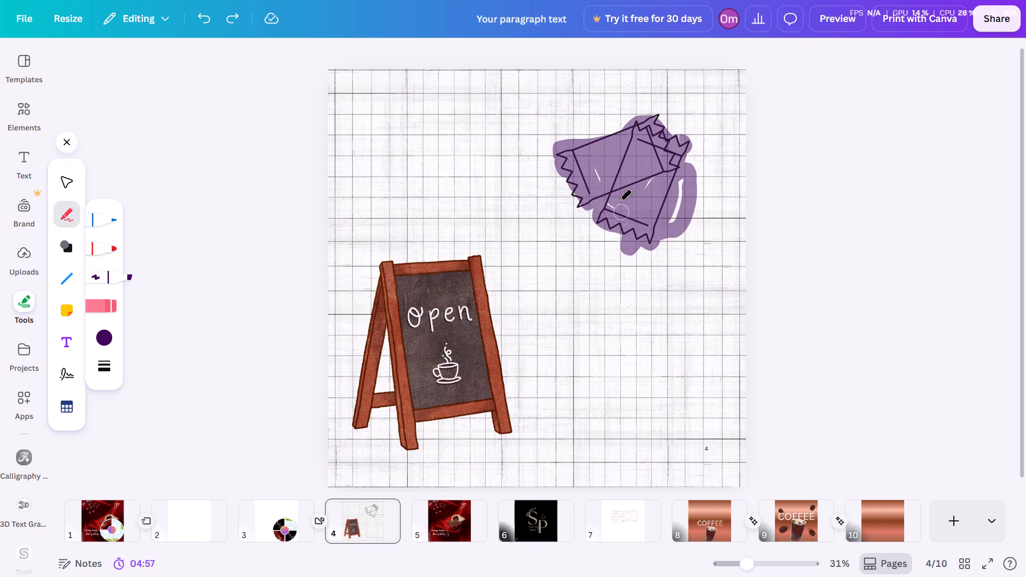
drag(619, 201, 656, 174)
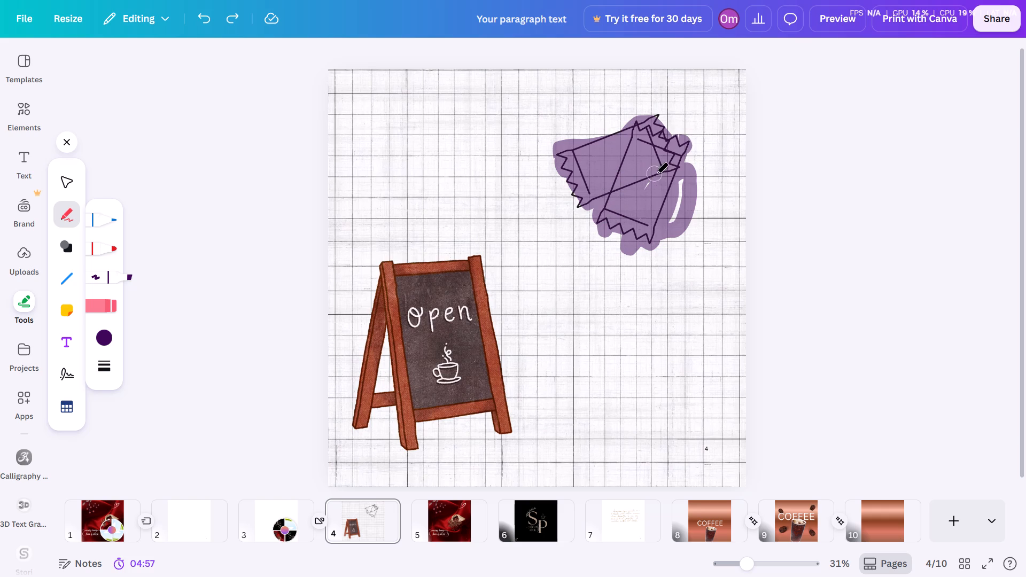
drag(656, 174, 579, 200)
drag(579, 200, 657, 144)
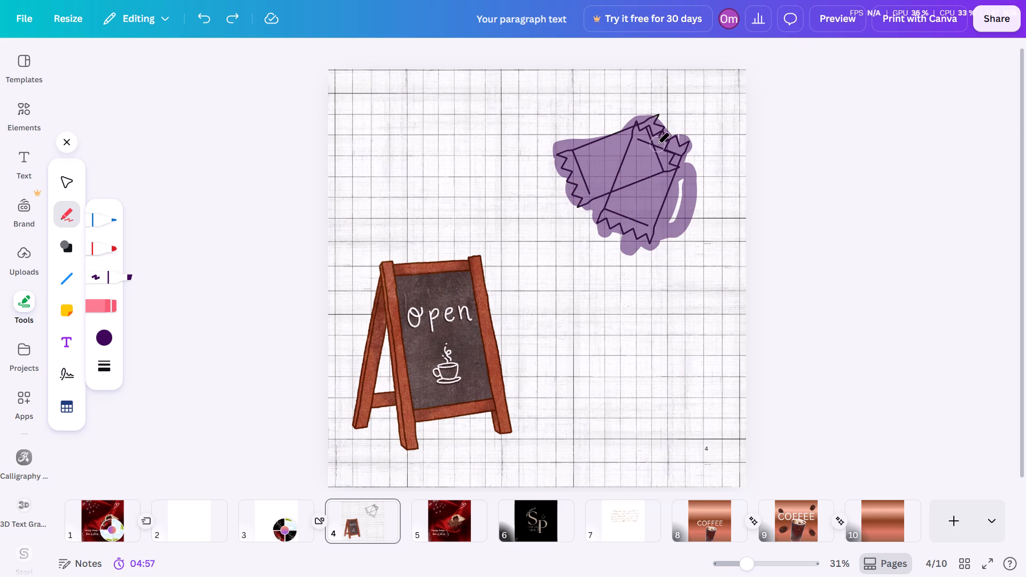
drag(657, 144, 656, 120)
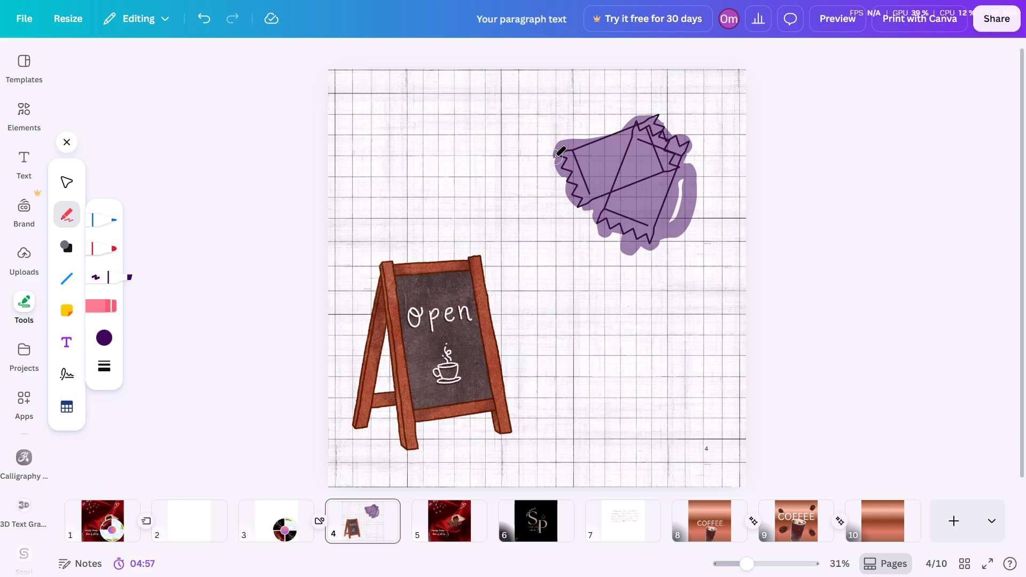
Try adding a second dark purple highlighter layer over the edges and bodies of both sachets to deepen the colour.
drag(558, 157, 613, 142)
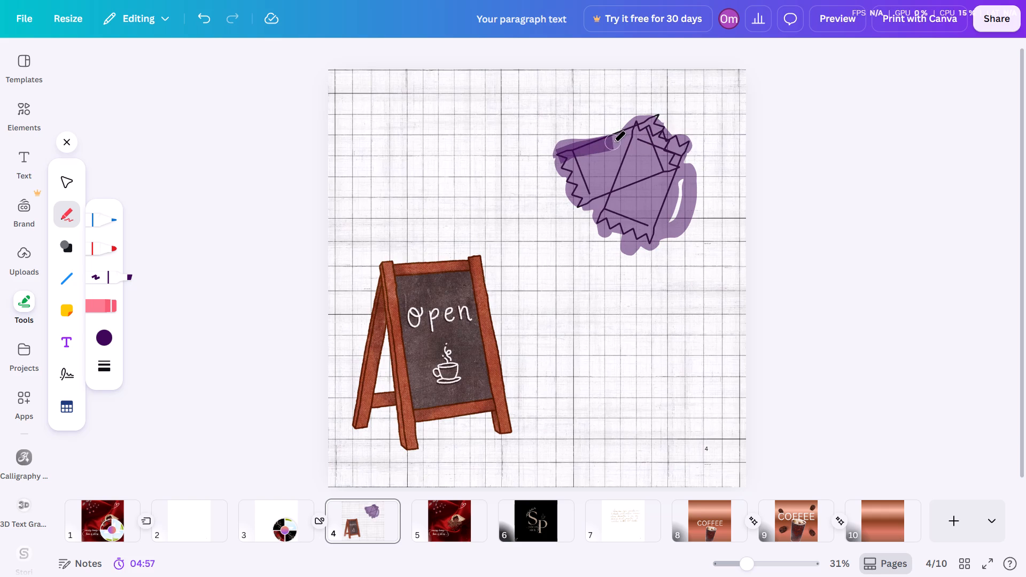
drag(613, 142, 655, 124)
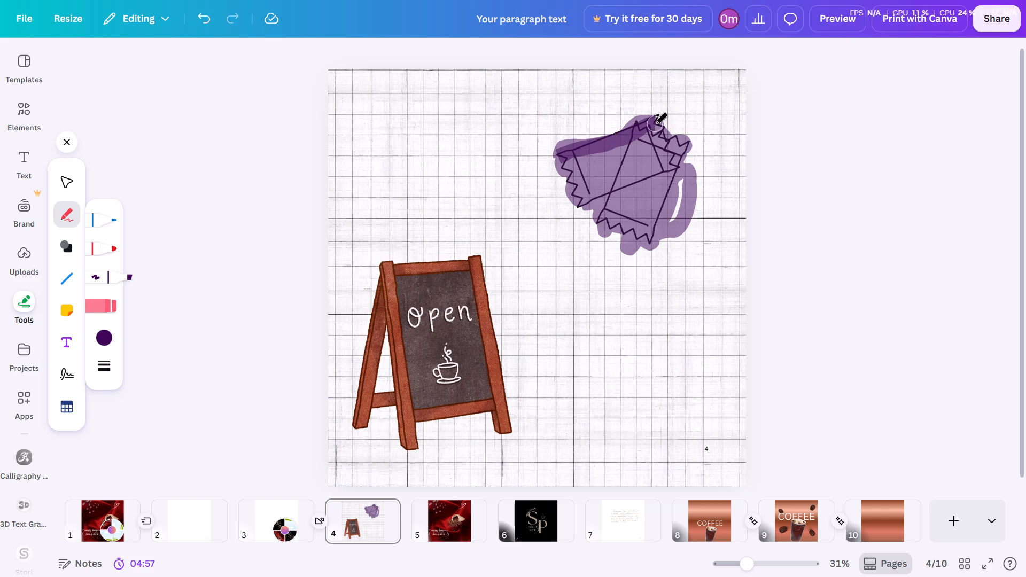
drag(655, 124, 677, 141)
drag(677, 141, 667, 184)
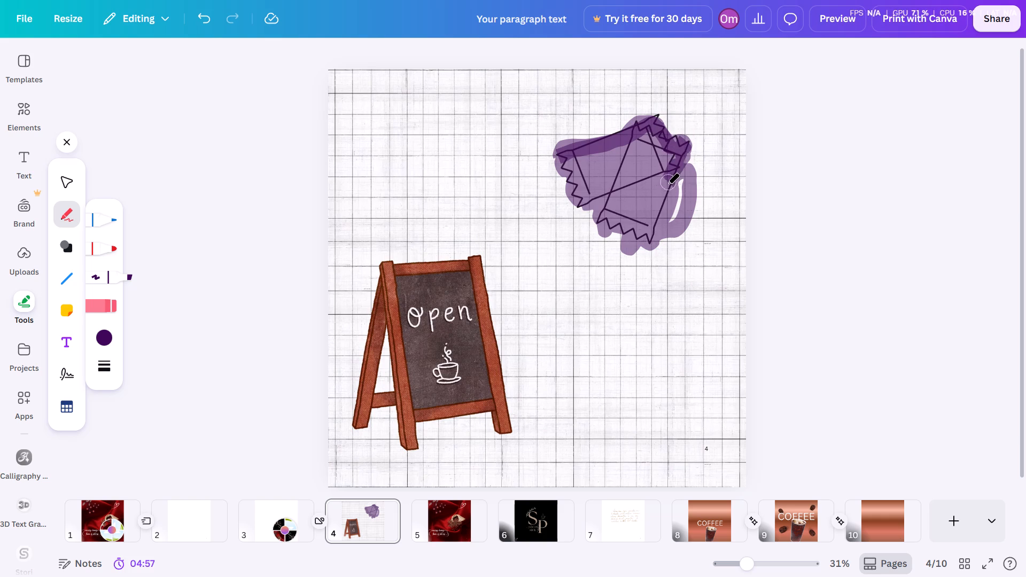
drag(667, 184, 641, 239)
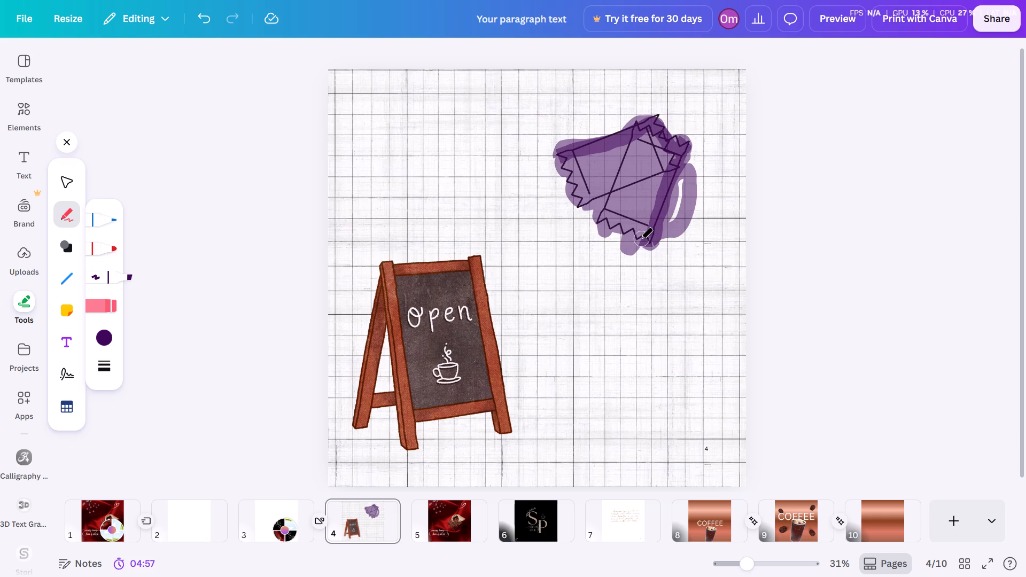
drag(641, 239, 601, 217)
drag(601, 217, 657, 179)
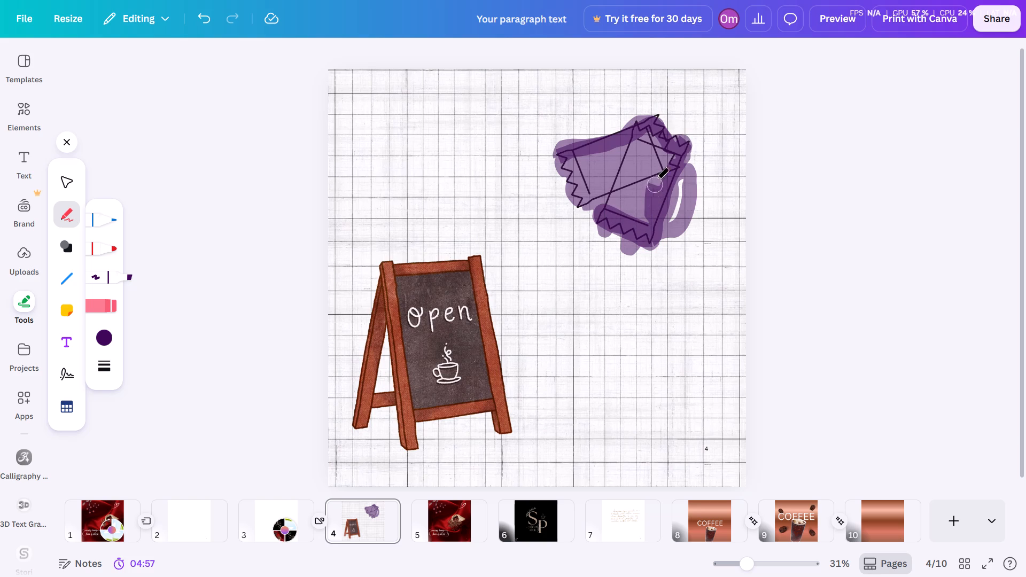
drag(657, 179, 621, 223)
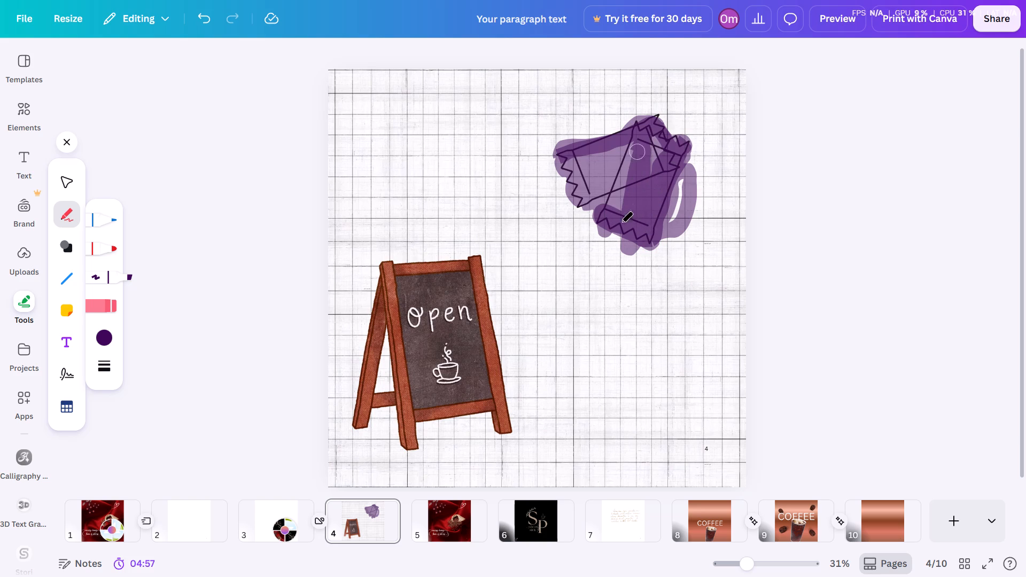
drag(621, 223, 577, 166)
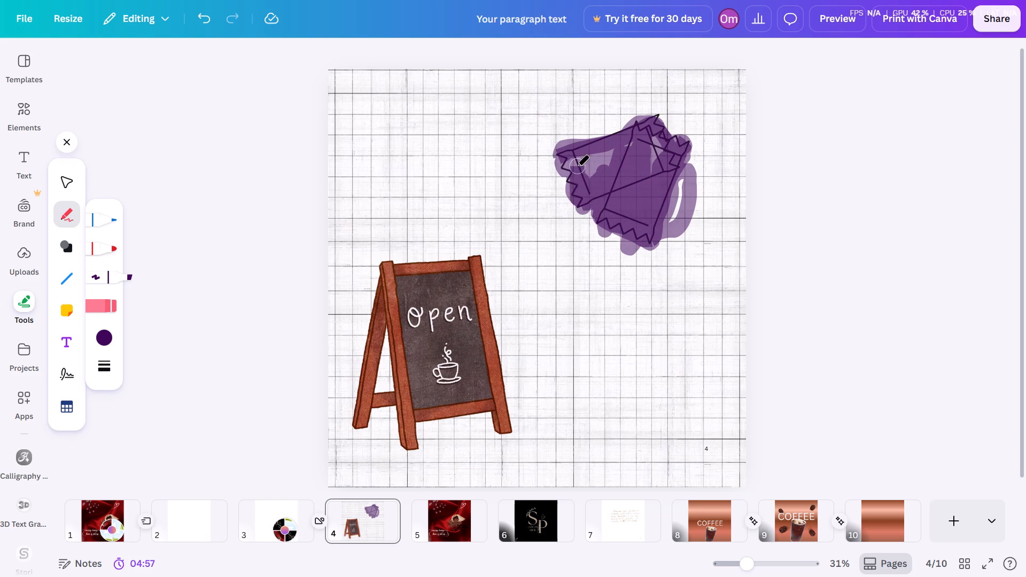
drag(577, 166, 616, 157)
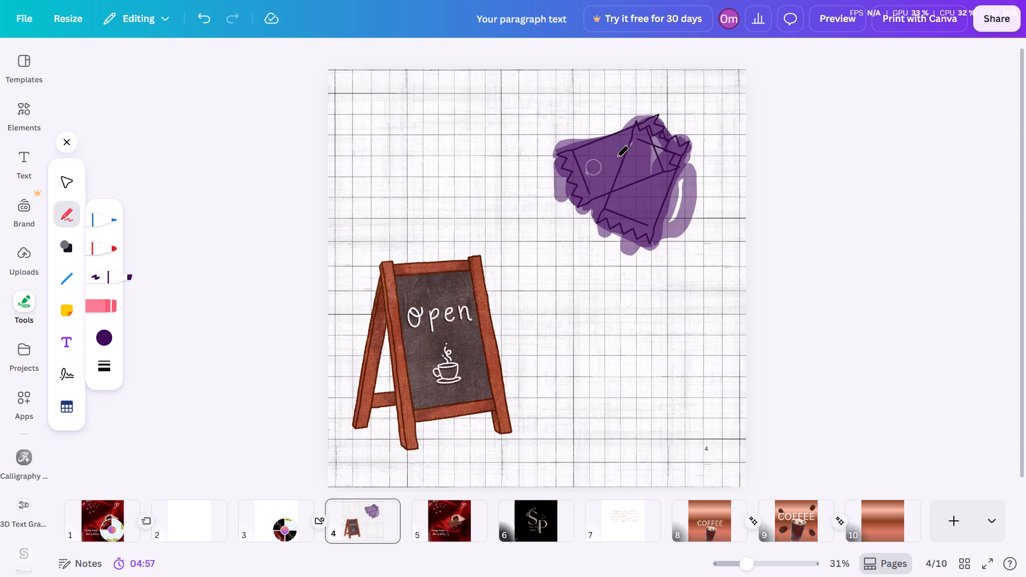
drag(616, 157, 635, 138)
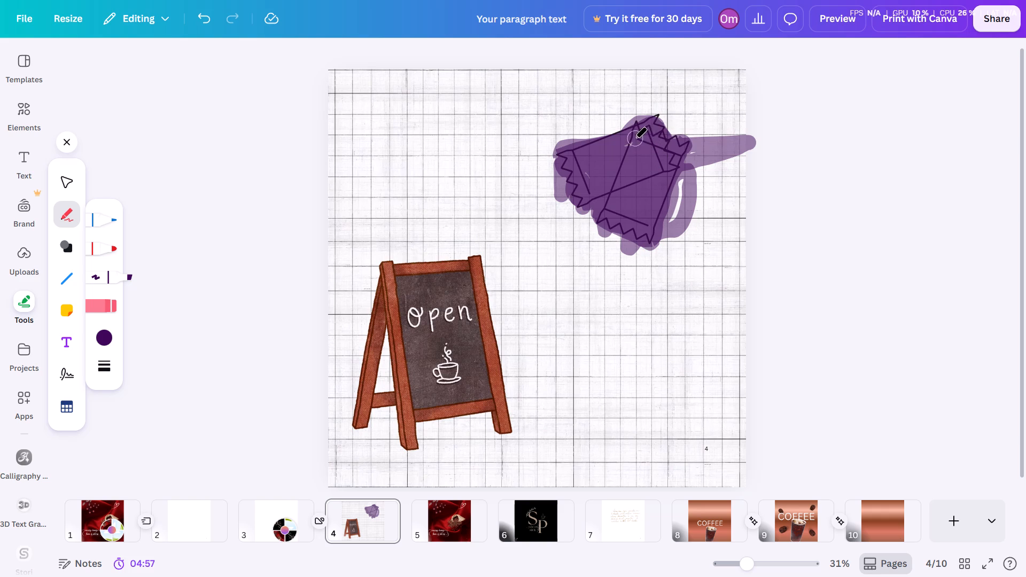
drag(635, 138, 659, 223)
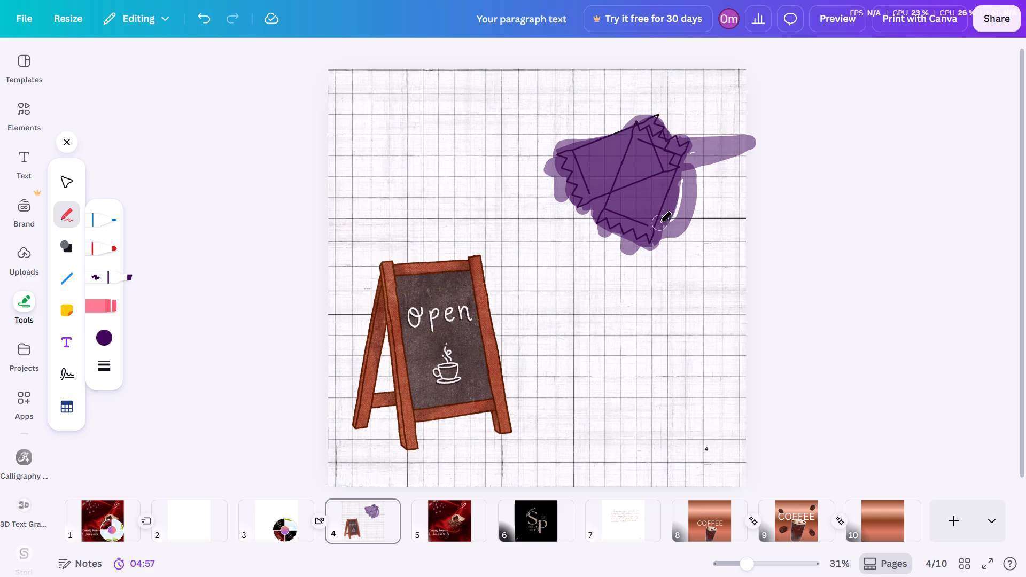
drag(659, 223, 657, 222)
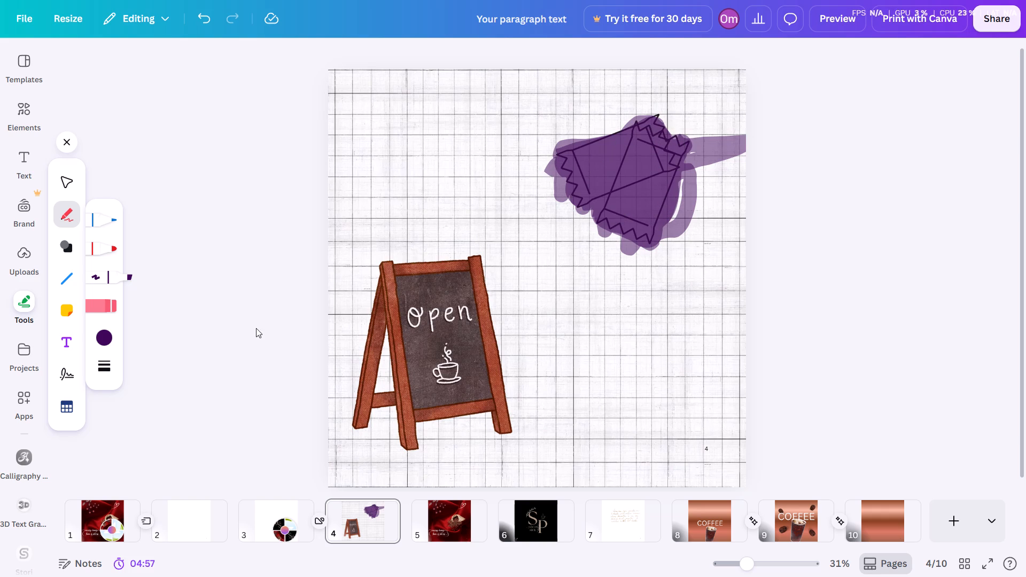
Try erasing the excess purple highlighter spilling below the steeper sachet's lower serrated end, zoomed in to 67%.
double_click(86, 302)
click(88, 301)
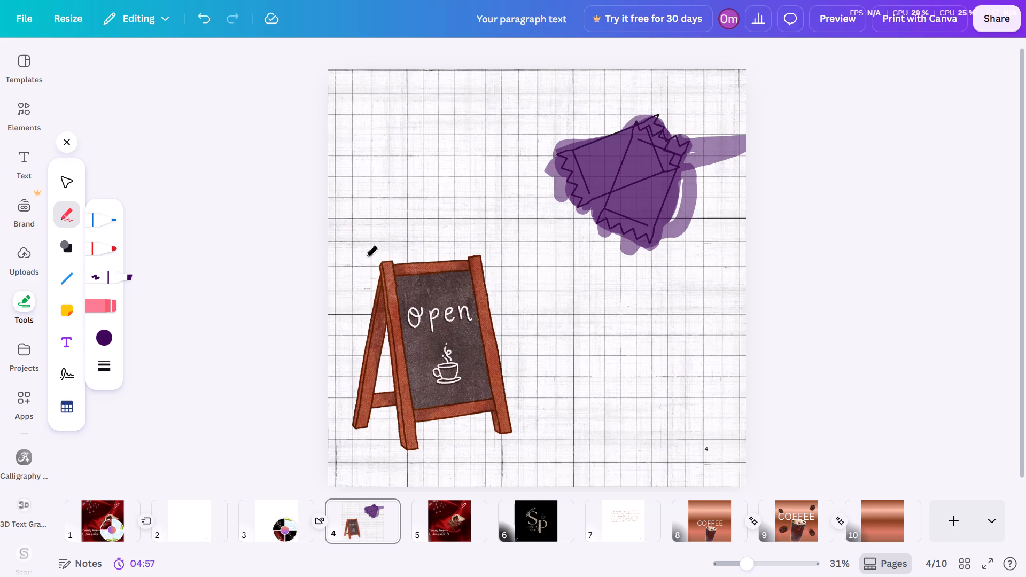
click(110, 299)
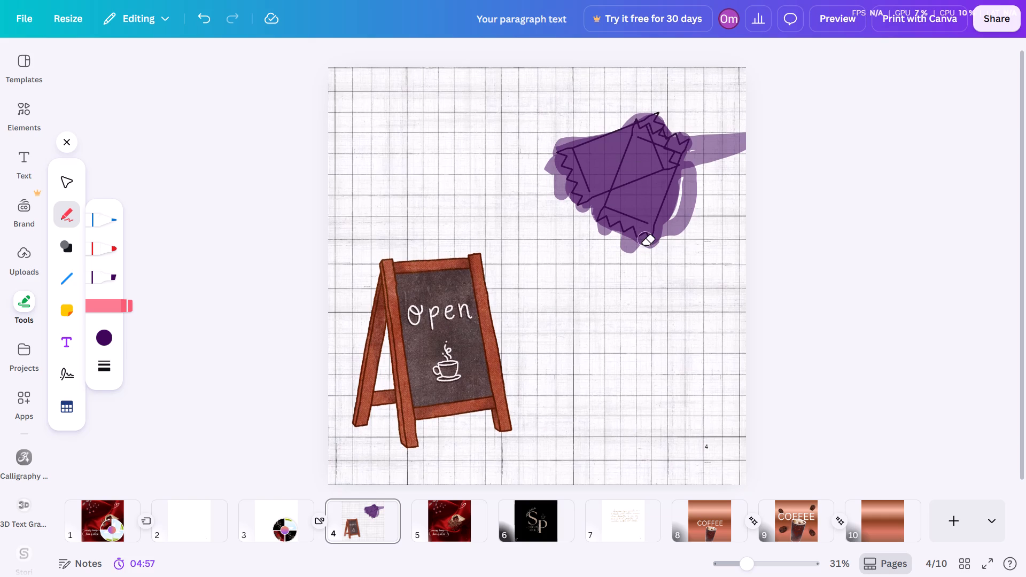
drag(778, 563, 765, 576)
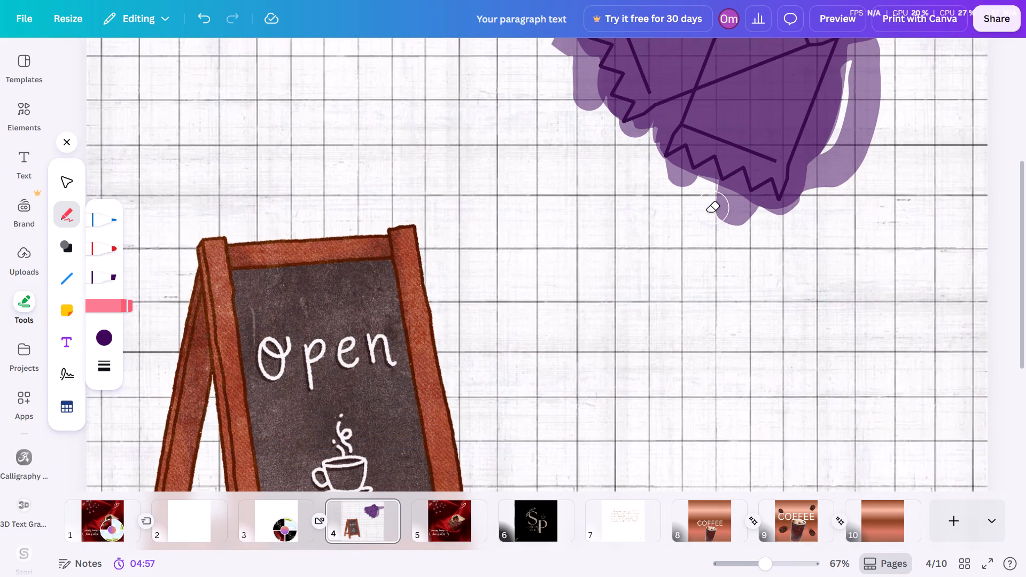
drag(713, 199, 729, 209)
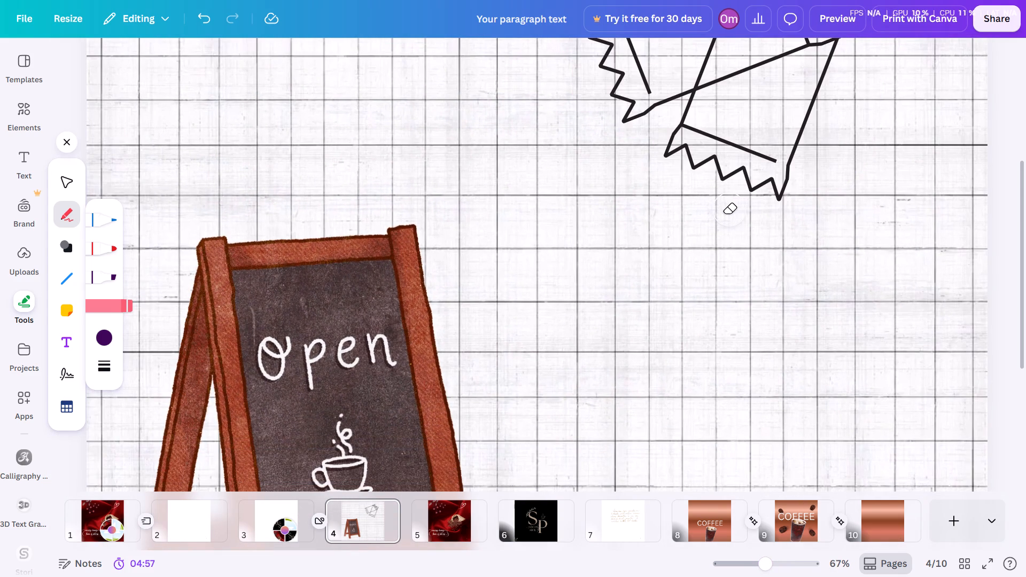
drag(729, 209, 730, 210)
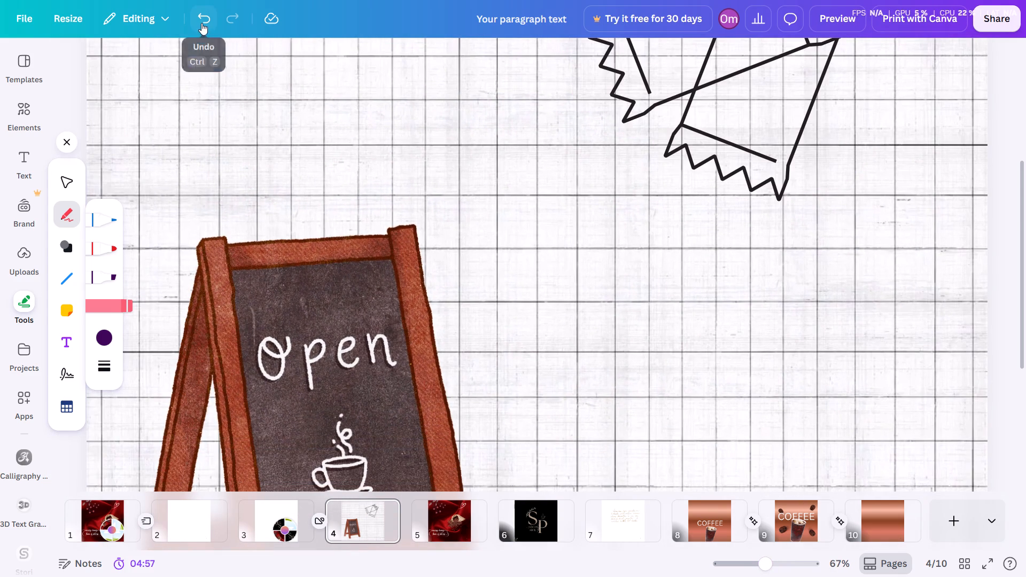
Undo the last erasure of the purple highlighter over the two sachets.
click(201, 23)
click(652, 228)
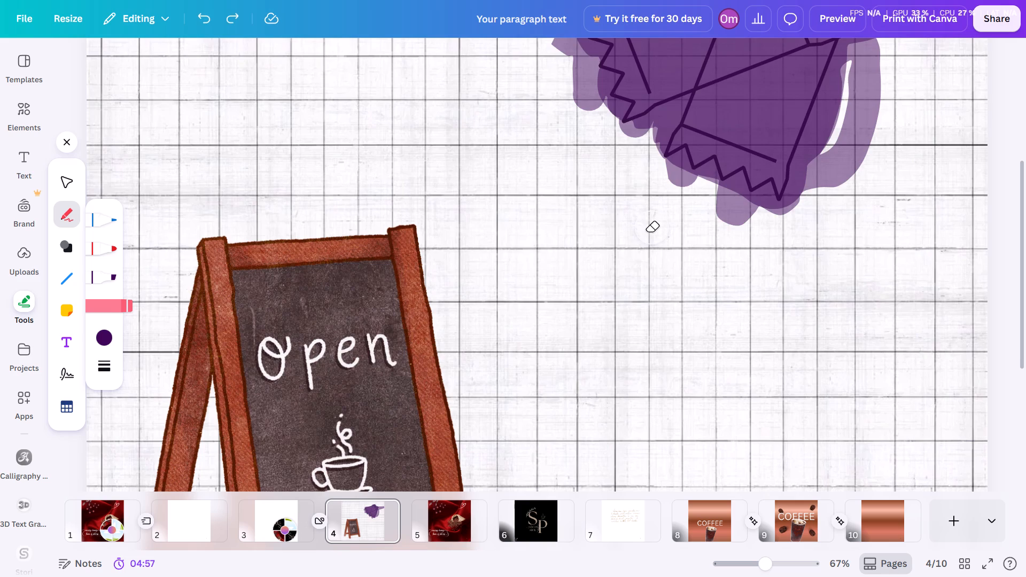
Set the eraser weight to 52 and erase both dark purple highlighter layers from the overlapping sachets.
click(752, 567)
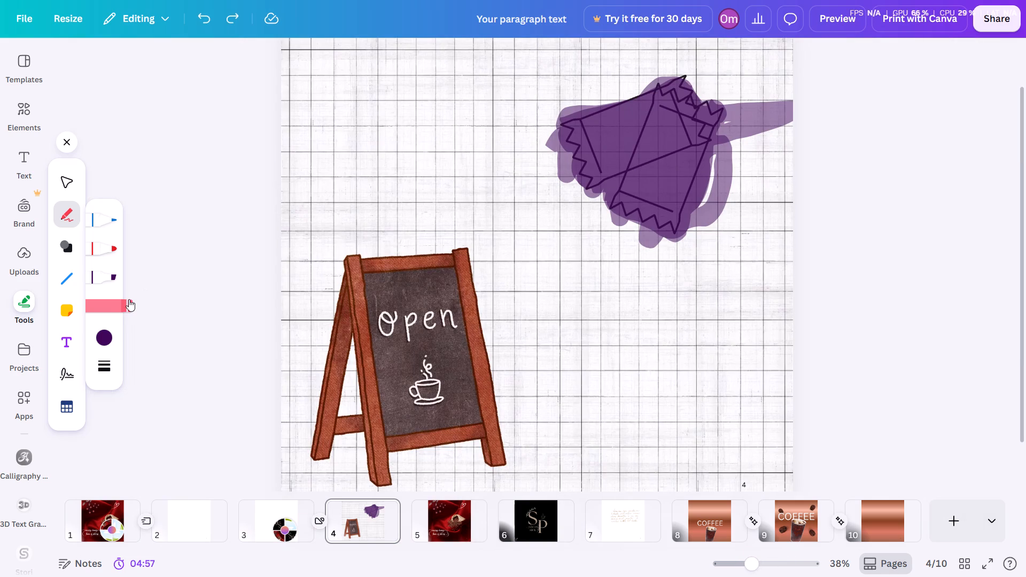
click(128, 300)
click(114, 302)
drag(113, 302, 107, 303)
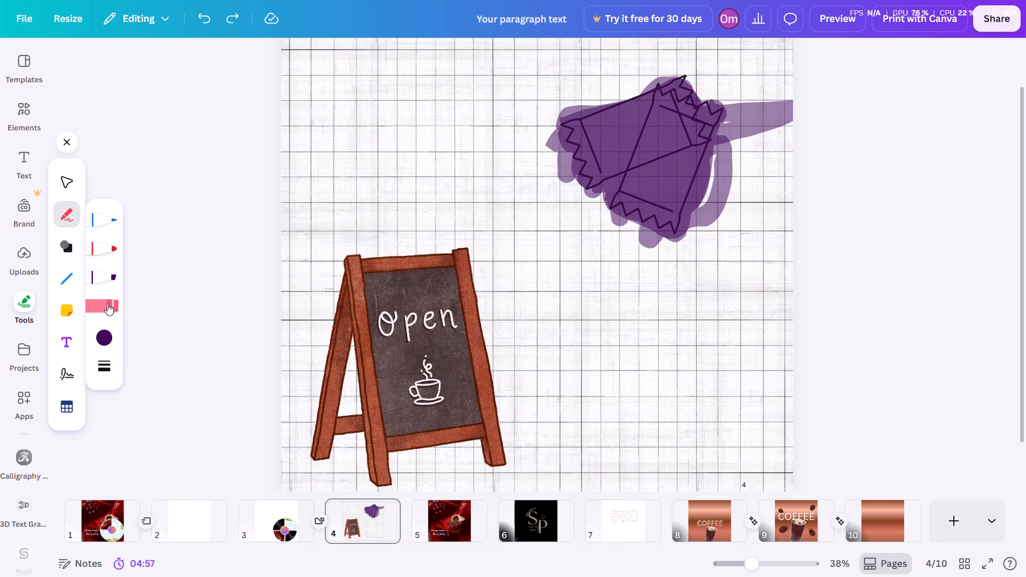
drag(107, 303, 102, 305)
click(102, 305)
drag(99, 300, 97, 310)
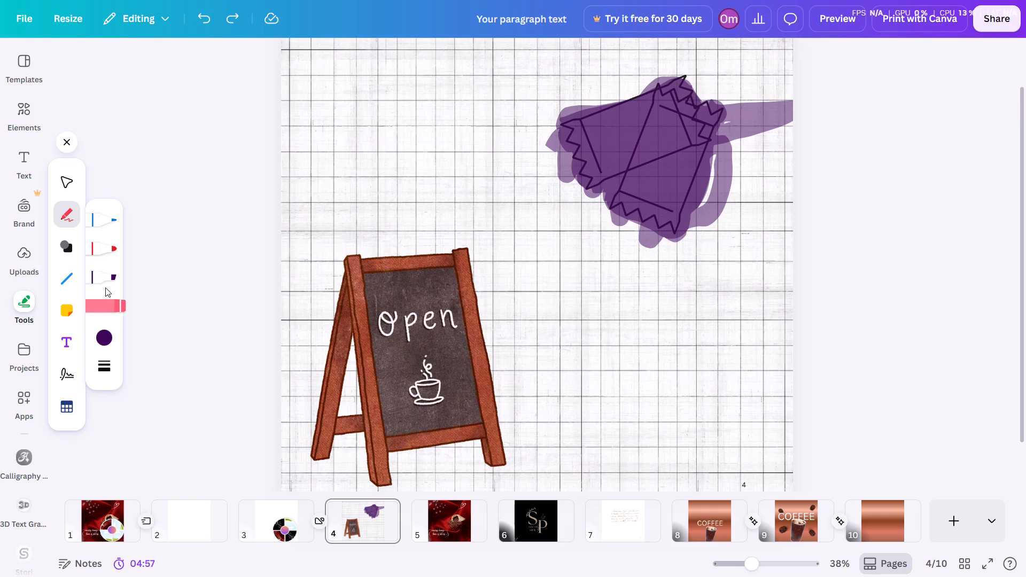
click(111, 368)
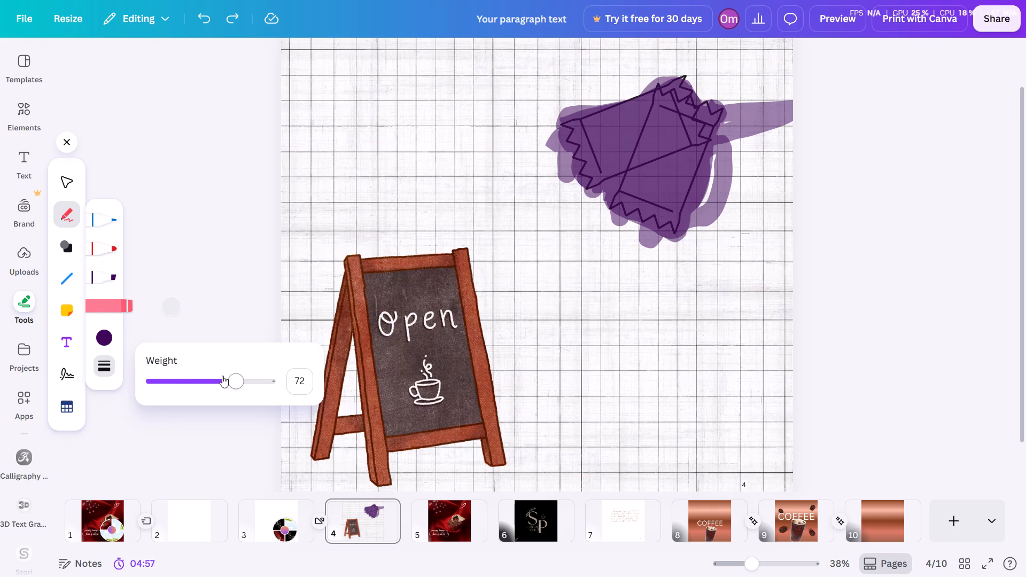
drag(238, 380, 213, 380)
drag(634, 240, 644, 241)
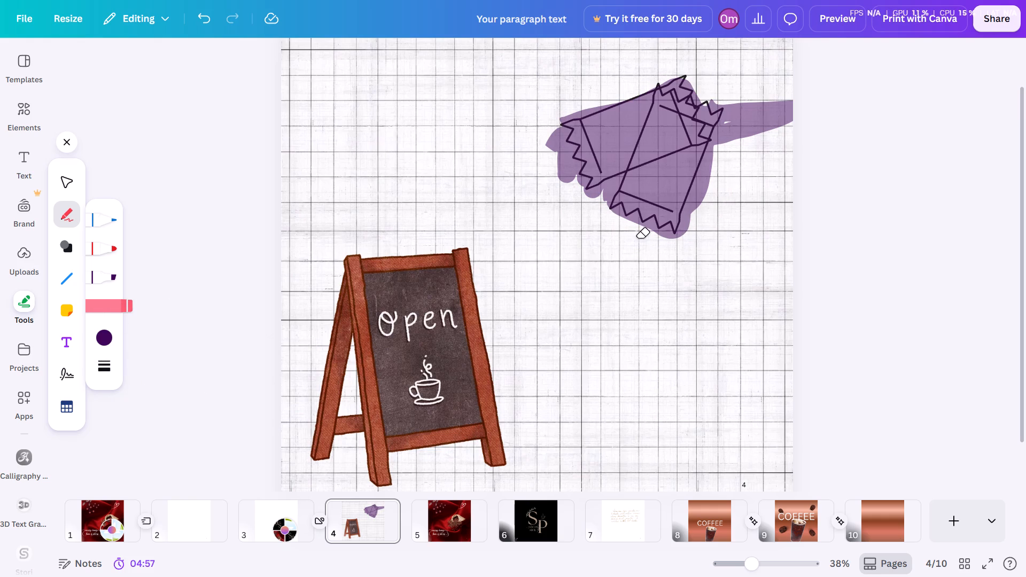
drag(658, 235, 672, 238)
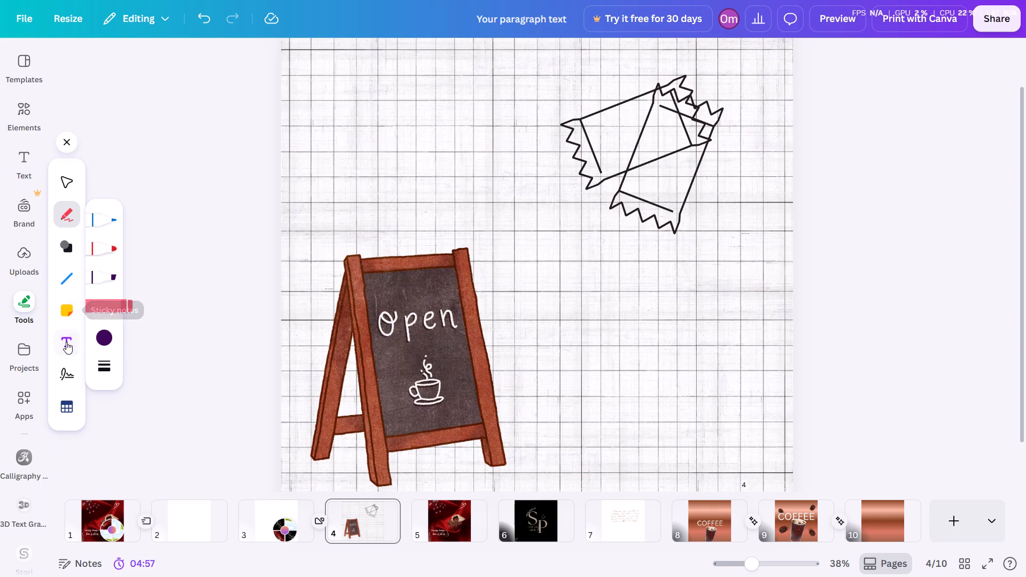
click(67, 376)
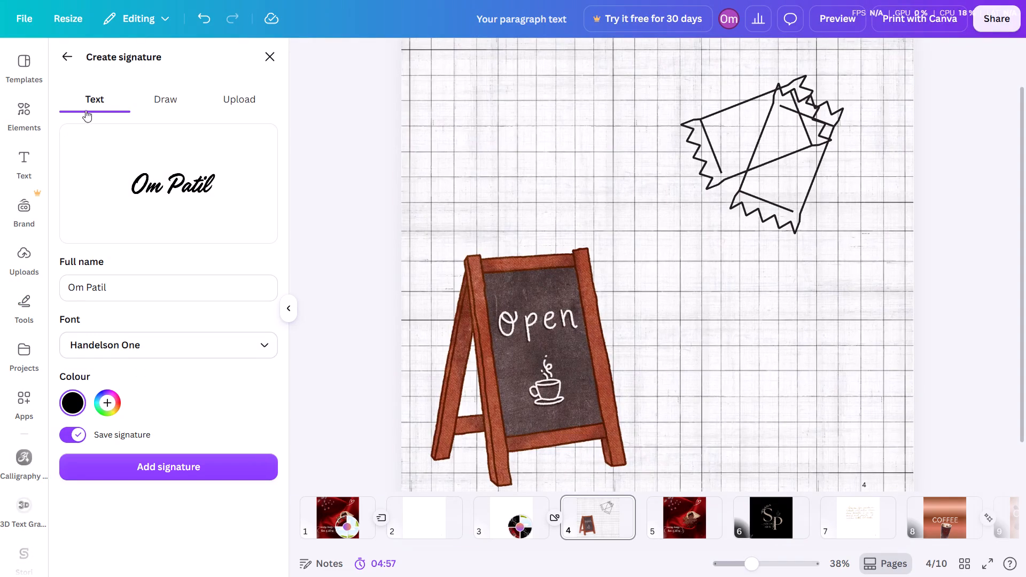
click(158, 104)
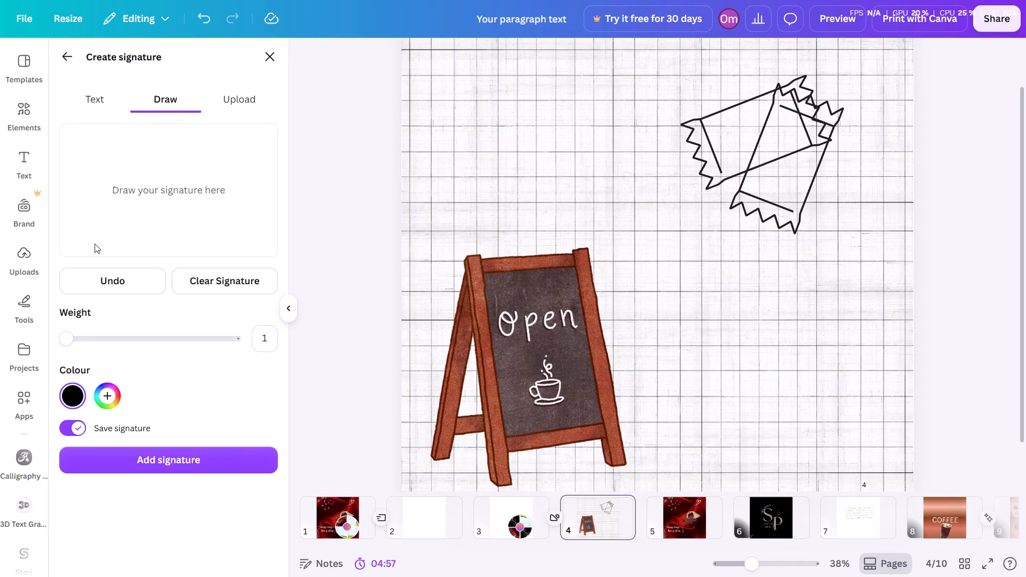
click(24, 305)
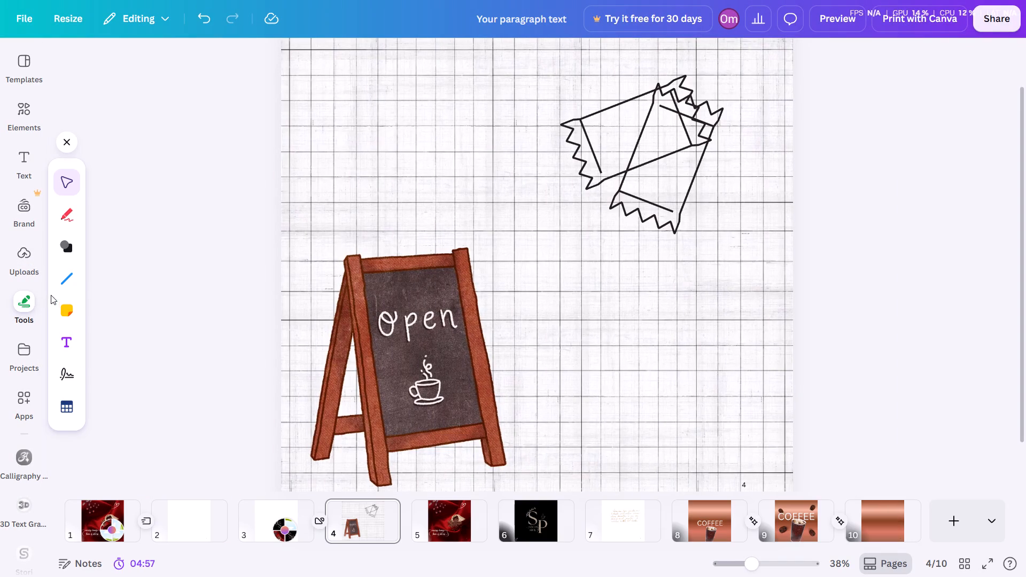
Switch to the marker for drawing and set its custom colour to dark purple #330746.
click(71, 205)
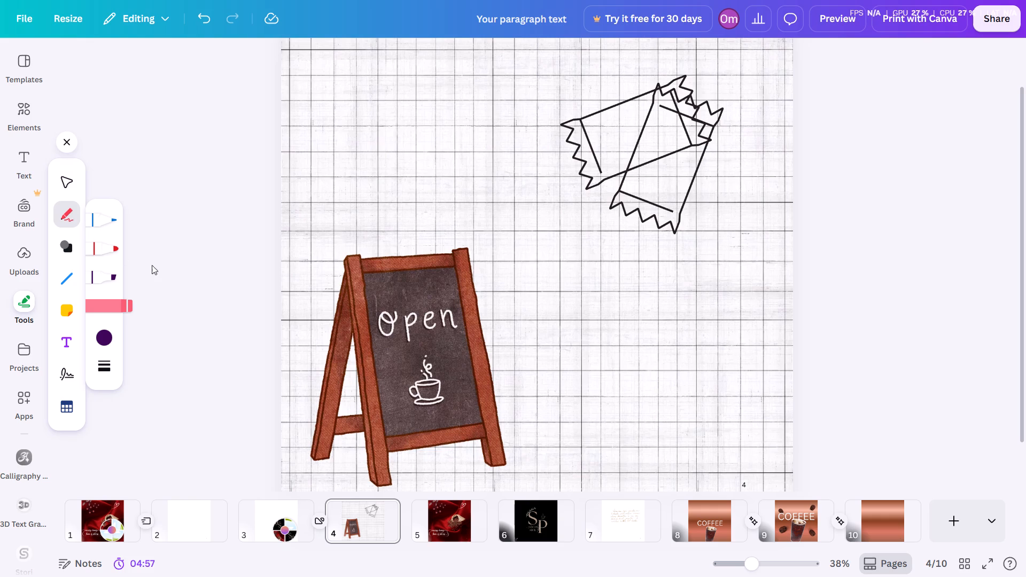
click(114, 247)
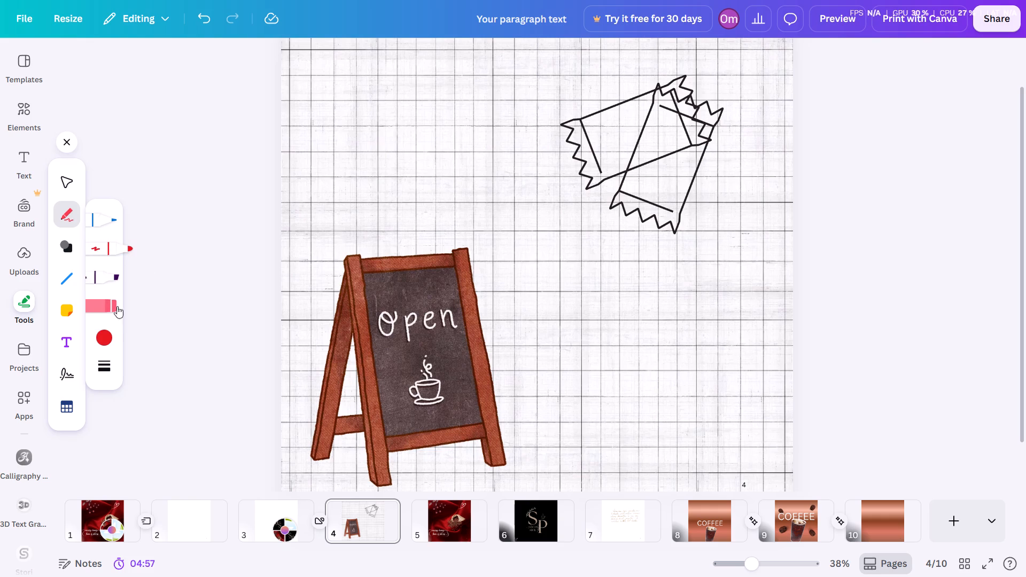
click(105, 339)
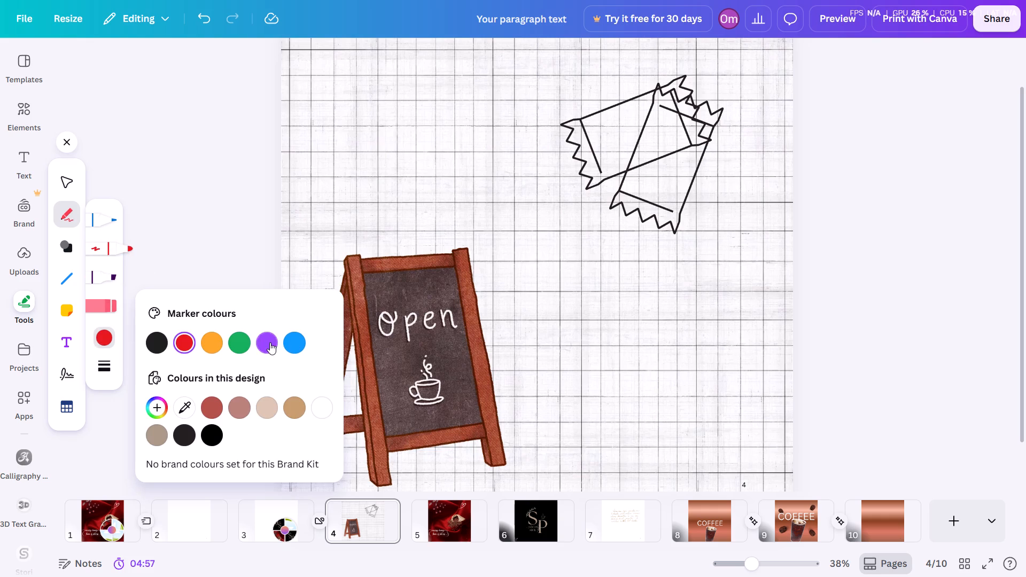
click(184, 409)
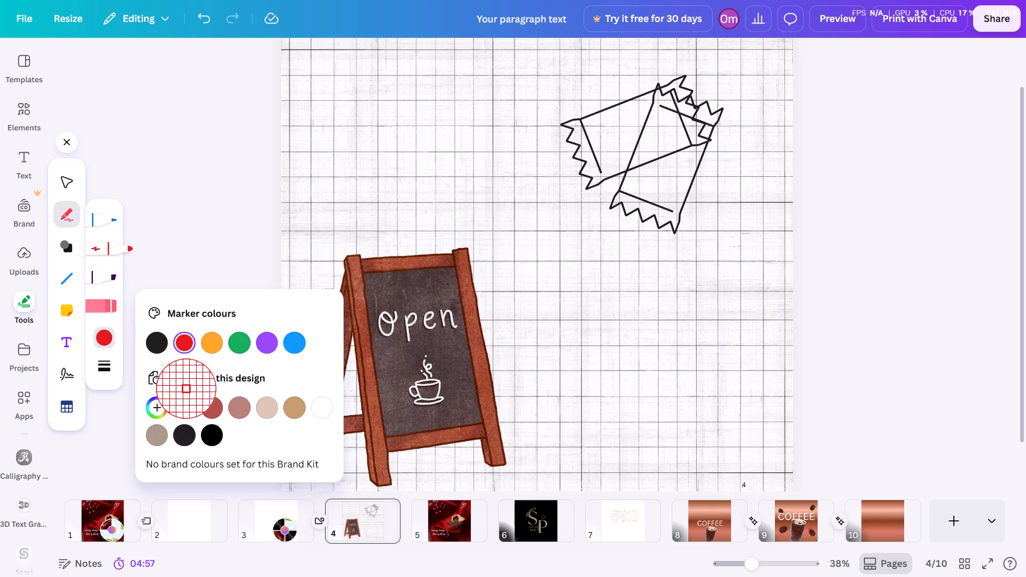
click(188, 407)
click(188, 407)
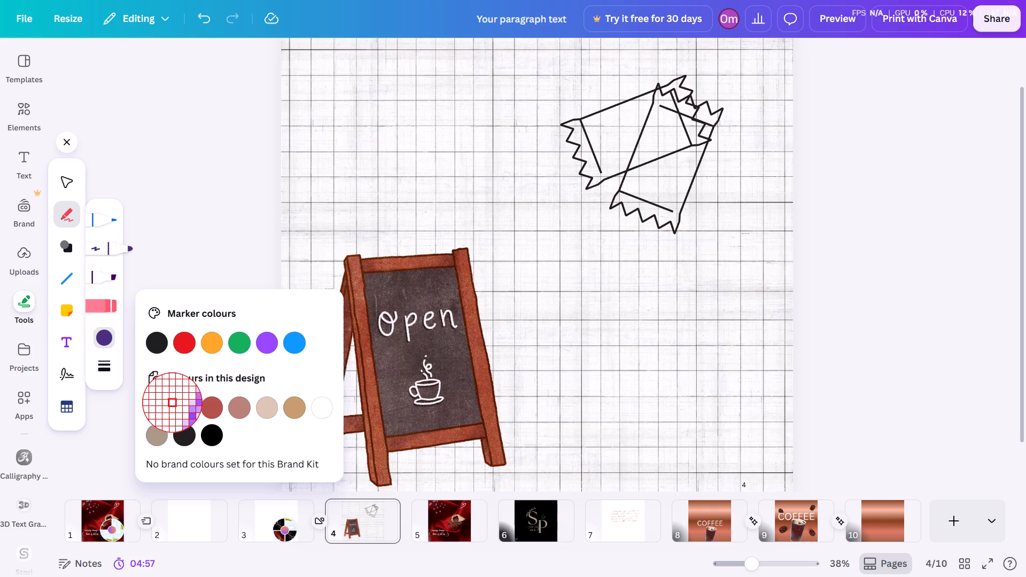
click(148, 403)
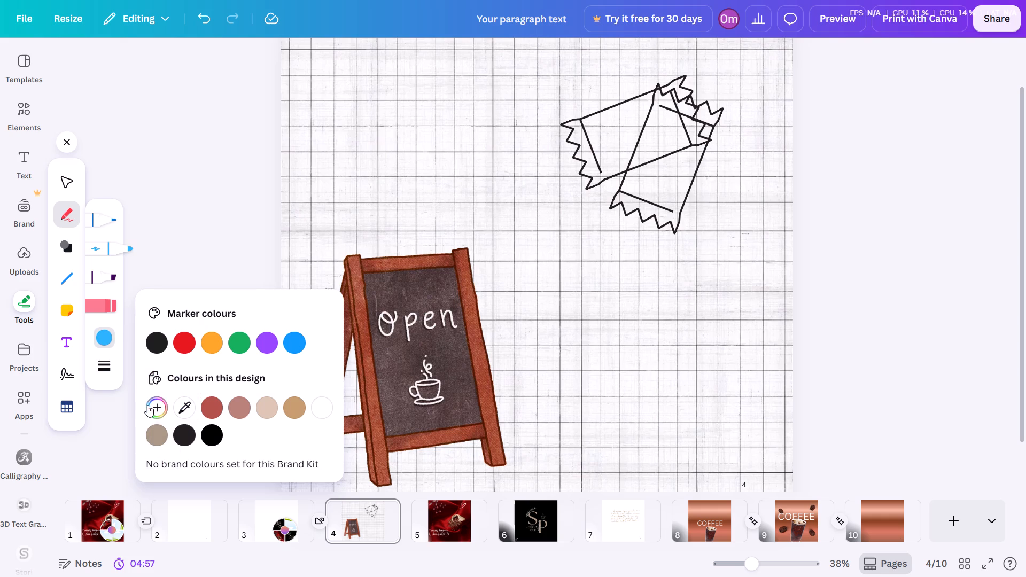
click(153, 407)
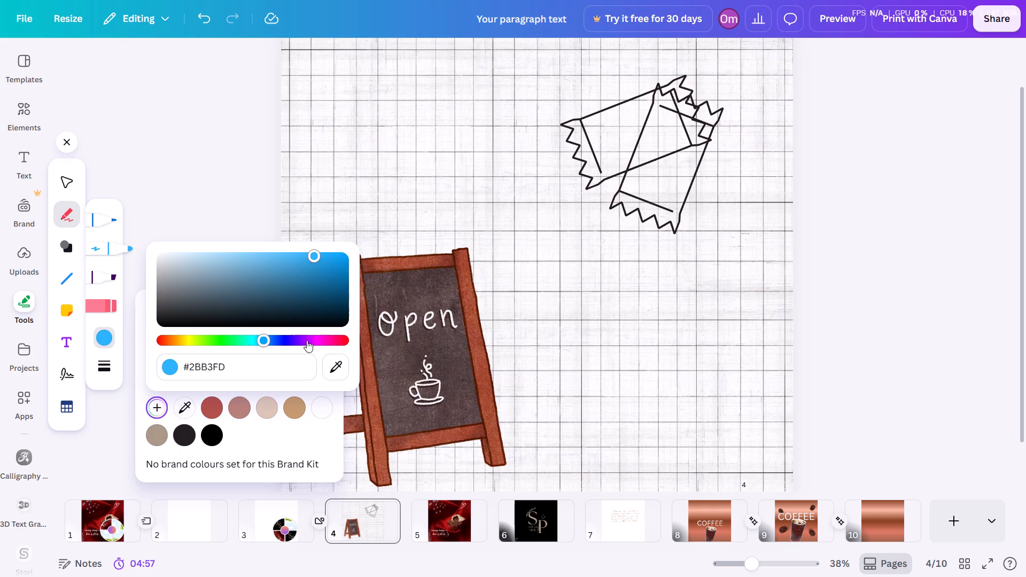
click(307, 340)
drag(324, 294, 329, 295)
click(331, 307)
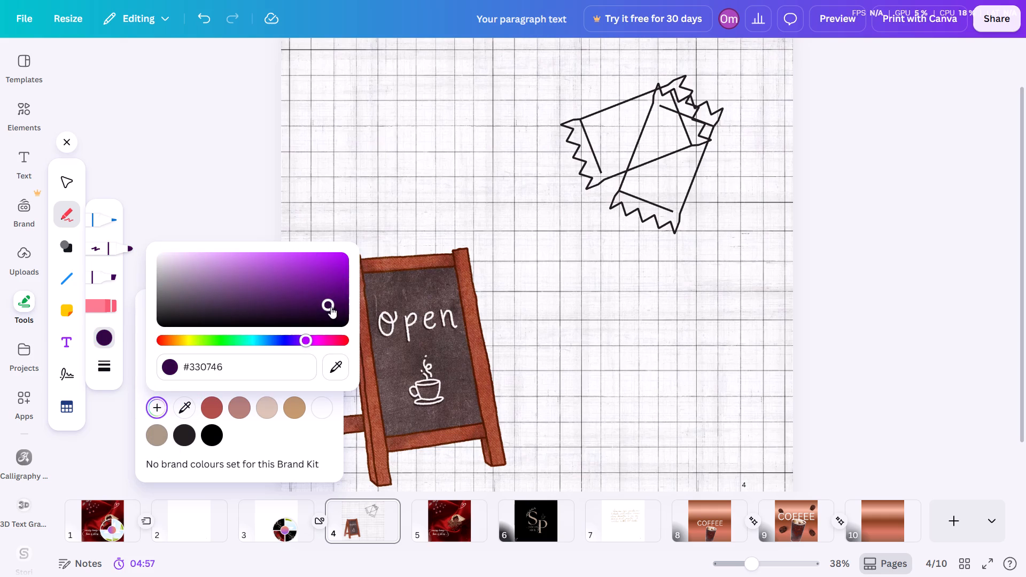
click(107, 246)
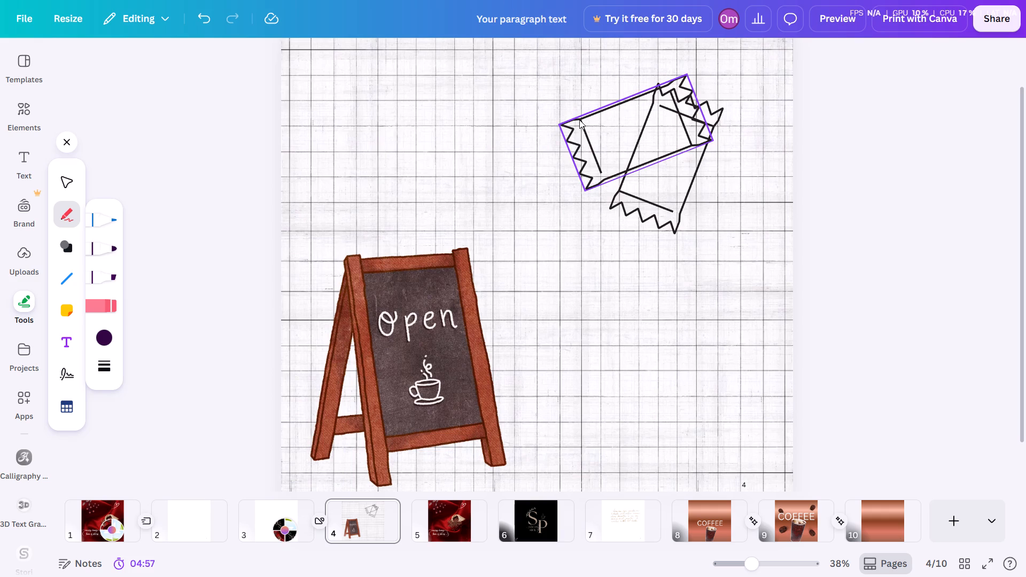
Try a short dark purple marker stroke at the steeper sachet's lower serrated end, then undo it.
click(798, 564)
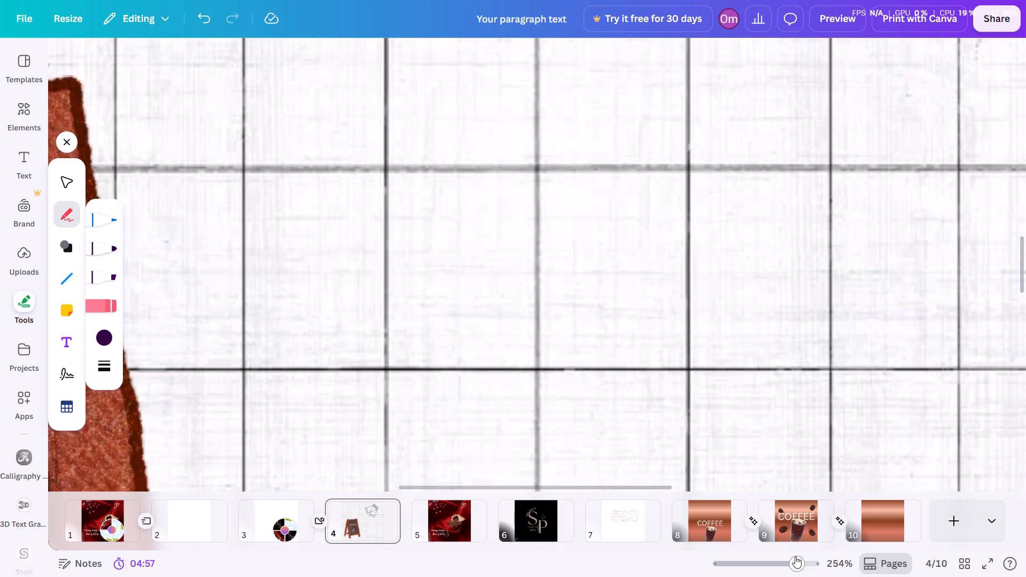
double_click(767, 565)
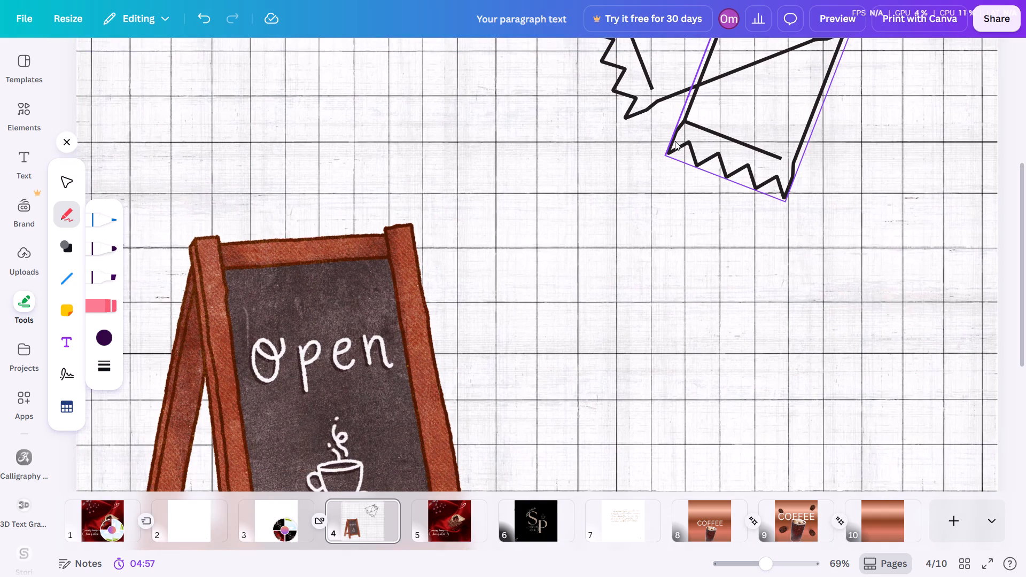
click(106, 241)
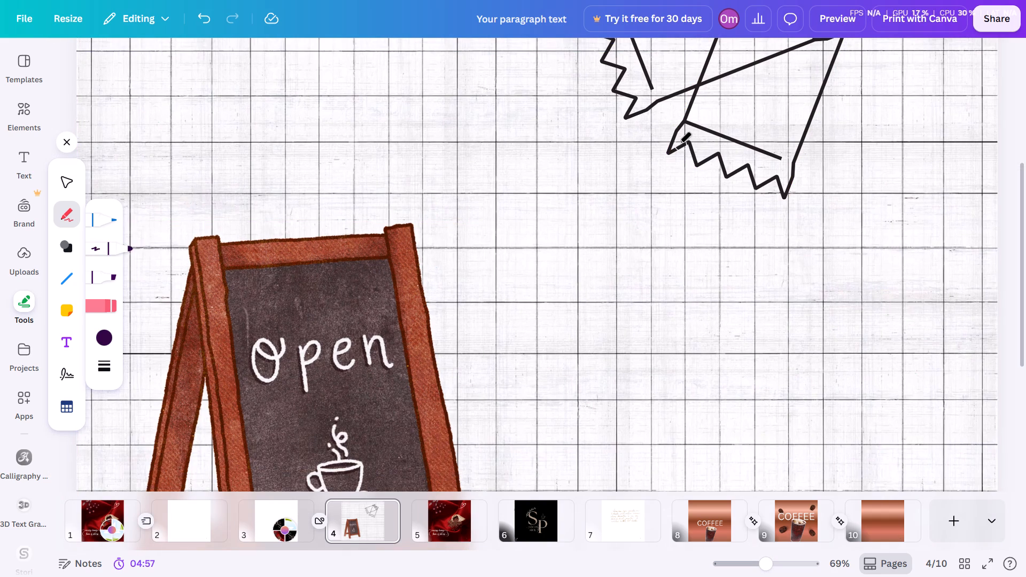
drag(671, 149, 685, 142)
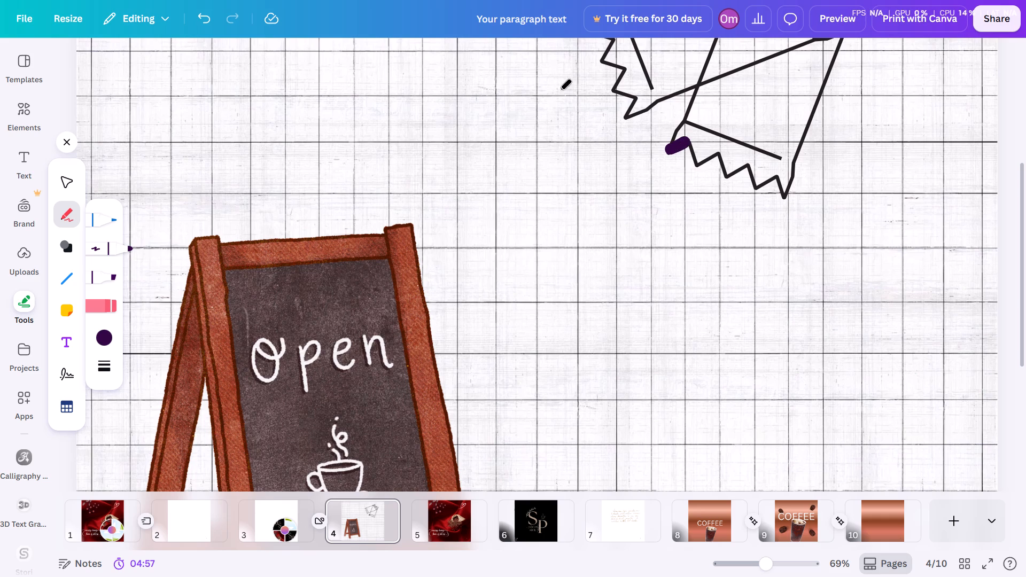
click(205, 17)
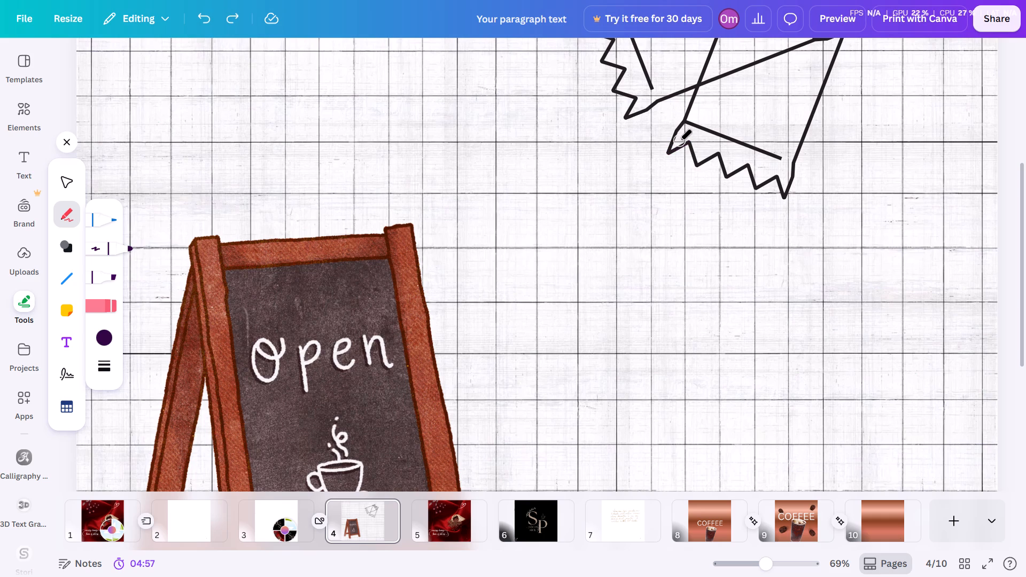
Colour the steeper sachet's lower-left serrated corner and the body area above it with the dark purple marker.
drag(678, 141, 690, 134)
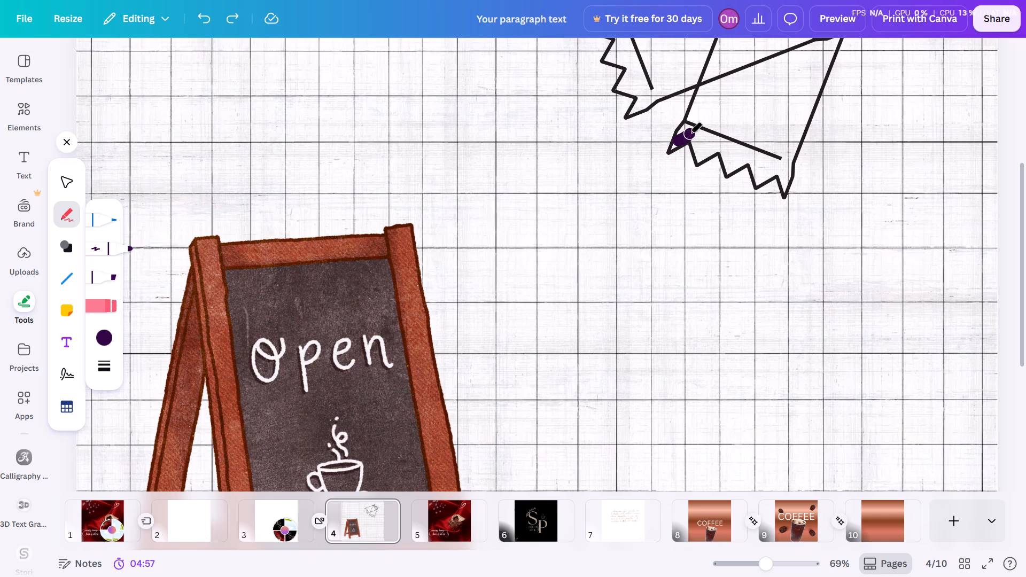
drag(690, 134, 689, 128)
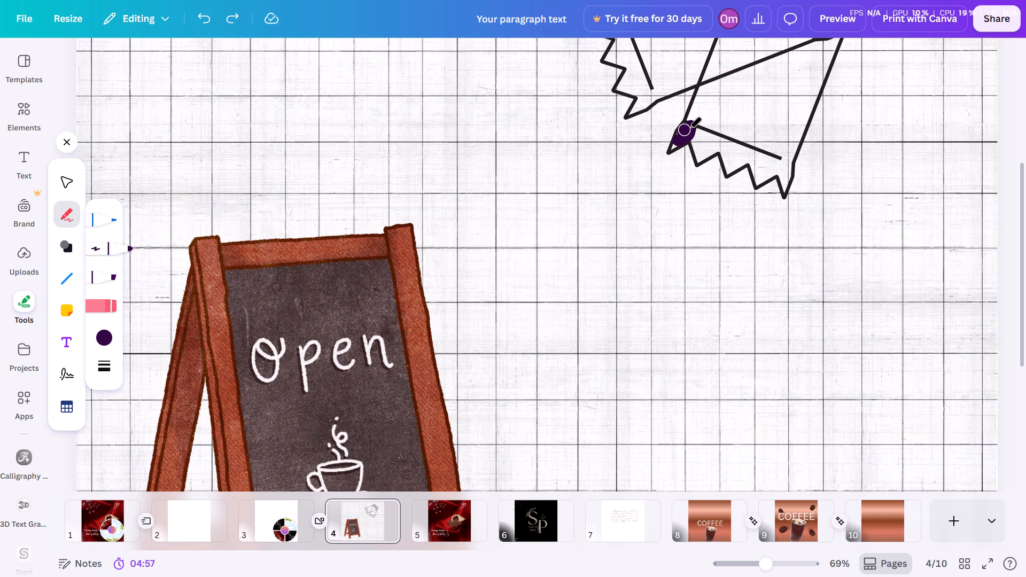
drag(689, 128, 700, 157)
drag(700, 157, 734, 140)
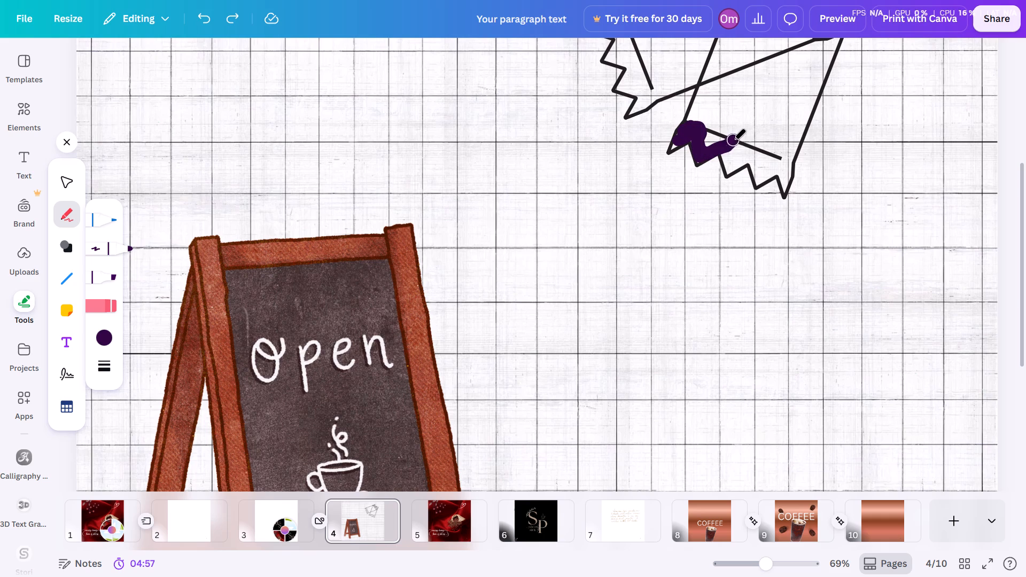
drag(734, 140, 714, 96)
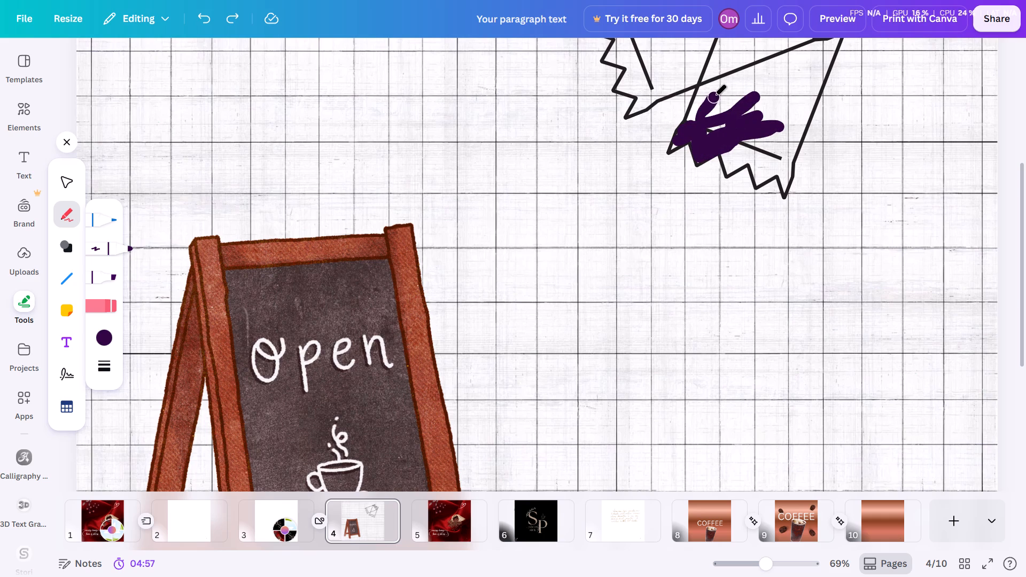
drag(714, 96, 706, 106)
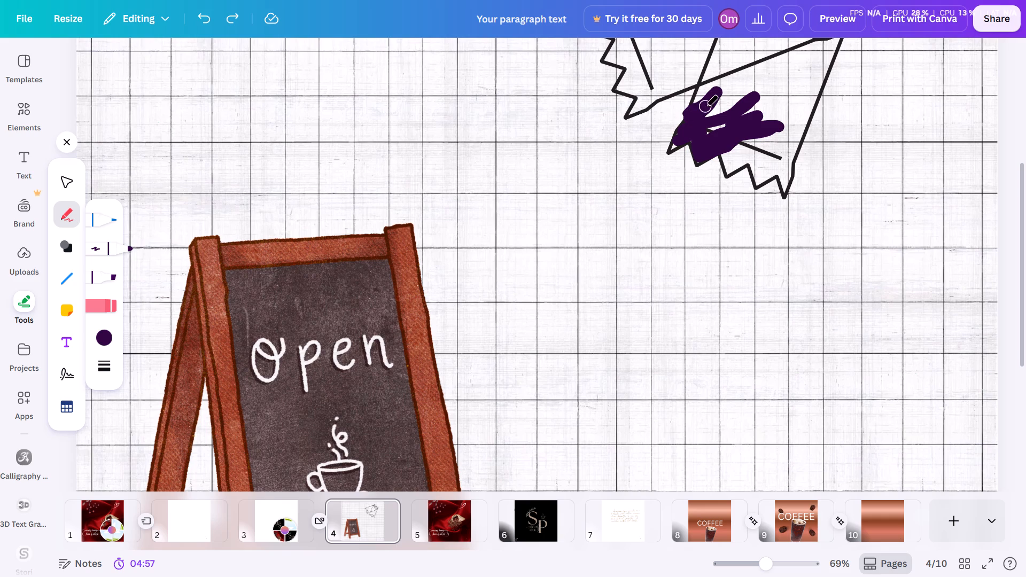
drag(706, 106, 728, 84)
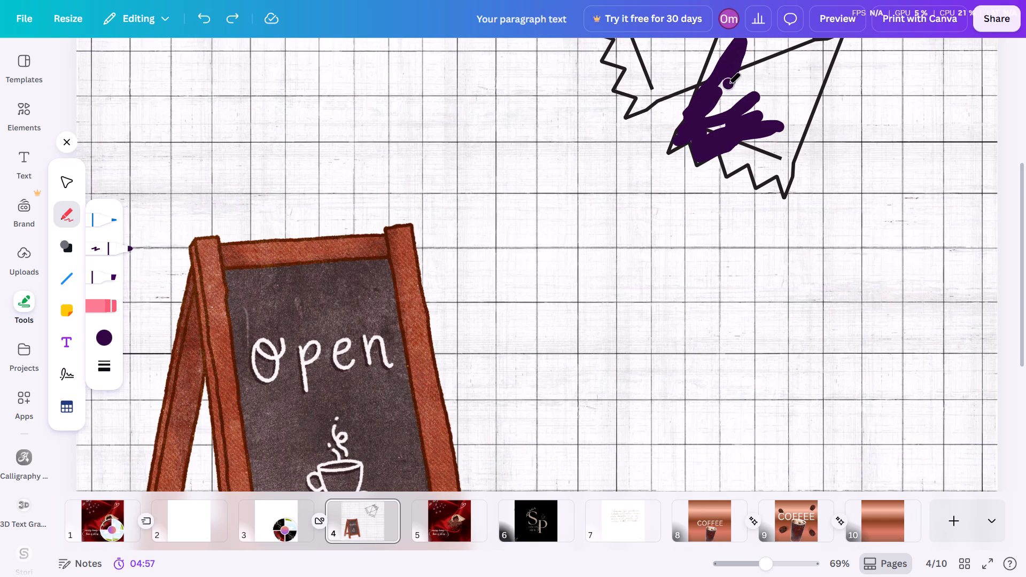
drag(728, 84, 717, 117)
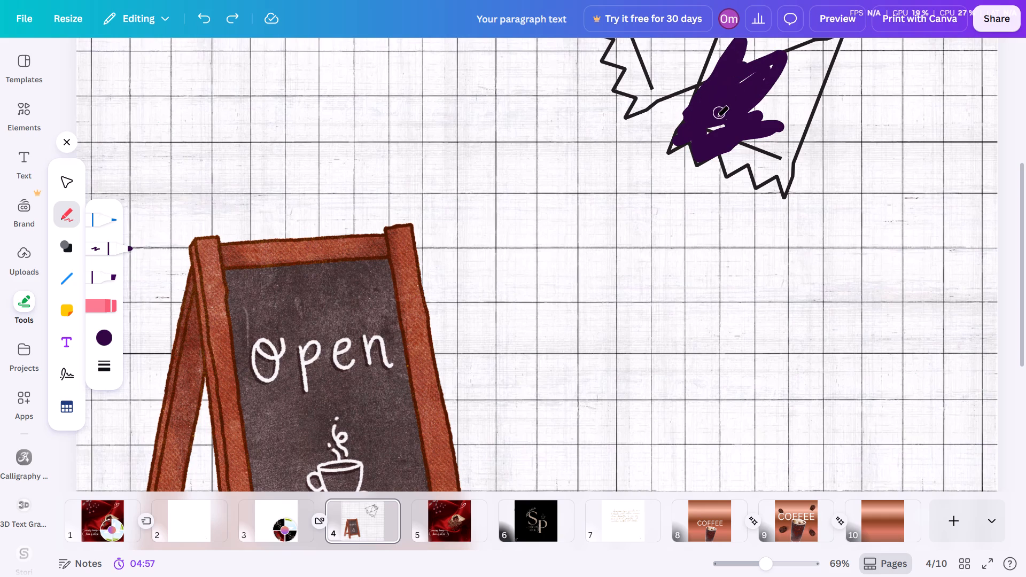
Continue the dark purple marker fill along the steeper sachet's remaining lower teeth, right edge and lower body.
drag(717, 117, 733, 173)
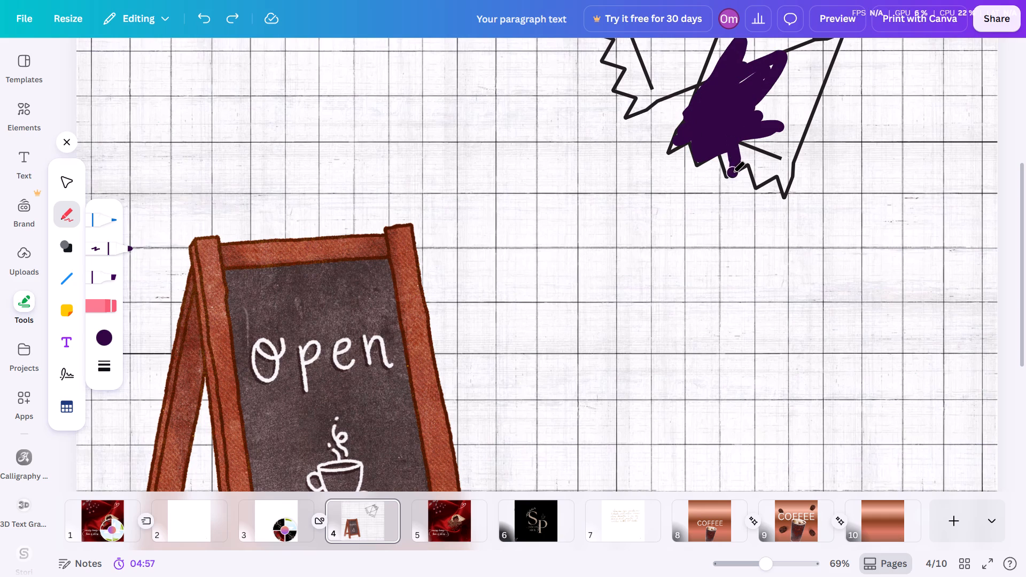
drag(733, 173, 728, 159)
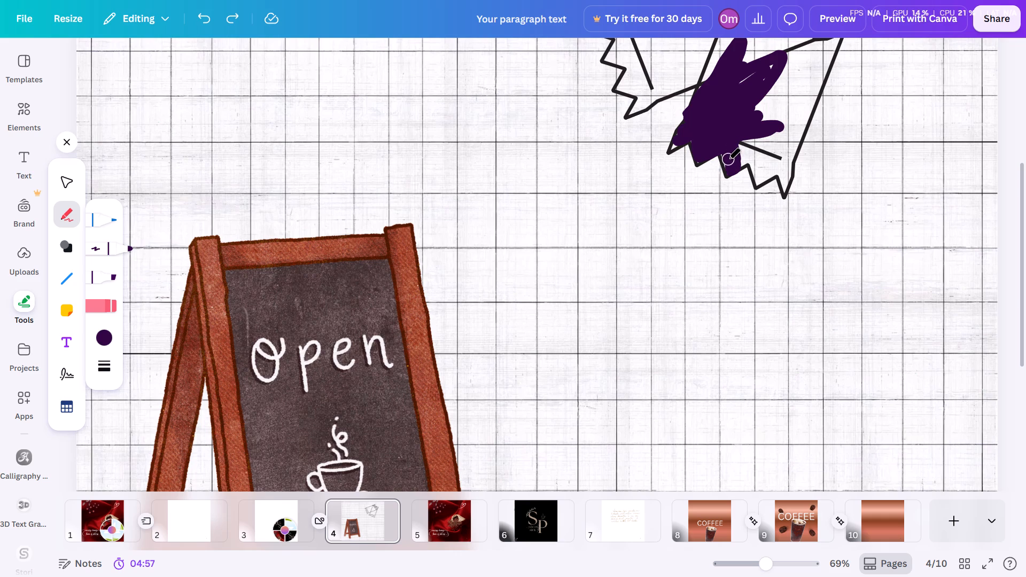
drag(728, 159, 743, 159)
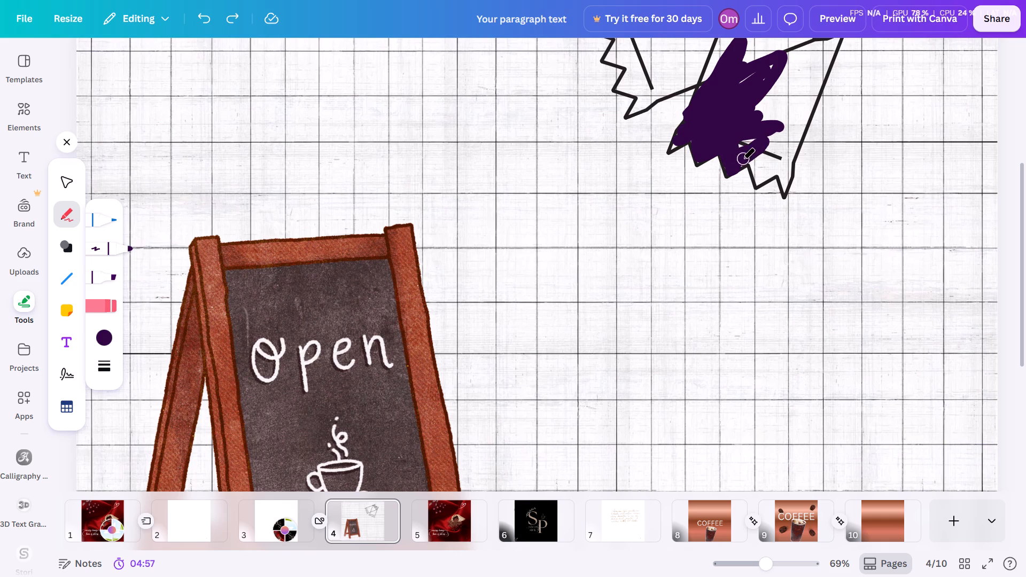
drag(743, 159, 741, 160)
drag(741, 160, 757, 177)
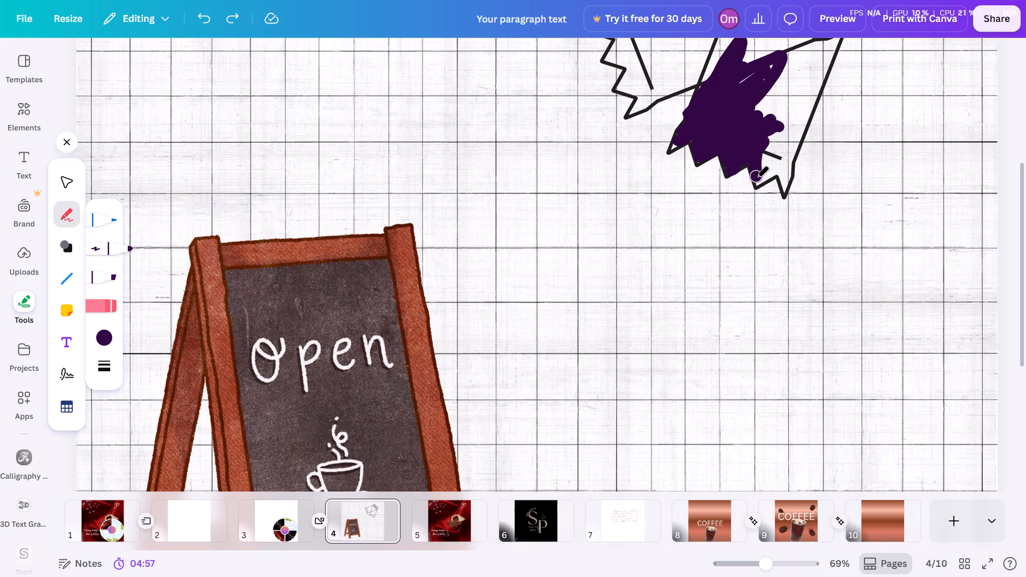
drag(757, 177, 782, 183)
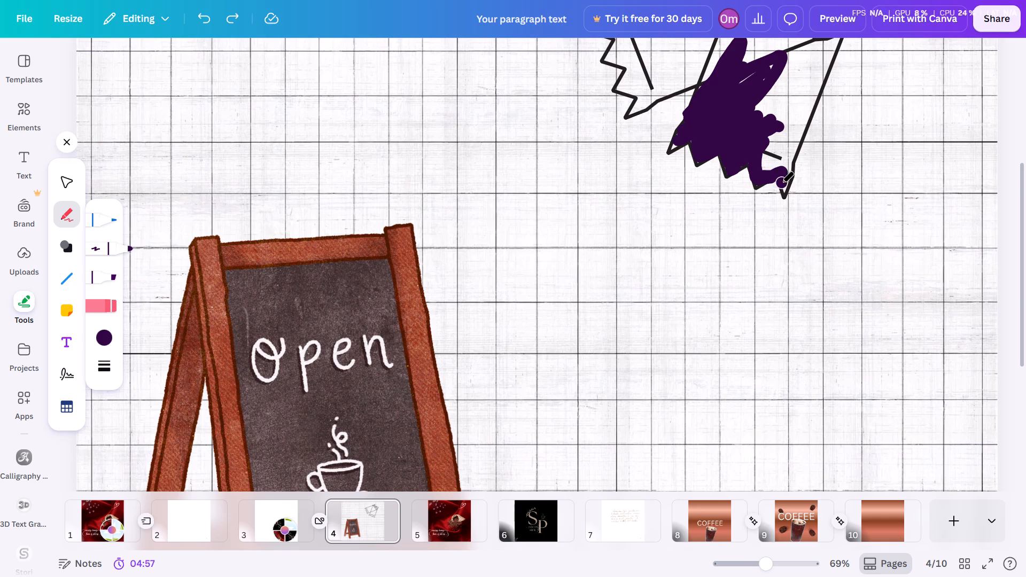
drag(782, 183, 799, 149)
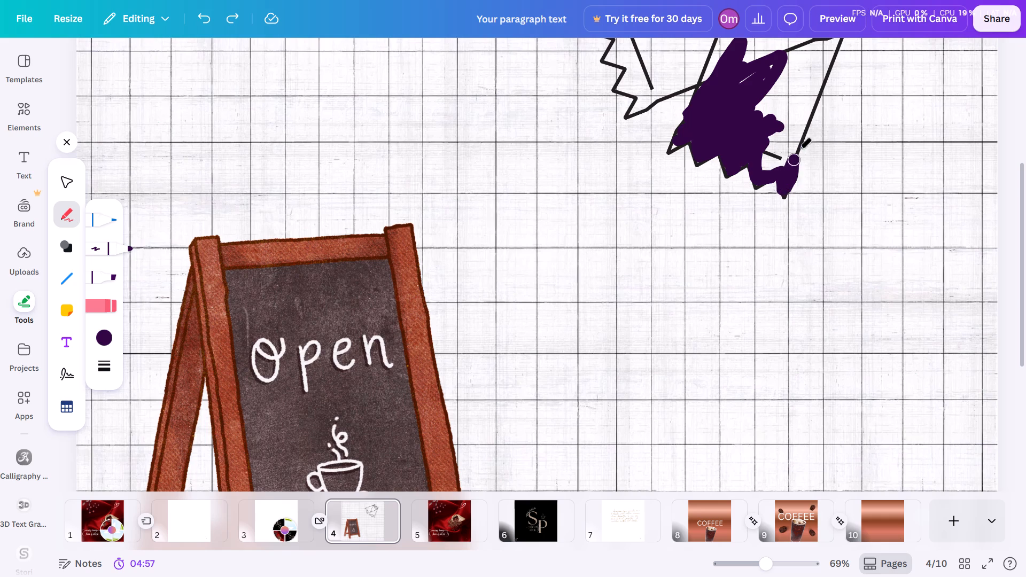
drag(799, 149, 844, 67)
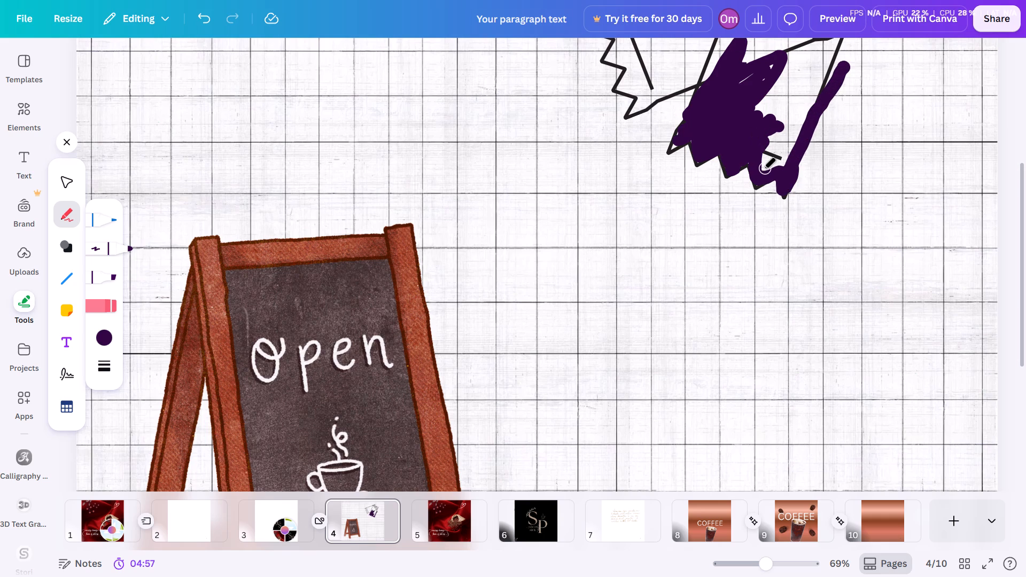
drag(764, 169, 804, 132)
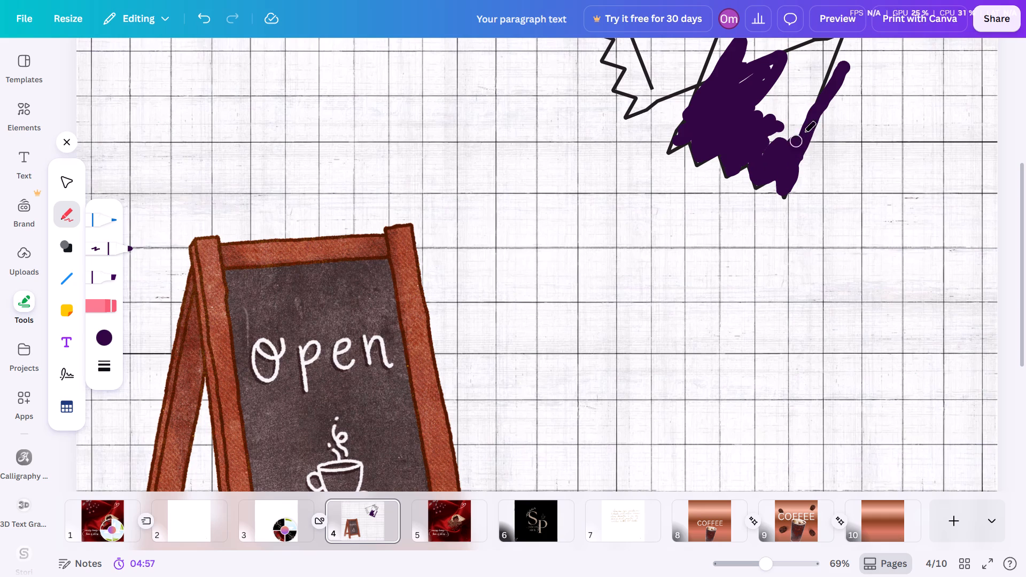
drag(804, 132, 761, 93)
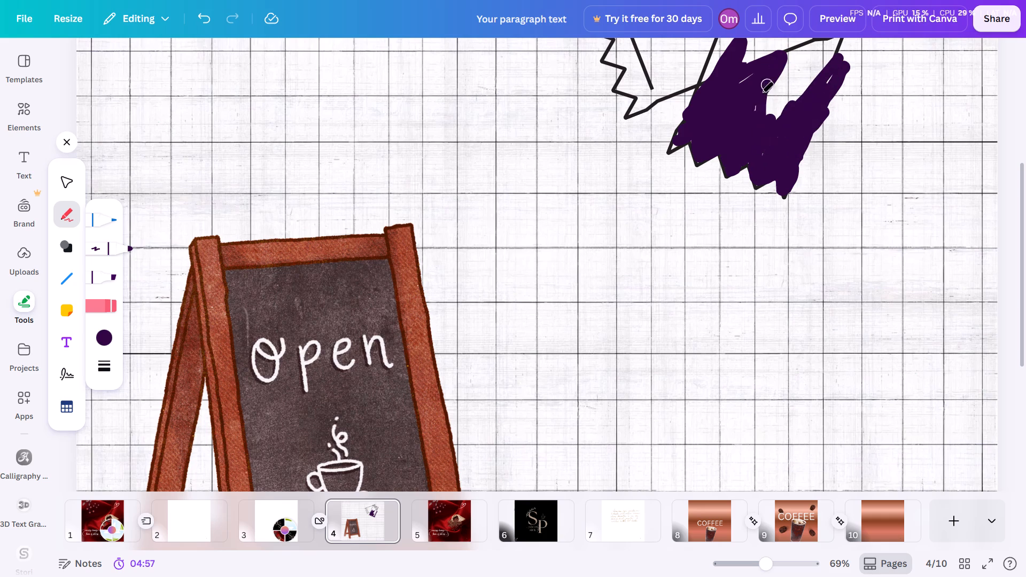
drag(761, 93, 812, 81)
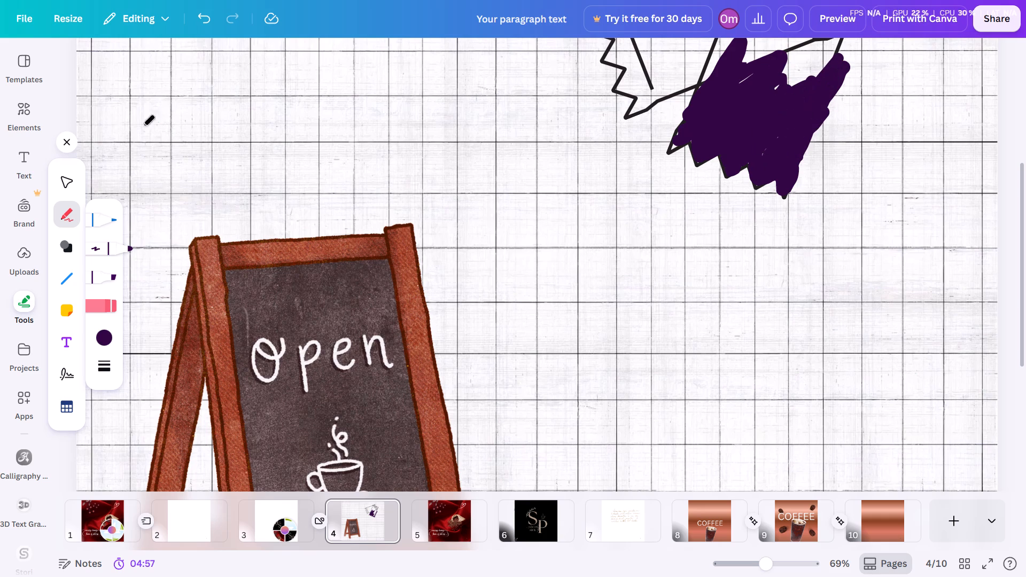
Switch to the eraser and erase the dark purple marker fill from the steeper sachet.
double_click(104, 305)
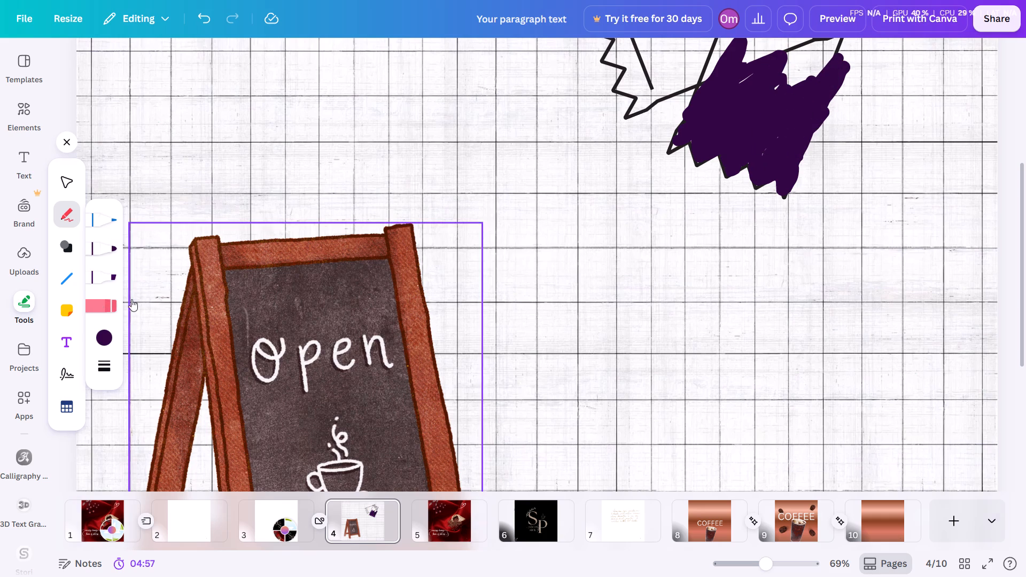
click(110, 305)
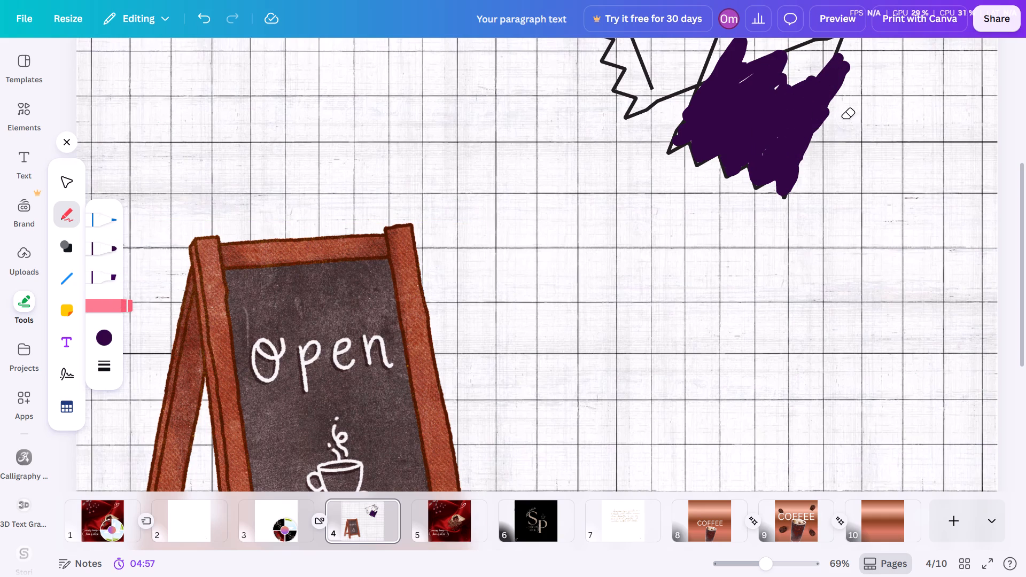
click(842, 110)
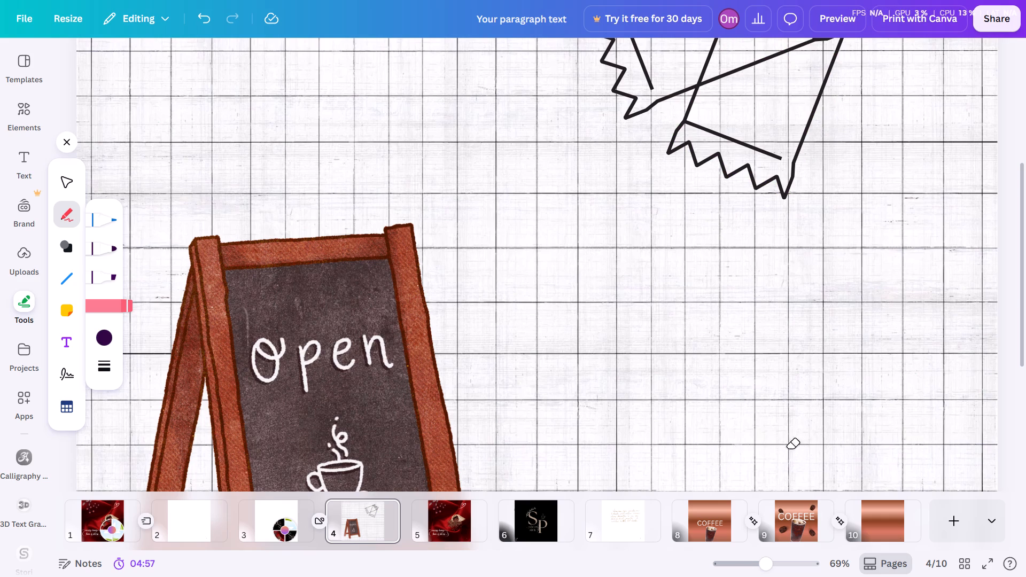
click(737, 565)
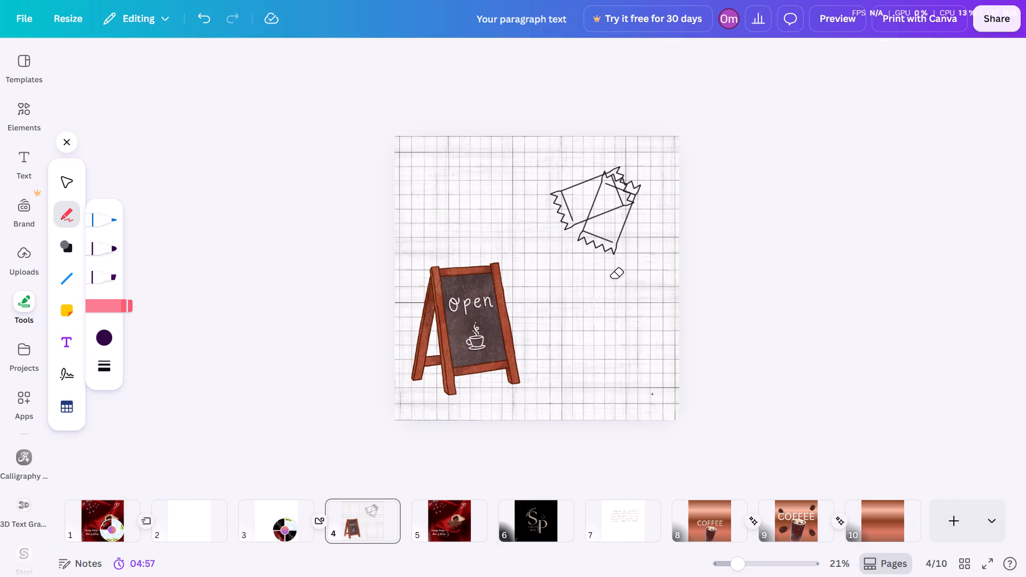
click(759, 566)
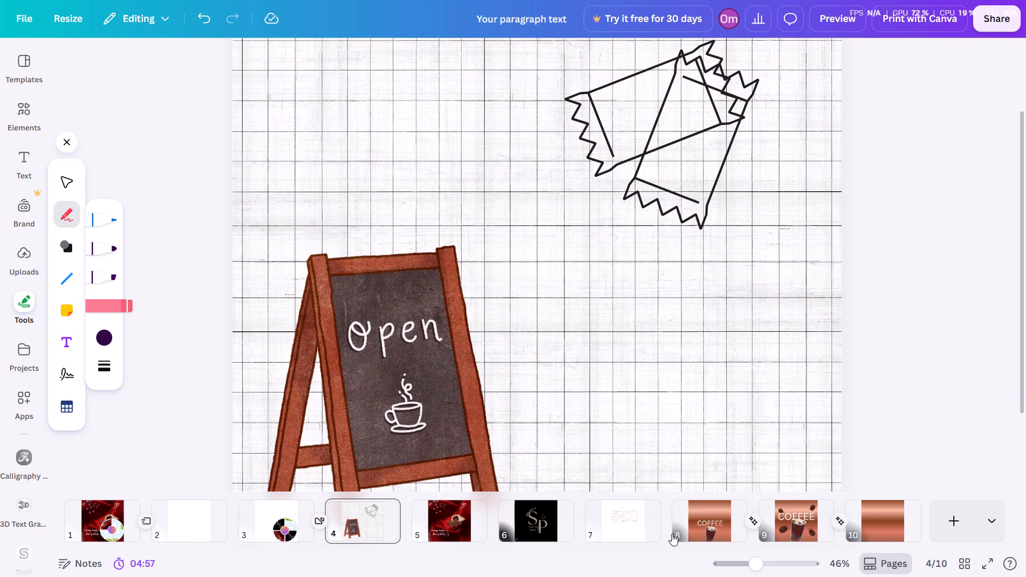
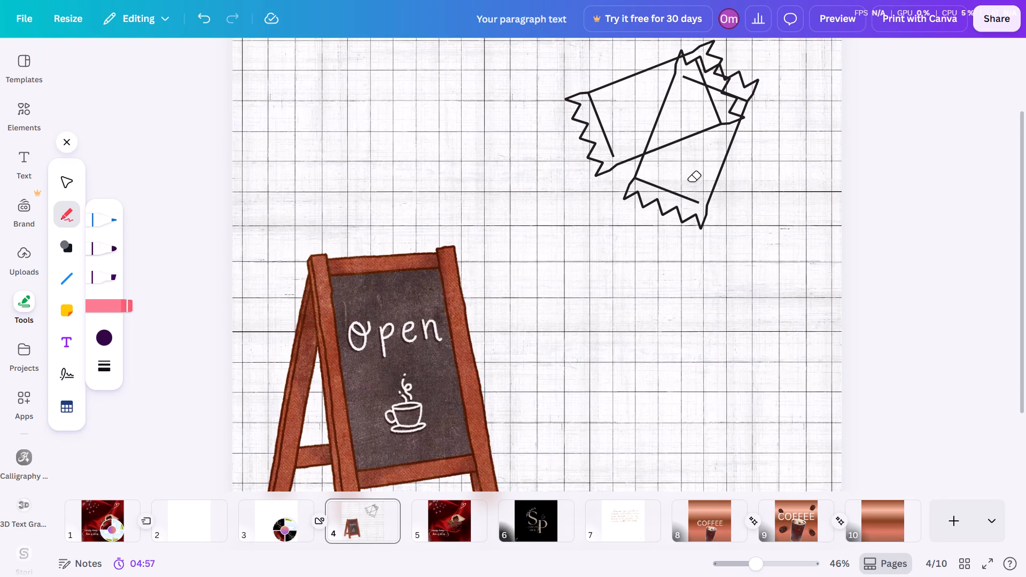
Preview the Match & Move transition between pages 8 and 9.
double_click(752, 519)
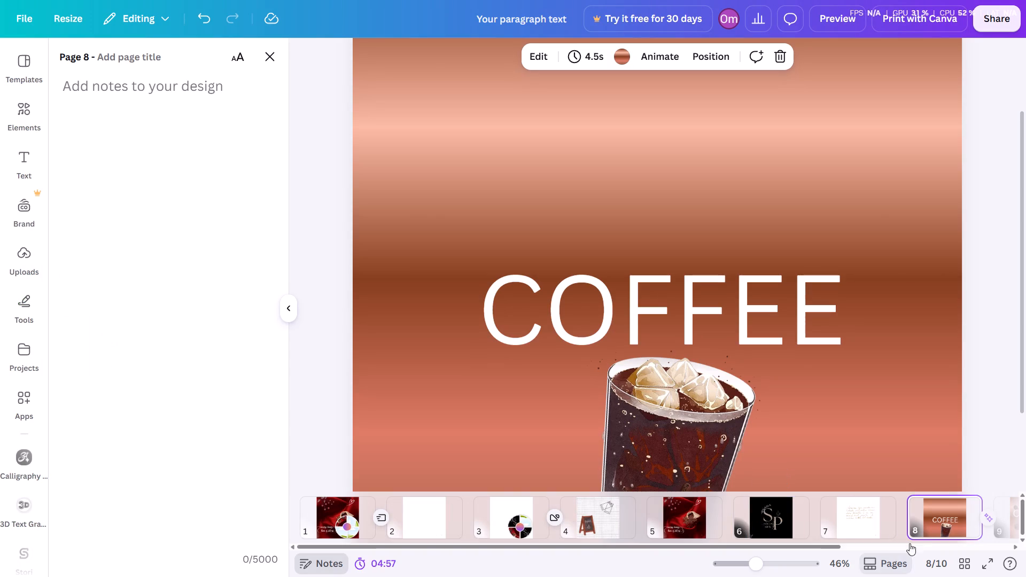
scroll(905, 542, left, 8)
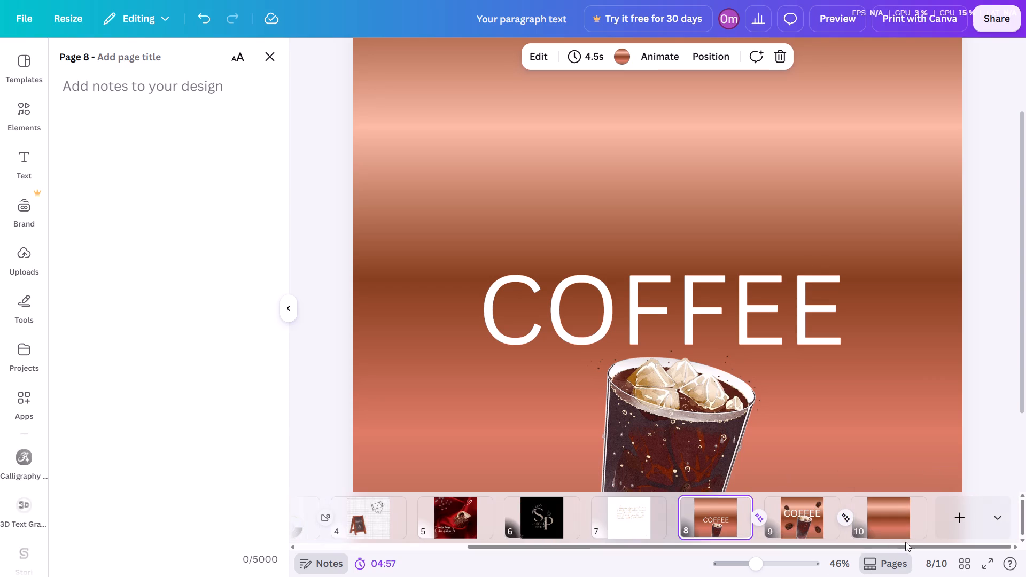
double_click(755, 515)
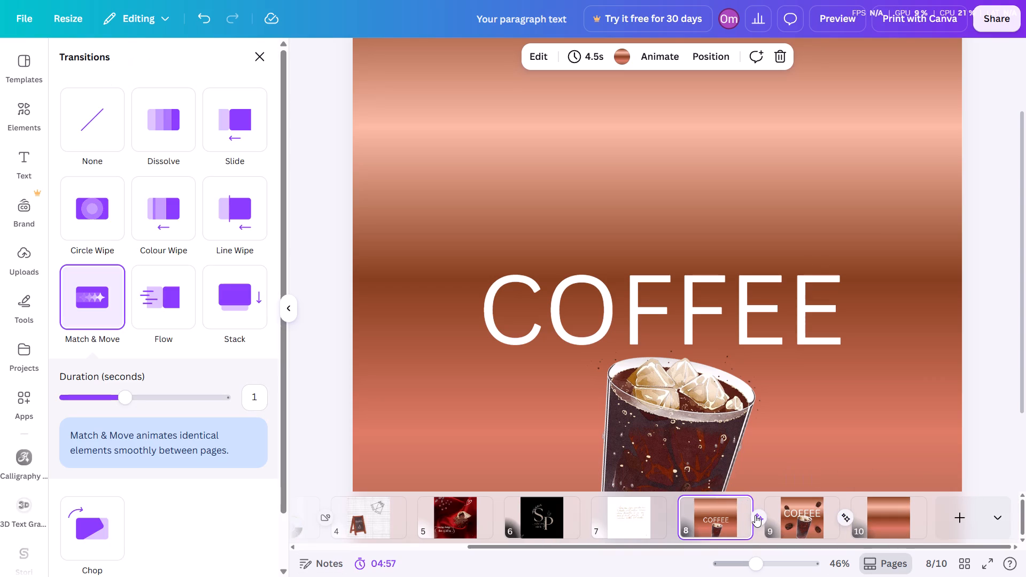
click(756, 515)
click(89, 283)
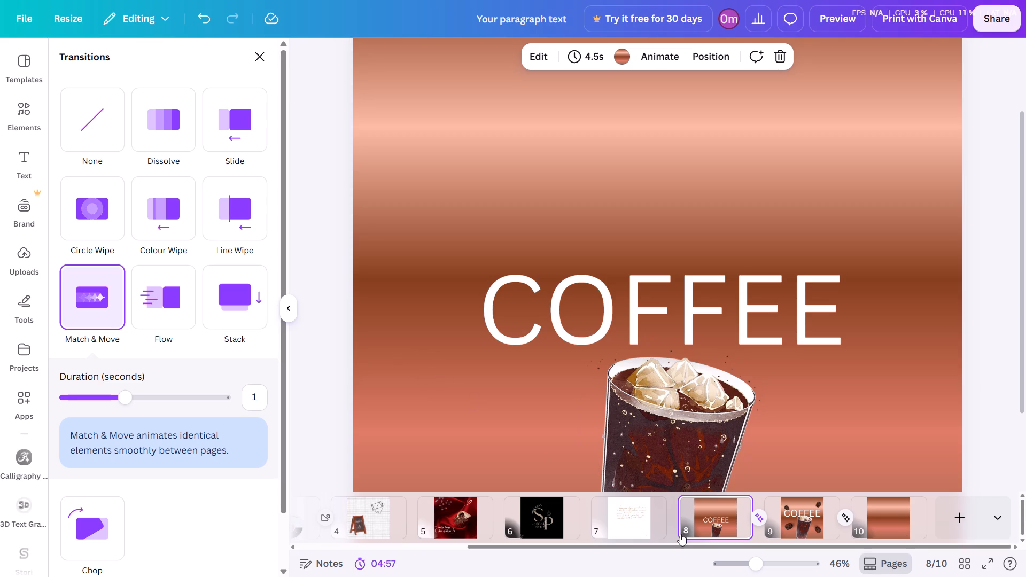
click(764, 516)
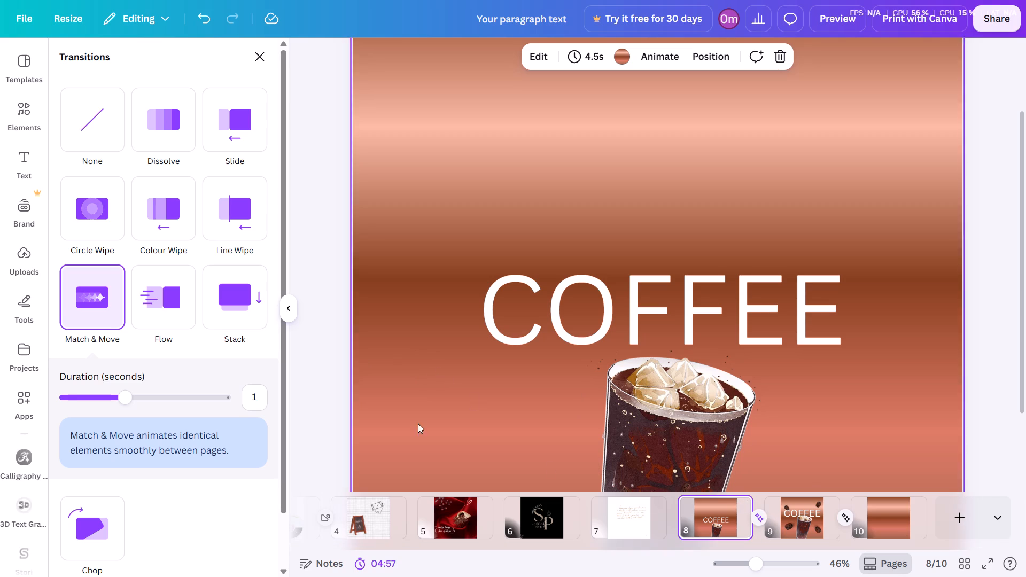
double_click(88, 287)
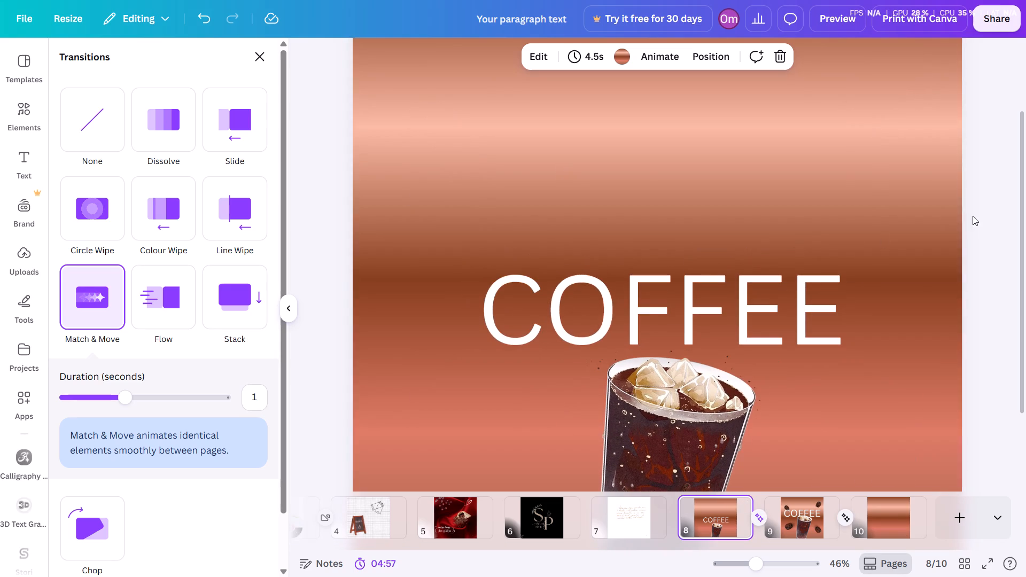
click(66, 269)
Preview the Match & Move transition between pages 9 and 10.
double_click(802, 523)
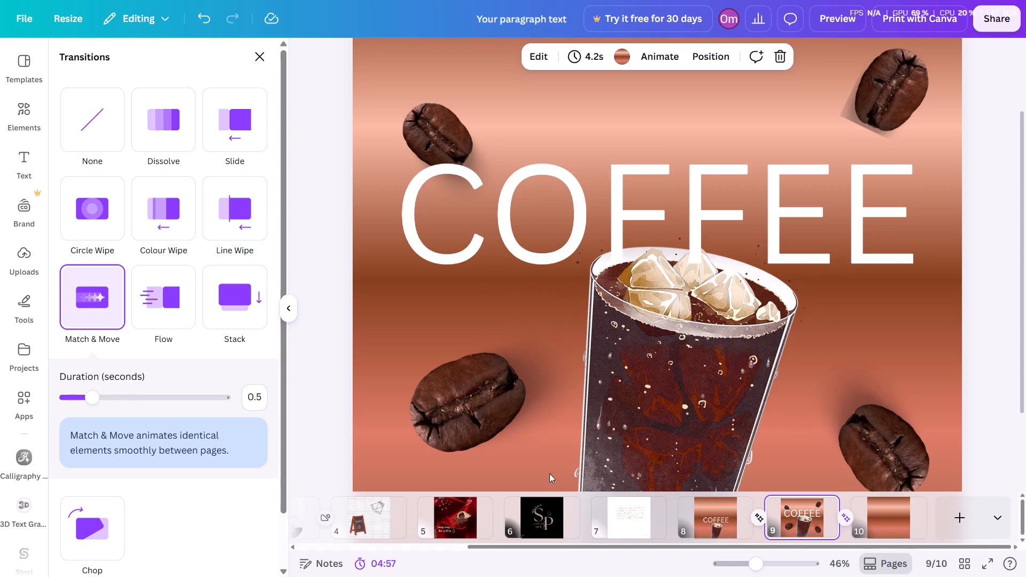
click(88, 313)
click(89, 313)
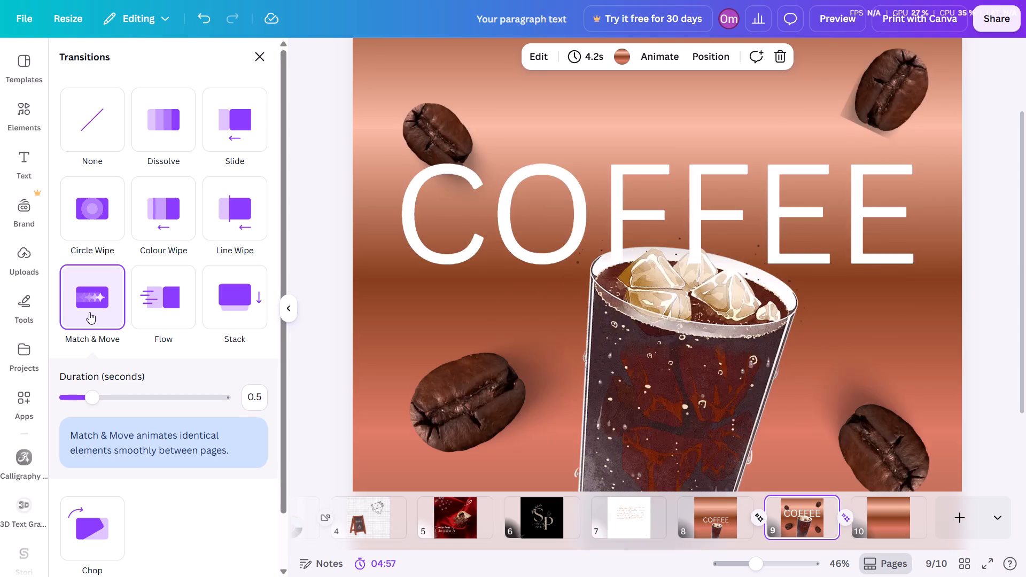
Replay the Match & Move transition between pages 8 and 9 to check the coffee animation.
click(758, 508)
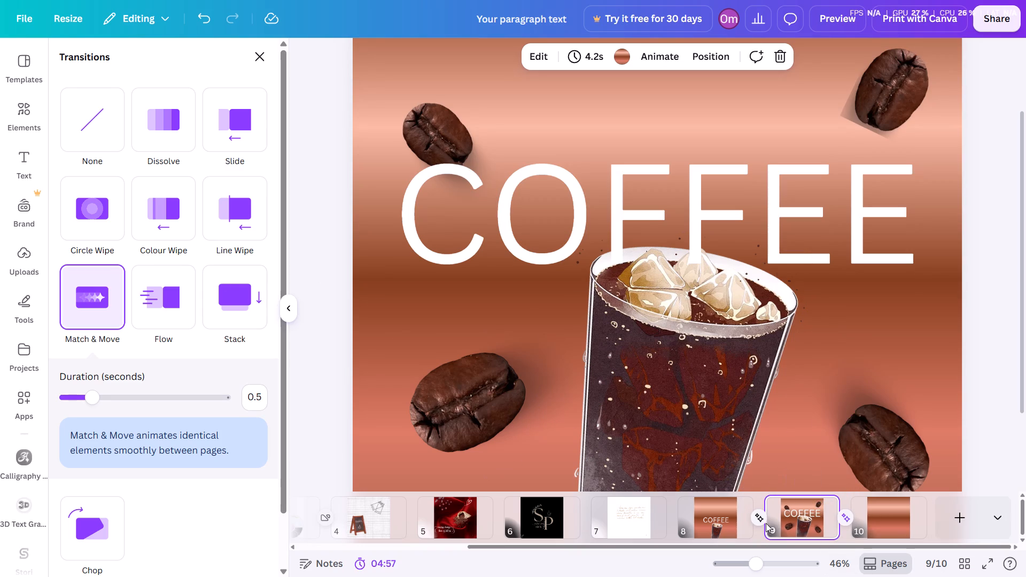
click(753, 515)
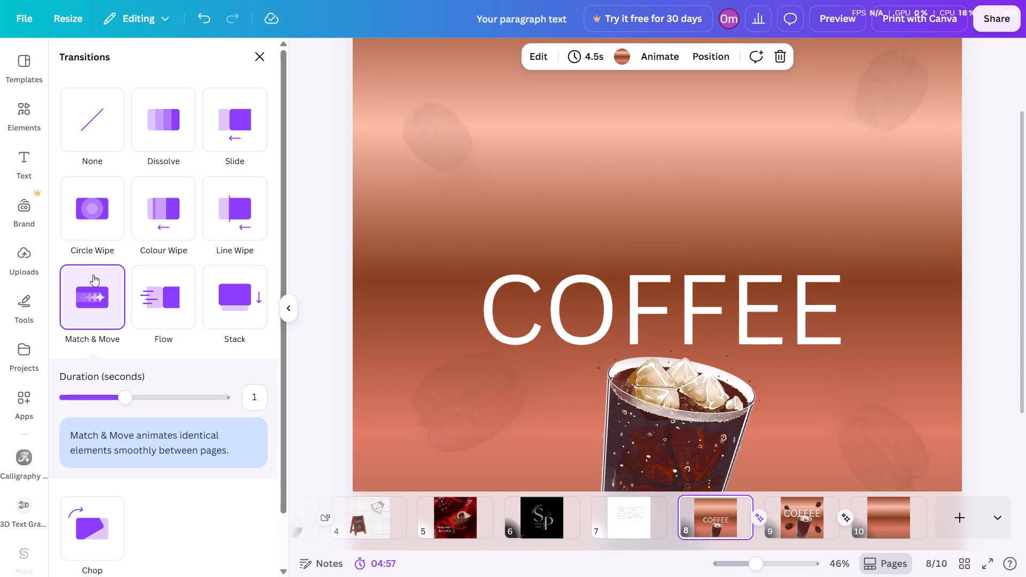
click(92, 275)
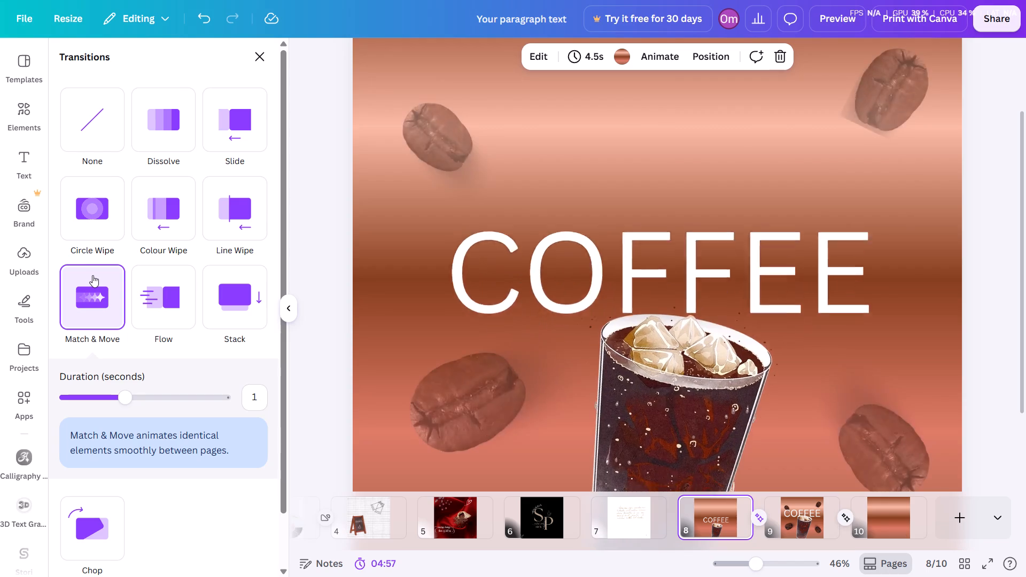
click(94, 274)
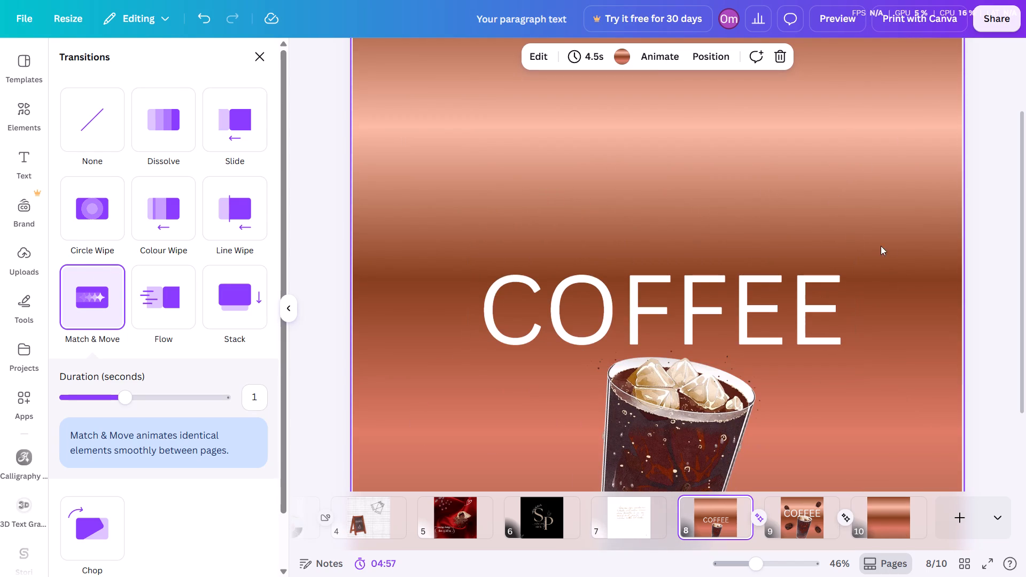
Return to page 4 with the open chalkboard sign, show the whole page at 29% zoom and close the transition options.
scroll(545, 511, right, 4)
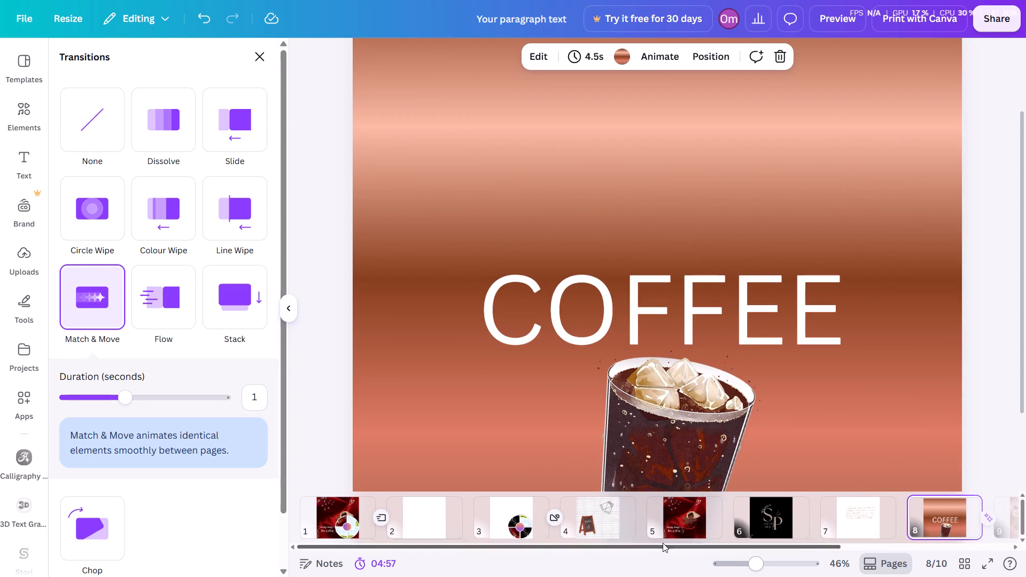
click(606, 512)
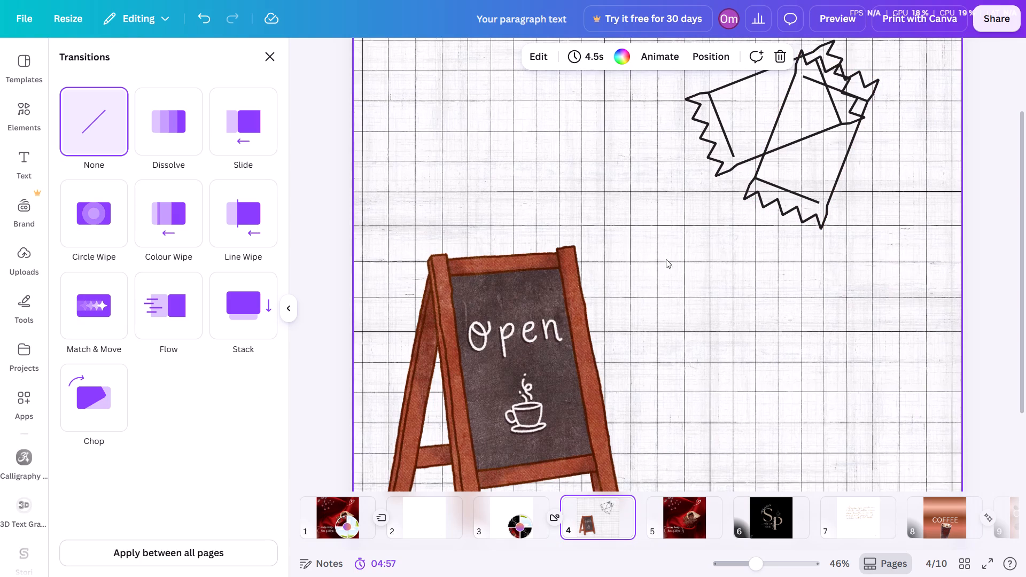
click(750, 568)
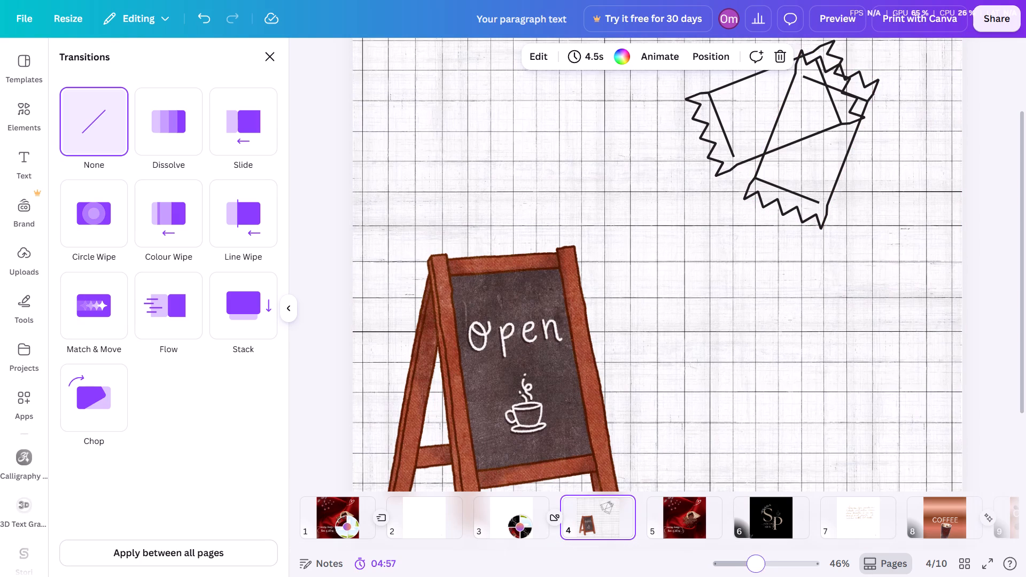
triple_click(741, 566)
double_click(741, 566)
double_click(744, 566)
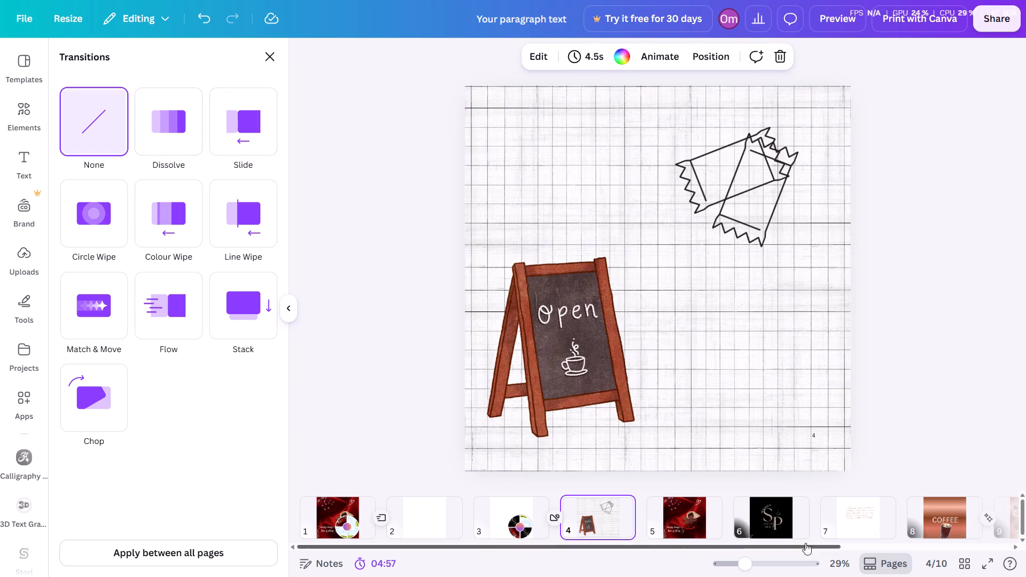
double_click(586, 520)
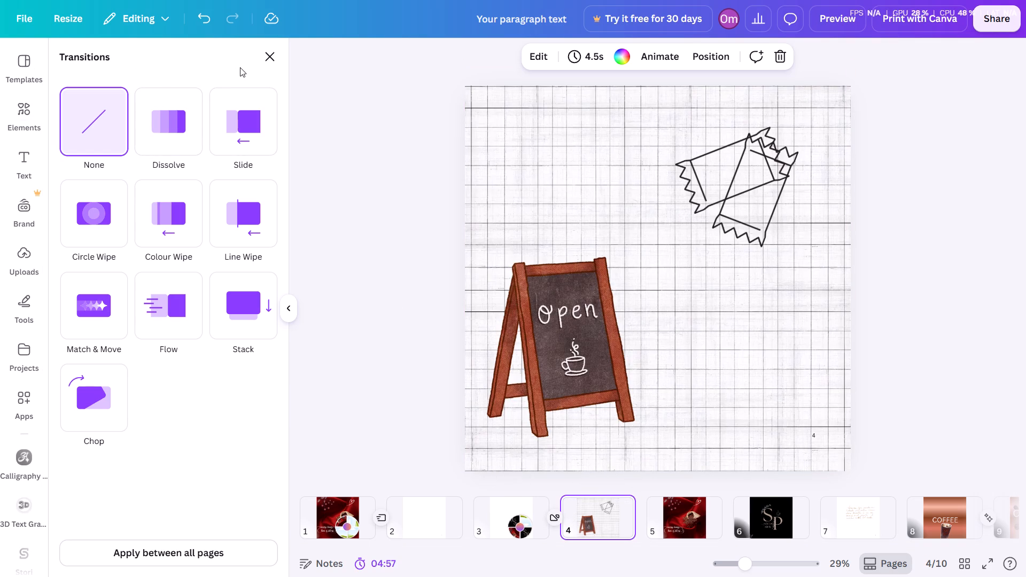
click(263, 57)
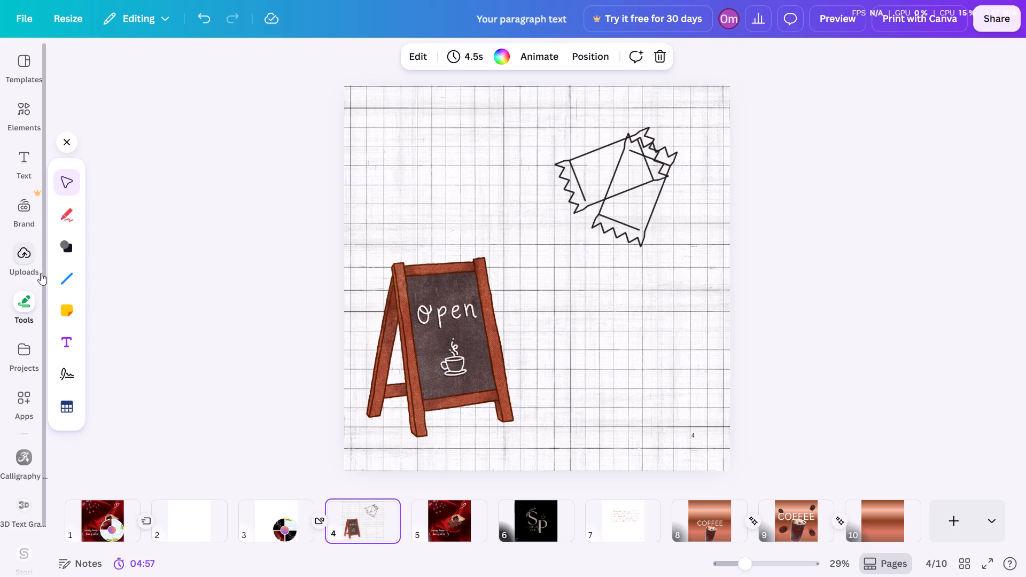
Browse the coffee sachet graphics in the elements library for packet illustrations that suit page 4.
click(7, 205)
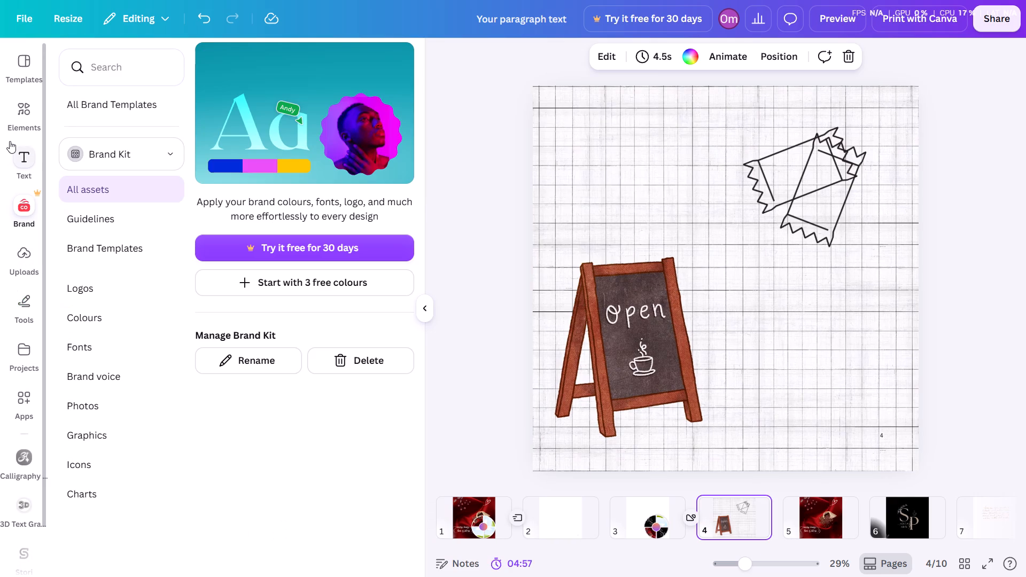
click(23, 107)
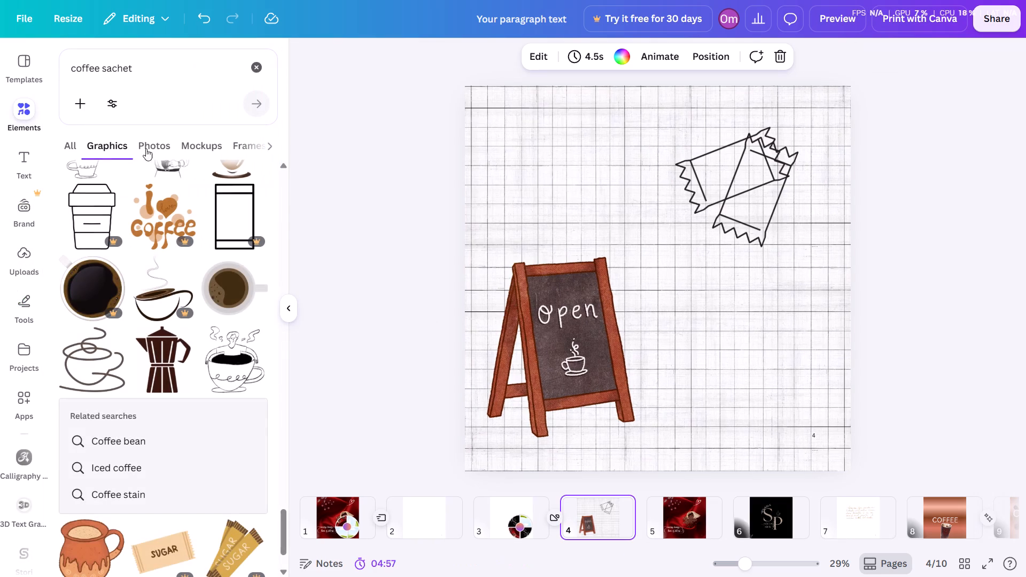
scroll(185, 369, down, 4)
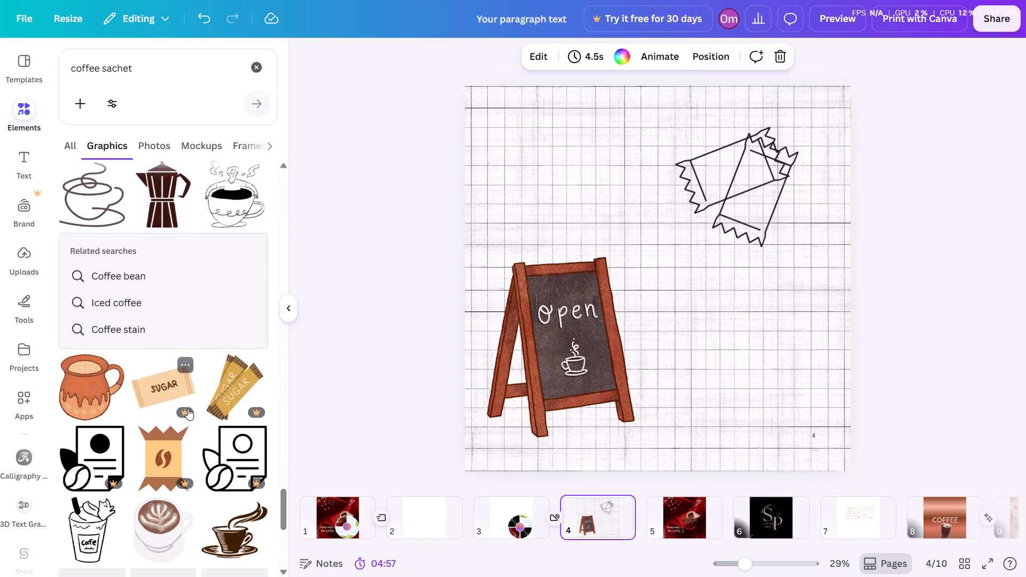
scroll(188, 408, down, 3)
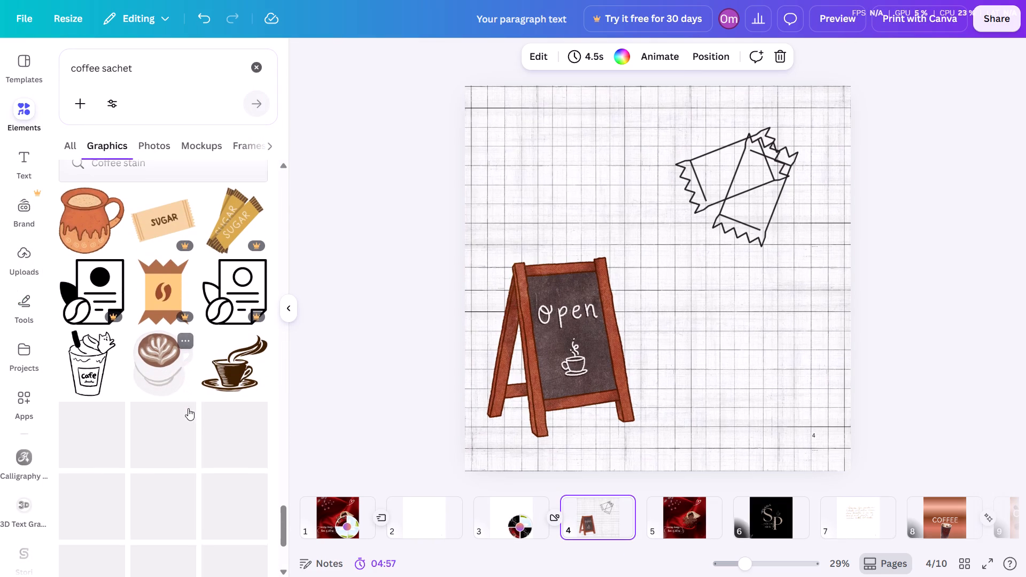
scroll(188, 408, down, 1)
scroll(123, 403, down, 2)
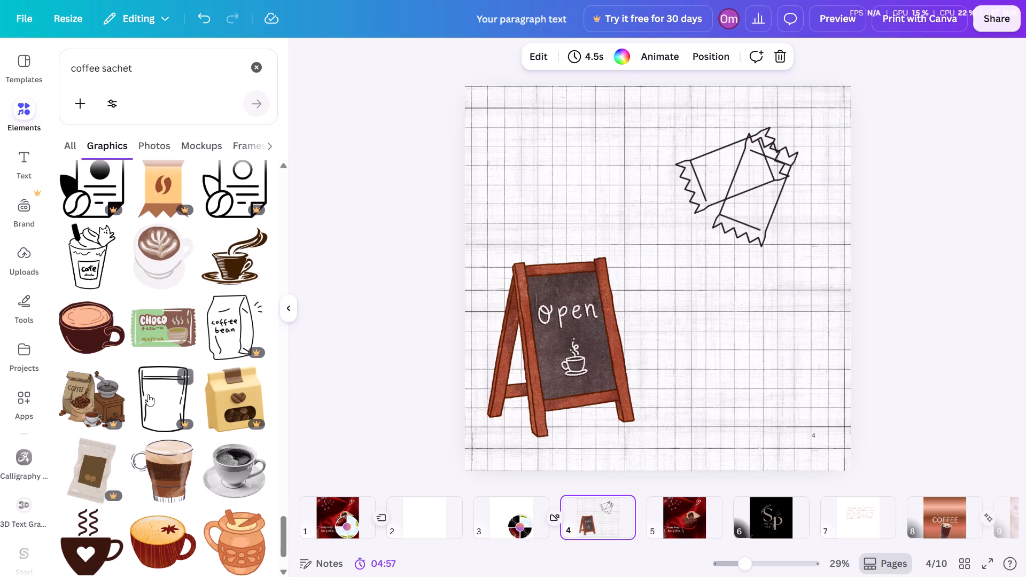
scroll(148, 394, down, 5)
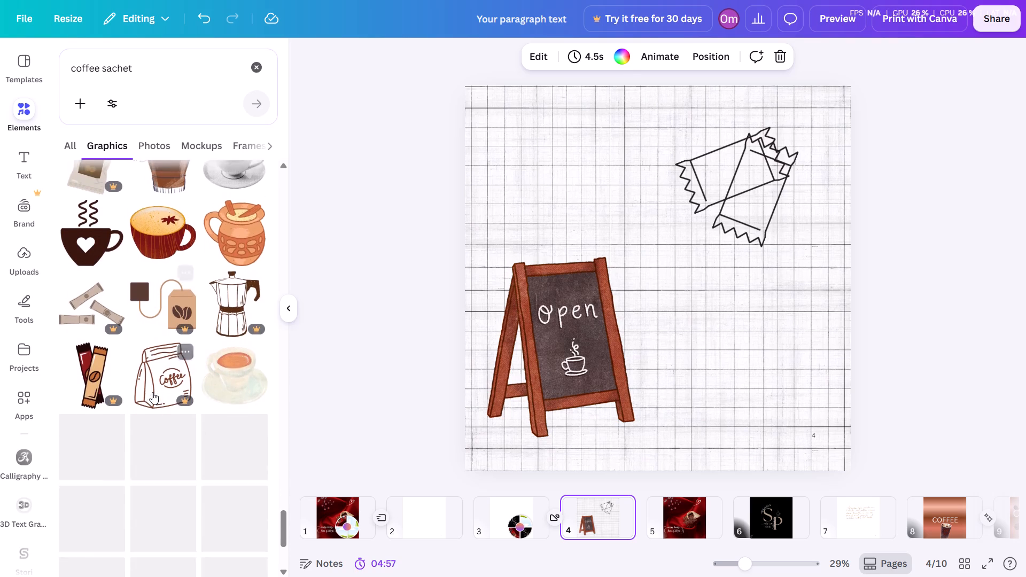
scroll(152, 392, down, 2)
scroll(152, 392, up, 1)
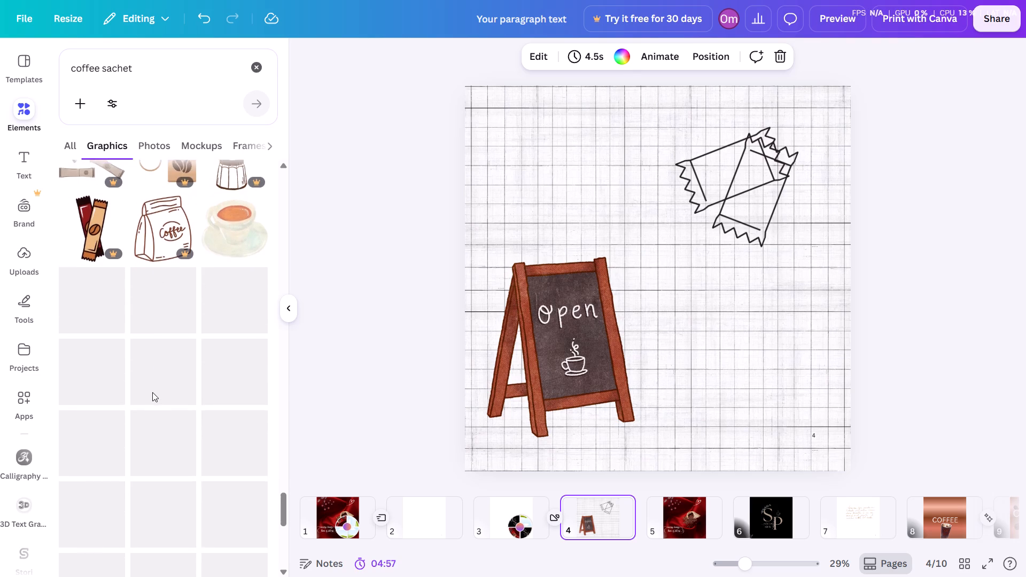
scroll(152, 392, up, 1)
scroll(152, 392, down, 4)
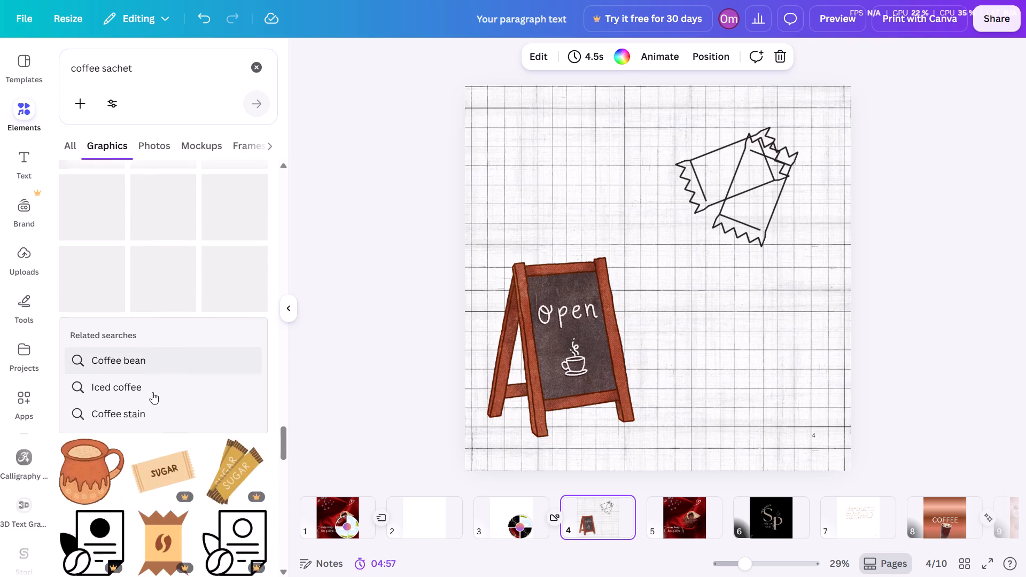
scroll(152, 392, down, 4)
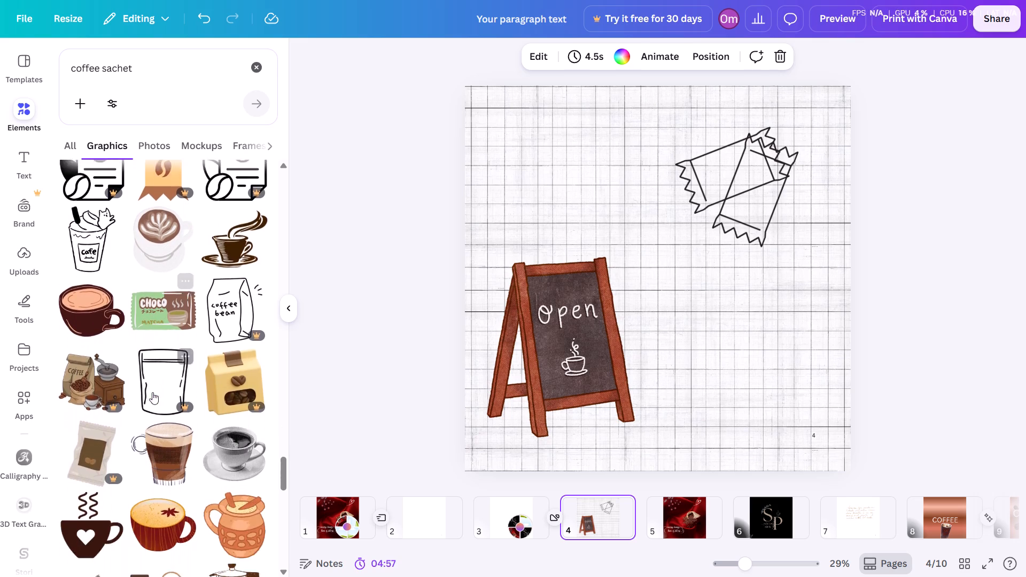
scroll(152, 392, down, 2)
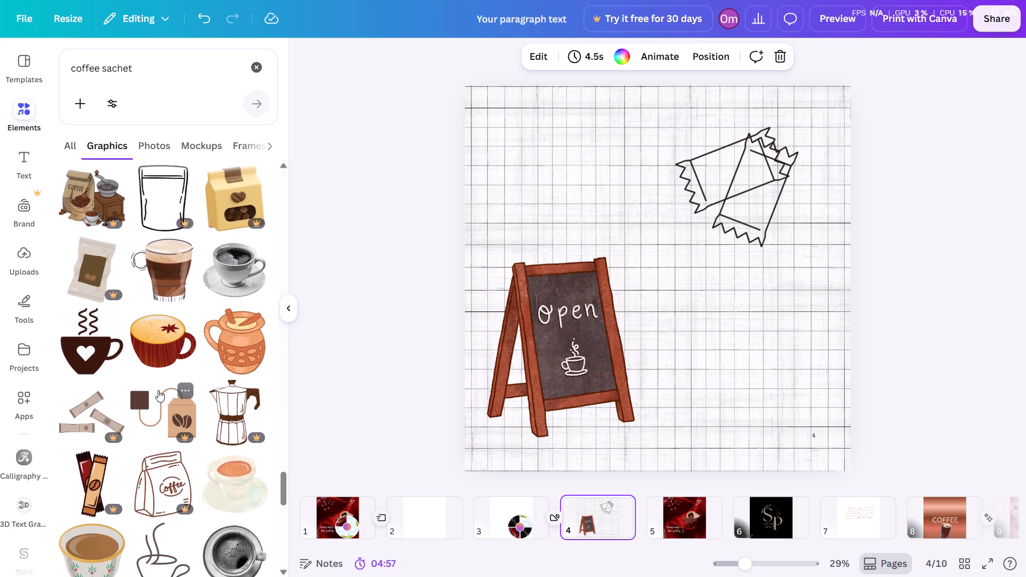
scroll(158, 390, down, 6)
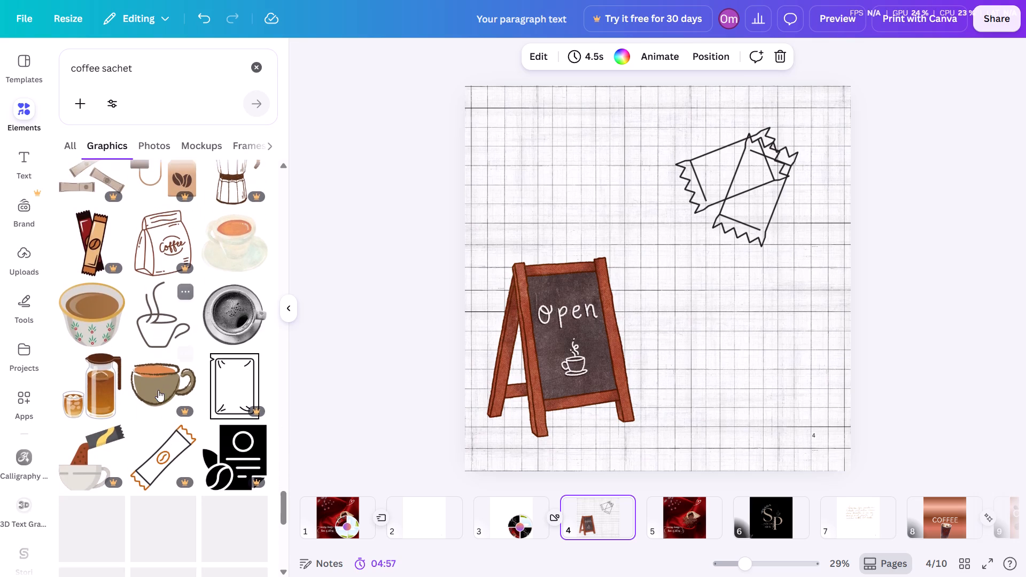
scroll(158, 390, up, 1)
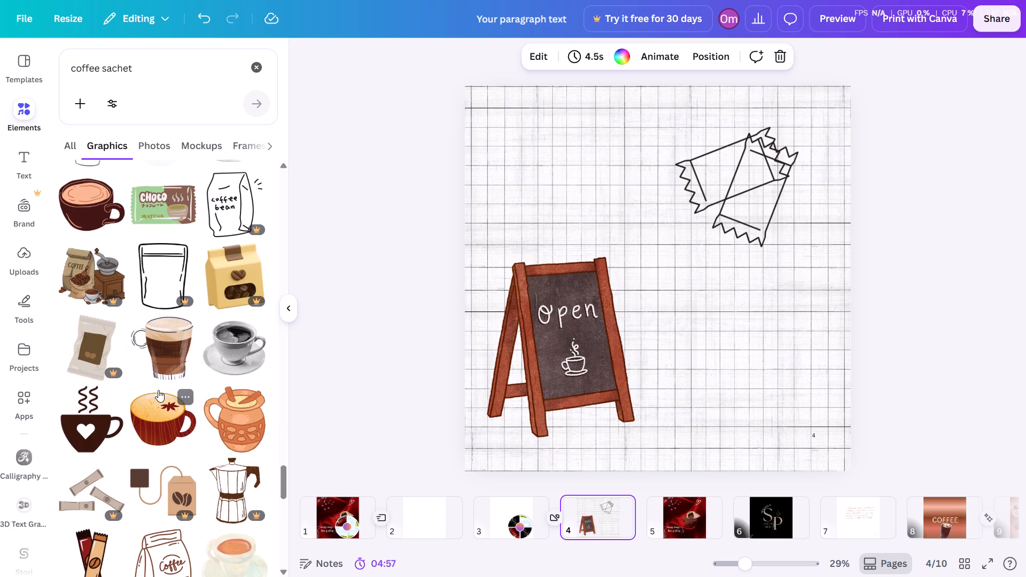
scroll(129, 295, down, 1)
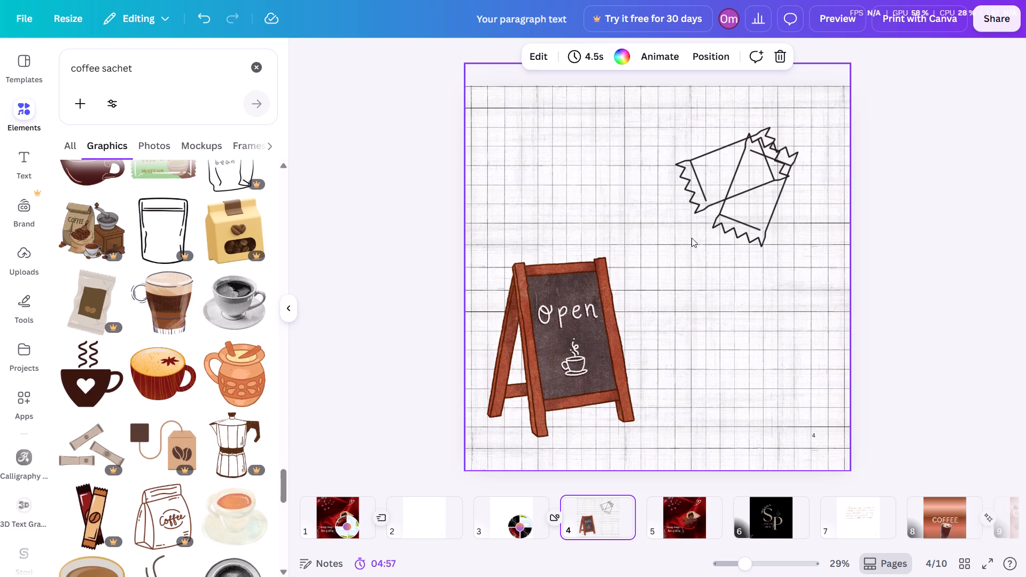
Duplicate the steeper sachet outline on page 4 twice and move the second copy beside the open chalkboard sign.
click(717, 208)
click(736, 187)
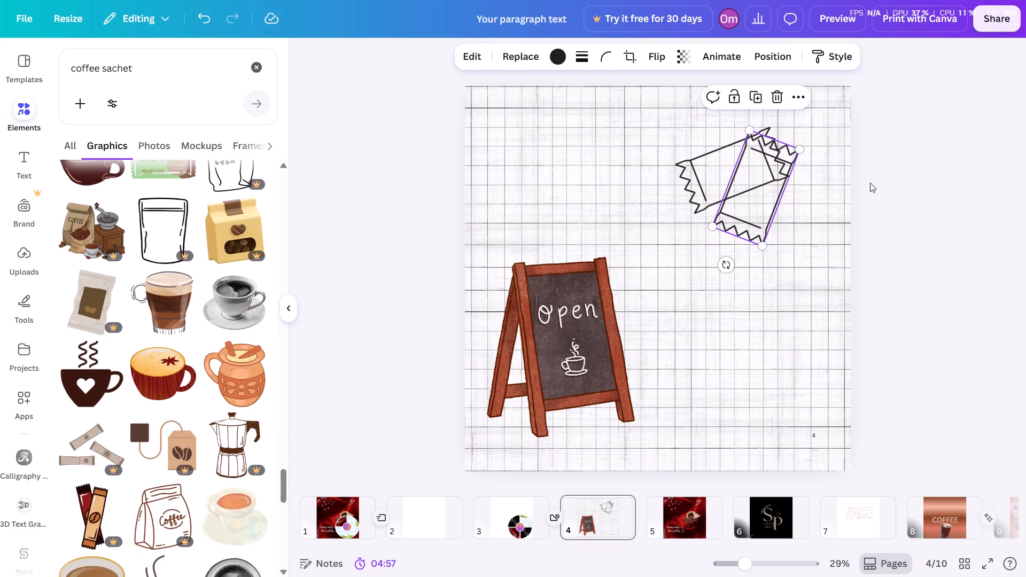
click(944, 171)
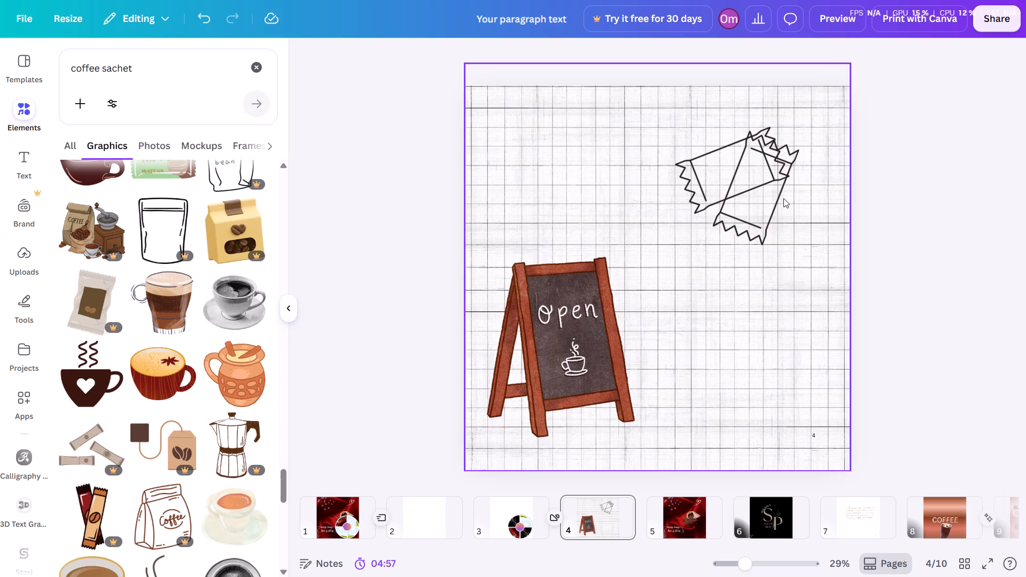
click(758, 202)
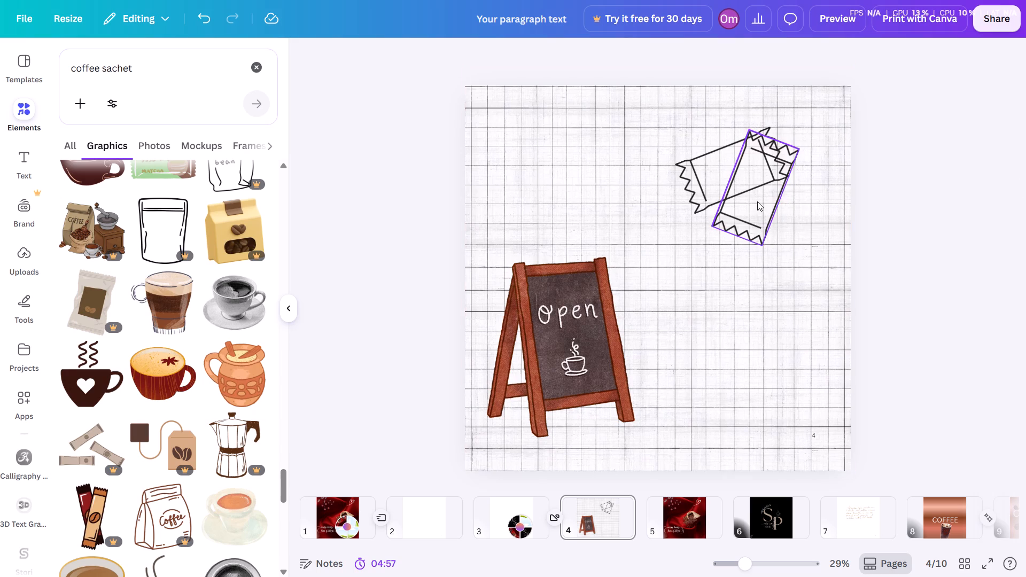
click(751, 95)
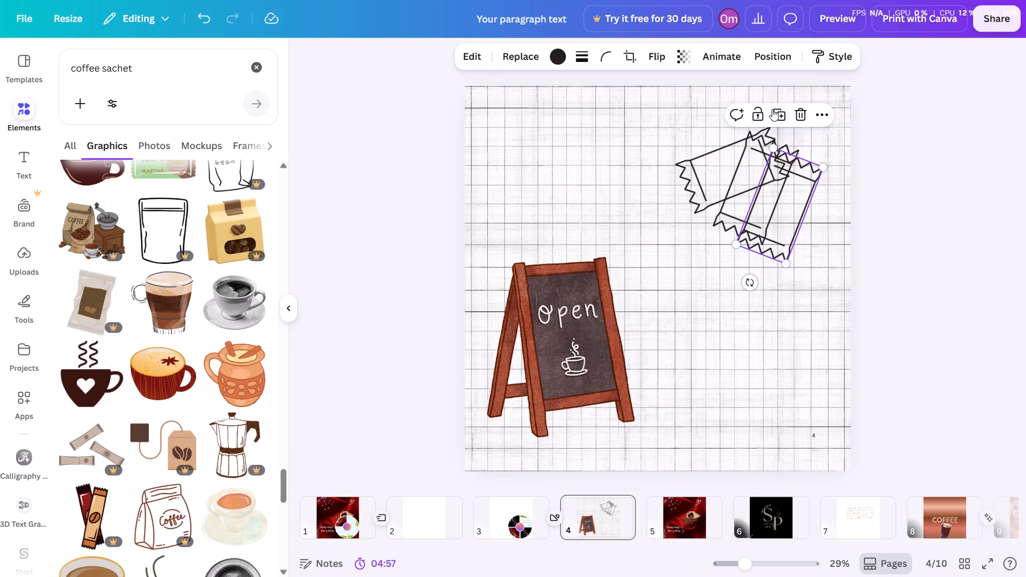
click(774, 110)
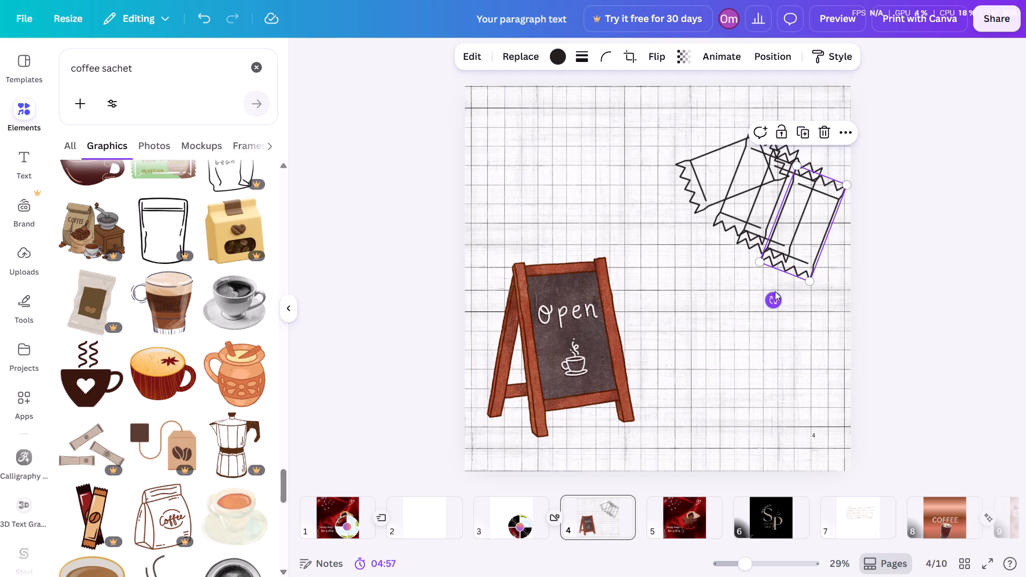
drag(802, 238, 682, 366)
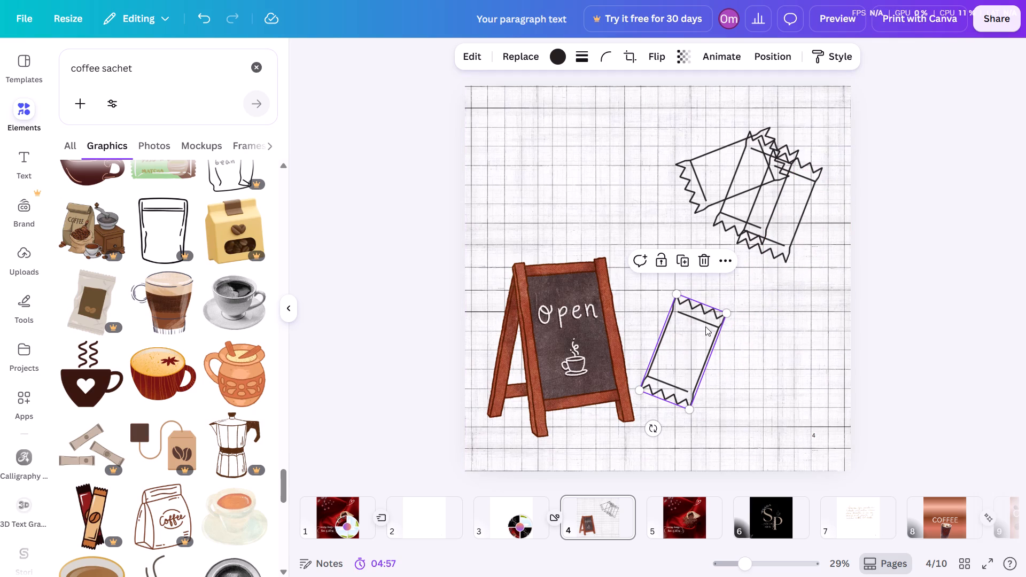
Rotate the first sachet copy to about -13°, shrink it slightly and place it at the right end of the sachet cluster.
click(761, 239)
drag(747, 281, 782, 293)
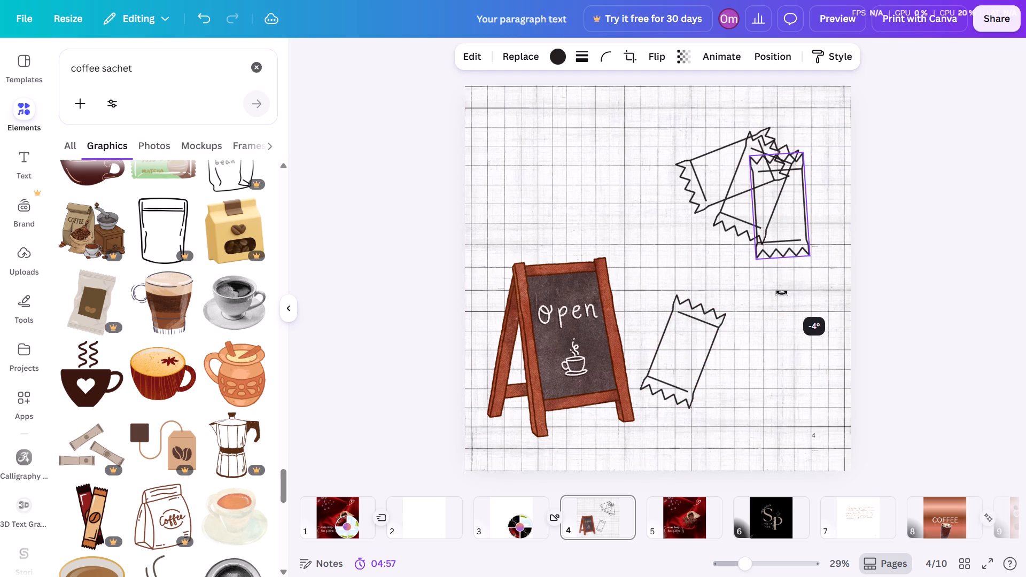
drag(782, 293, 781, 293)
drag(809, 253, 805, 252)
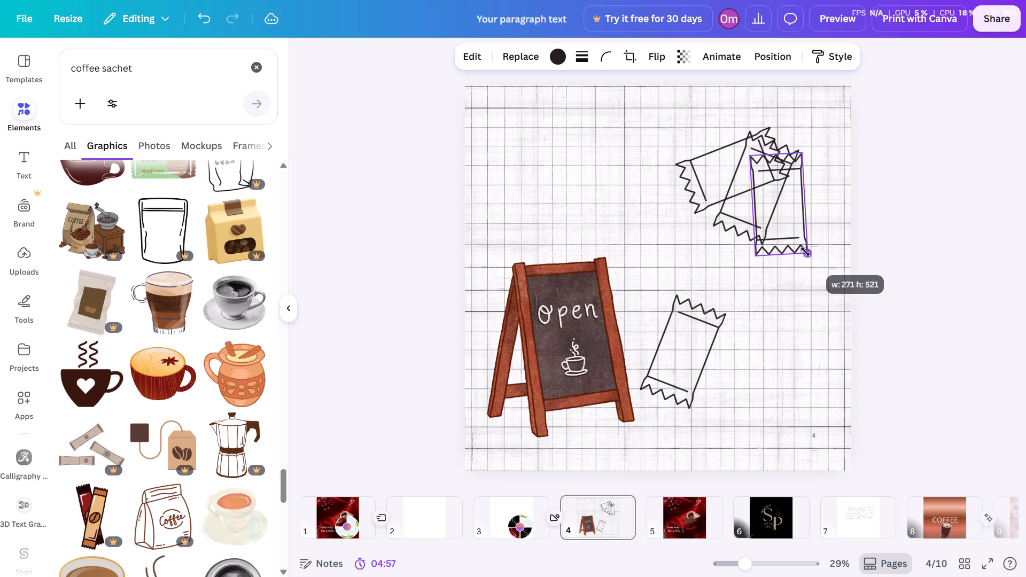
drag(805, 252, 803, 249)
drag(778, 209, 786, 201)
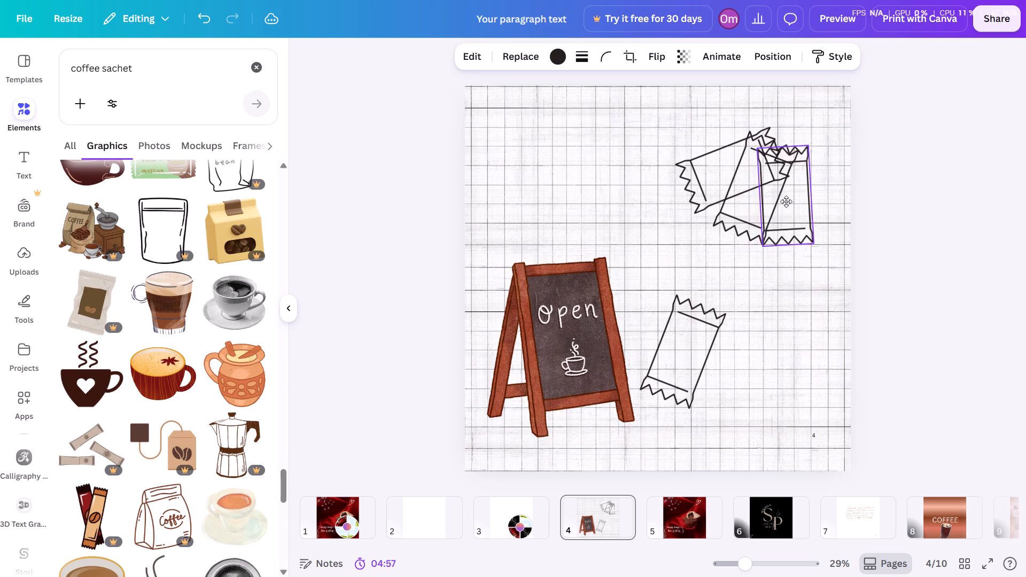
drag(786, 201, 797, 202)
drag(803, 269, 815, 264)
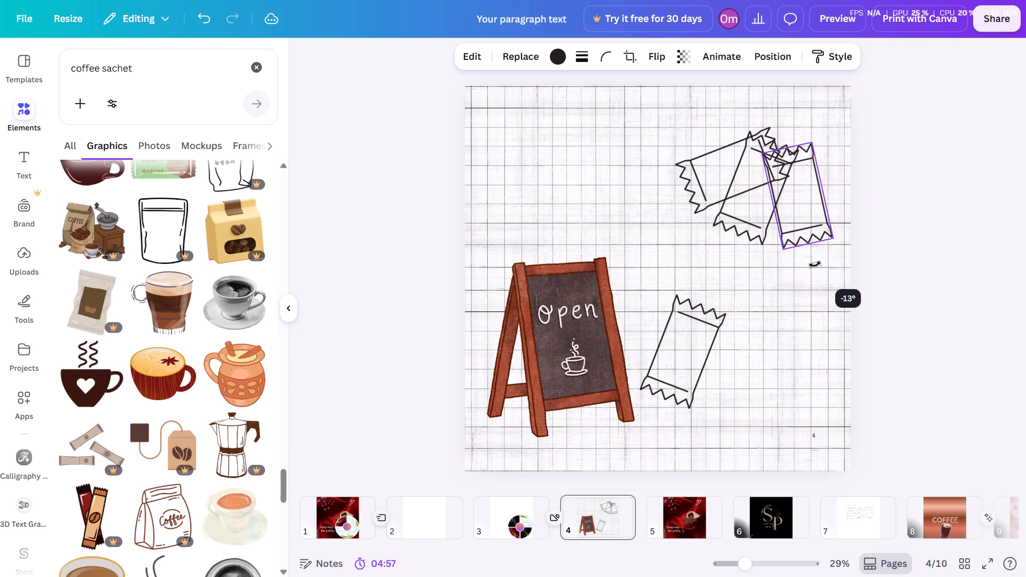
drag(815, 264, 818, 261)
click(818, 261)
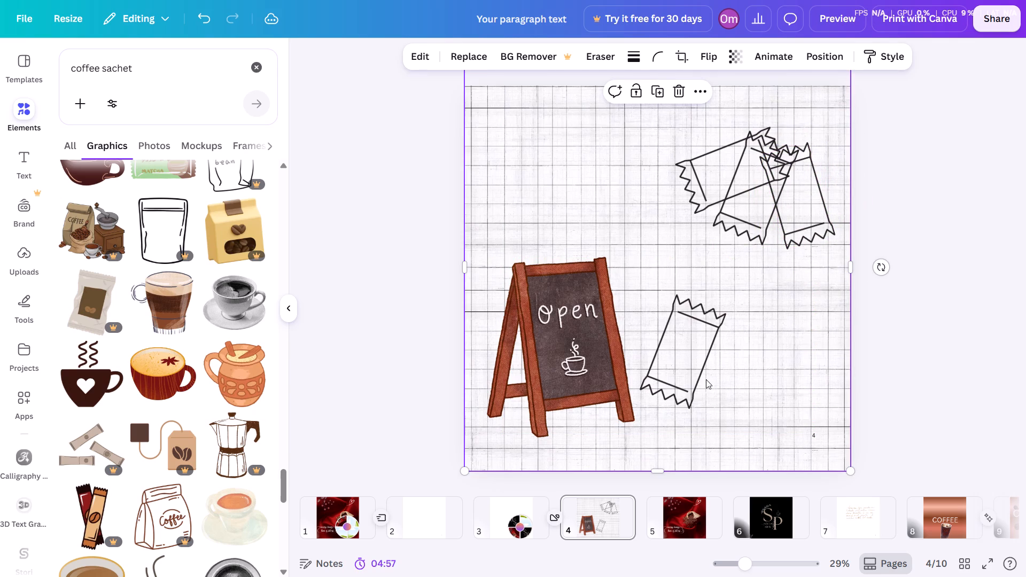
Rotate the sachet copy beside the sign to a slightly tilted horizontal angle and place it at the top of the sachet cluster.
click(677, 381)
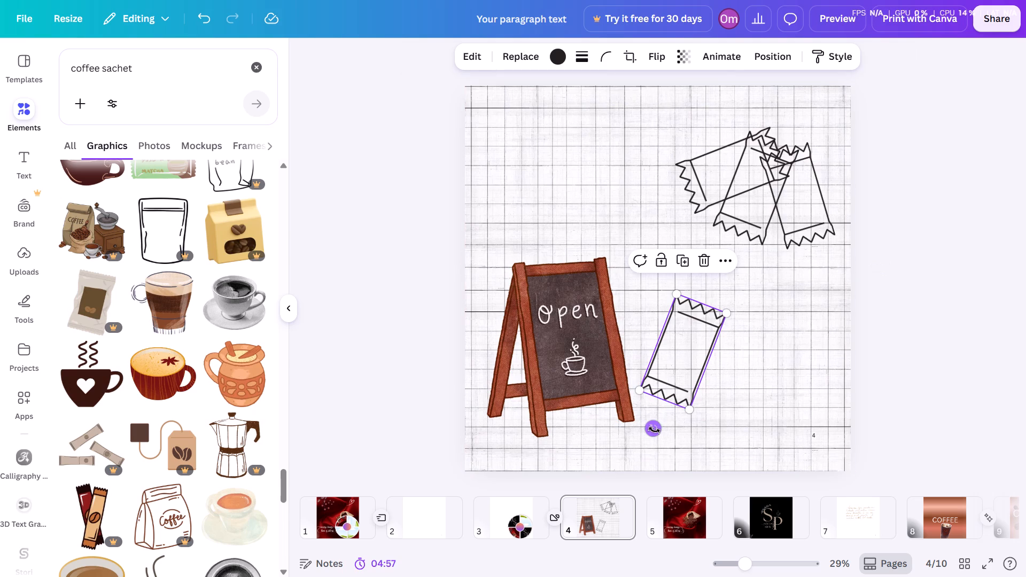
drag(654, 430, 602, 355)
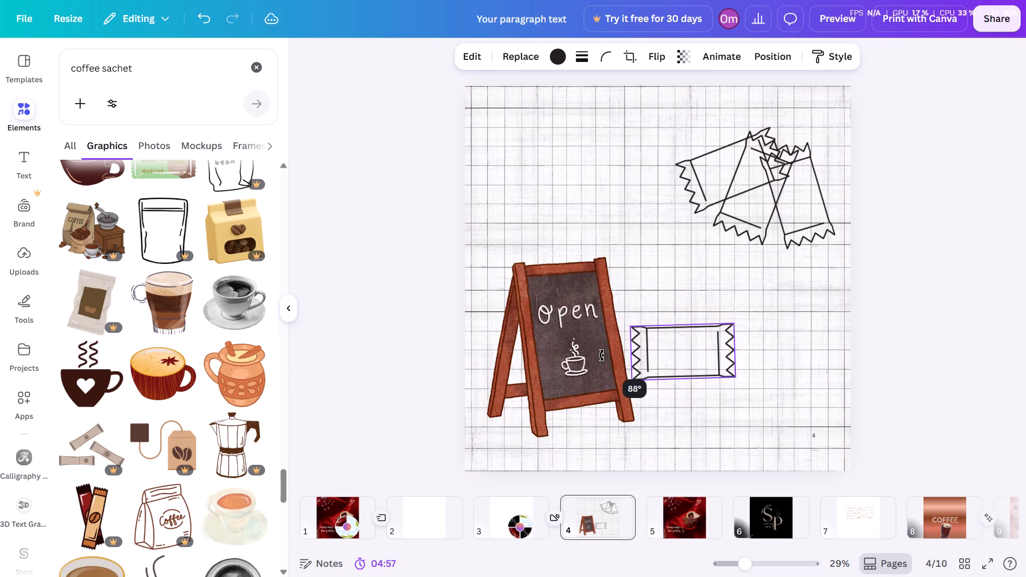
drag(602, 355, 609, 317)
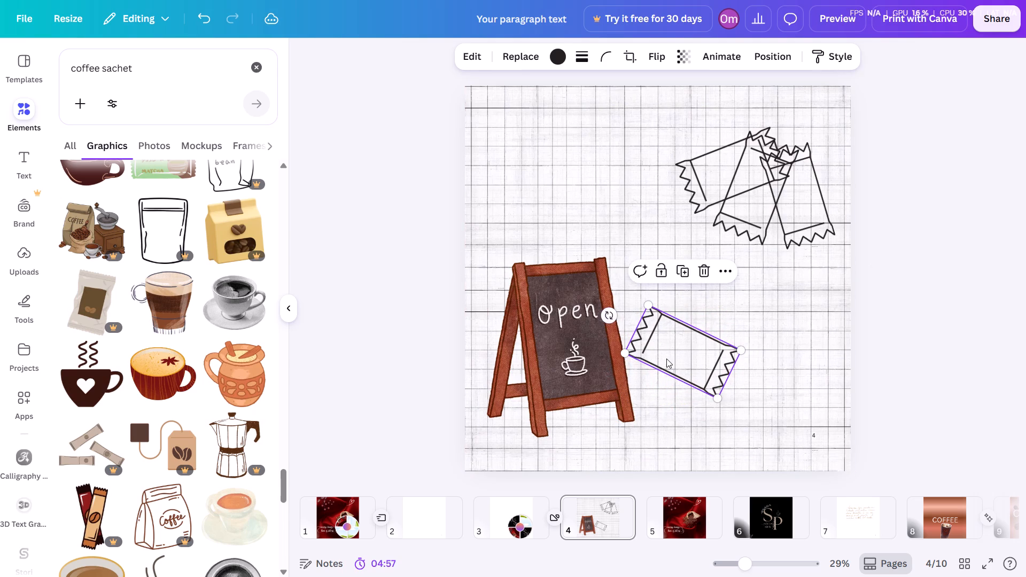
drag(671, 360, 712, 129)
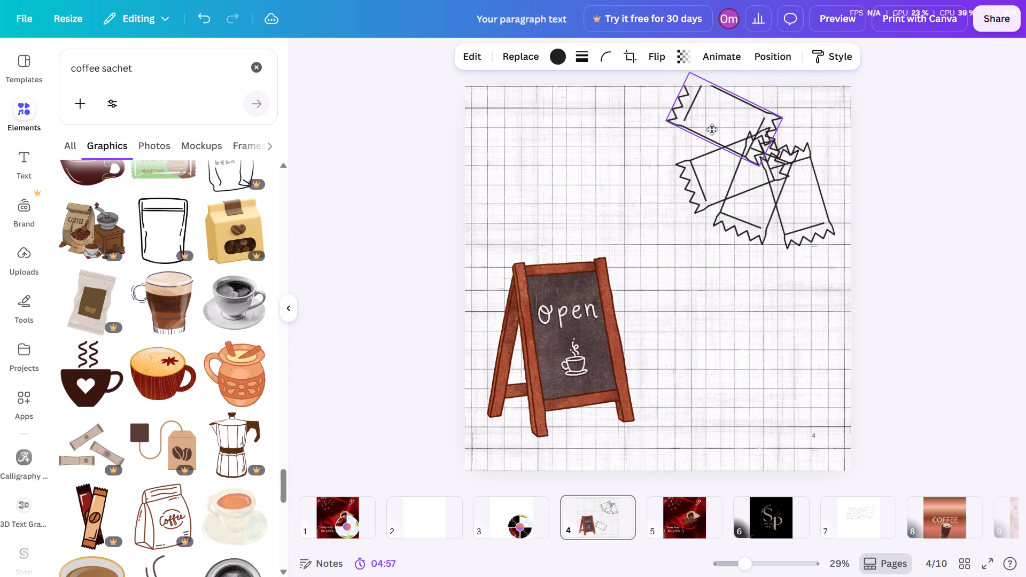
drag(712, 129, 712, 131)
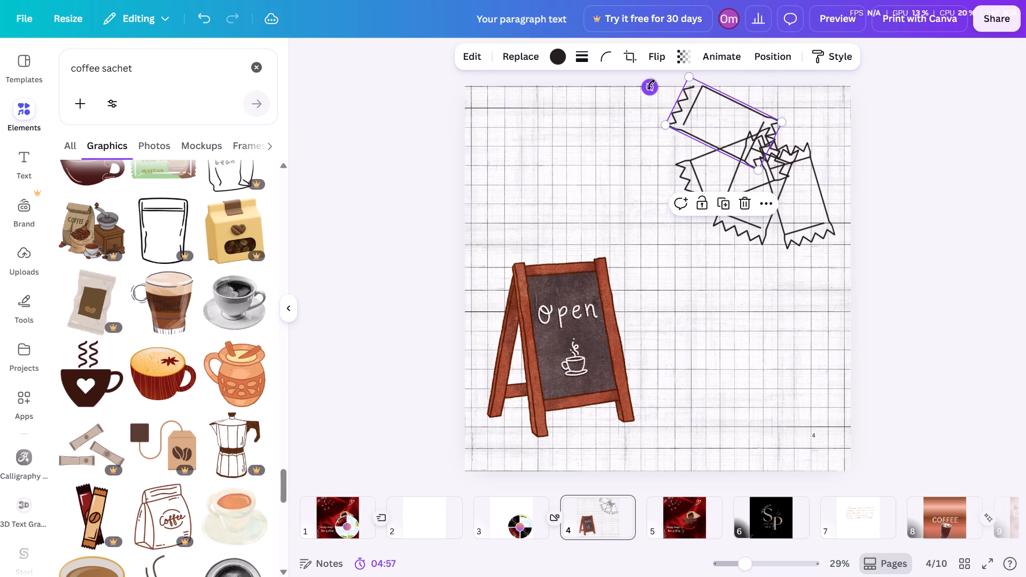
drag(651, 84, 647, 103)
drag(703, 120, 709, 124)
click(894, 133)
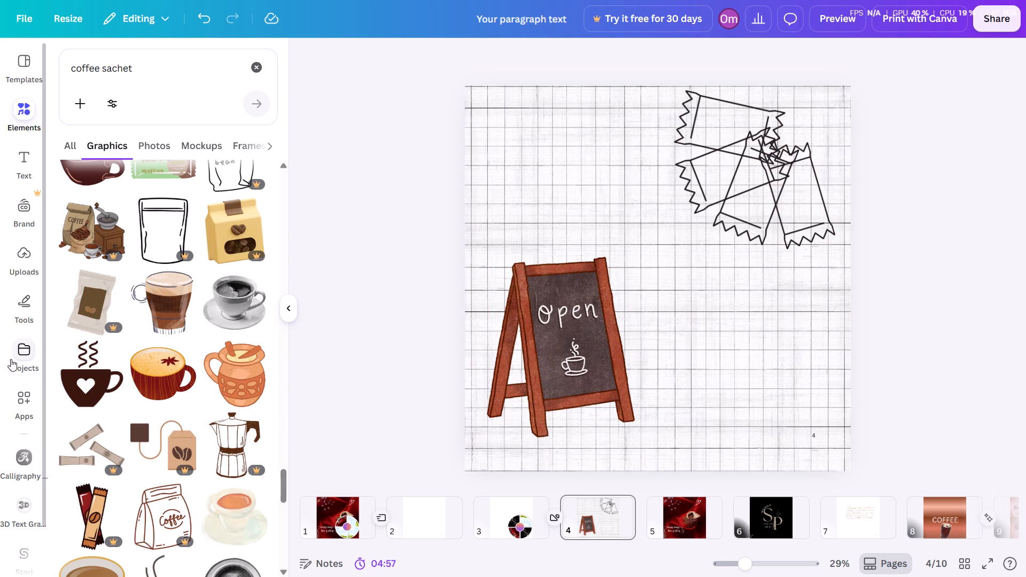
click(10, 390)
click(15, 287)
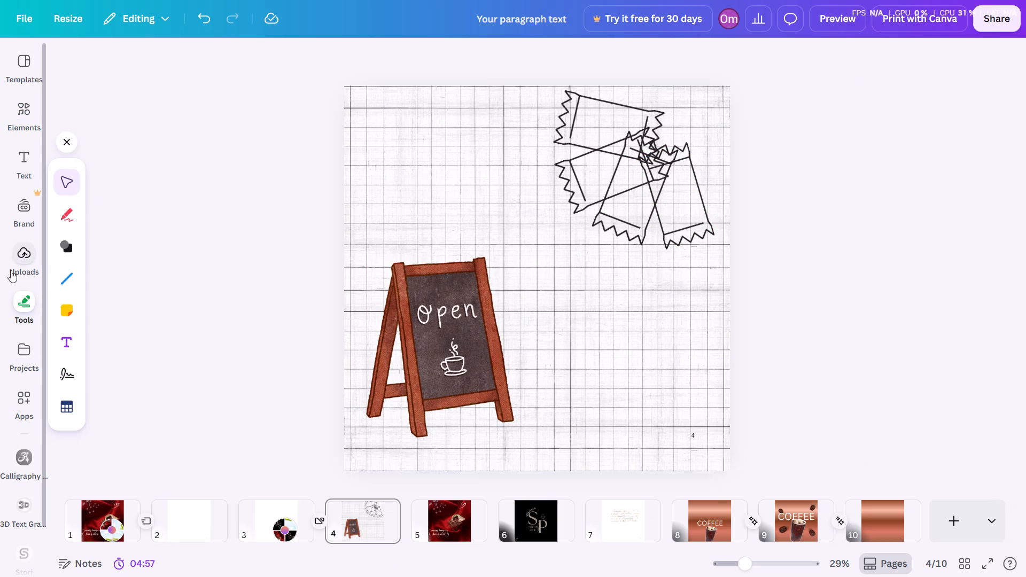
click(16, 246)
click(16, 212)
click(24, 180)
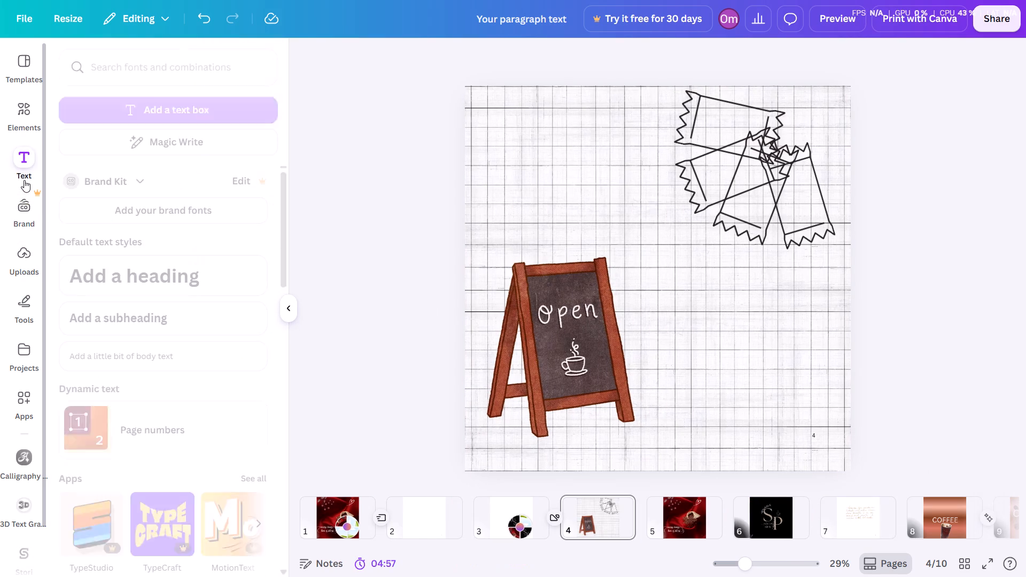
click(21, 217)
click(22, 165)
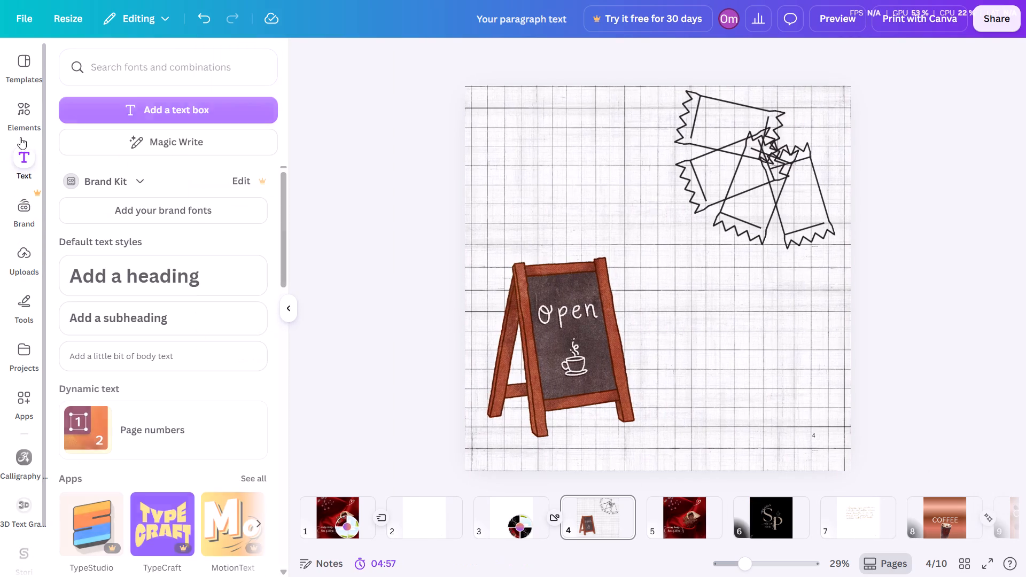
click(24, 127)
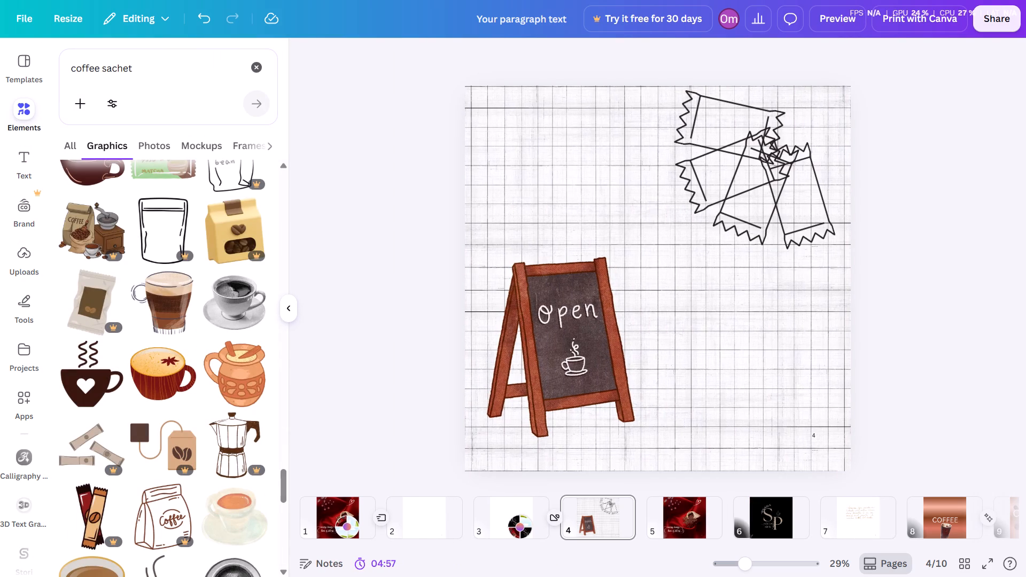
Clear the coffee sachet search from the elements library.
click(261, 67)
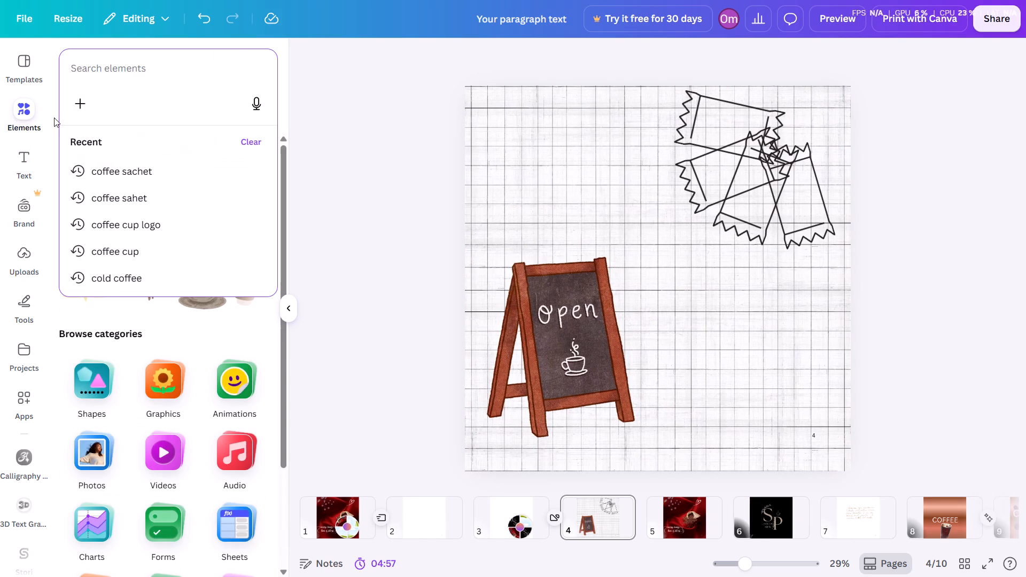
click(27, 122)
double_click(26, 121)
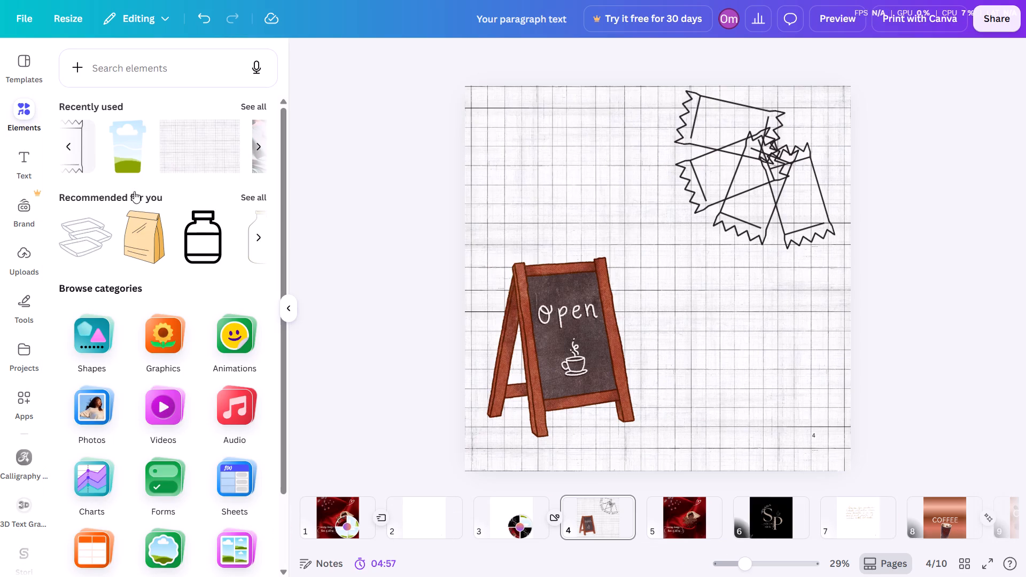
Add the widest black teardrop from the Shapes category to page 4 and enlarge it slightly between the sign and the sachets.
scroll(142, 278, down, 2)
click(91, 253)
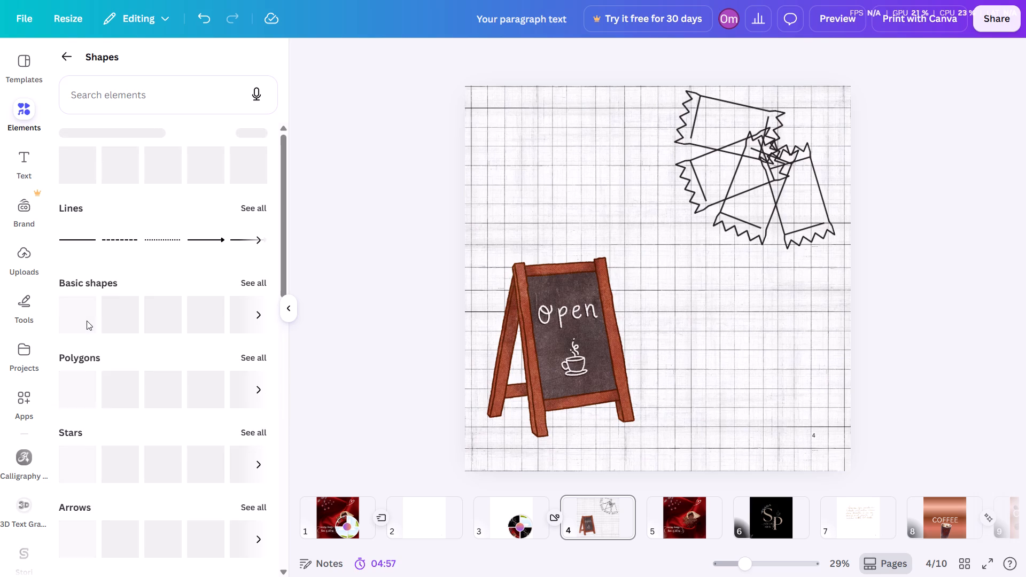
scroll(112, 375, down, 1)
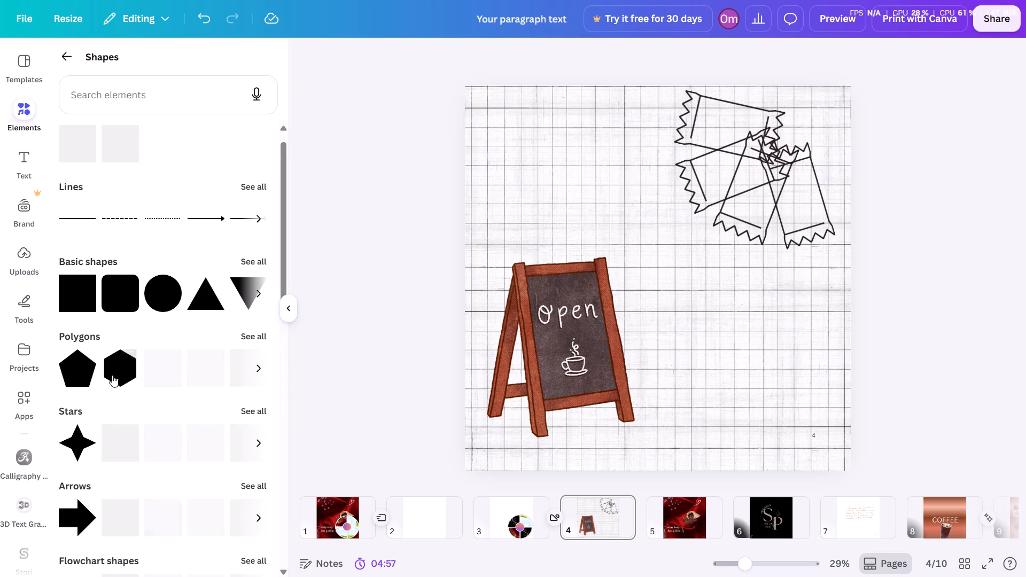
scroll(112, 375, down, 3)
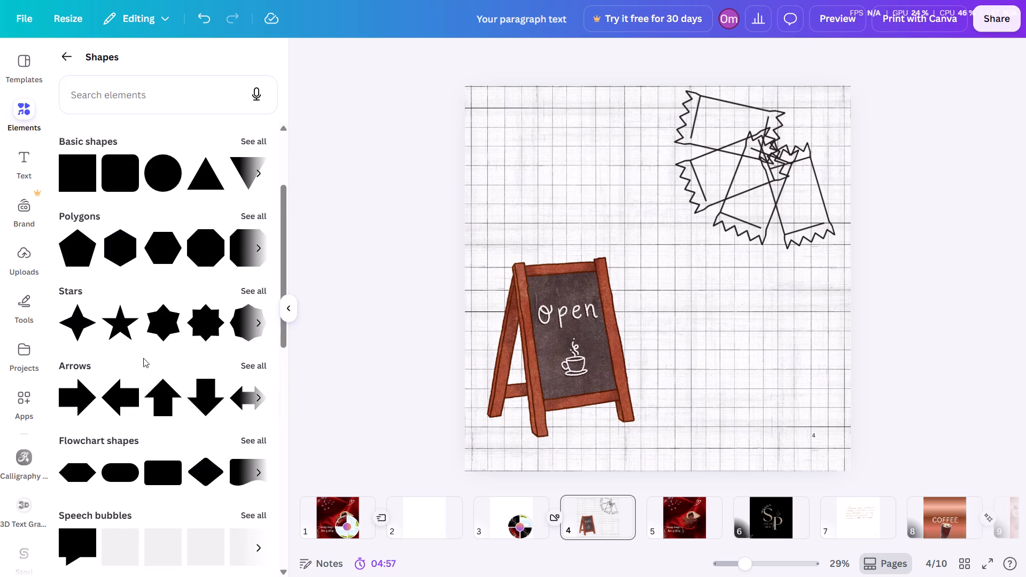
scroll(165, 339, down, 1)
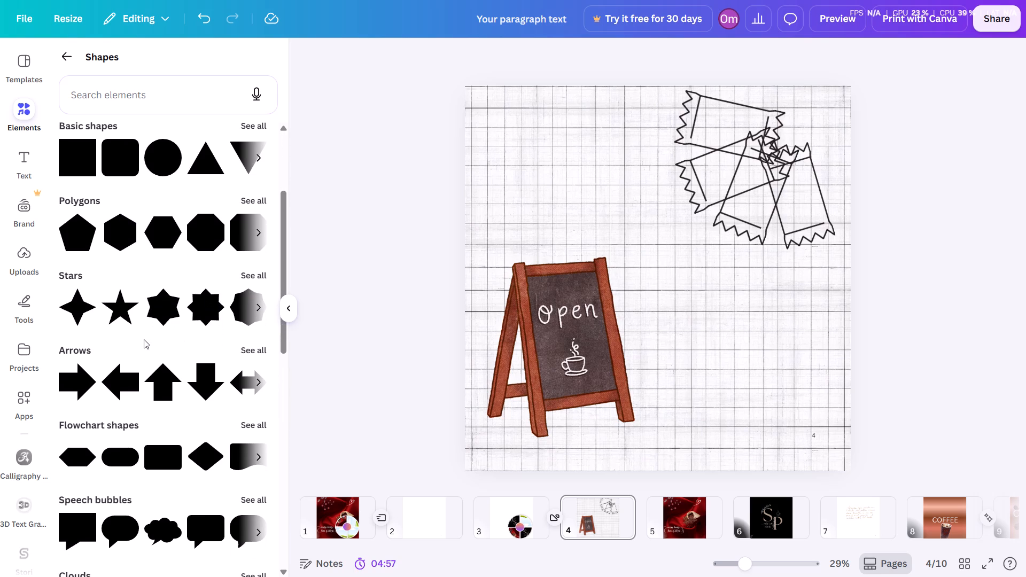
scroll(173, 440, down, 1)
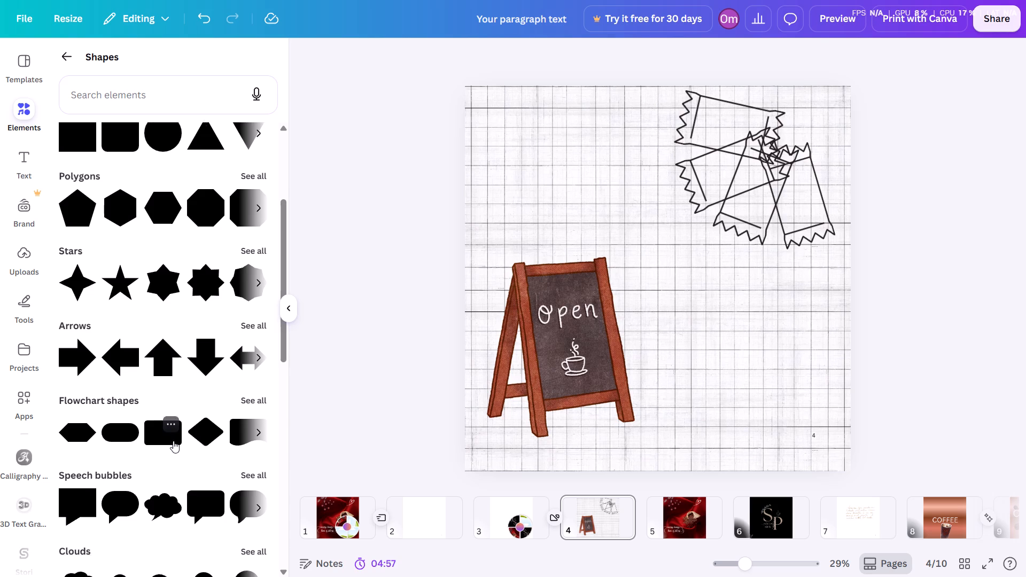
scroll(173, 441, down, 5)
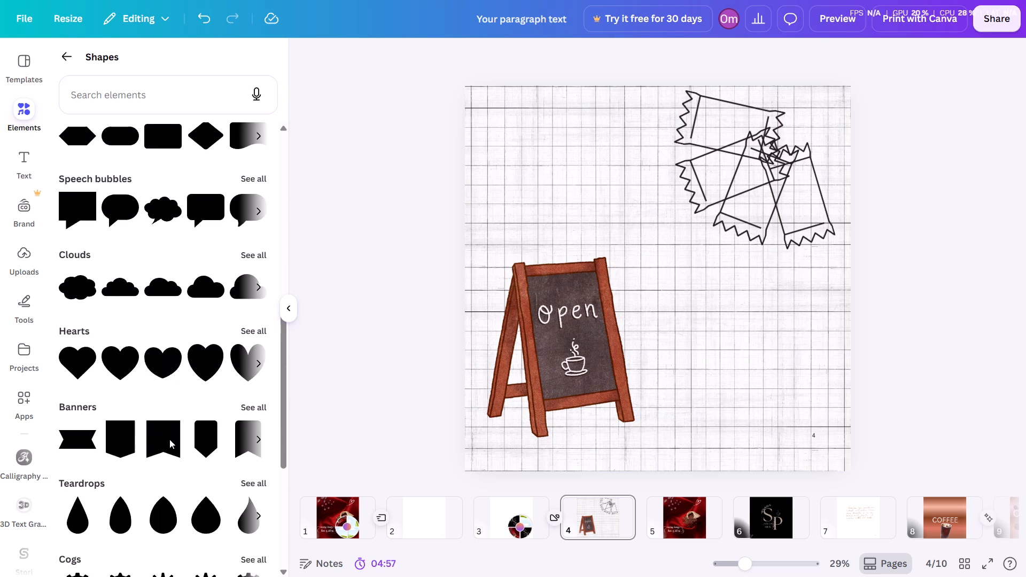
scroll(169, 439, down, 3)
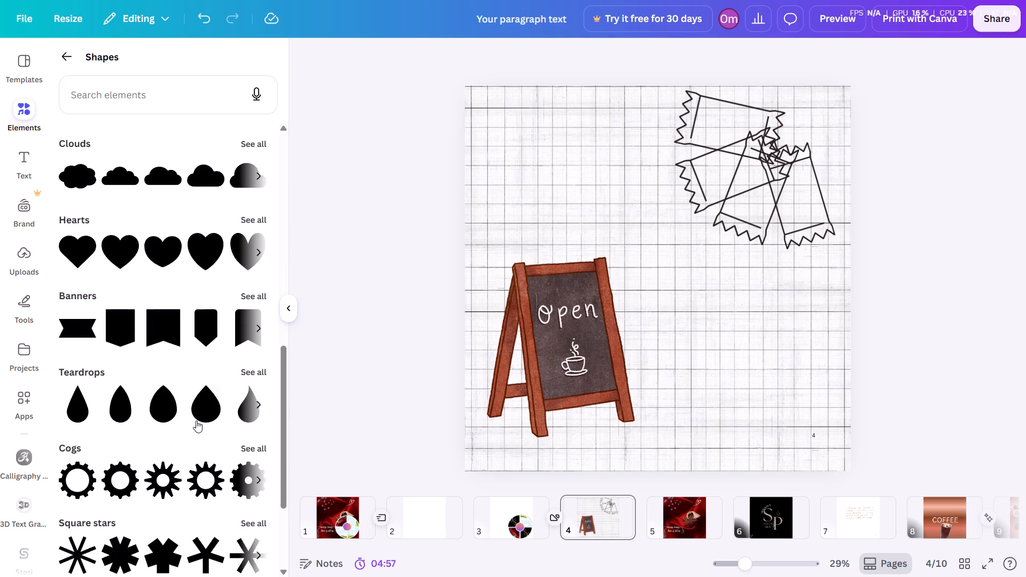
click(199, 414)
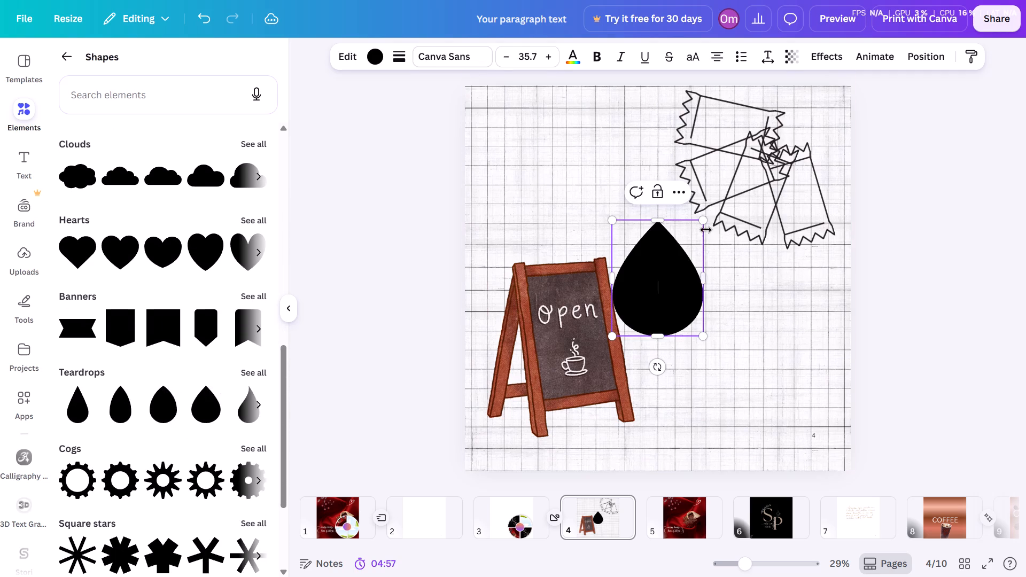
drag(704, 223, 763, 246)
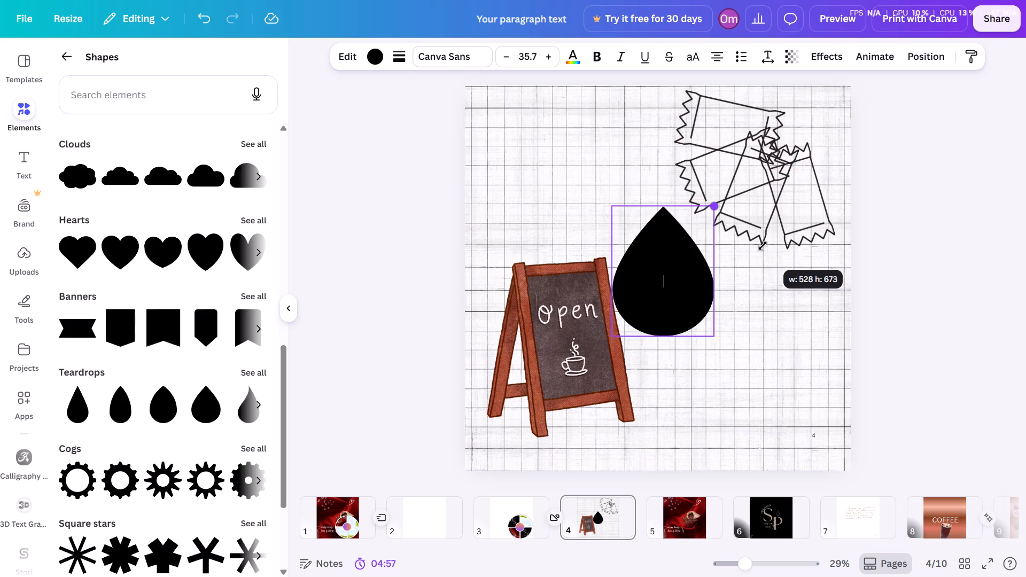
drag(763, 246, 731, 232)
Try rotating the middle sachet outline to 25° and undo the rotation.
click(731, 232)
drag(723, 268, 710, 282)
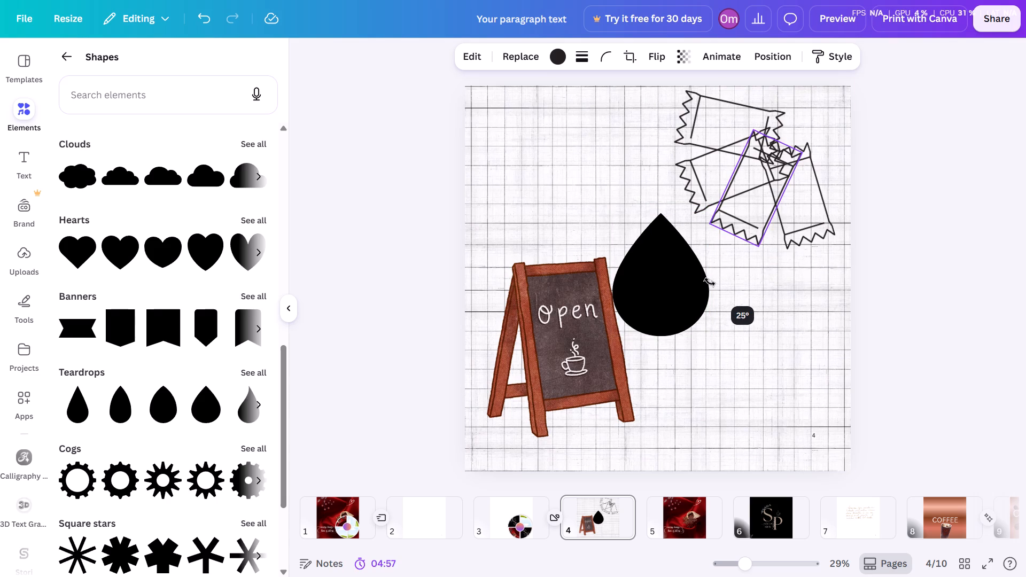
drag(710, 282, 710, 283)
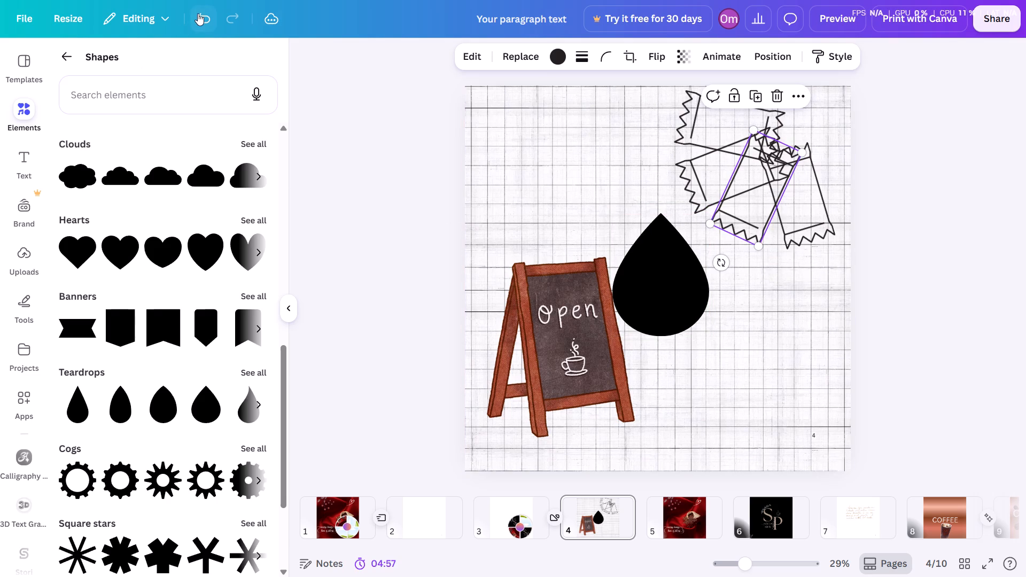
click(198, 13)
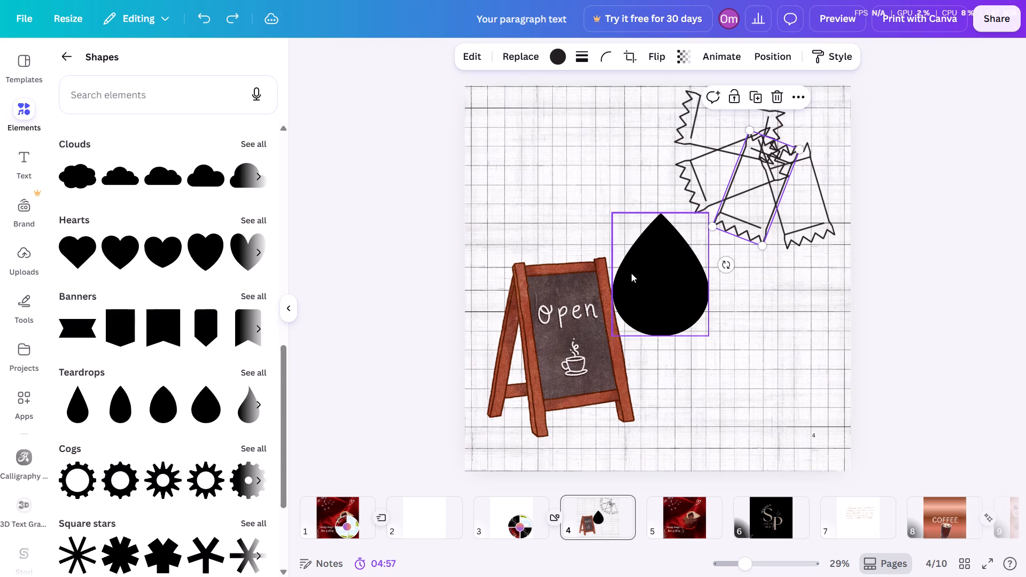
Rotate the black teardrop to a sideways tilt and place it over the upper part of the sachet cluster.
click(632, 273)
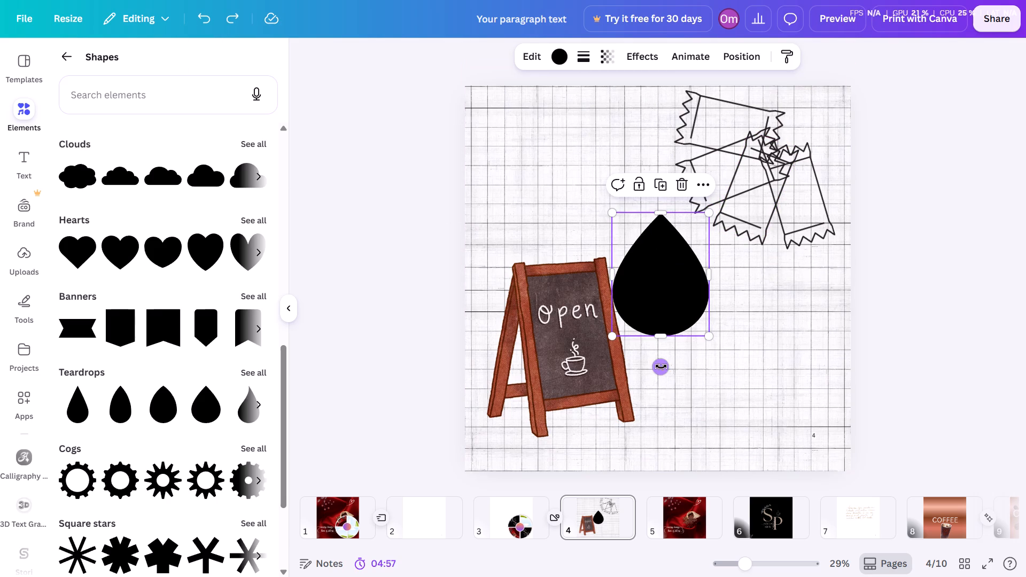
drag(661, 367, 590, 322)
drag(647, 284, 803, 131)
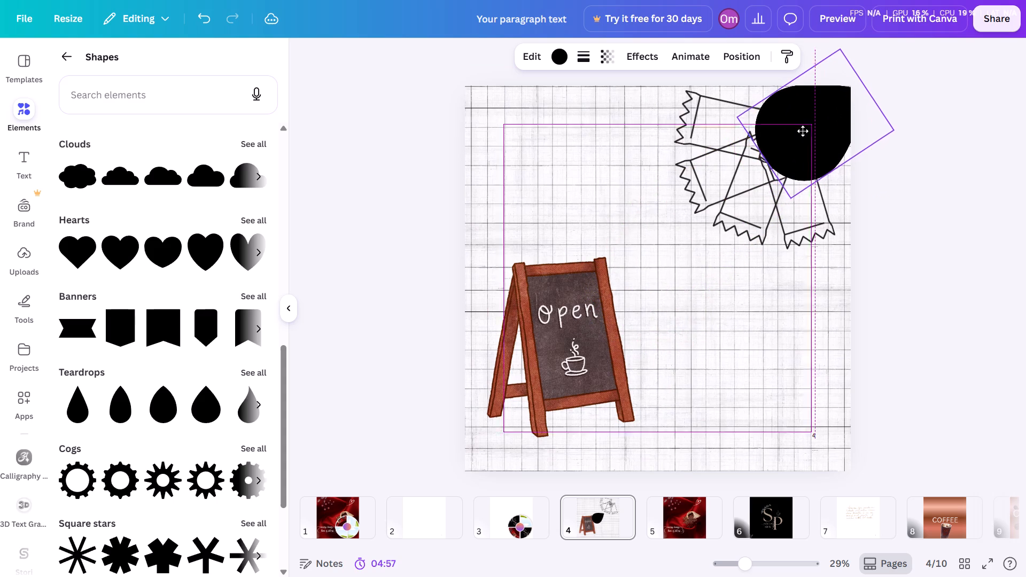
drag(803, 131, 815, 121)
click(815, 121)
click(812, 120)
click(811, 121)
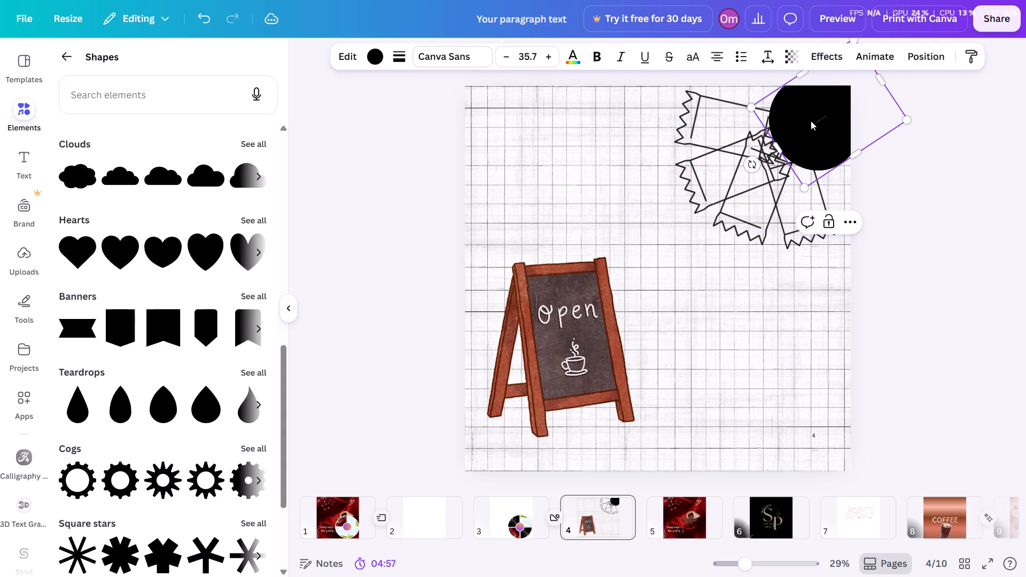
Move the teardrop off the sachets to above the chalkboard sign and delete it from page 4.
drag(810, 122, 598, 225)
click(598, 225)
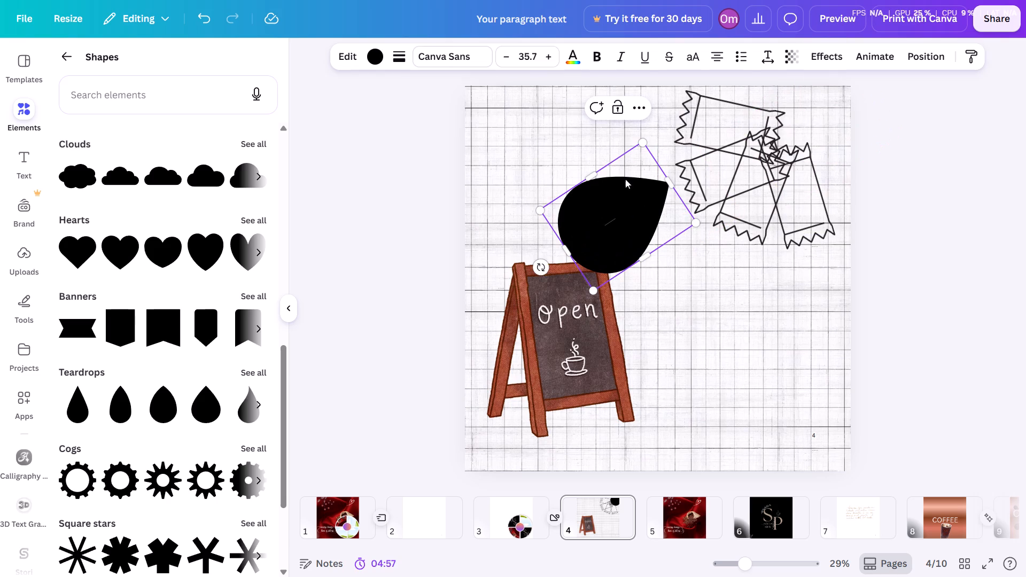
double_click(636, 108)
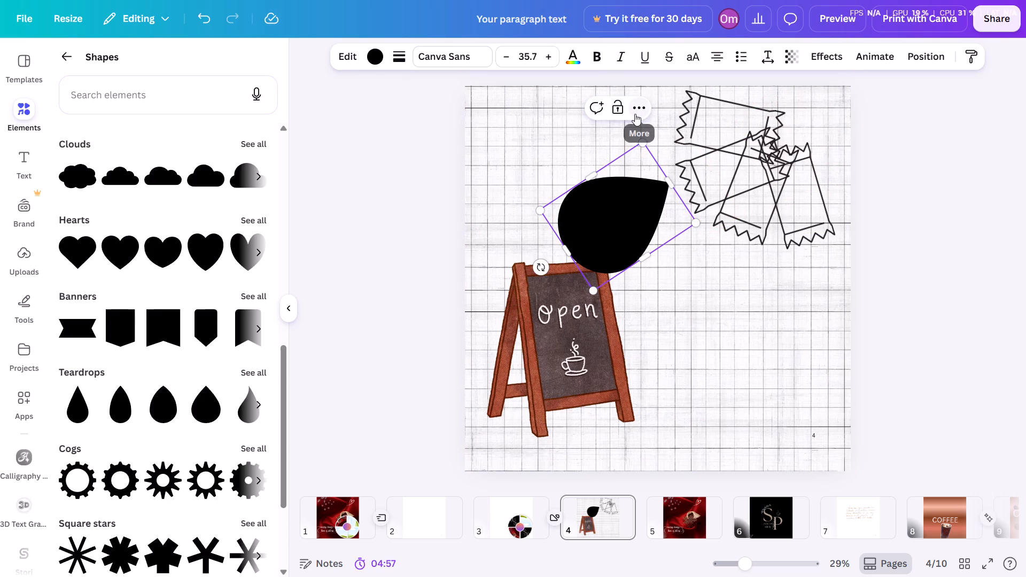
click(635, 114)
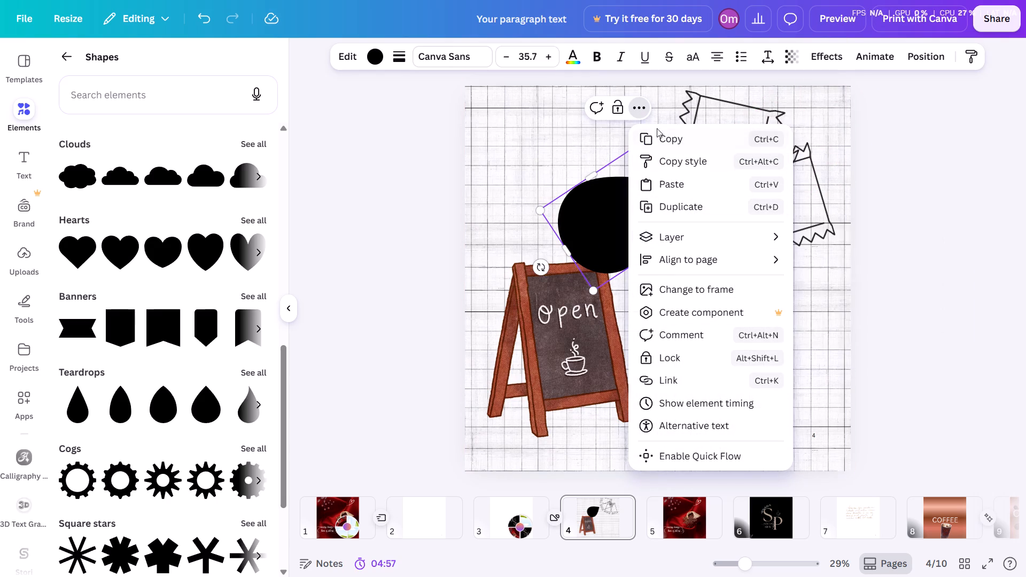
click(603, 183)
right_click(602, 184)
click(619, 191)
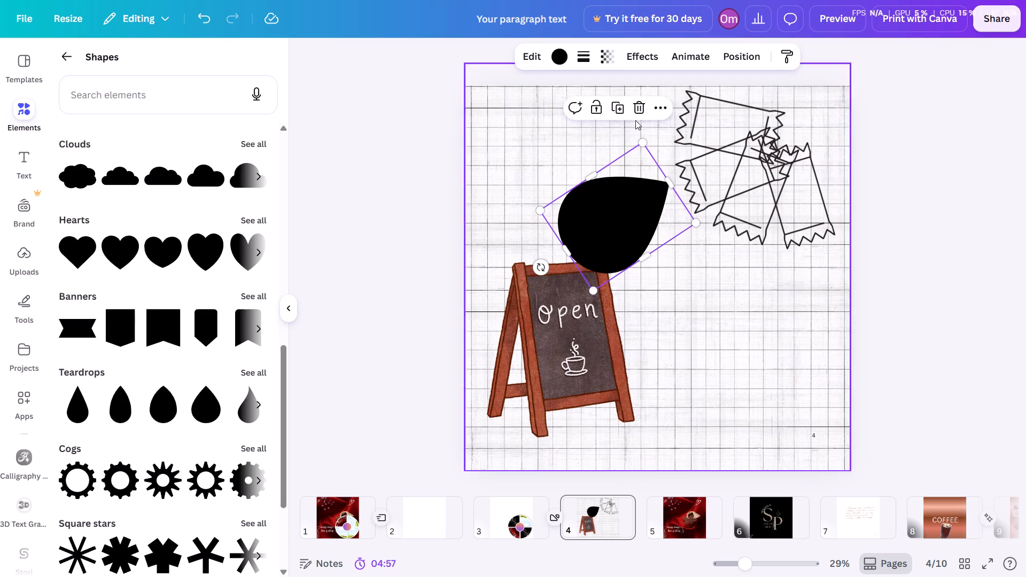
click(634, 111)
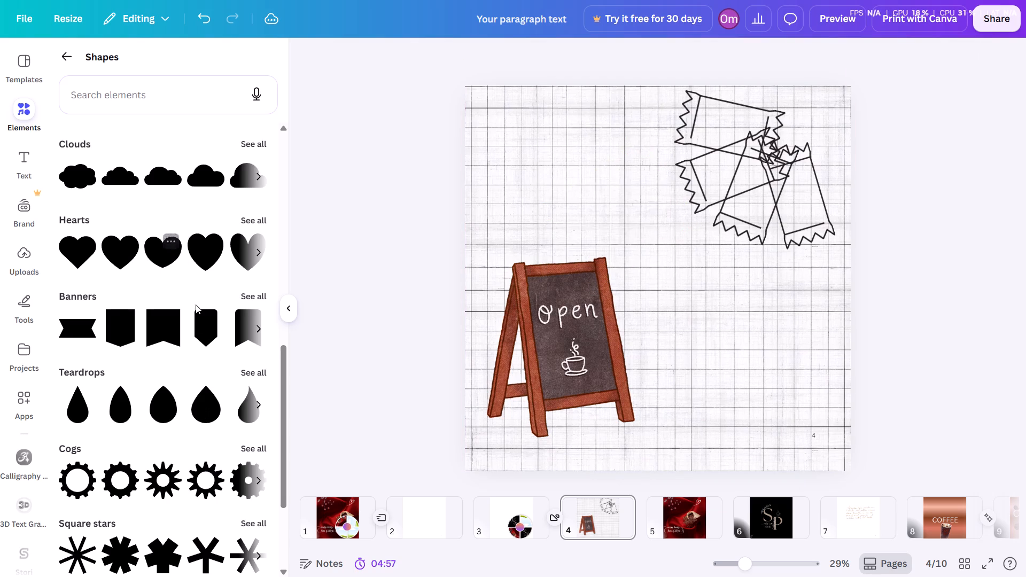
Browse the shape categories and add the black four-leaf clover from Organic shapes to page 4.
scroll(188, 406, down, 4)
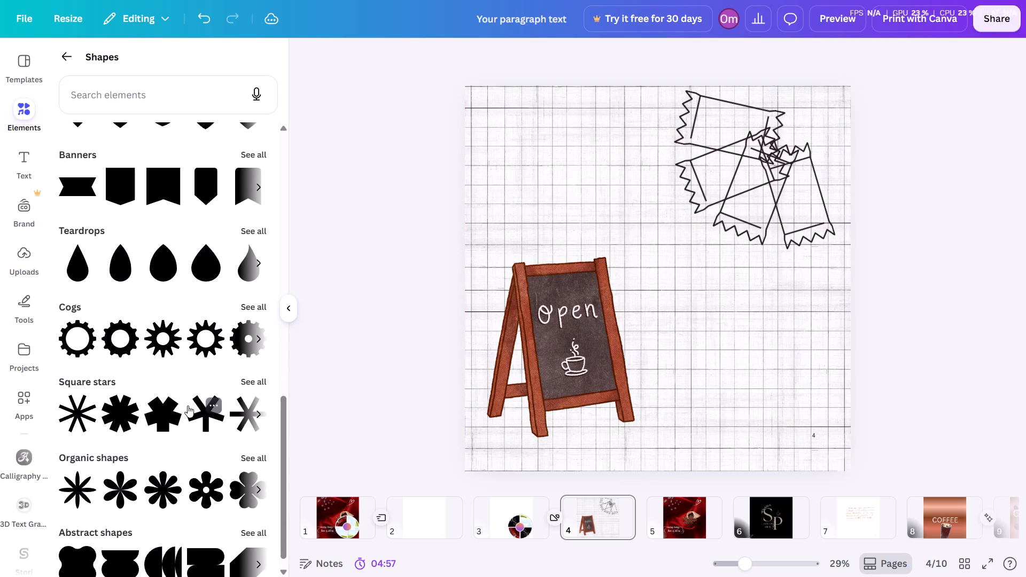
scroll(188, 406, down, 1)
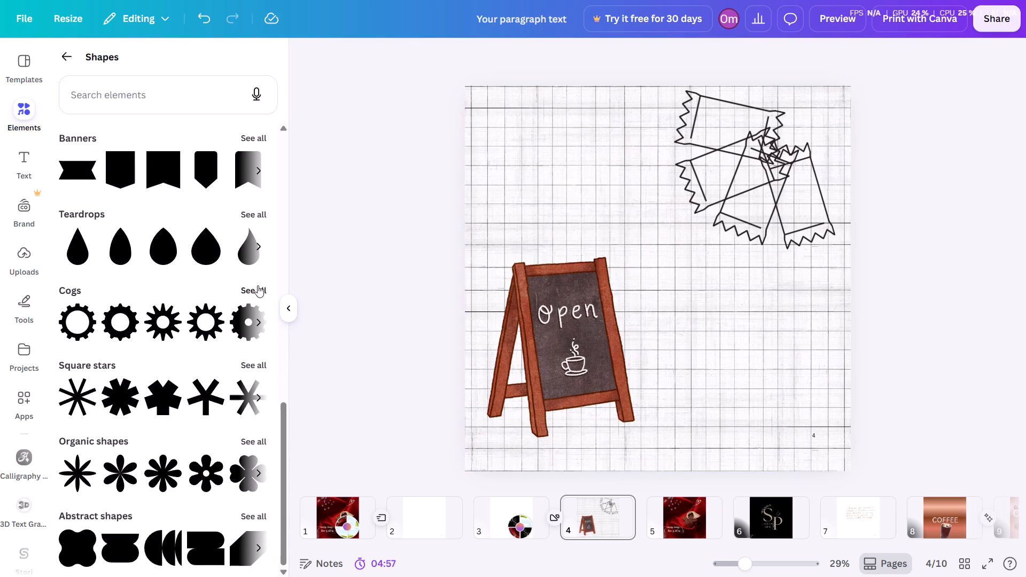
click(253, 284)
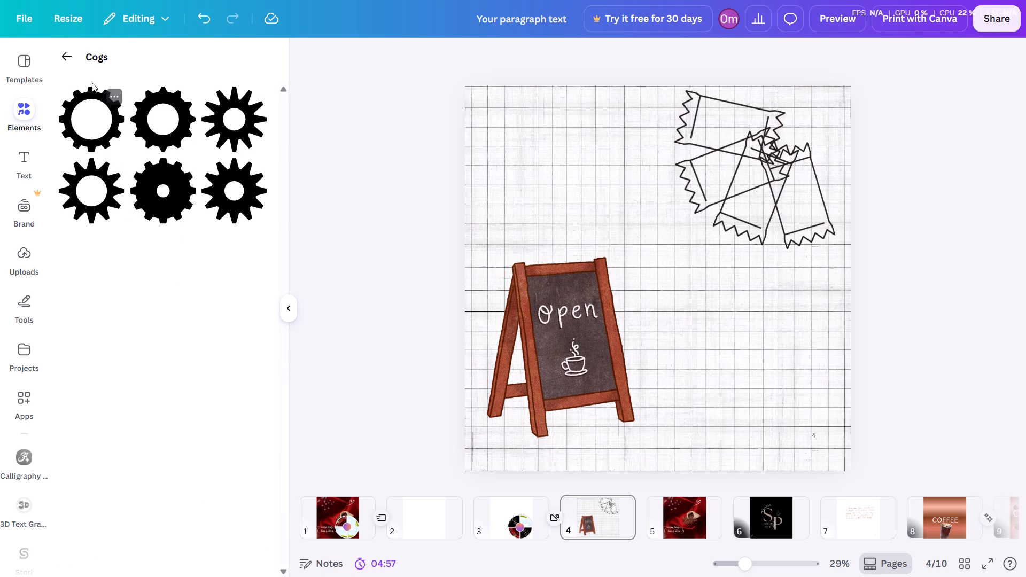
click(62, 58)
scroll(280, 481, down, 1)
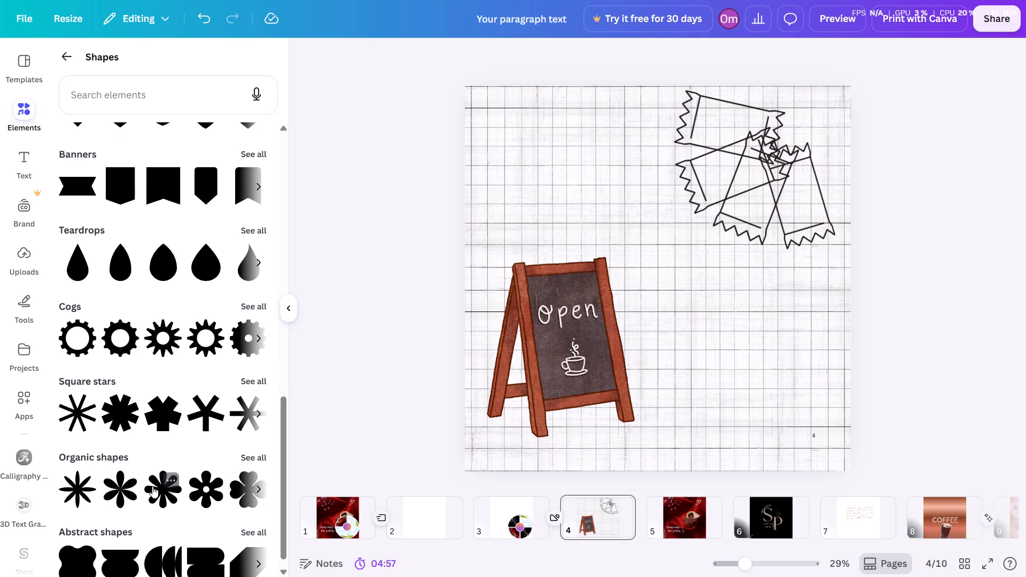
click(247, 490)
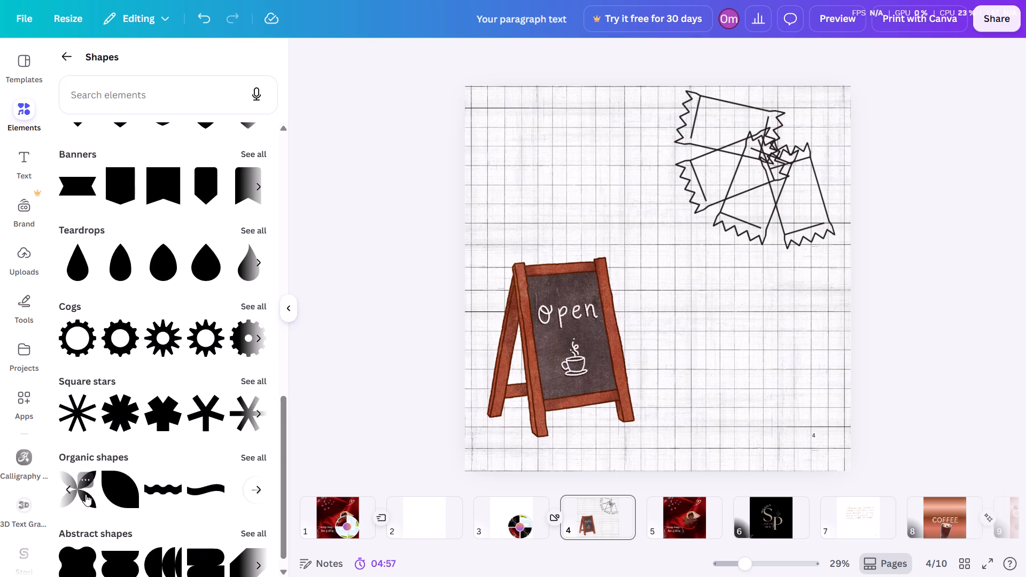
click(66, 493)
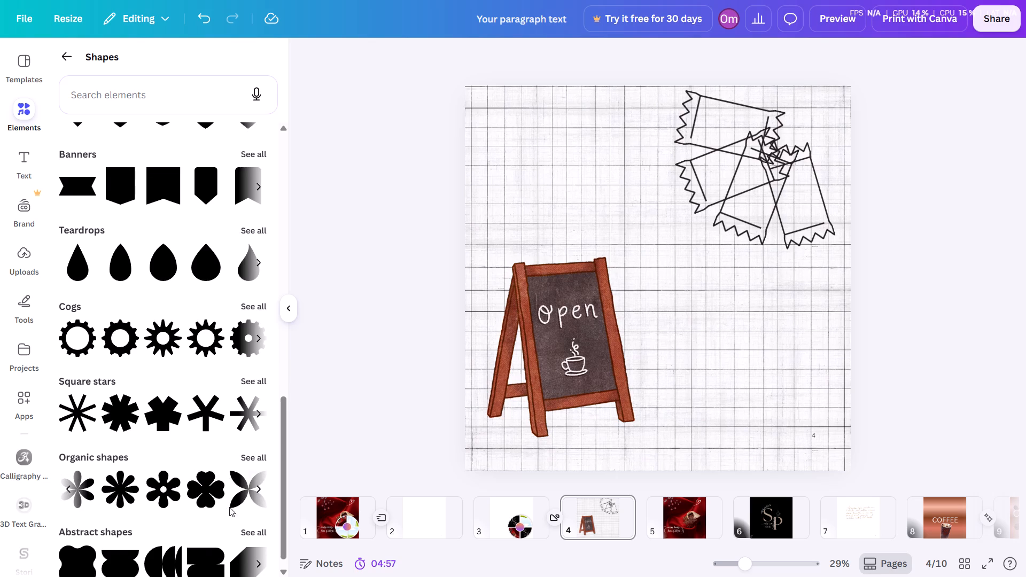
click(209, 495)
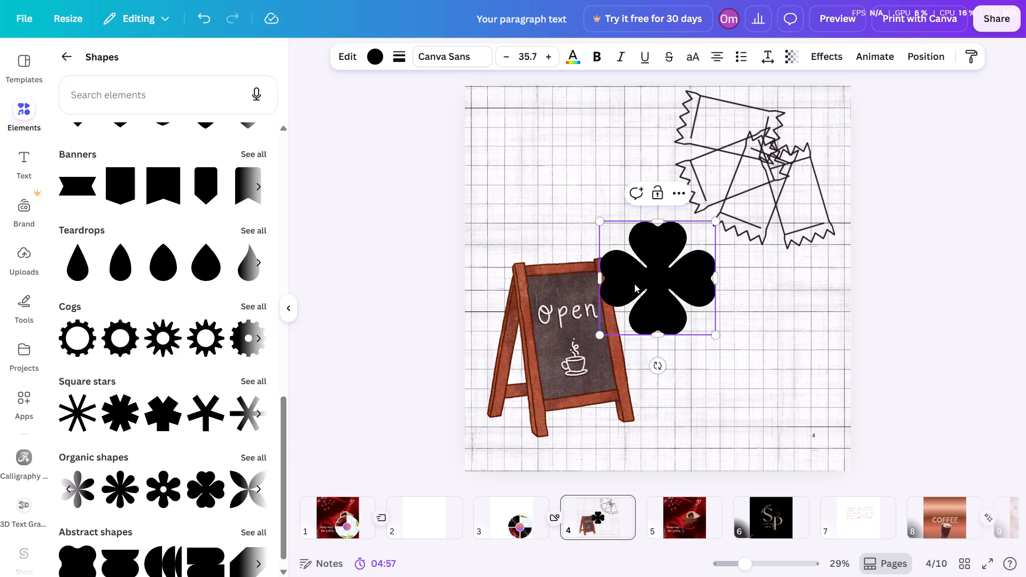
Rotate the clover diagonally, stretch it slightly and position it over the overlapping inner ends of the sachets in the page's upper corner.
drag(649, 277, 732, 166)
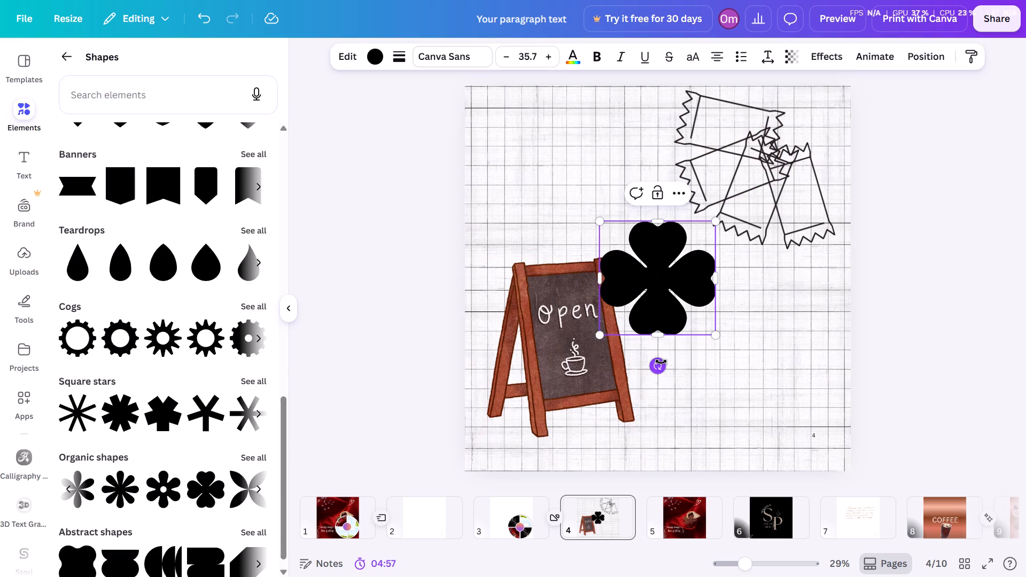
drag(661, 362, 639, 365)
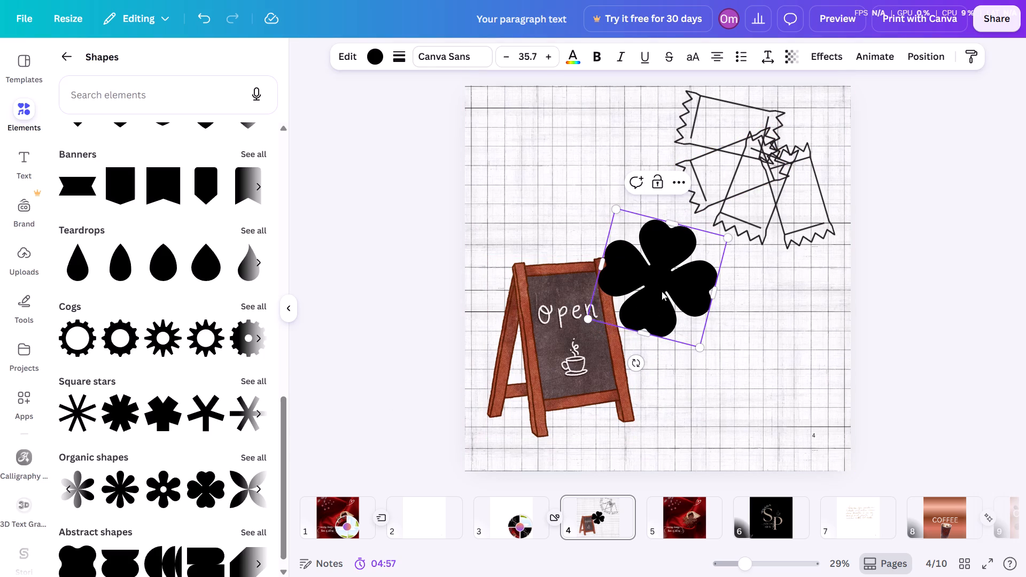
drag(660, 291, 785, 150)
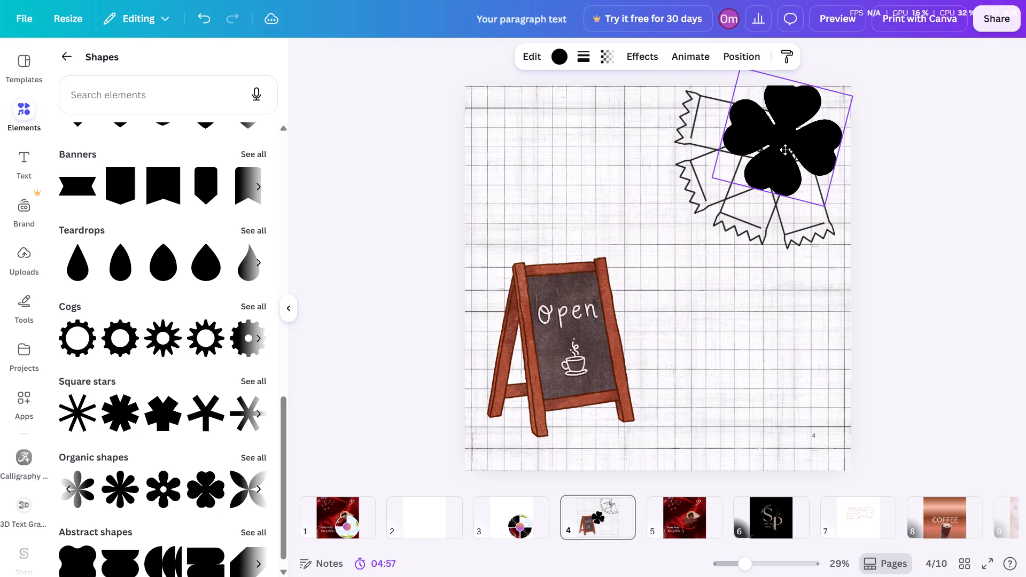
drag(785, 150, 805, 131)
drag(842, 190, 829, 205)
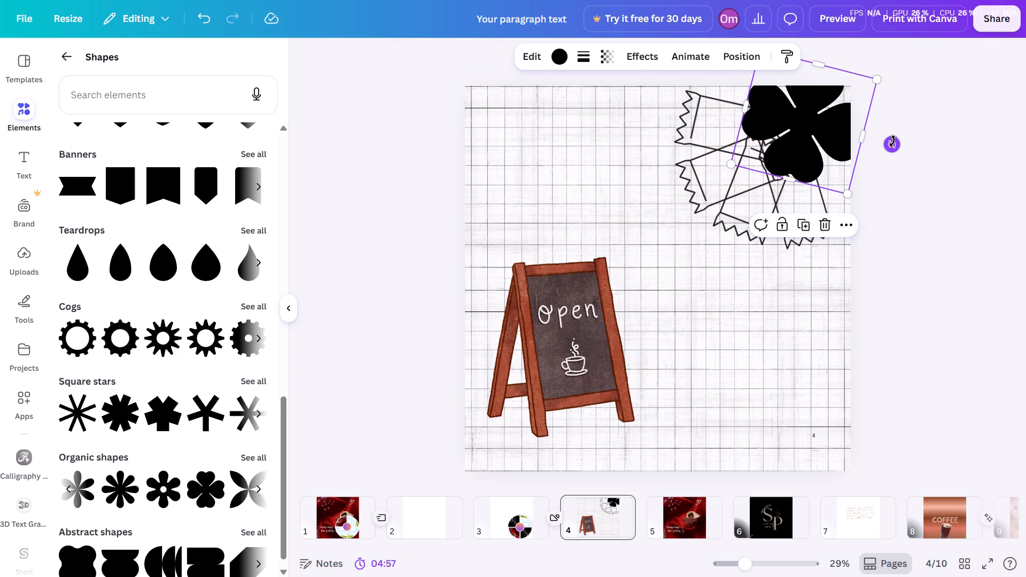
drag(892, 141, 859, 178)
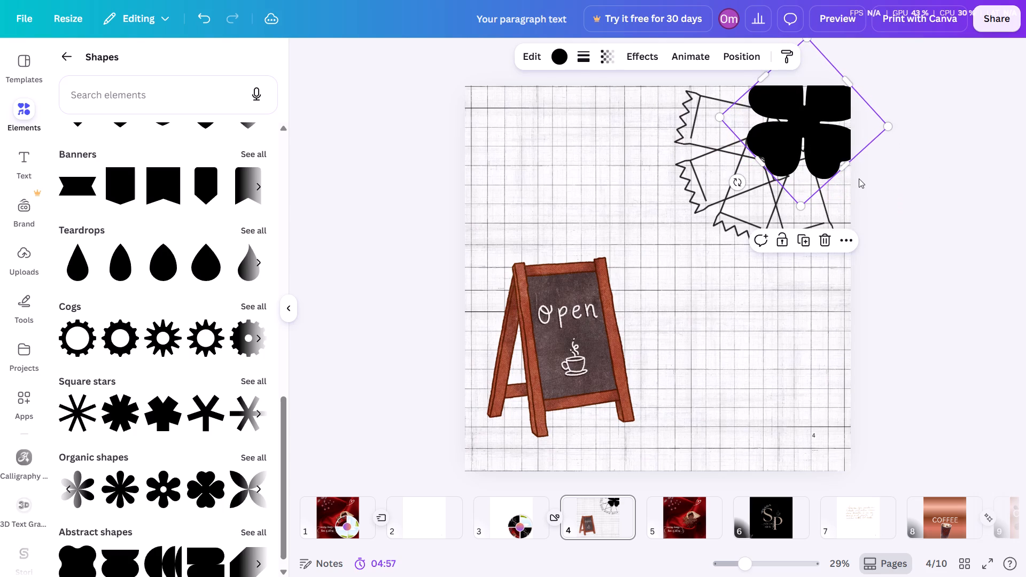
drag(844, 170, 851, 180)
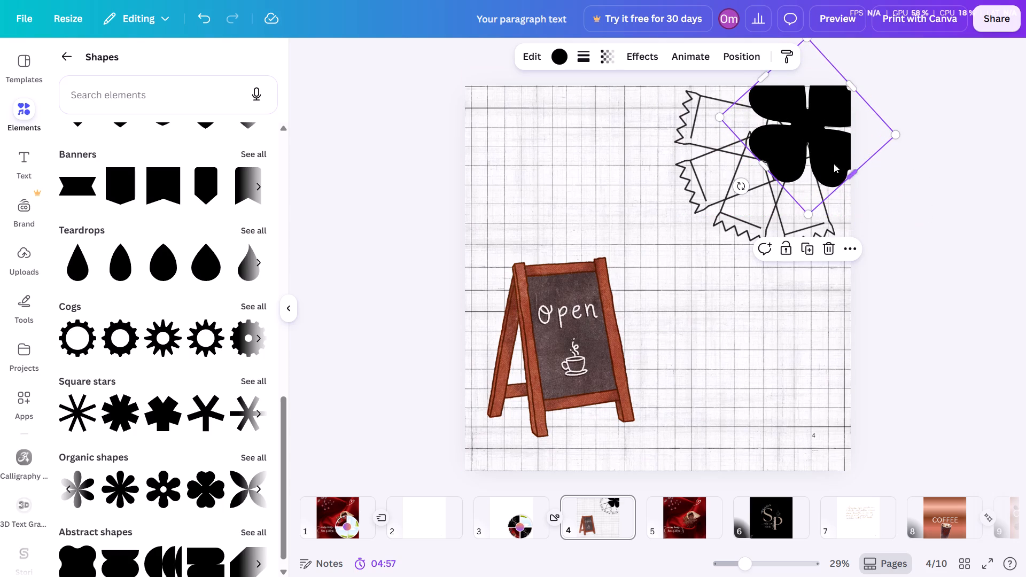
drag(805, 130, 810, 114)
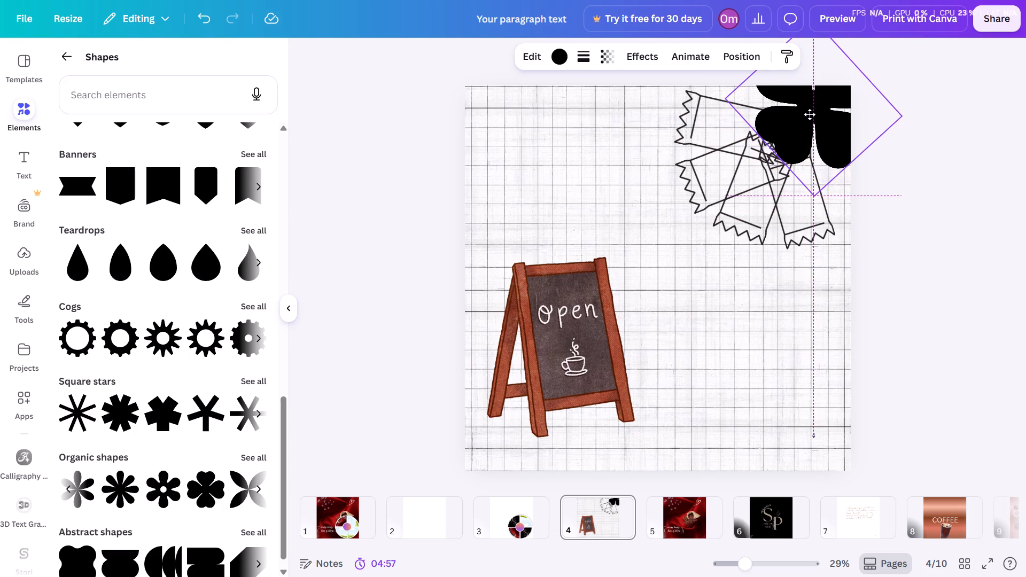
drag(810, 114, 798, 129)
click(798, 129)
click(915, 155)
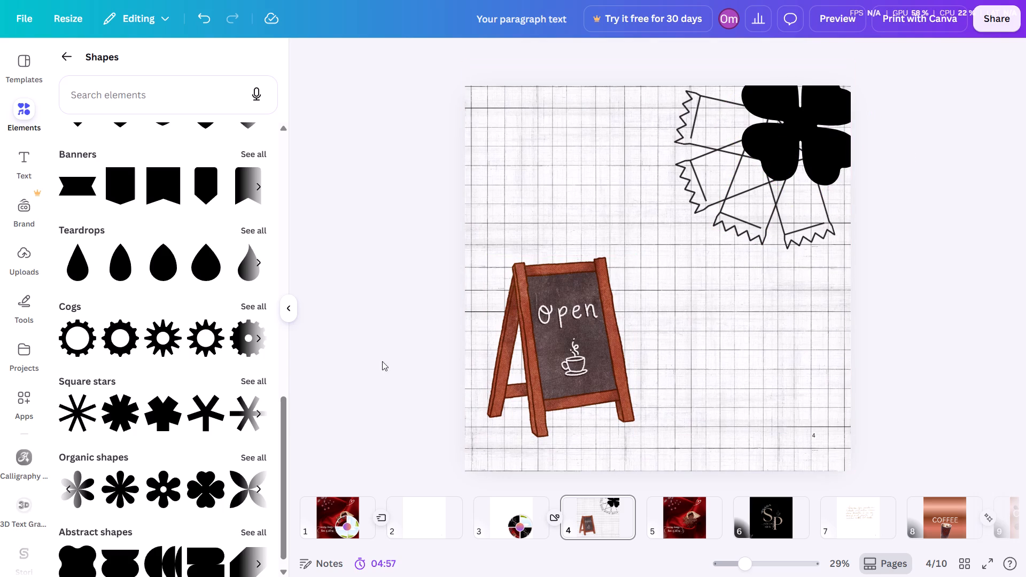
Add the recently used circle shape to page 4.
scroll(134, 517, down, 1)
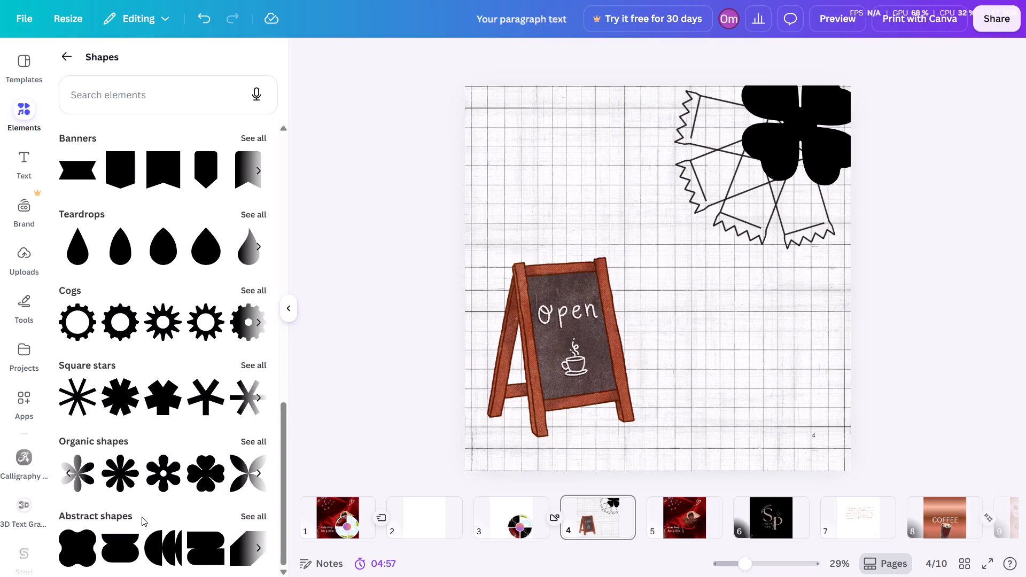
scroll(142, 517, down, 1)
scroll(173, 238, up, 6)
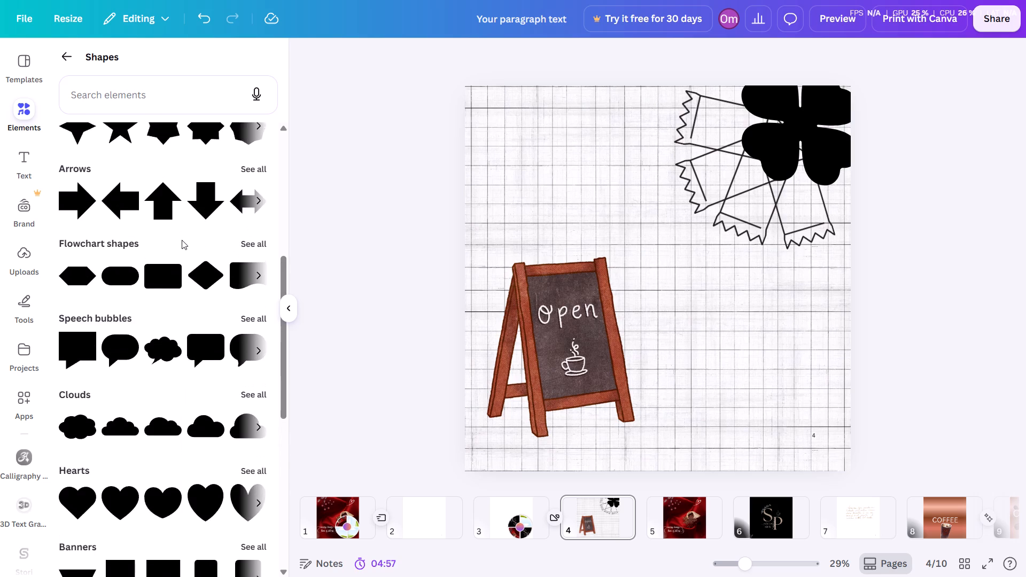
scroll(182, 240, up, 2)
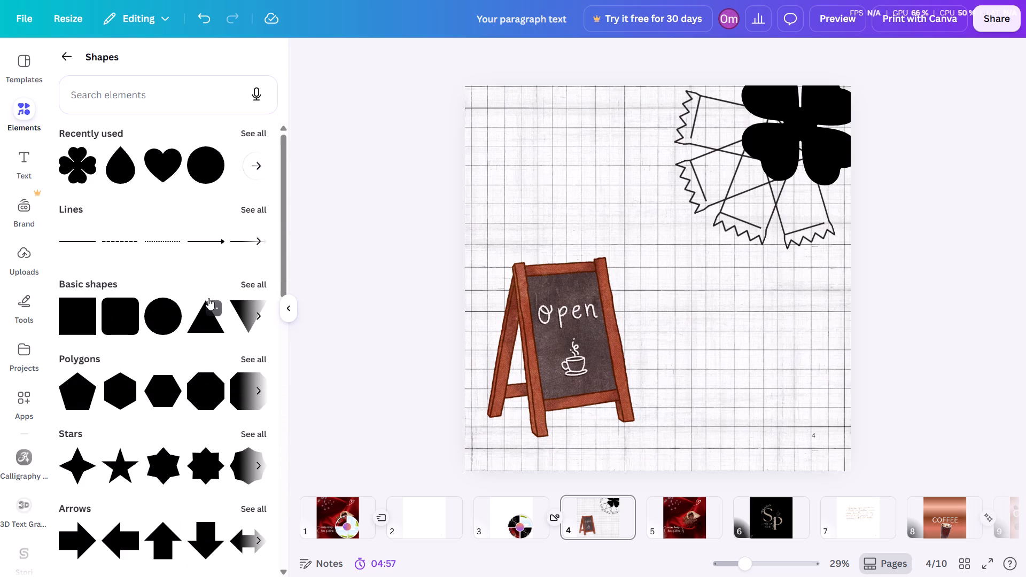
click(191, 159)
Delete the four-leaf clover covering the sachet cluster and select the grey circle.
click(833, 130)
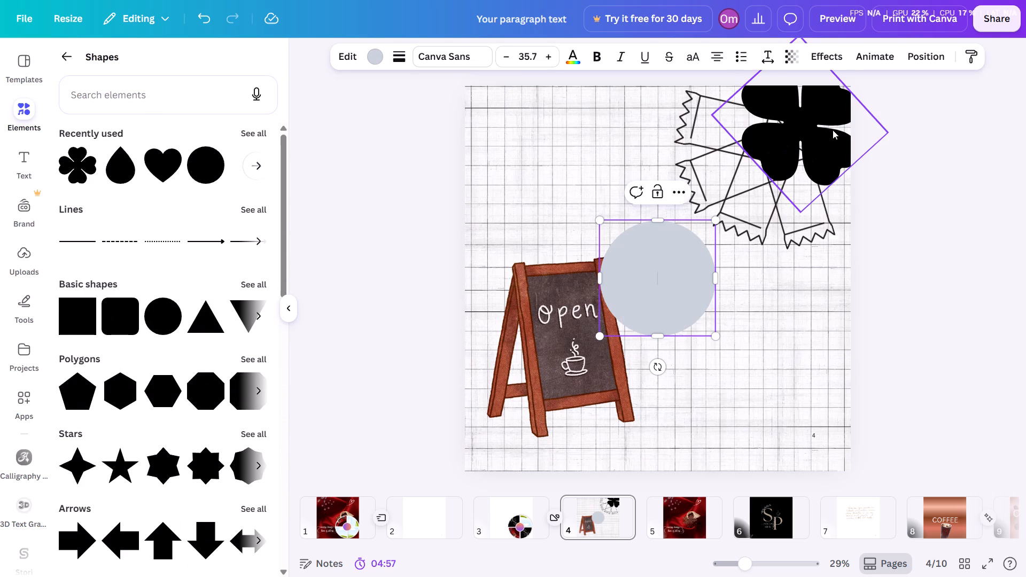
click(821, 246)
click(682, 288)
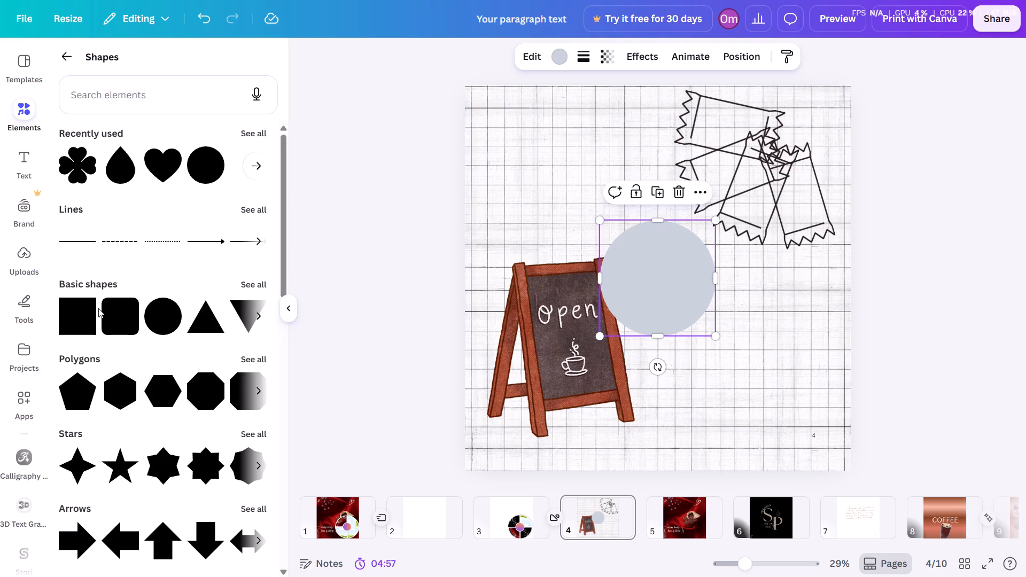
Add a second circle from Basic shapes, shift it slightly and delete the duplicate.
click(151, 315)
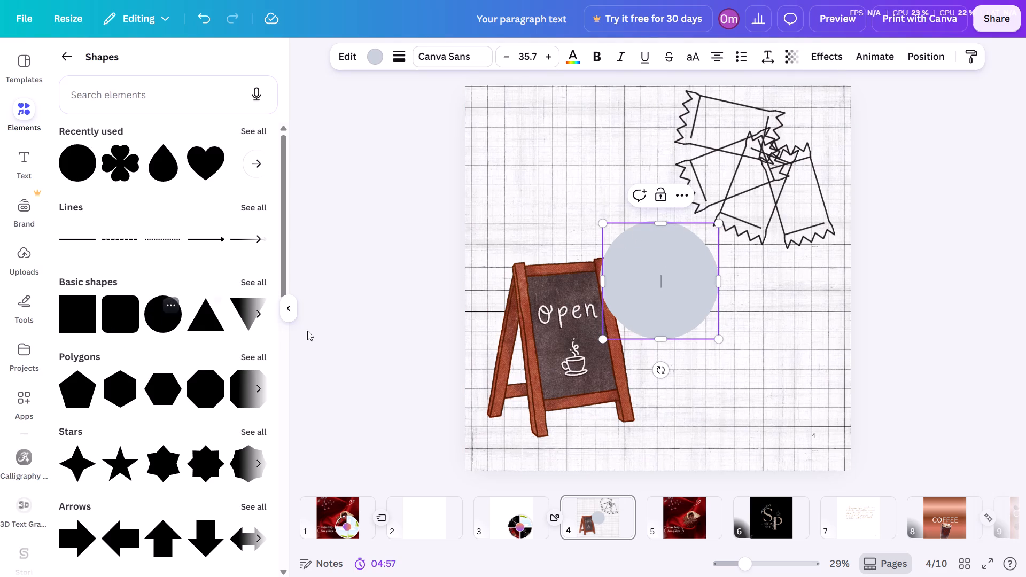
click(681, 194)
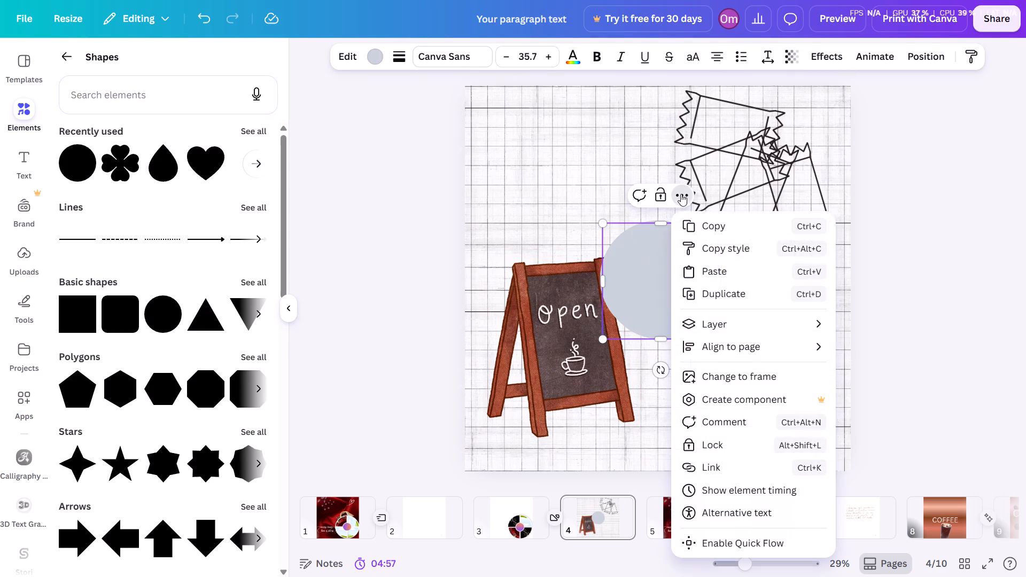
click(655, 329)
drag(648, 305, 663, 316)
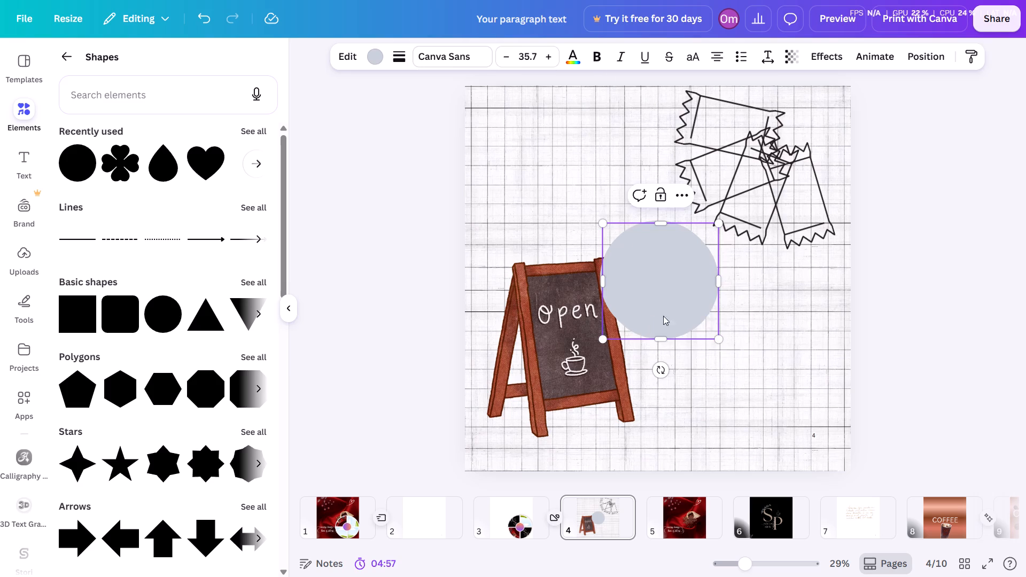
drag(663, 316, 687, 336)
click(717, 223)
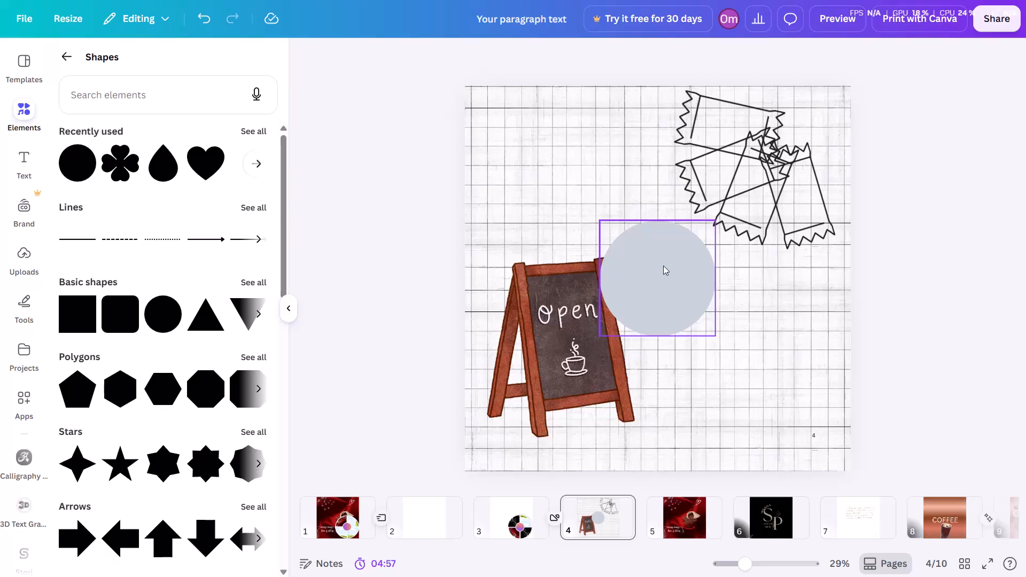
Move the grey circle slightly away from the chalkboard sign, to just below the sachet cluster.
drag(663, 266, 690, 267)
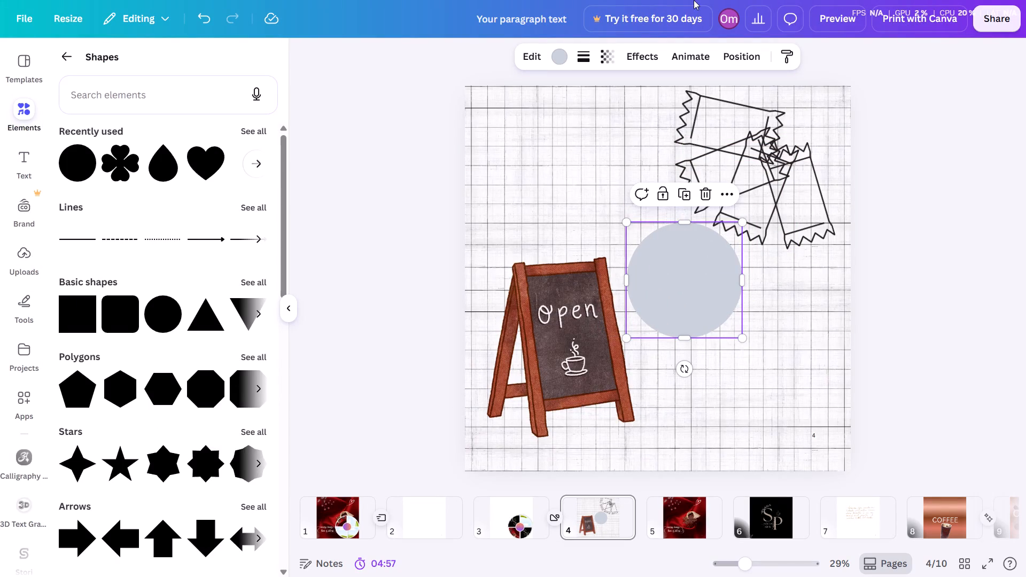
Recolour the grey circle on page 4 with the near-black colour already used in this design.
click(556, 57)
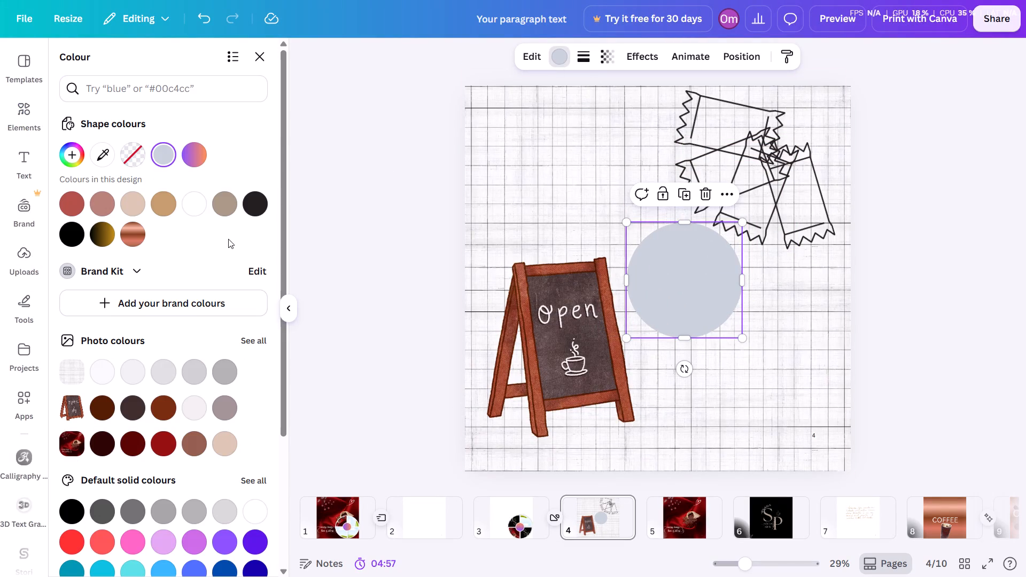
click(260, 209)
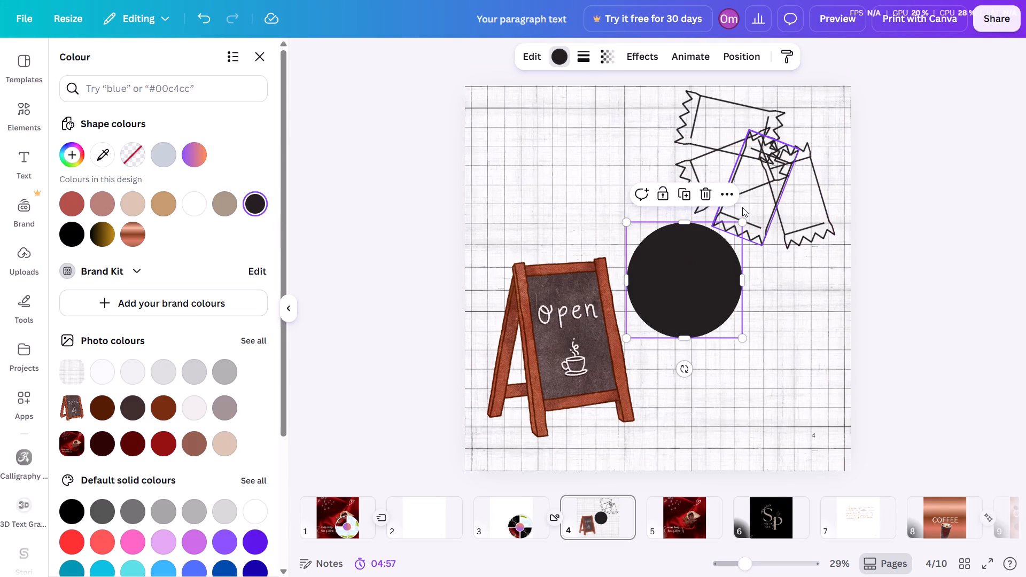
Move the dark circle over the inner ends of the sachet fan at the page's top-right corner and enlarge it slightly.
drag(679, 299, 791, 151)
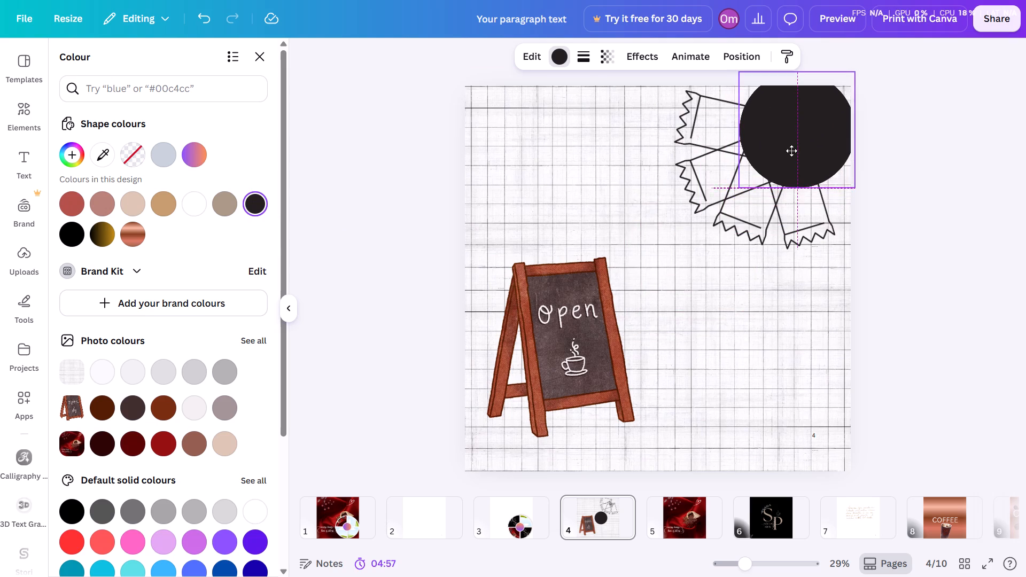
drag(791, 151, 794, 147)
drag(860, 184, 875, 202)
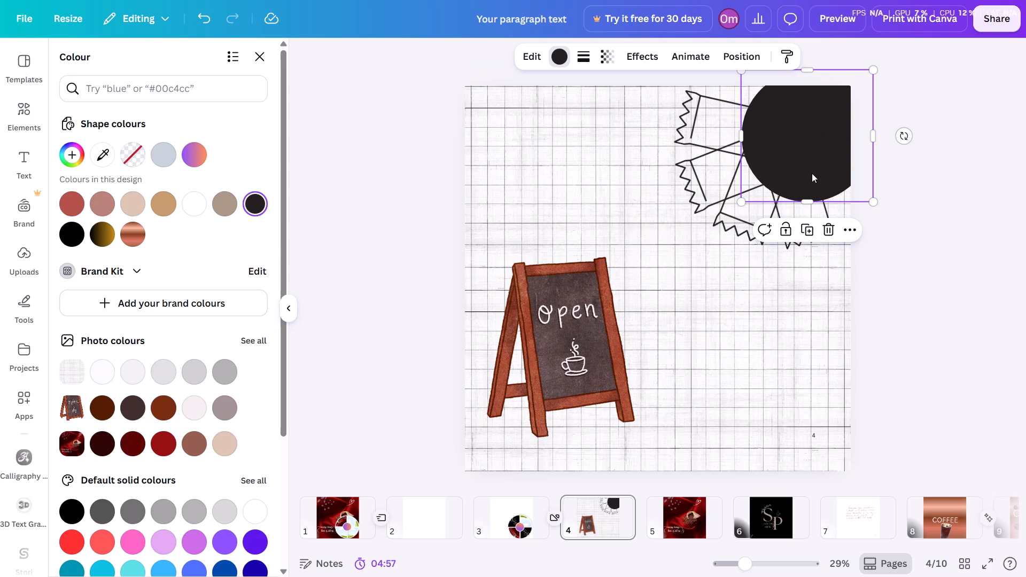
drag(812, 173, 817, 153)
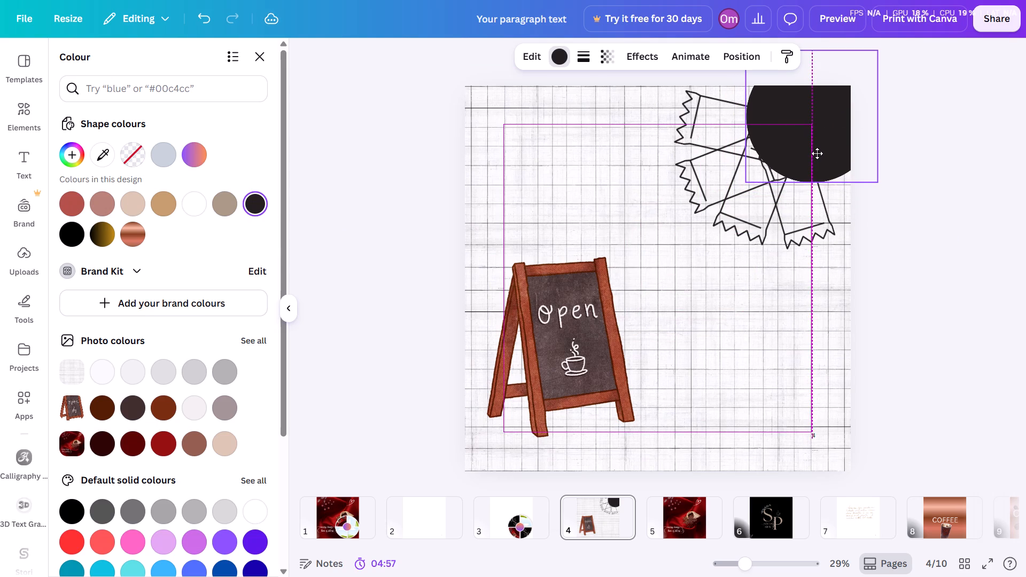
drag(817, 153, 821, 165)
Rotate the sachet outline third from the top of the fan slightly and nudge it closer to its lower neighbour.
click(748, 214)
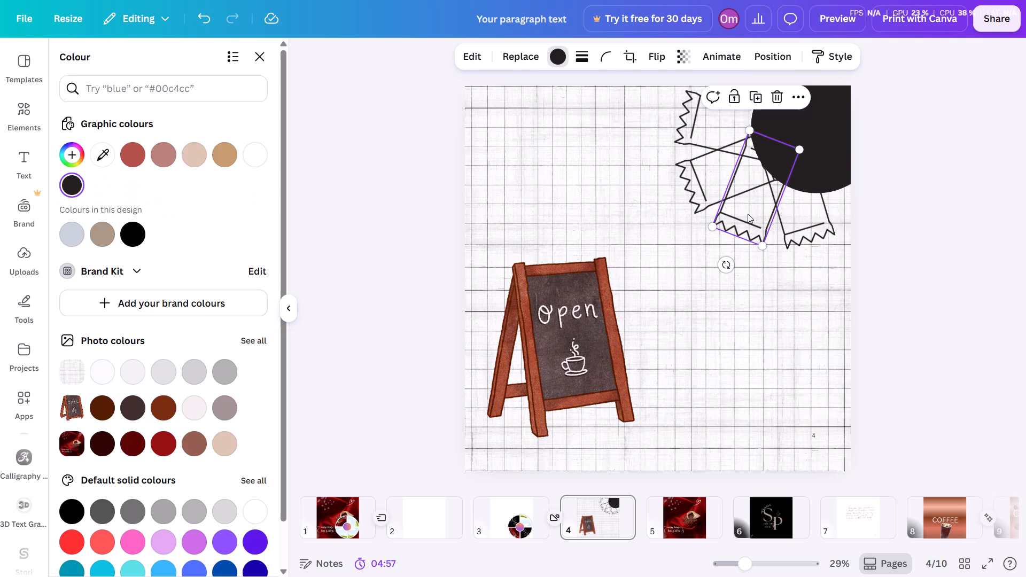
click(727, 264)
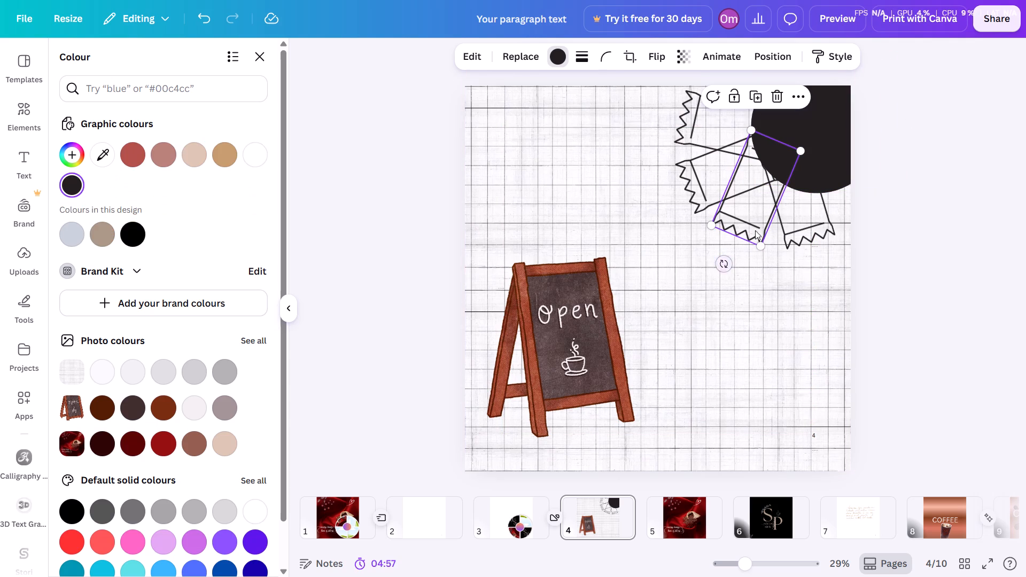
drag(758, 184, 764, 187)
click(886, 222)
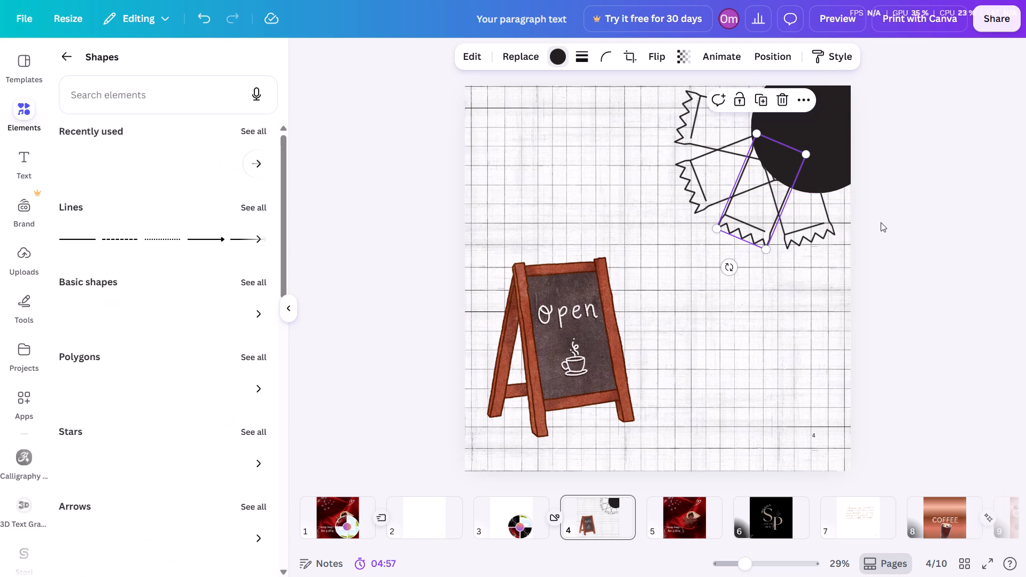
click(915, 205)
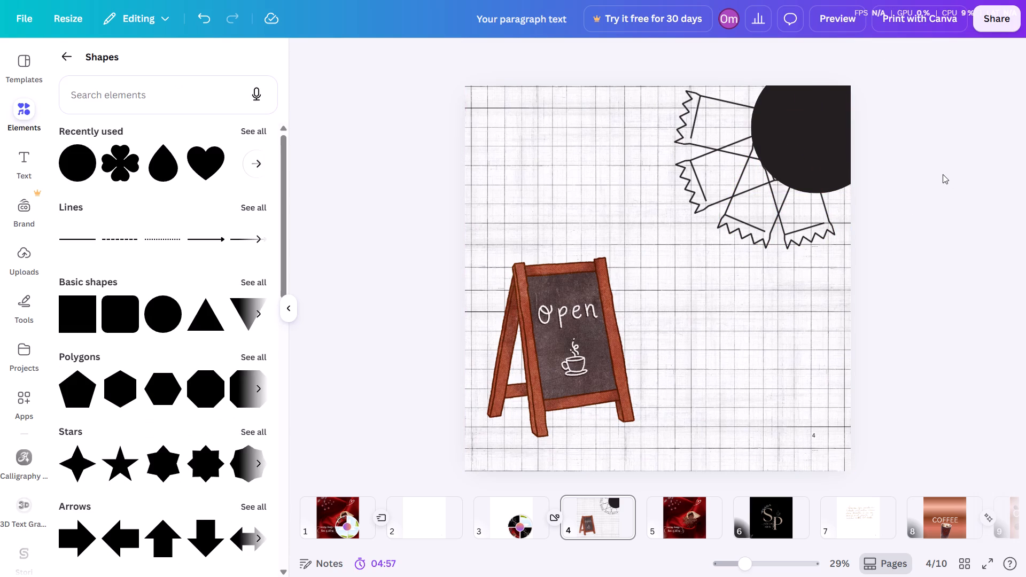
Rotate the last sachet outline of the fan, below the dark circle, to about -20°.
click(823, 225)
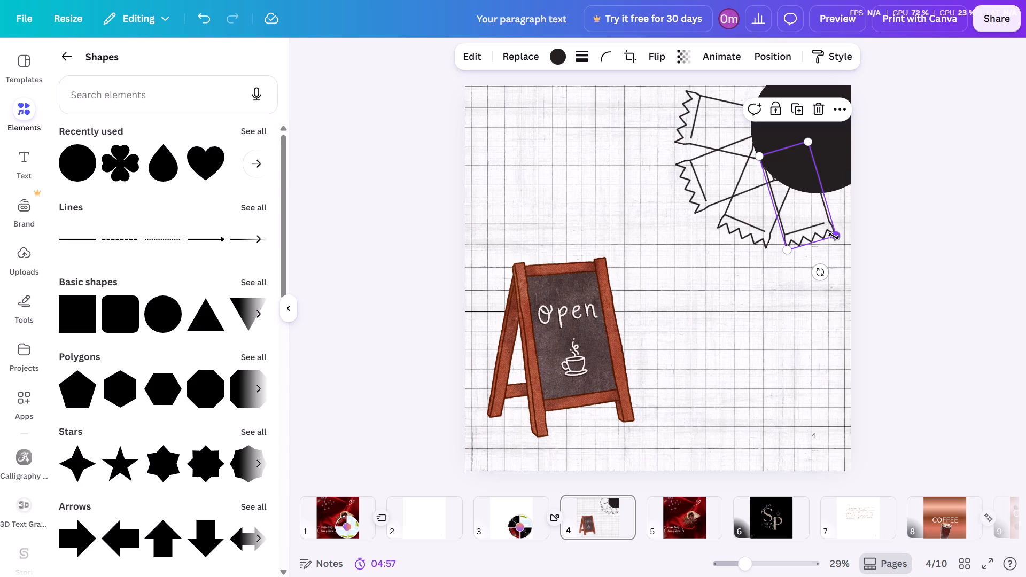
drag(823, 268, 841, 267)
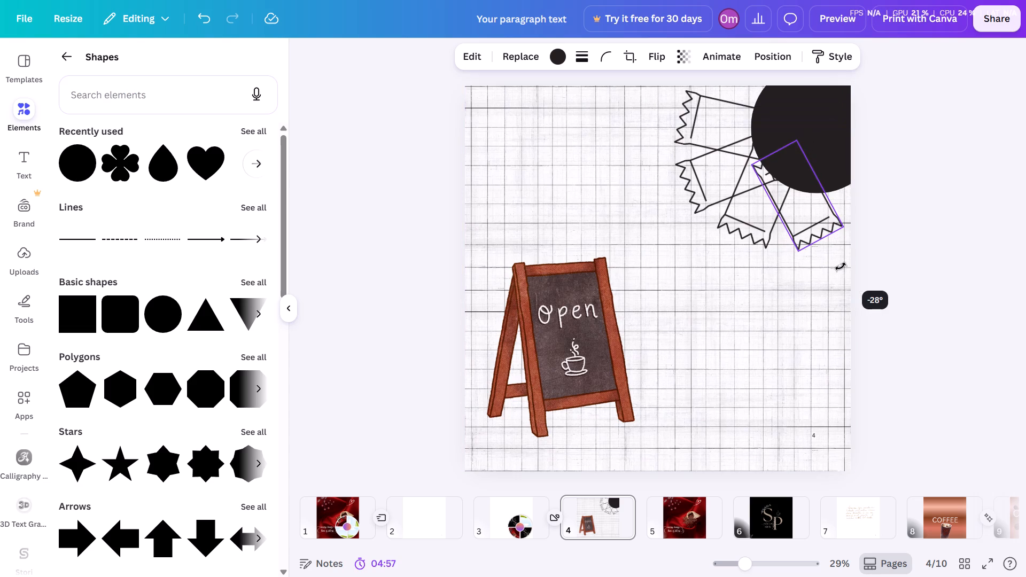
drag(841, 267, 820, 290)
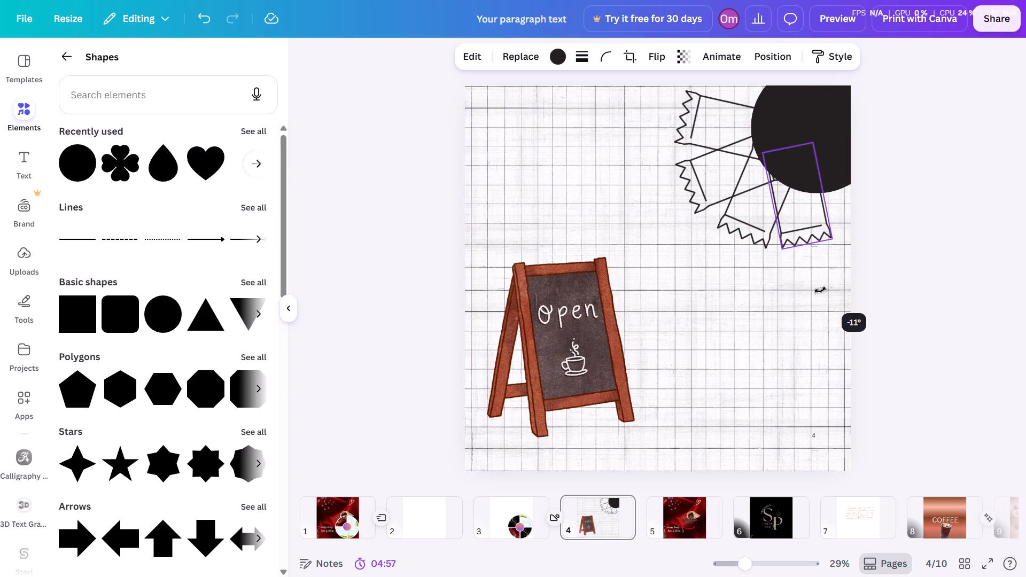
drag(820, 290, 817, 292)
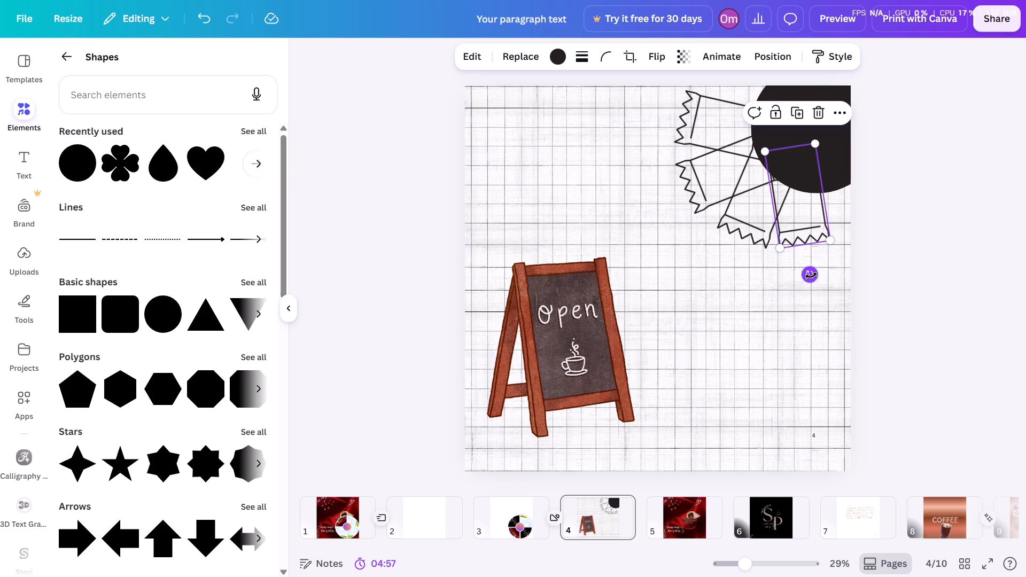
drag(811, 276, 825, 267)
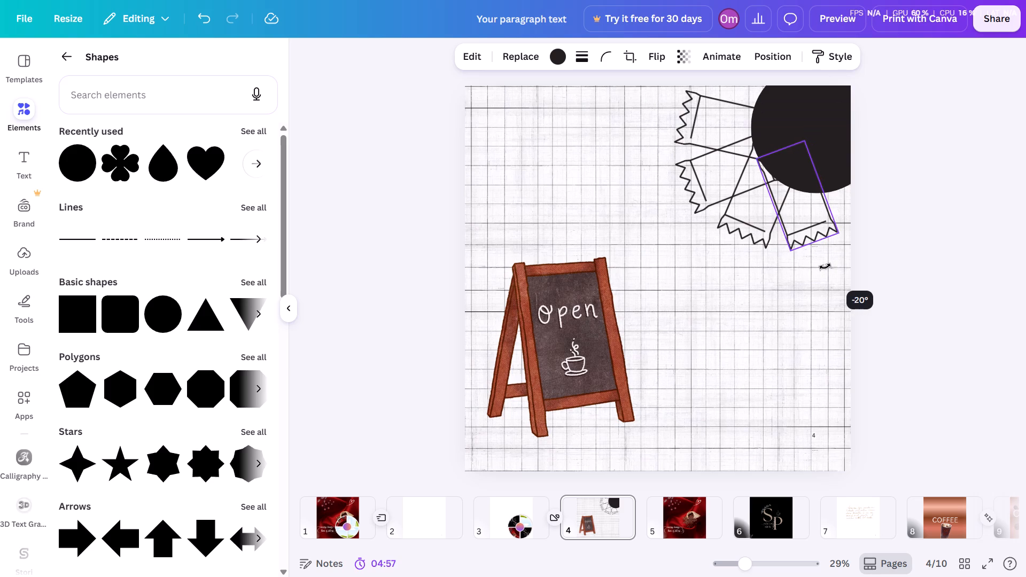
drag(825, 267, 824, 268)
click(903, 201)
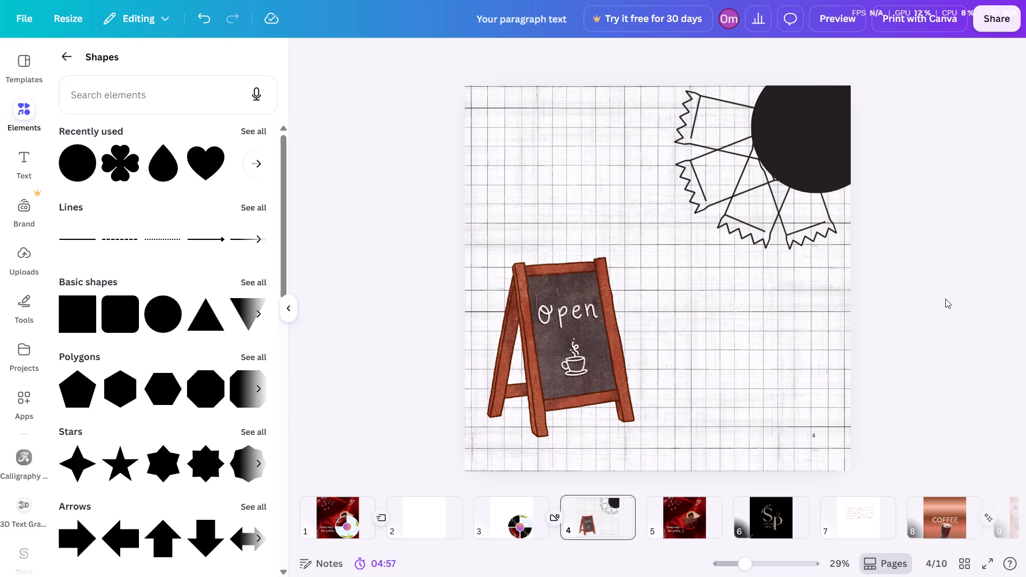
click(931, 256)
Nudge the dark circle slightly down and inward over the sachet outlines.
drag(813, 158, 808, 161)
click(962, 178)
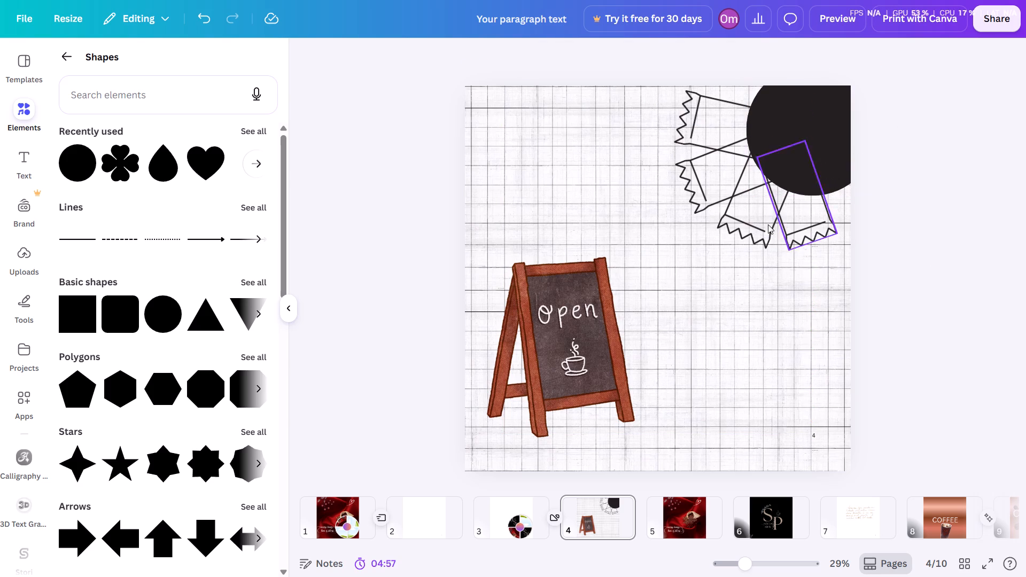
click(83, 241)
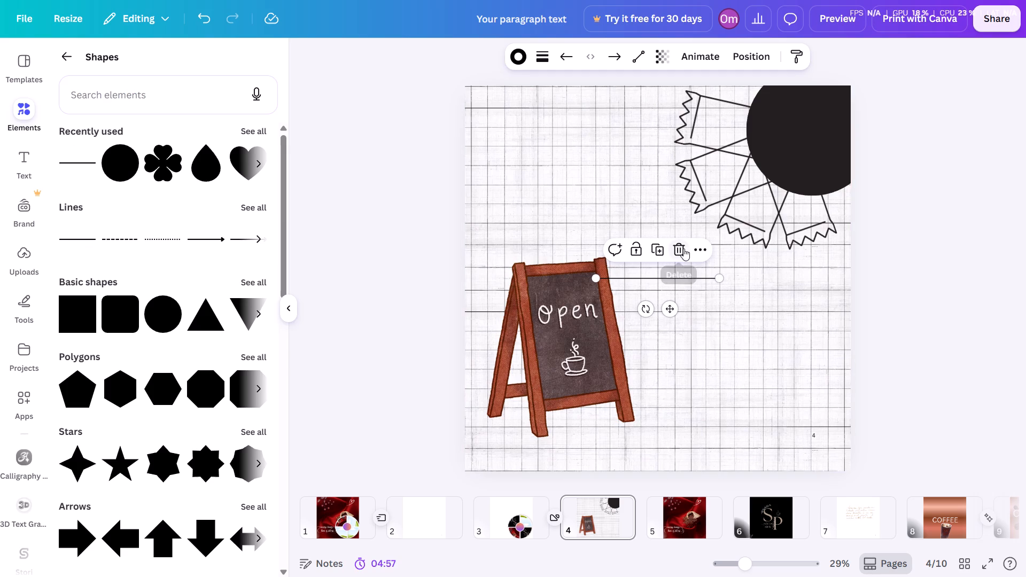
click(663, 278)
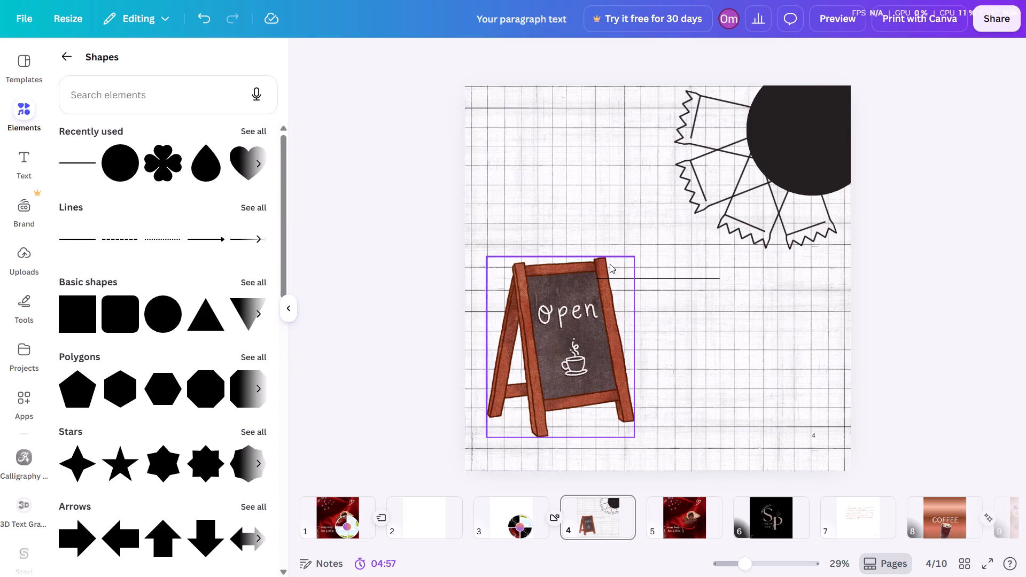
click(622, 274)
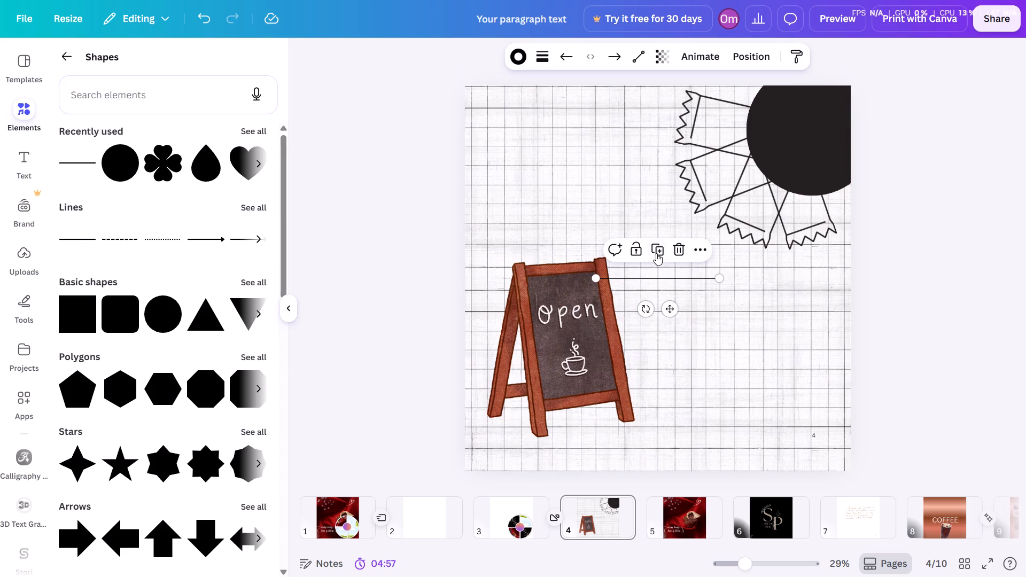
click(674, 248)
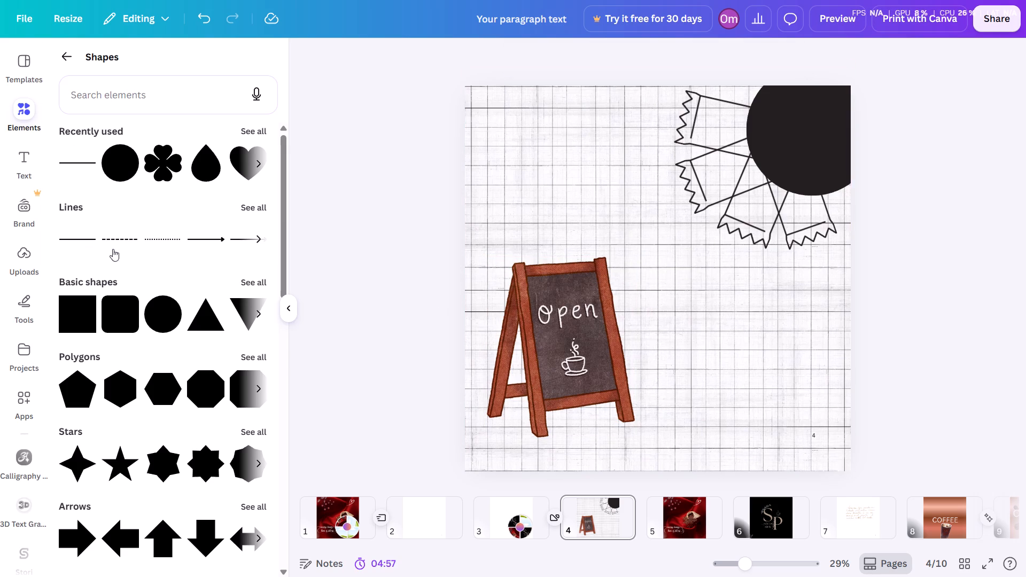
Add a plain solid line from the full Lines collection, shorten it and place it horizontally across the top sachet outline.
click(238, 206)
click(240, 205)
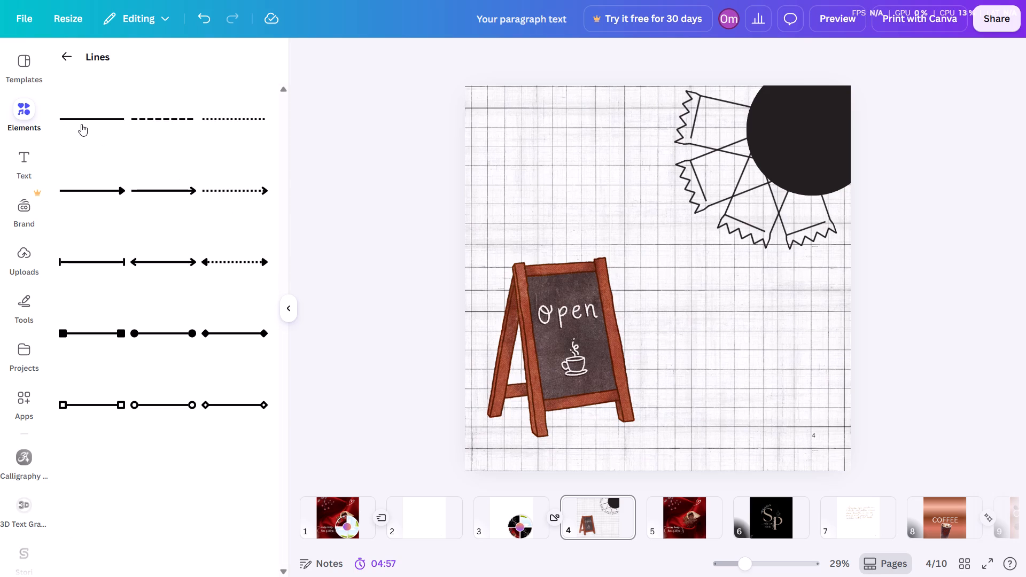
click(84, 120)
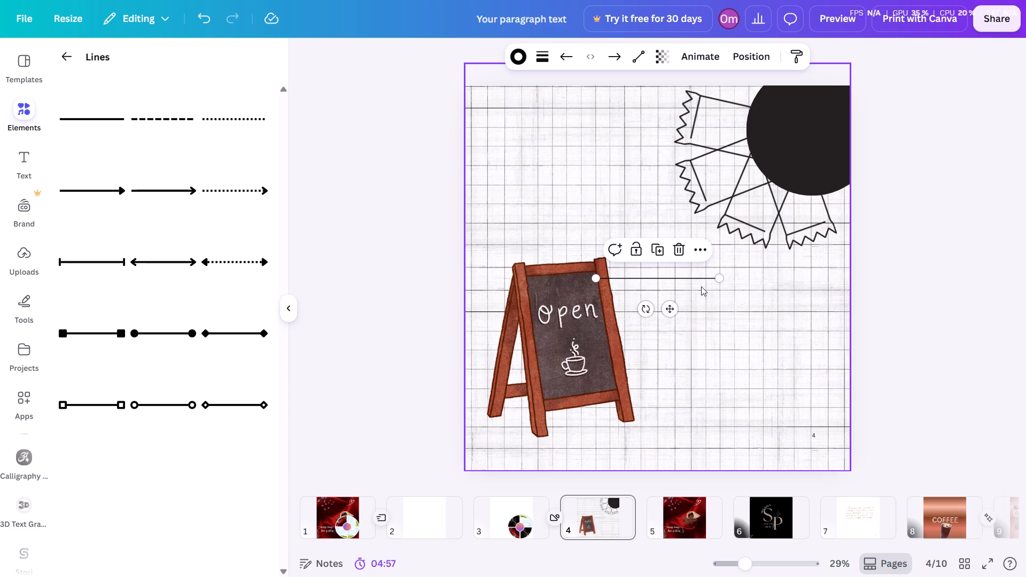
drag(717, 274, 694, 276)
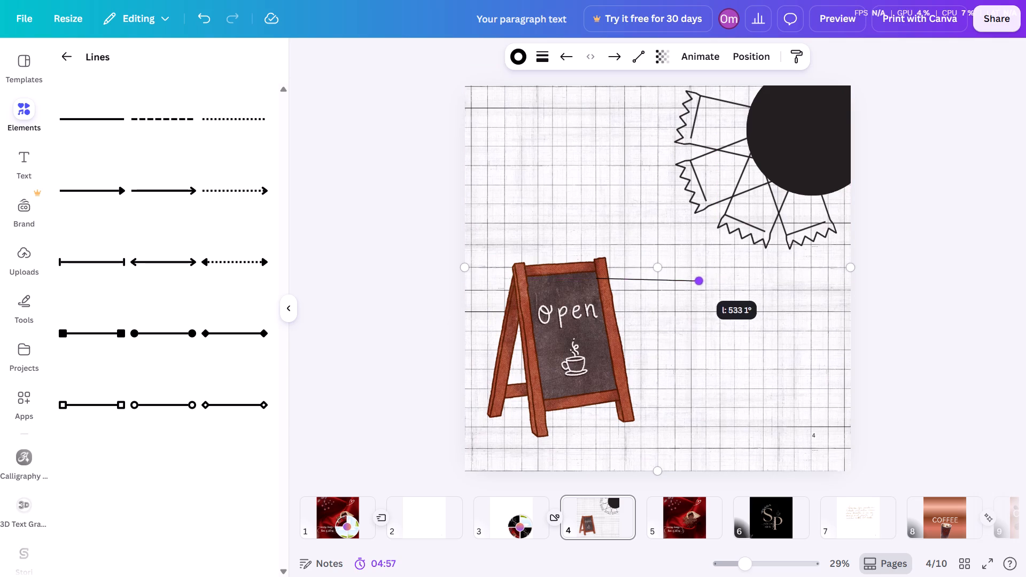
drag(694, 276, 673, 272)
drag(665, 275, 744, 136)
Tilt the line to match the top sachet's slope and move it just inside that sachet's upper edge.
drag(706, 171, 706, 171)
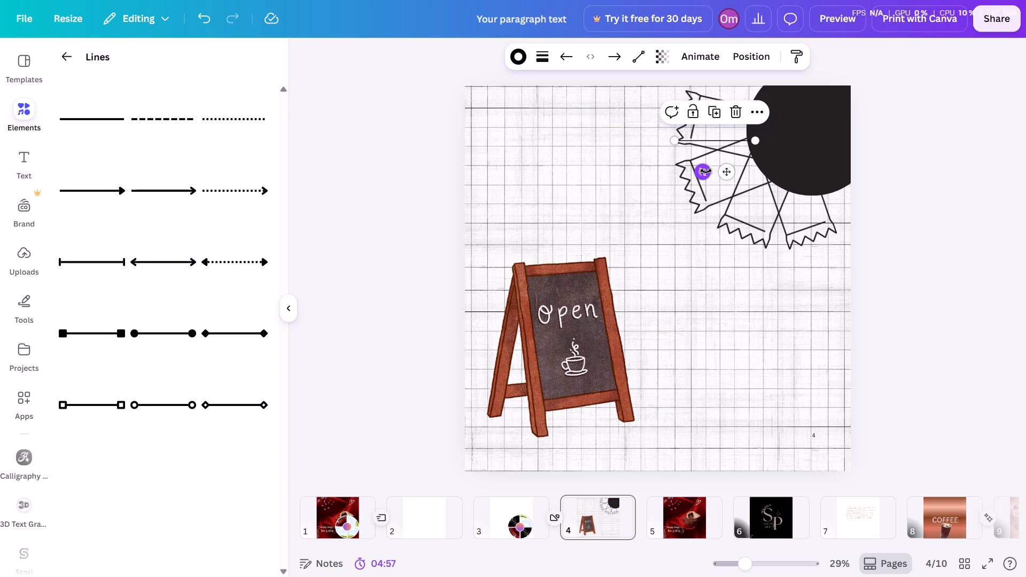
drag(706, 171, 721, 163)
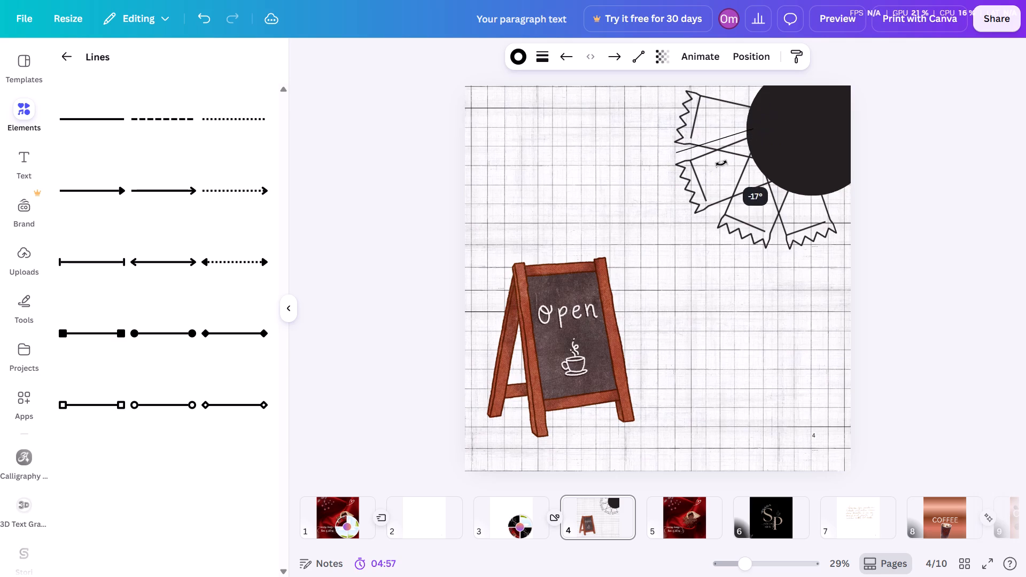
drag(721, 163, 696, 177)
click(704, 137)
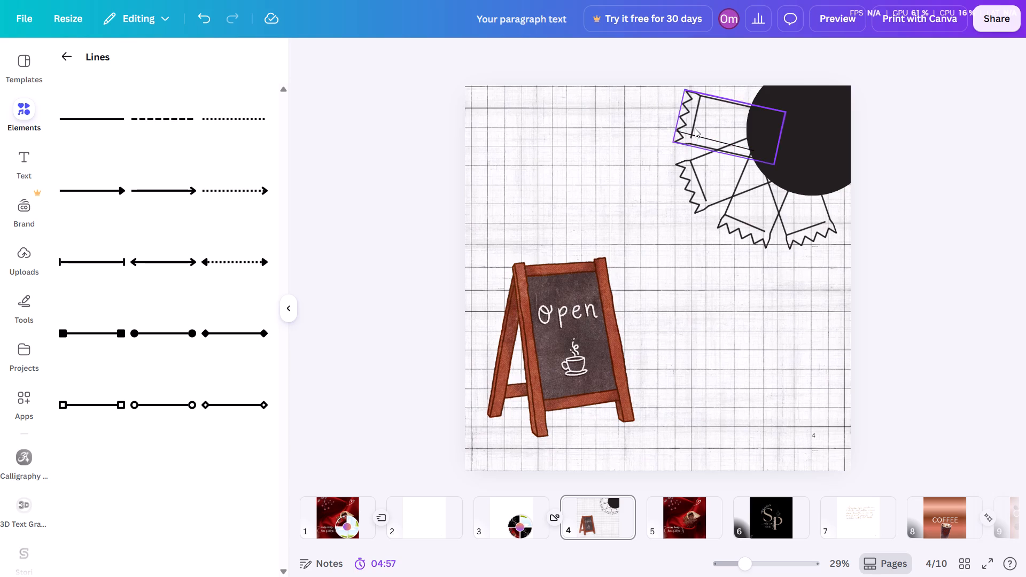
drag(694, 135, 699, 127)
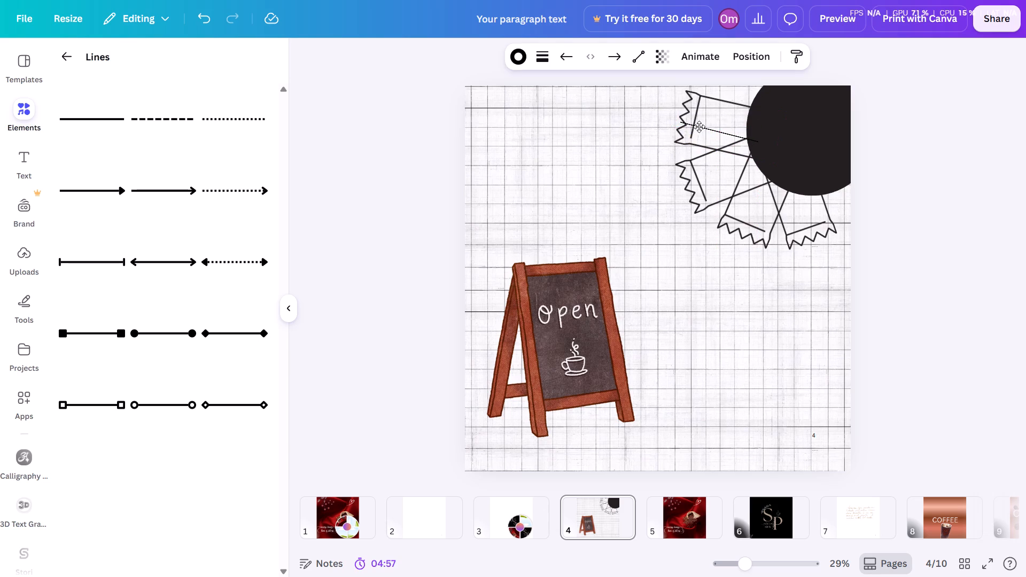
drag(699, 127, 713, 110)
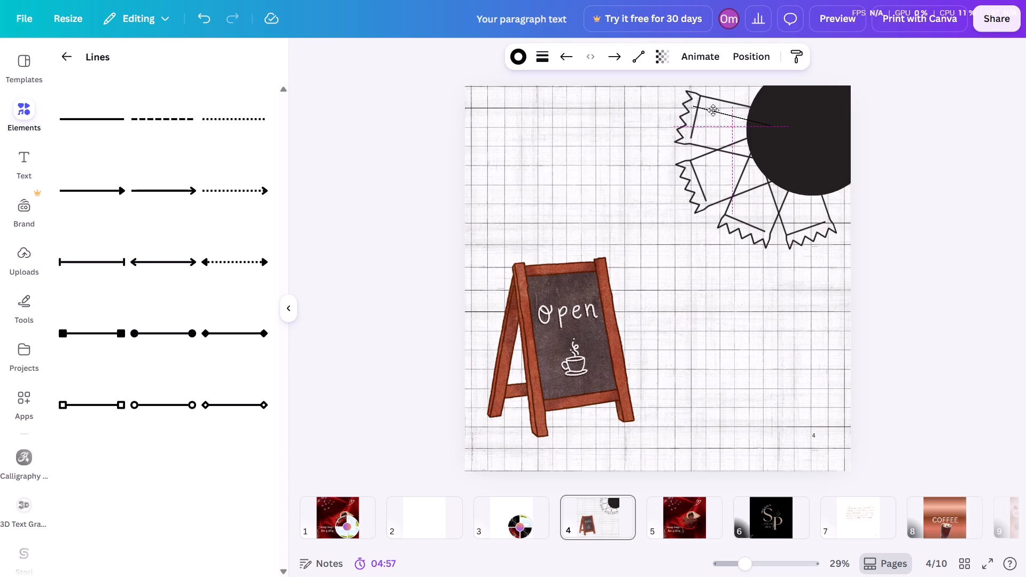
drag(713, 110, 720, 106)
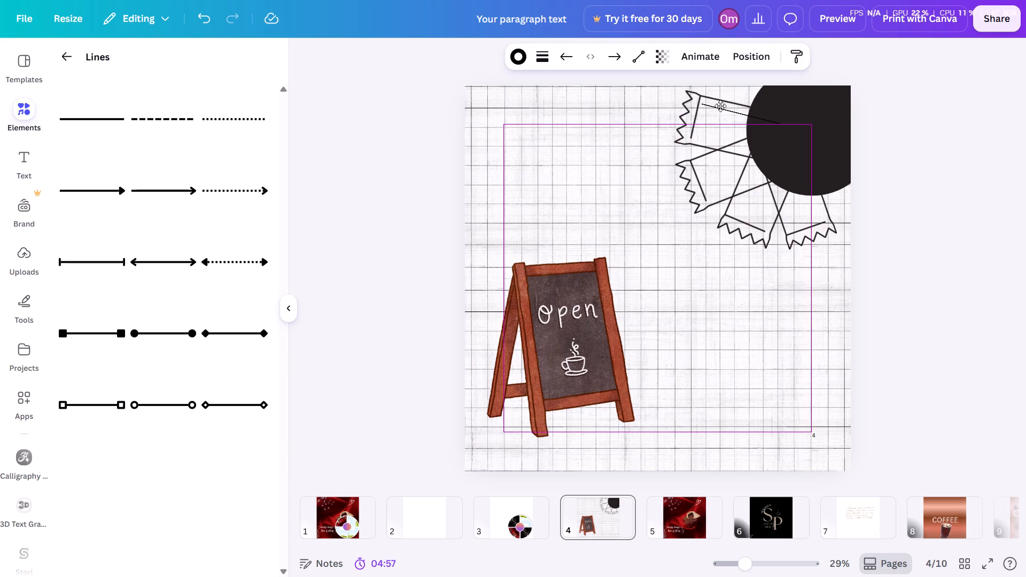
drag(720, 106, 719, 104)
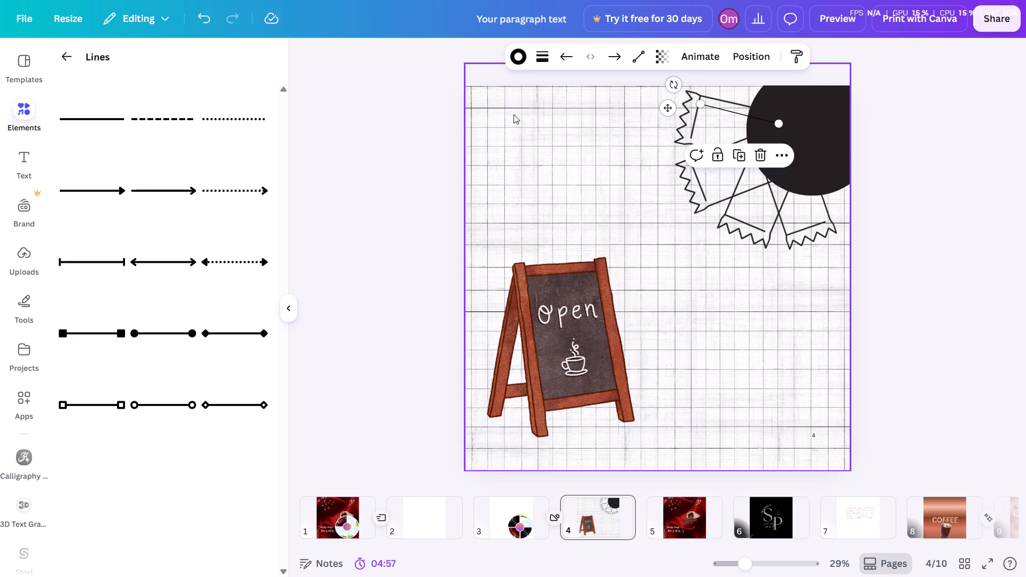
Stretch the line to about 1,720 long, running from the top sachet's upper inner corner across the dark circle and past the page edge.
drag(781, 124, 788, 124)
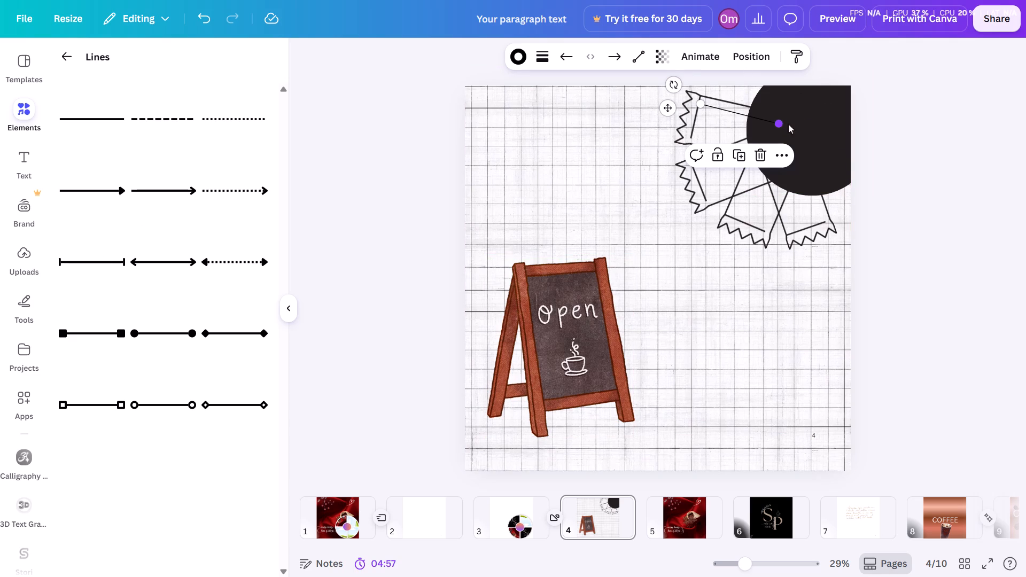
drag(788, 124, 1025, 169)
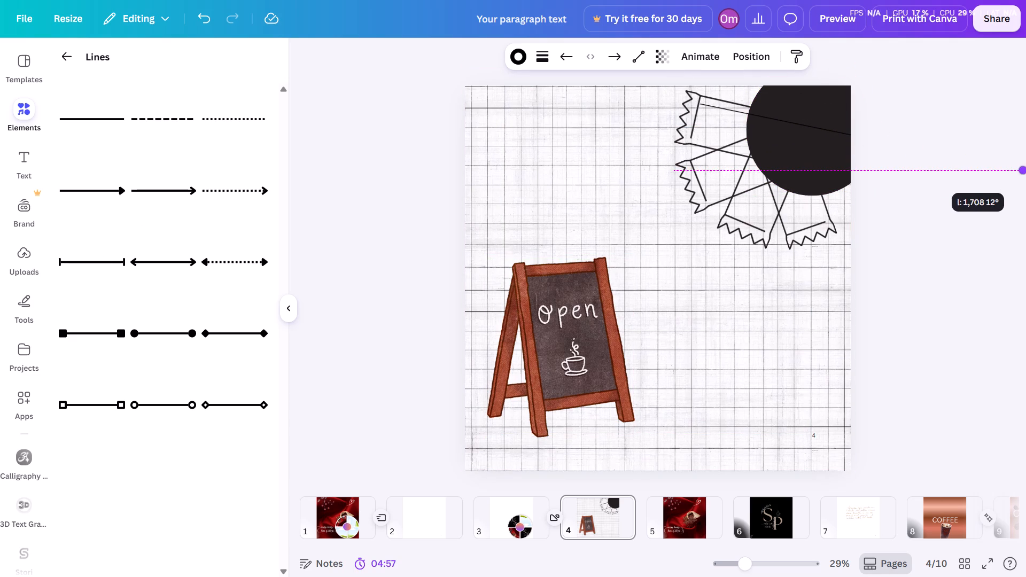
drag(1025, 169, 1025, 170)
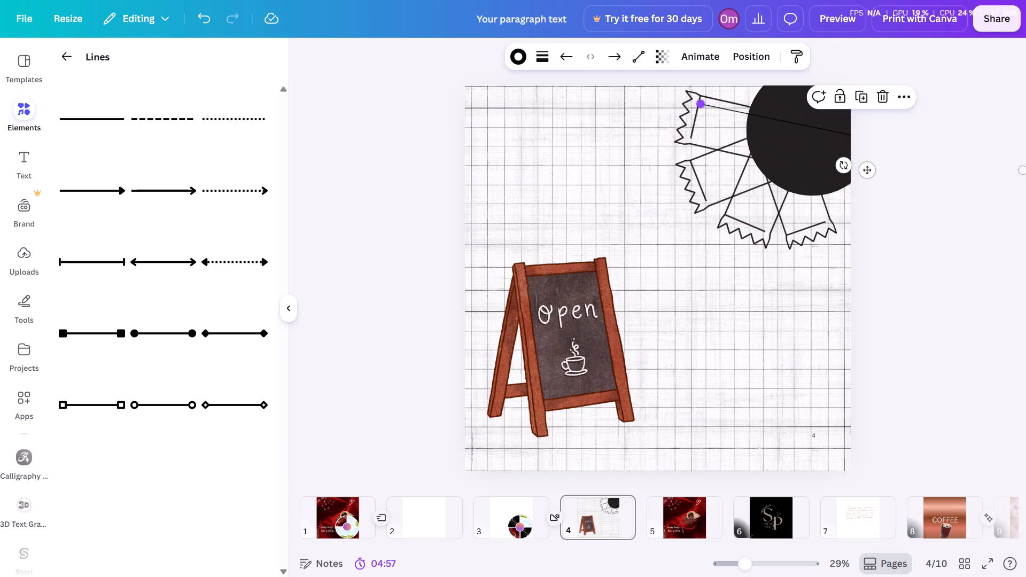
drag(699, 101, 696, 98)
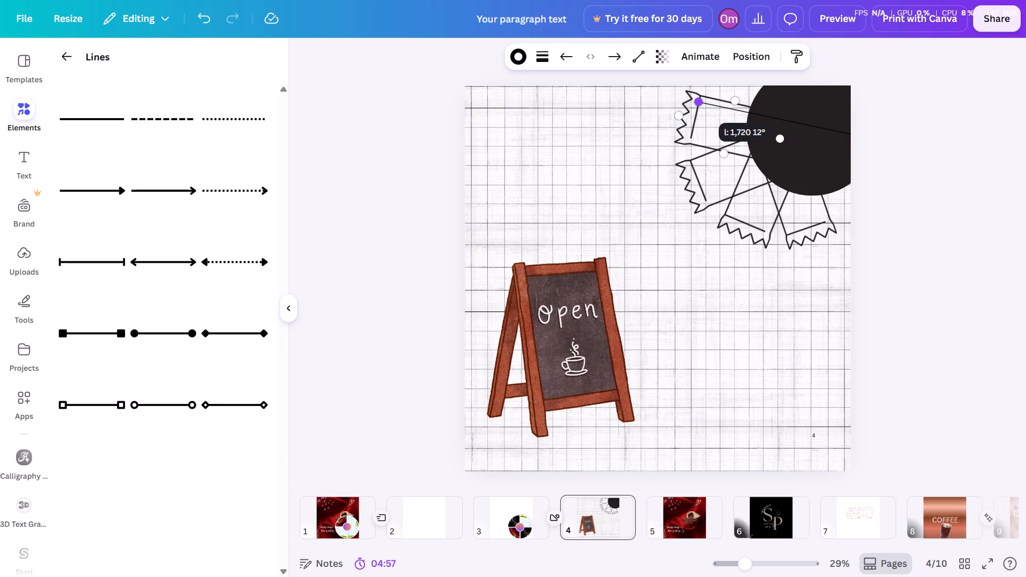
drag(696, 98, 696, 95)
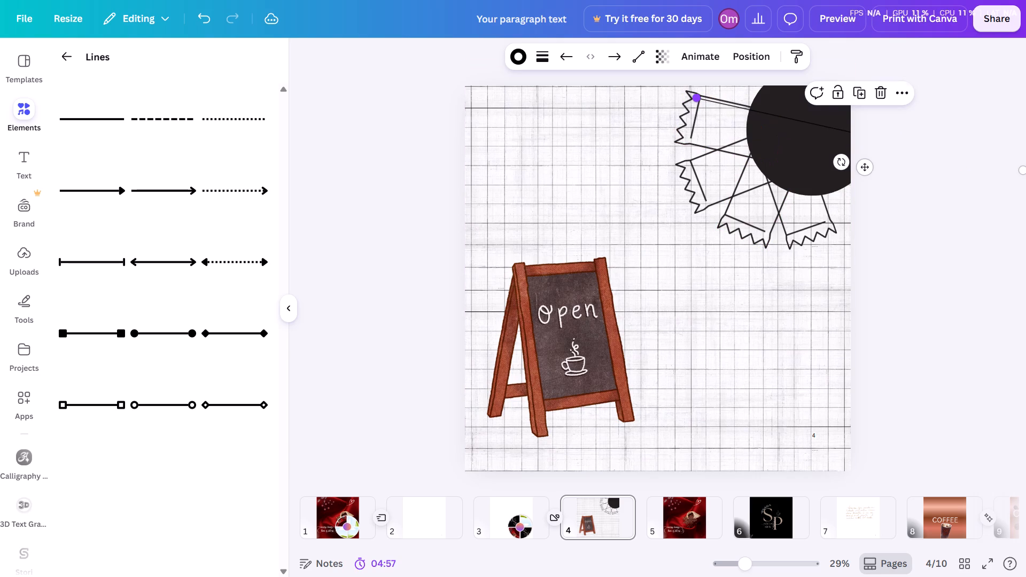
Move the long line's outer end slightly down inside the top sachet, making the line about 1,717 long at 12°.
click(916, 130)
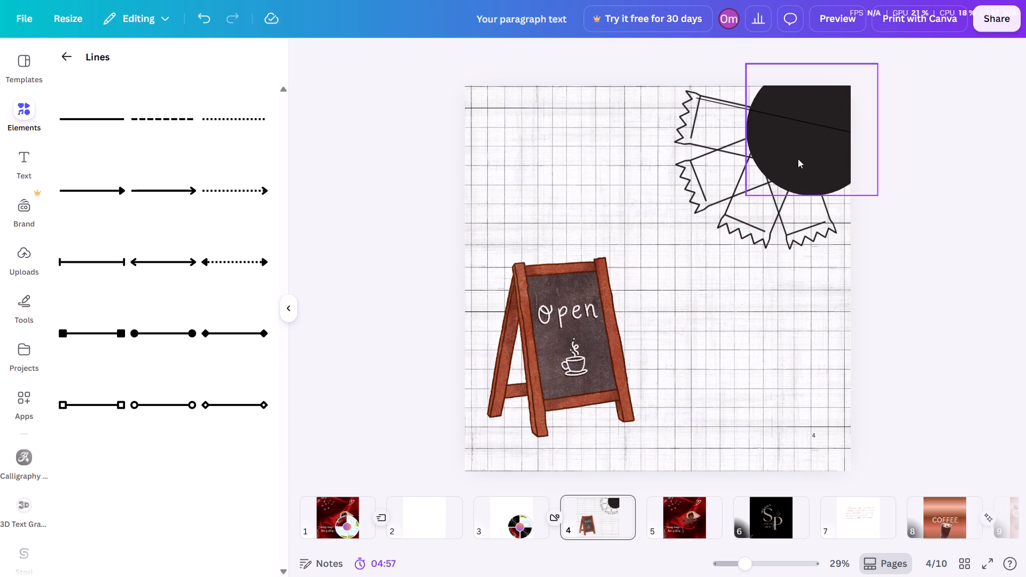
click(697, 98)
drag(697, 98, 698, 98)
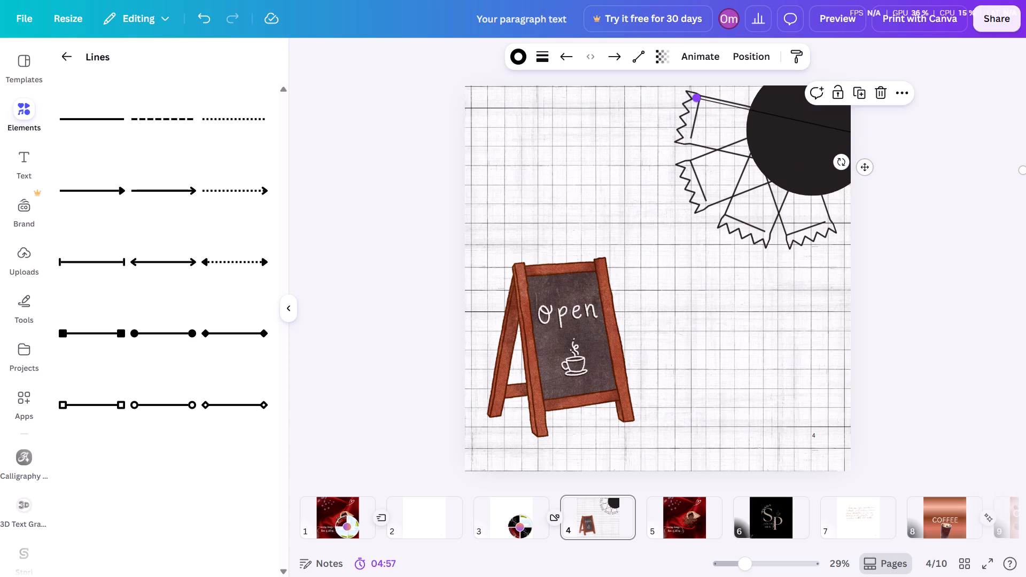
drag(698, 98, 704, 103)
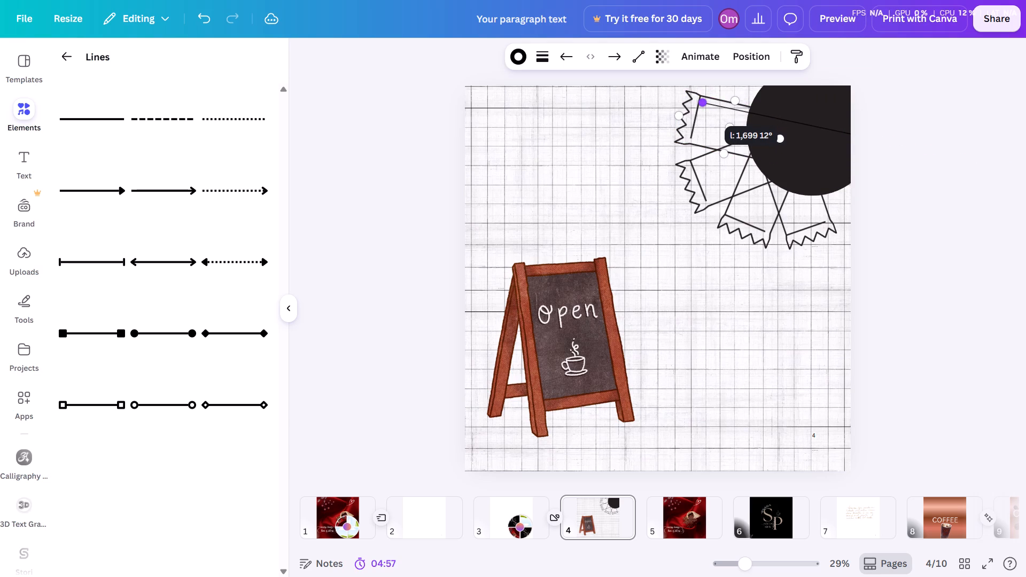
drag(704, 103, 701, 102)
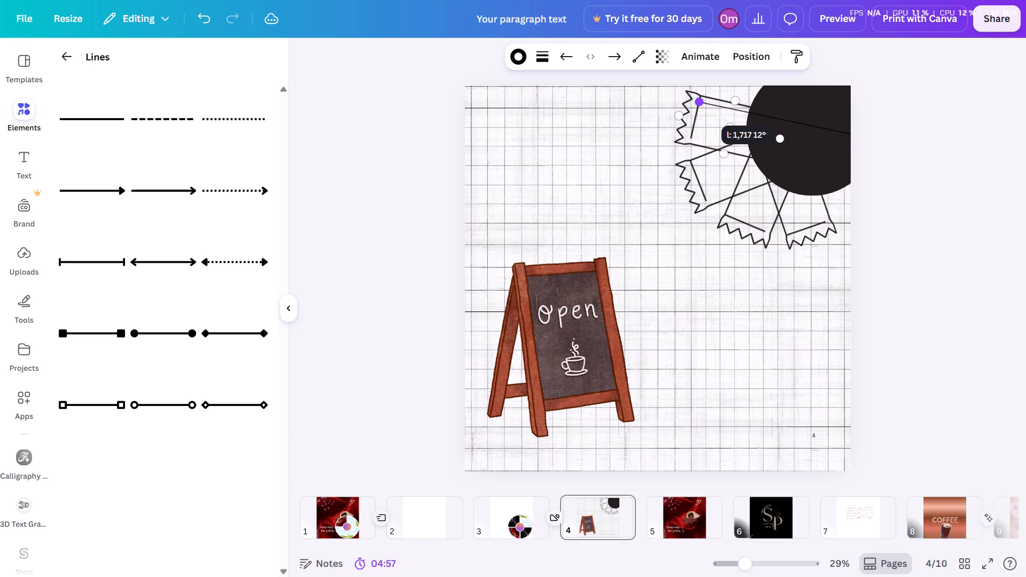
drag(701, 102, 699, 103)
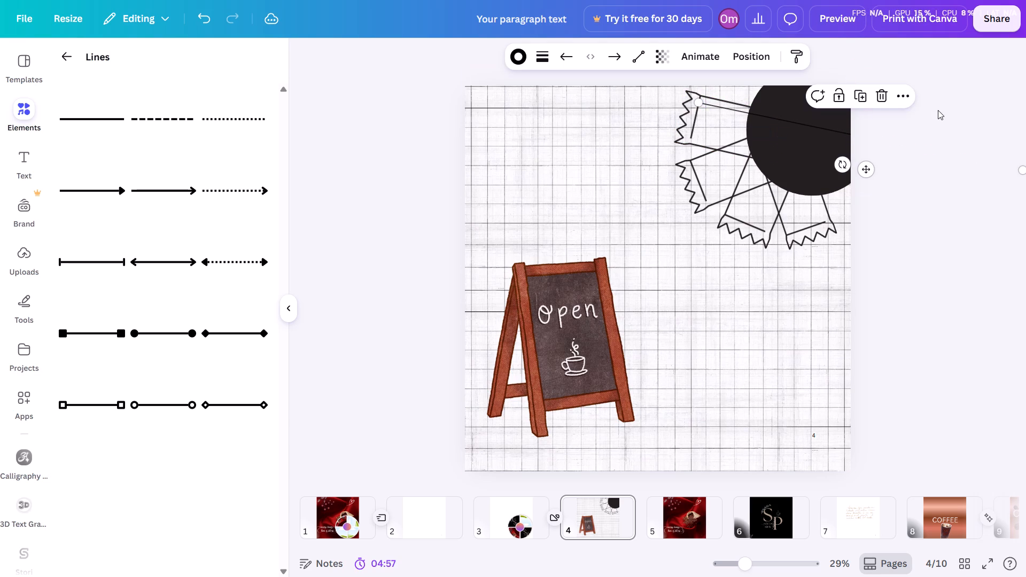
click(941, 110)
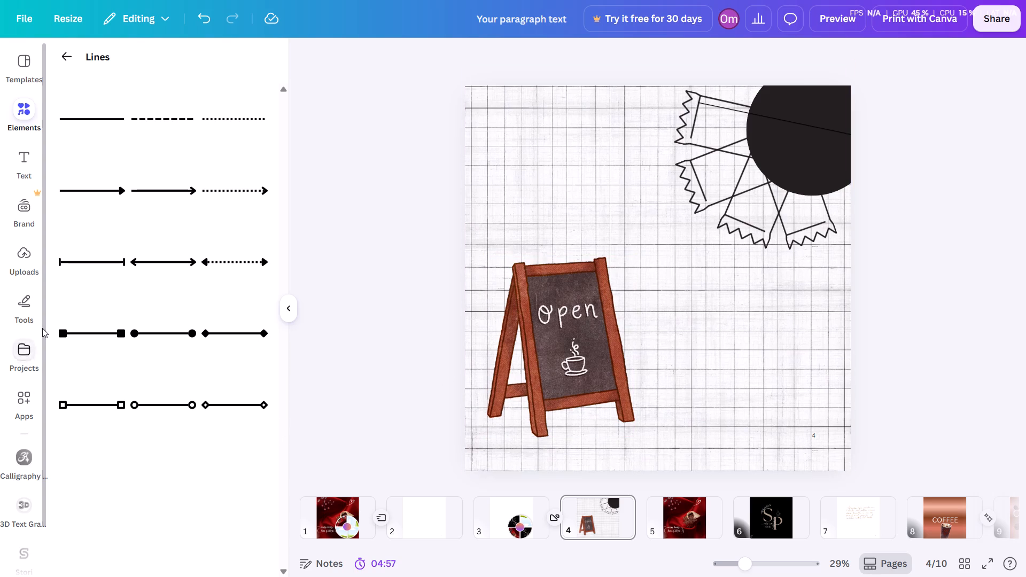
click(28, 160)
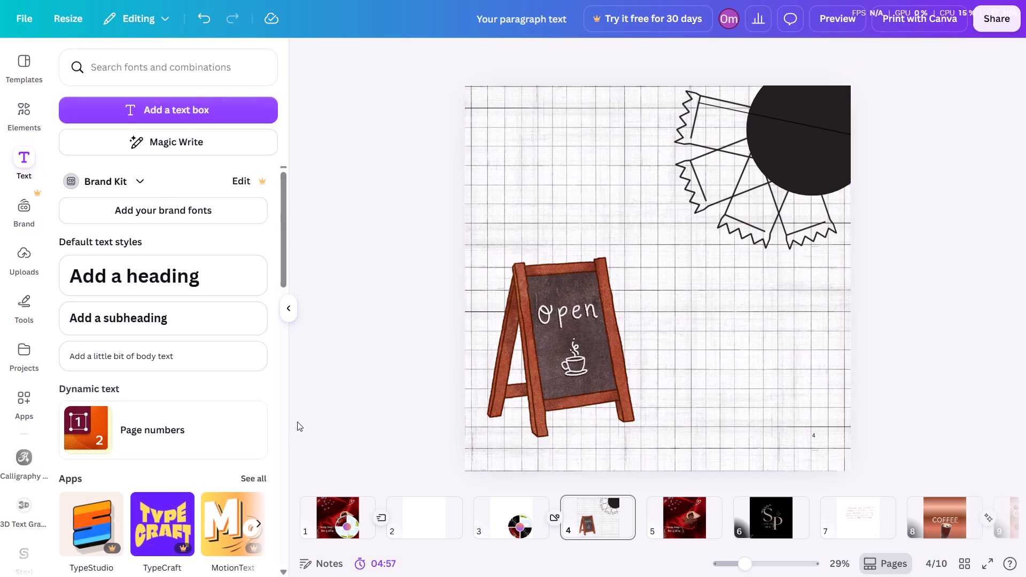
scroll(209, 529, down, 8)
scroll(201, 485, down, 3)
scroll(177, 441, down, 2)
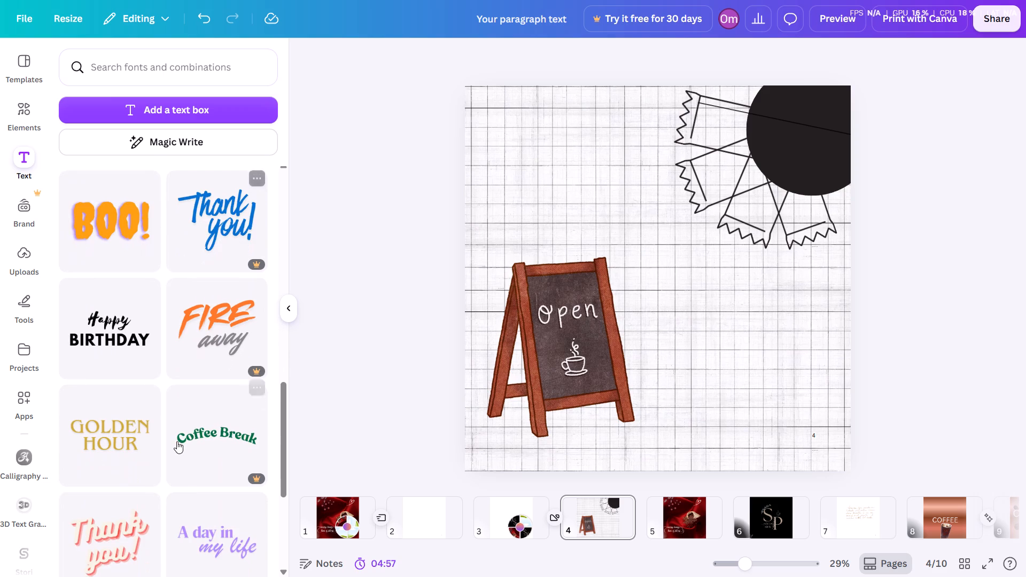
scroll(177, 441, down, 5)
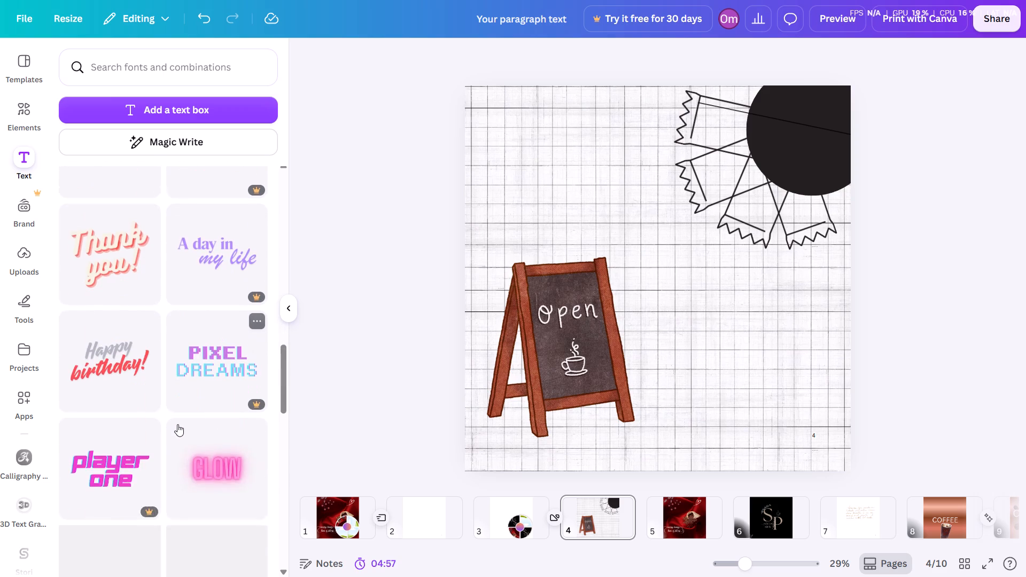
scroll(177, 424, down, 7)
scroll(177, 424, up, 2)
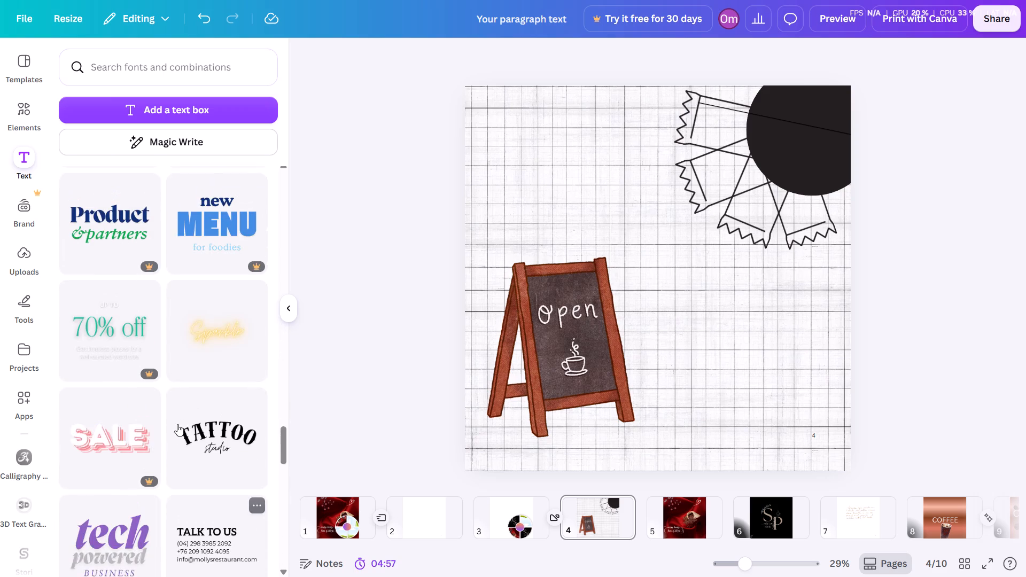
scroll(177, 424, up, 4)
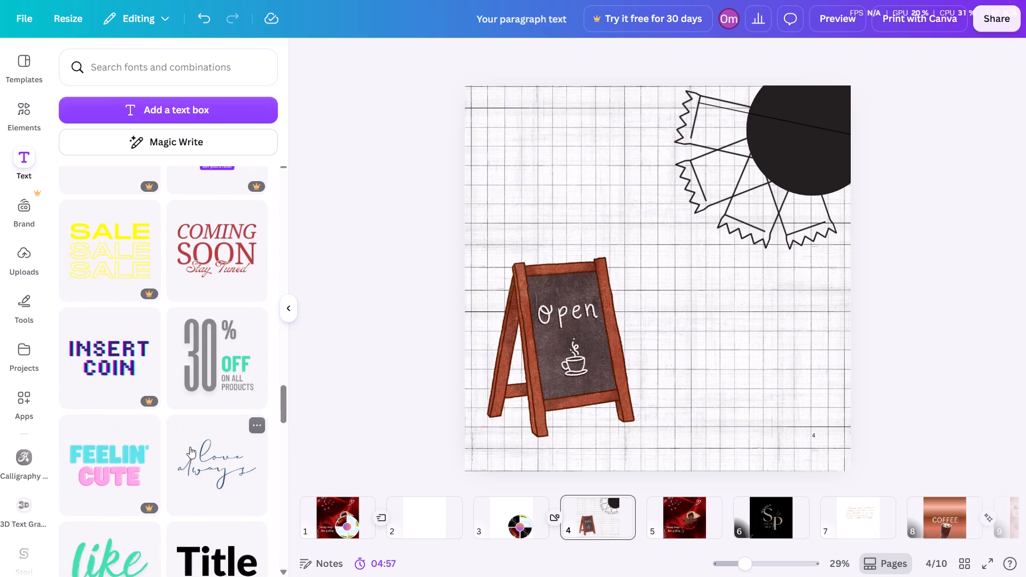
scroll(229, 462, down, 7)
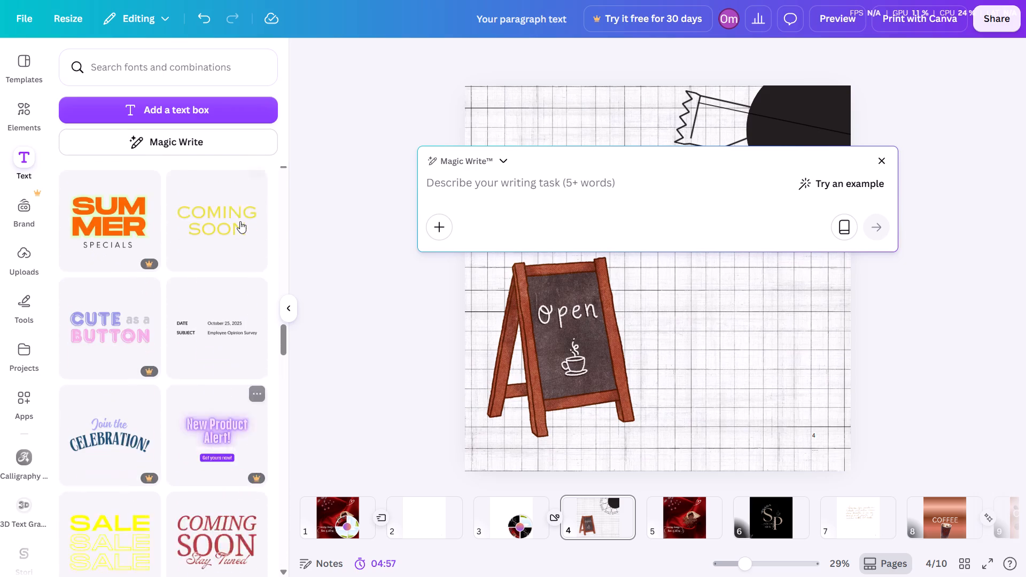
scroll(240, 221, up, 6)
scroll(240, 221, down, 6)
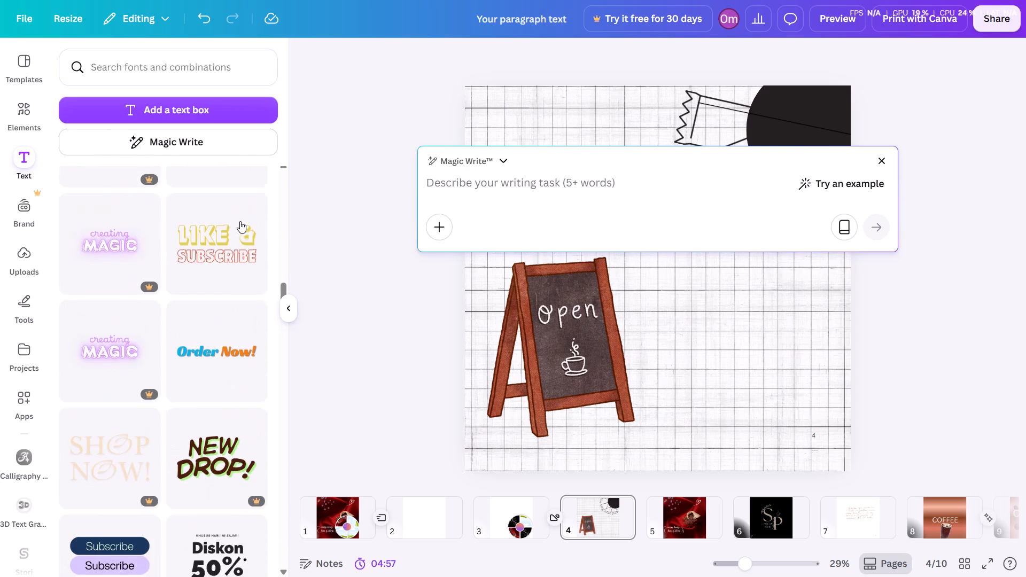
scroll(240, 221, down, 11)
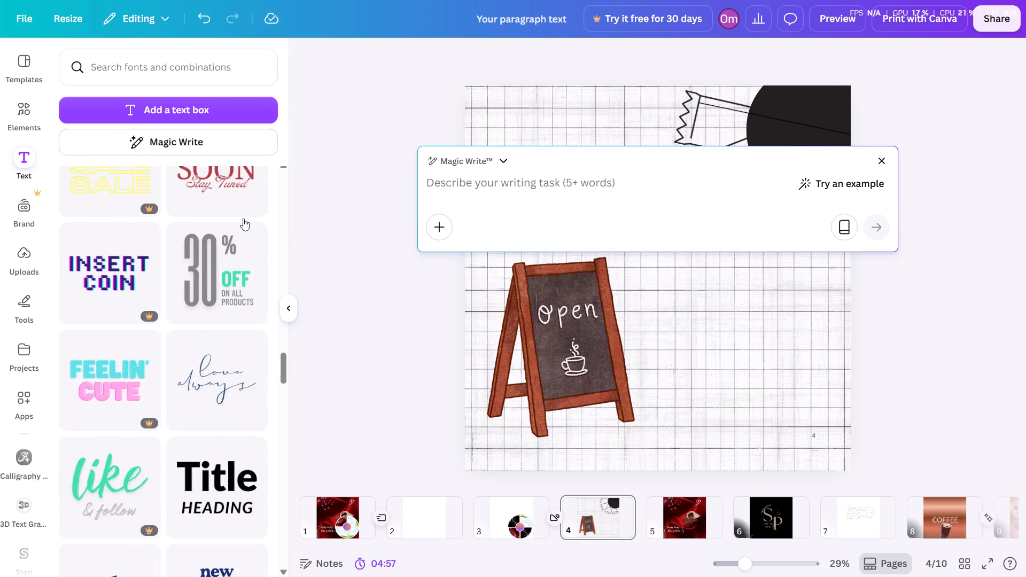
scroll(243, 219, down, 2)
click(244, 217)
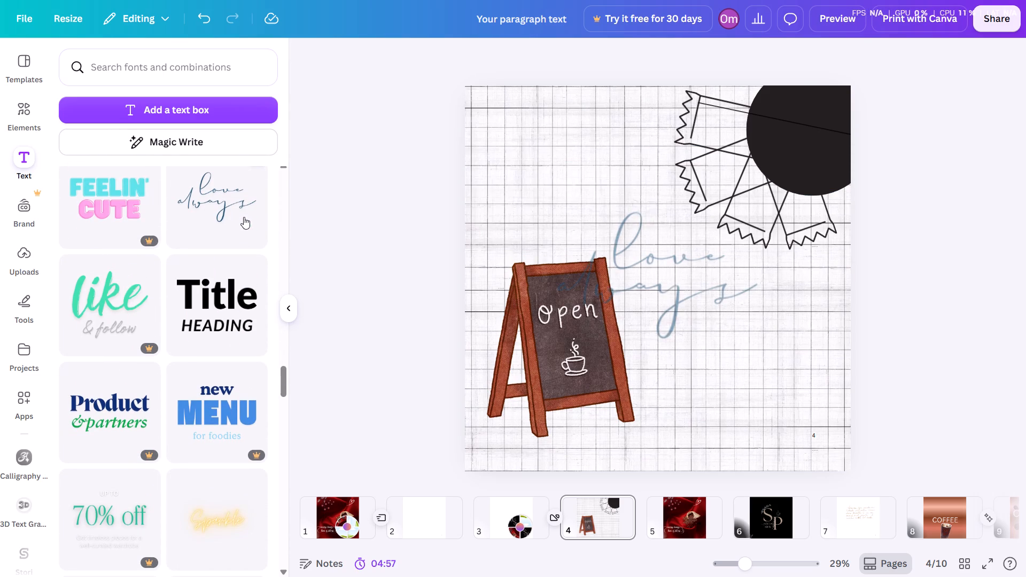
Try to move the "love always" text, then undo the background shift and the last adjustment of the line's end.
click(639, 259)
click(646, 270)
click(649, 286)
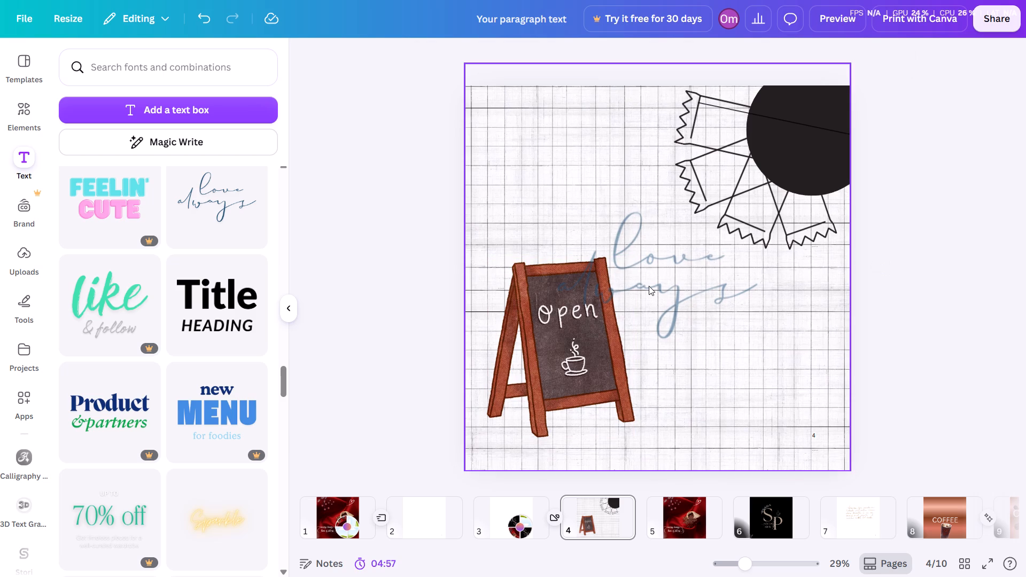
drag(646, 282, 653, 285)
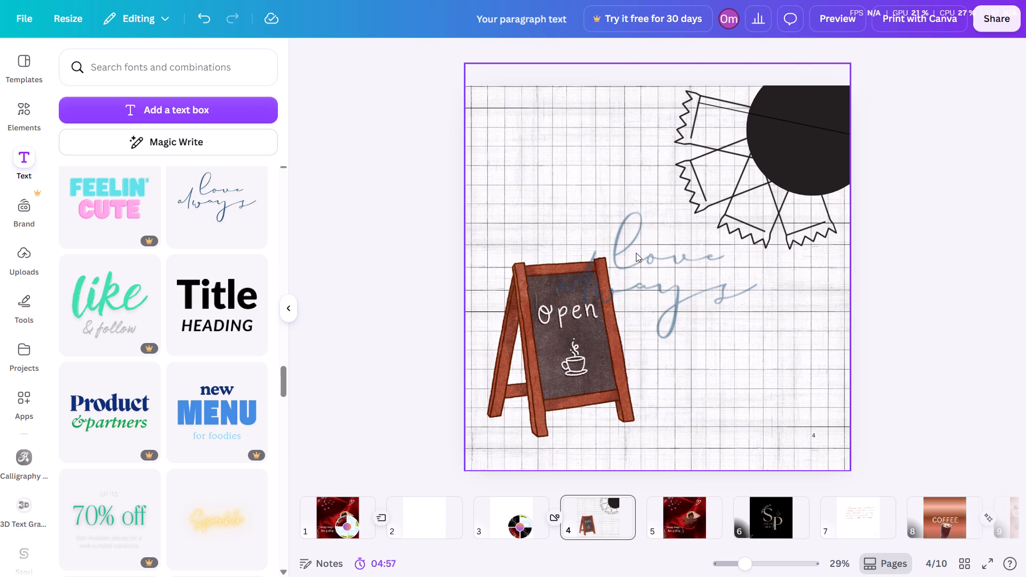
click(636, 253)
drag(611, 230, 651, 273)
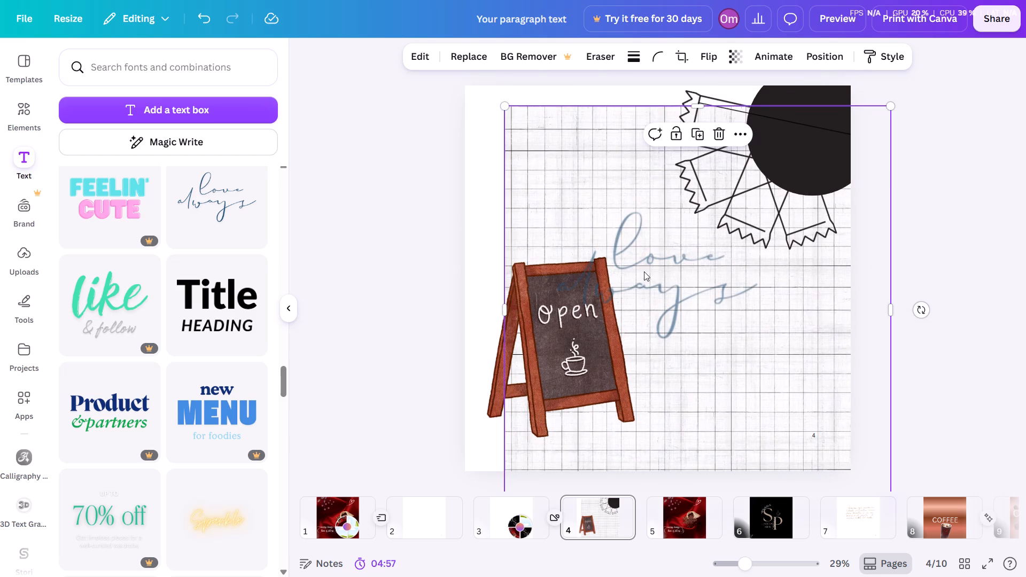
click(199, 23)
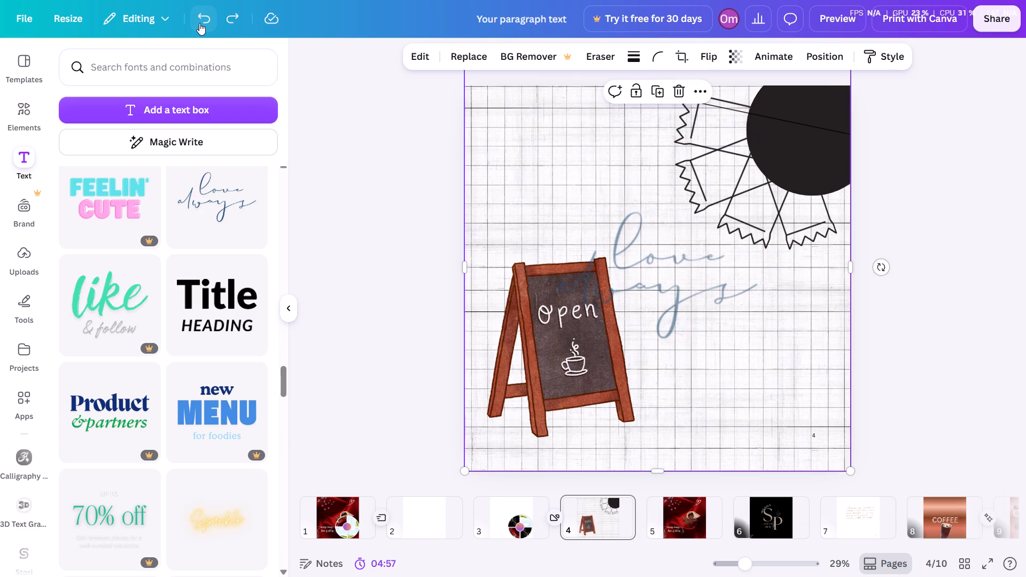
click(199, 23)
Ungroup the "love always" lettering into two separate text boxes.
click(308, 119)
click(626, 235)
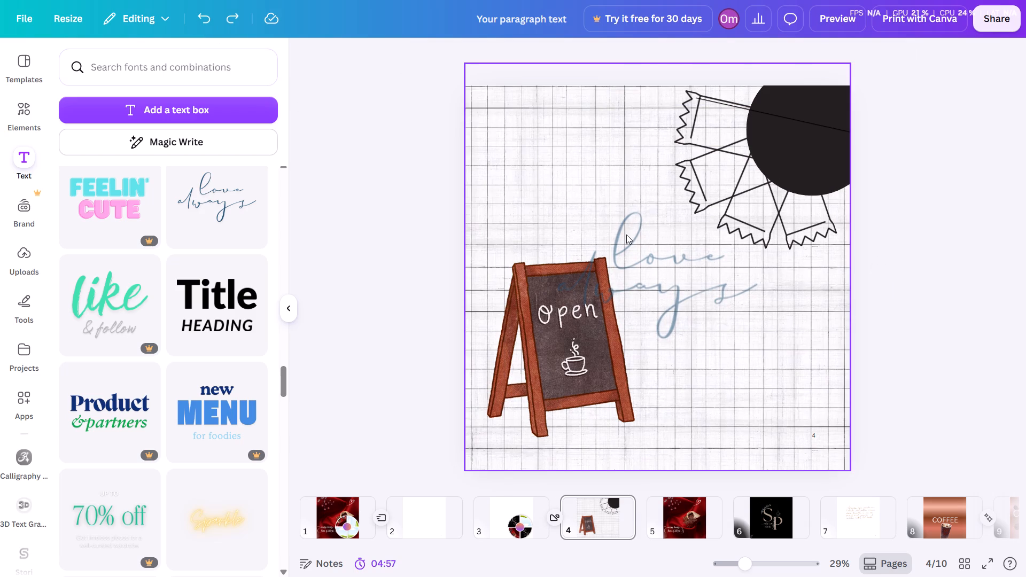
click(573, 301)
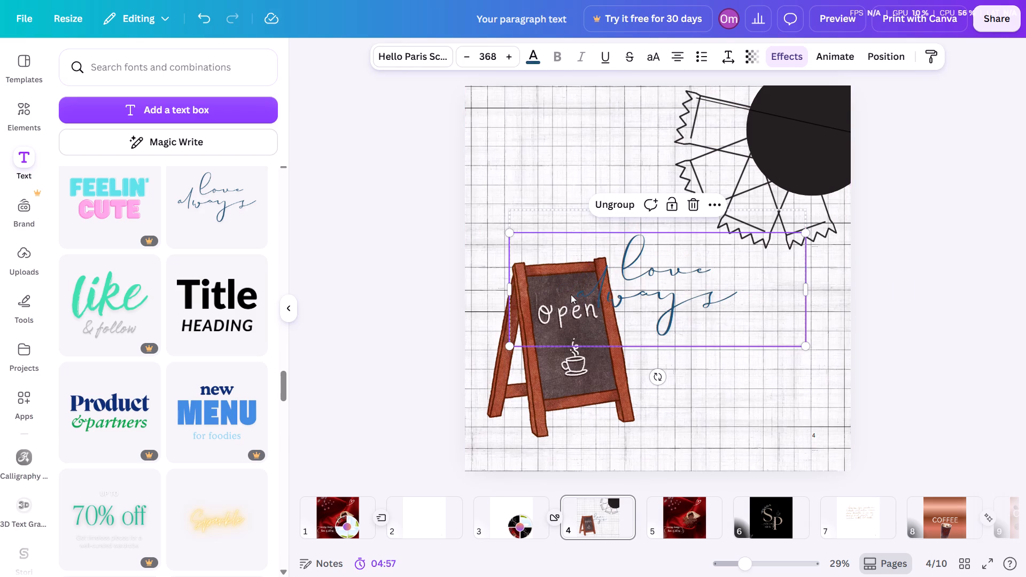
click(613, 205)
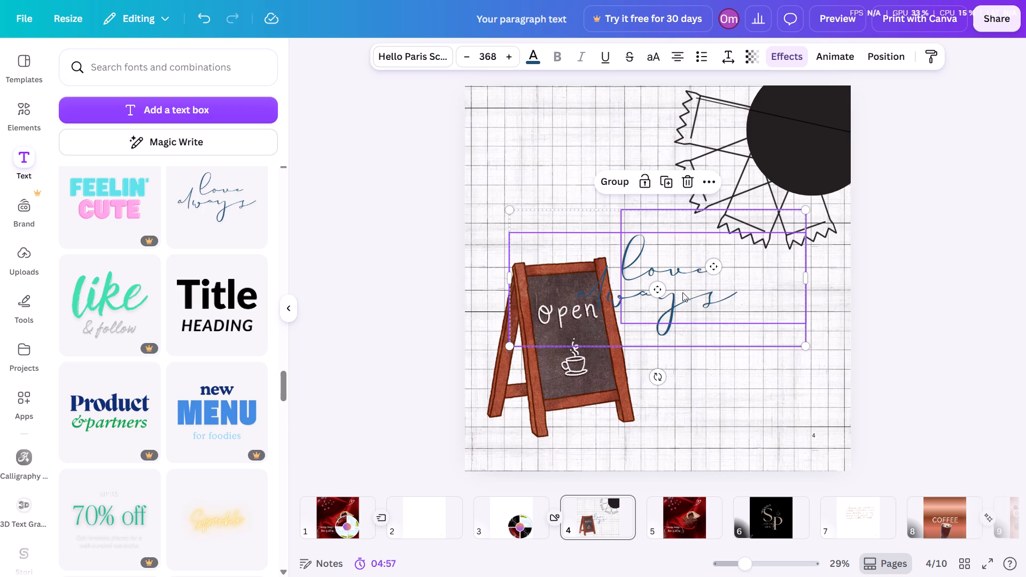
click(902, 298)
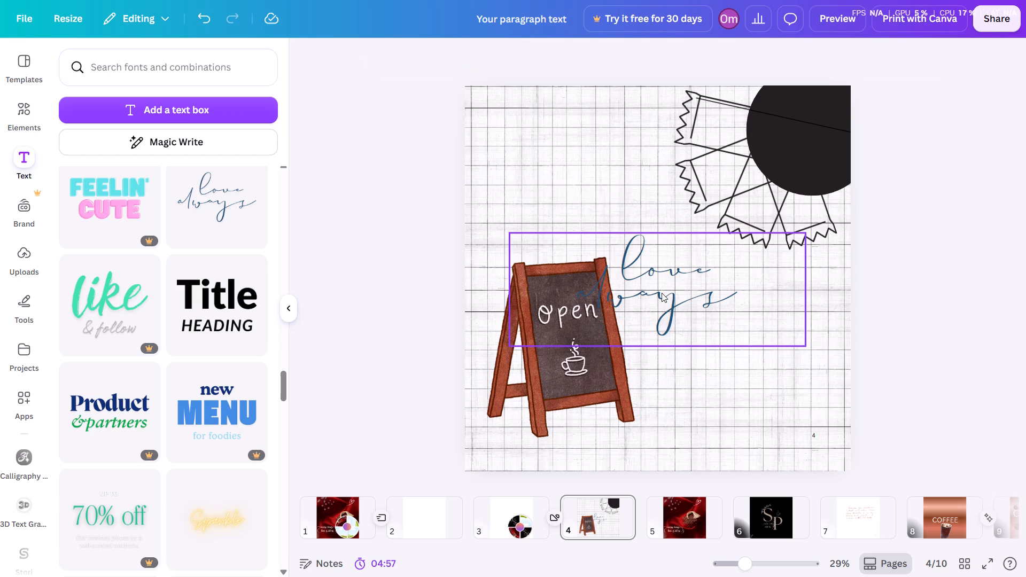
Move "always" into the empty lower-right area of the page beside the chalkboard sign and place "love" just above it.
drag(662, 293, 670, 301)
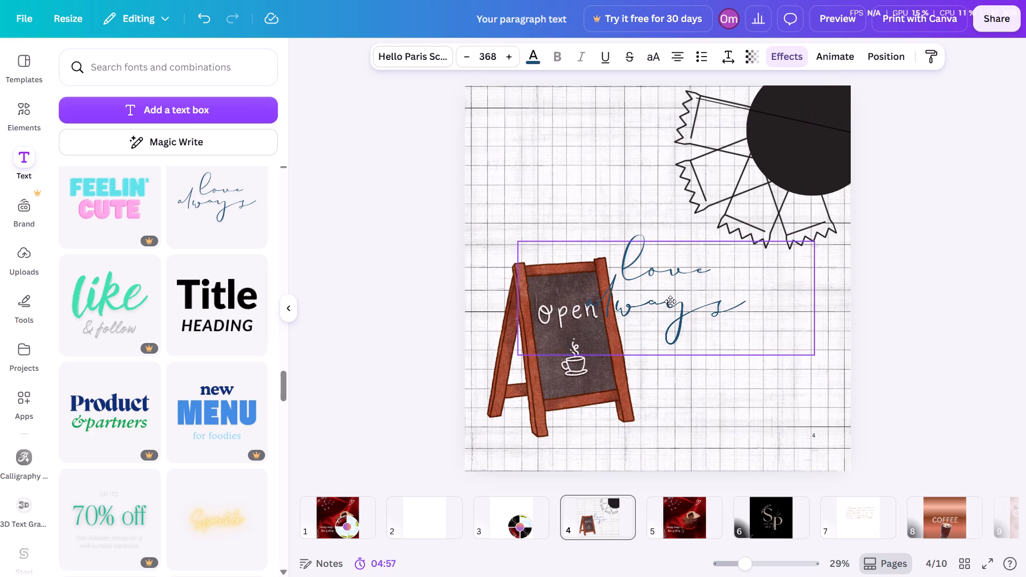
drag(670, 301, 706, 337)
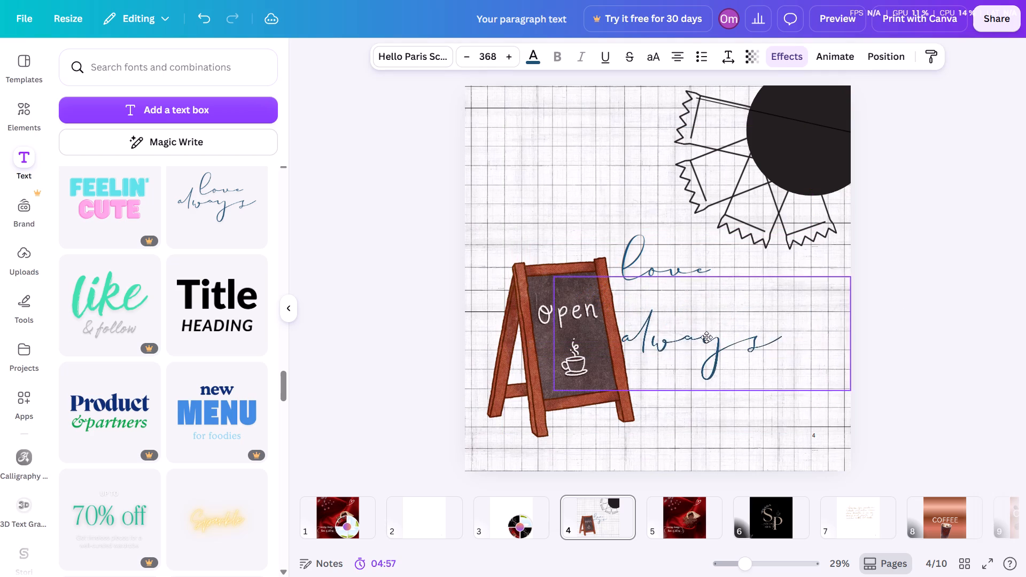
drag(706, 337, 745, 384)
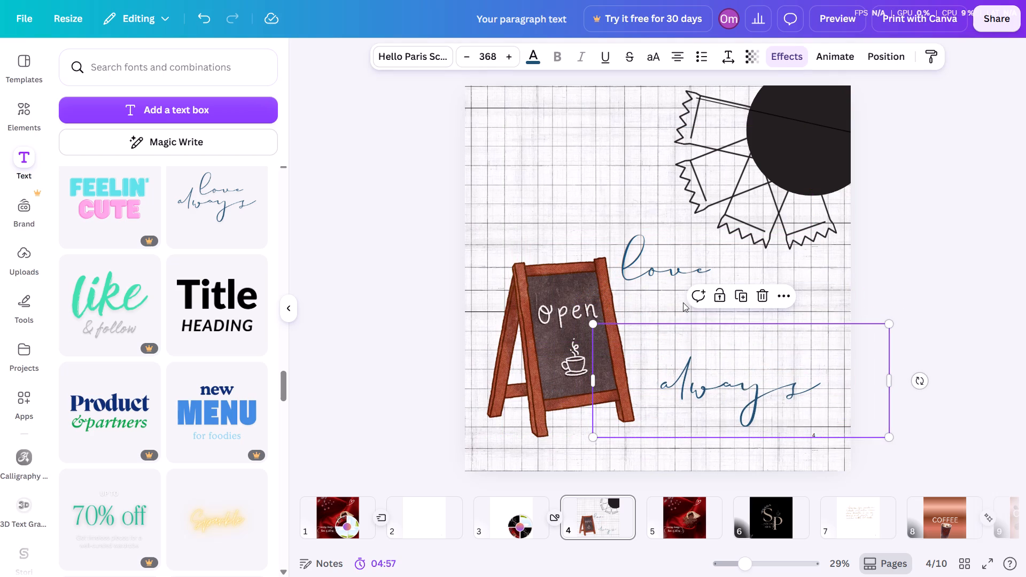
drag(655, 264, 717, 326)
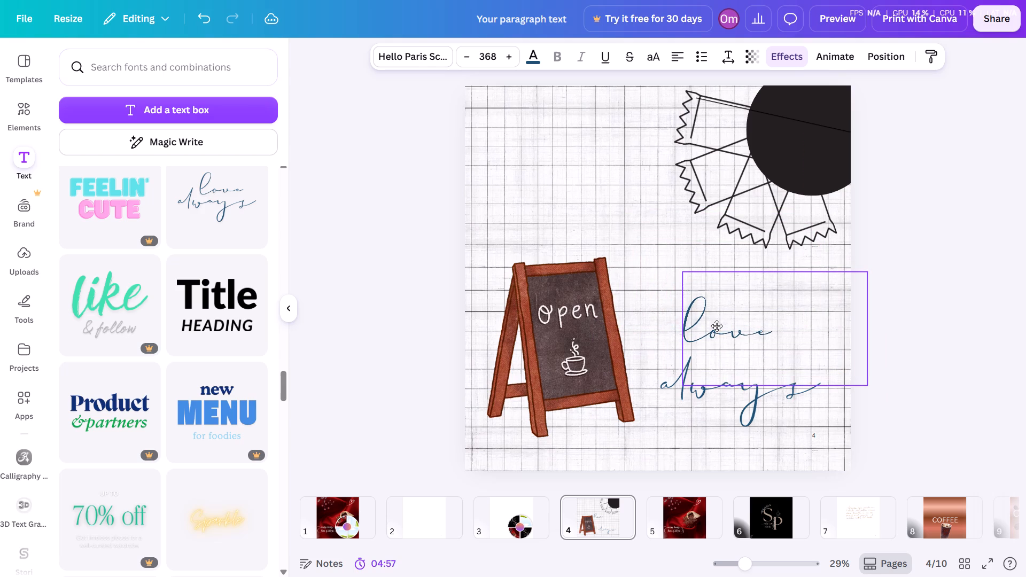
drag(717, 326, 718, 327)
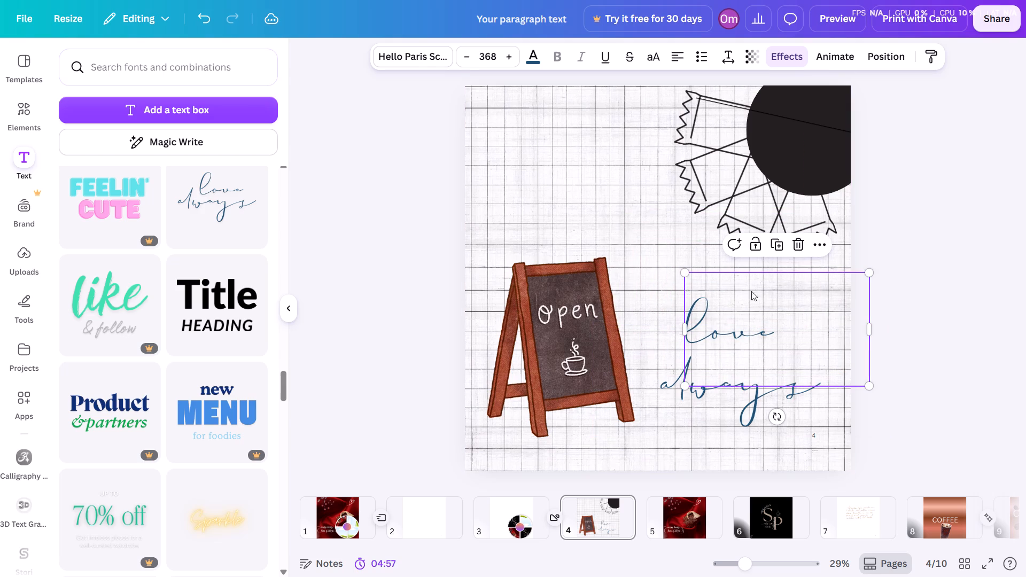
click(728, 329)
click(724, 316)
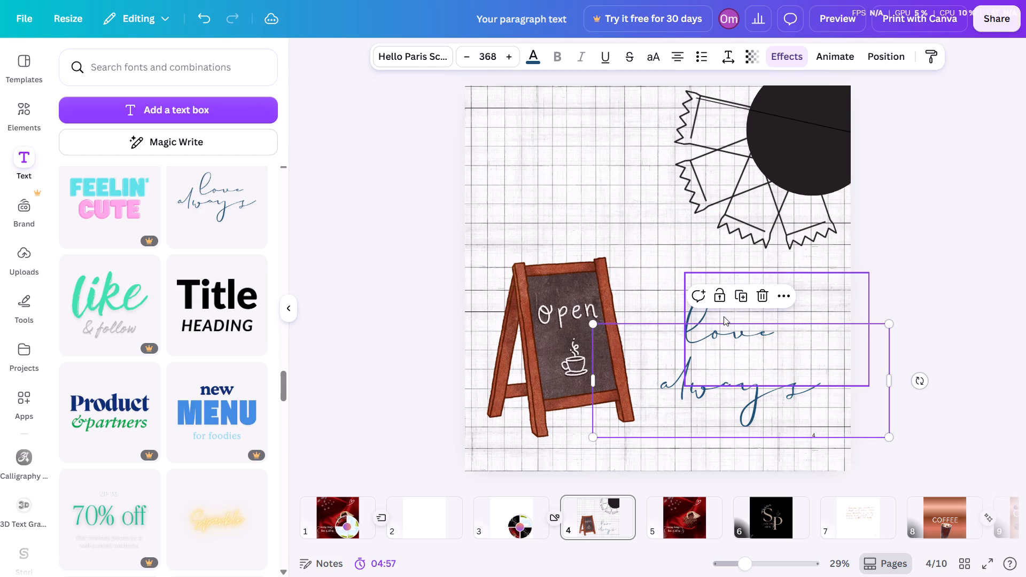
Shift "love" sideways and down so it sits close above the middle of "always" on page 4.
drag(699, 315, 714, 328)
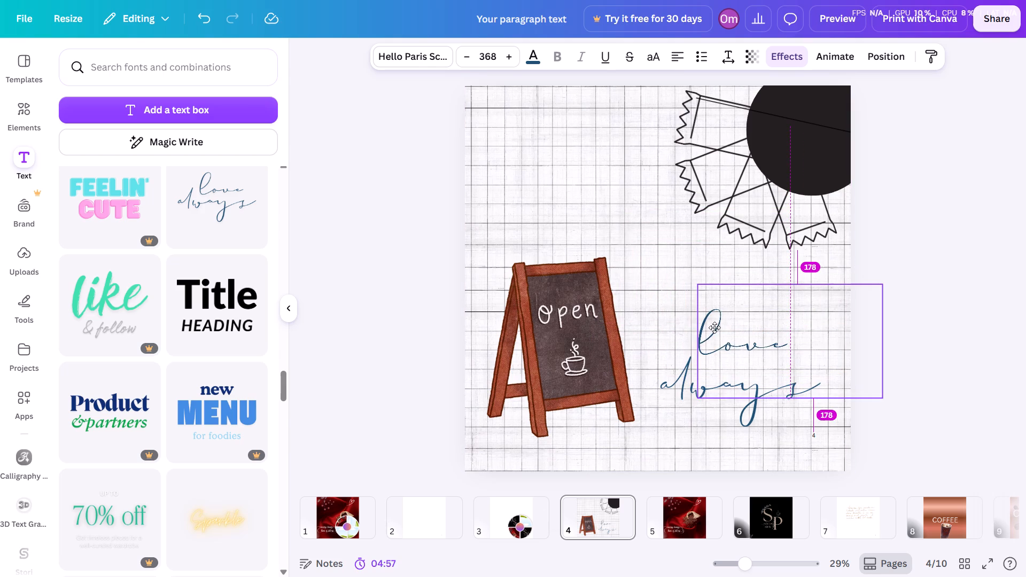
drag(714, 328, 711, 323)
drag(712, 324, 722, 323)
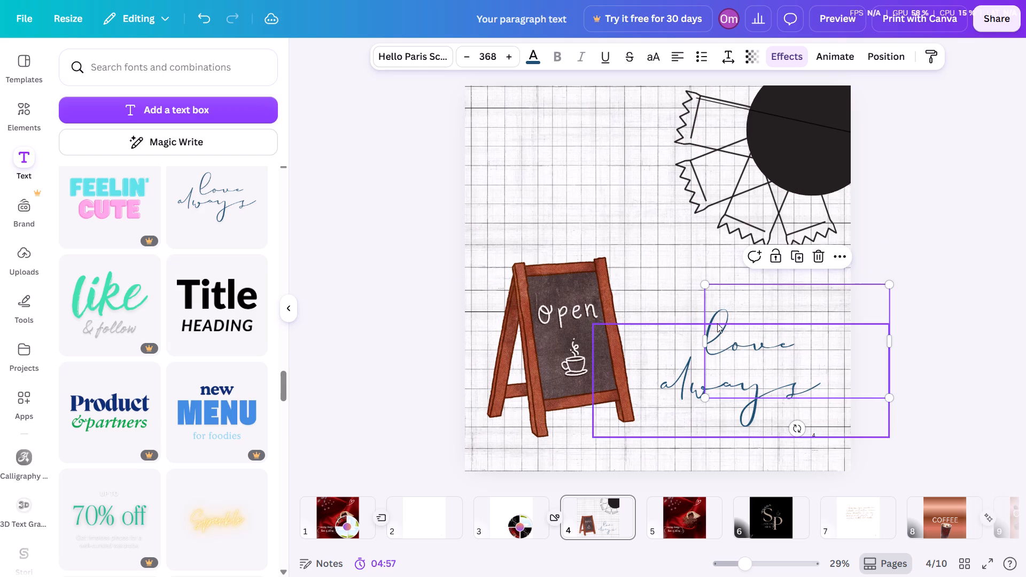
shift+drag(712, 326, 714, 334)
Group the "love" and "always" text boxes together.
shift+click(714, 334)
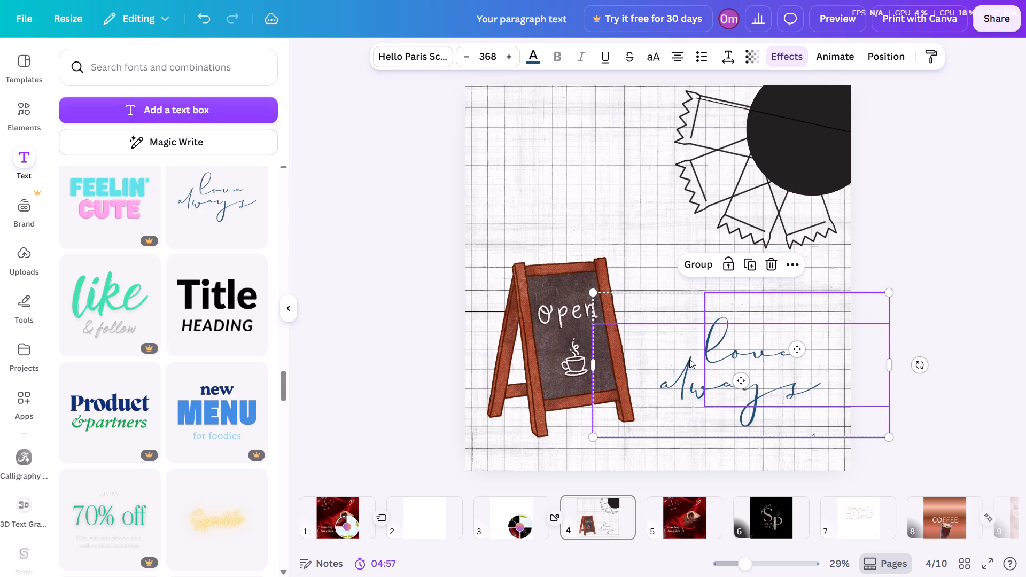
shift+click(690, 371)
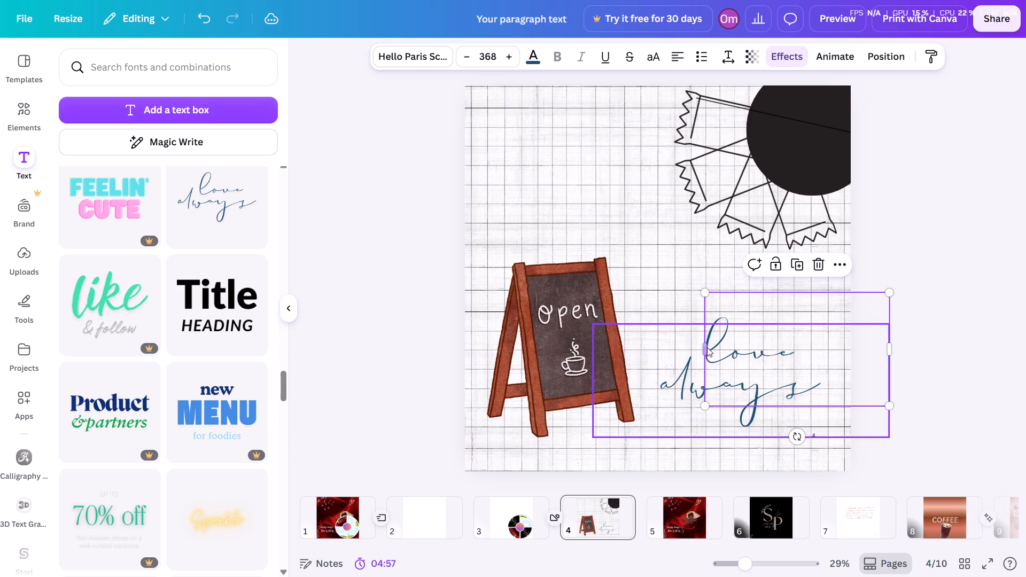
shift+click(745, 348)
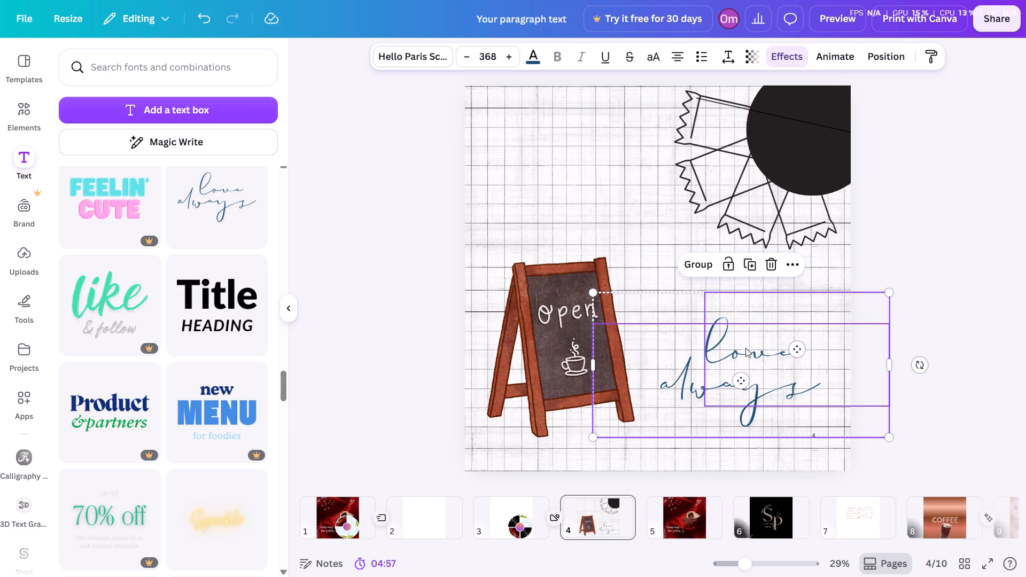
shift+click(705, 263)
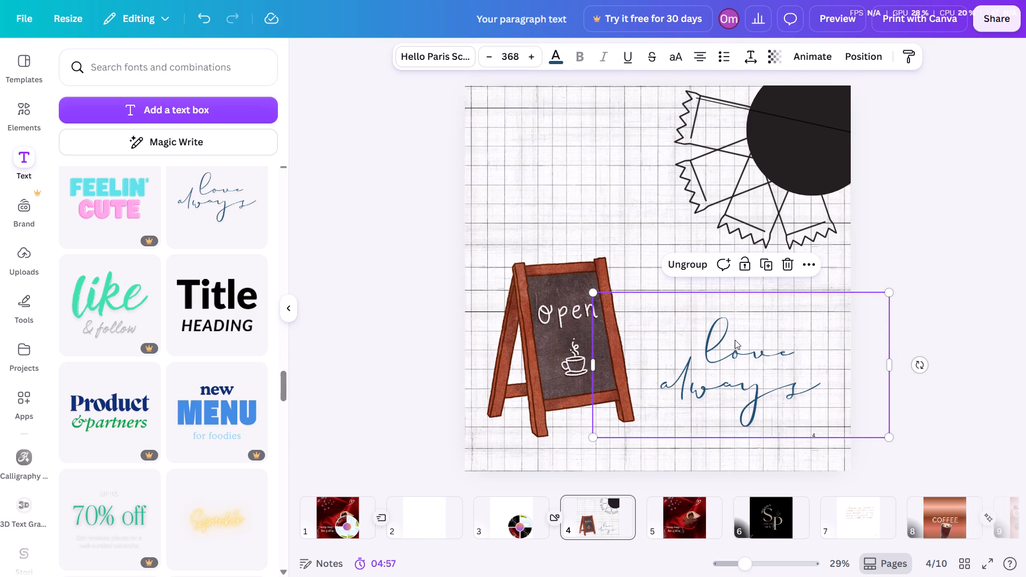
Replace the word "always" inside the grouped lettering with "ALWAYS" in capitals.
click(736, 340)
click(721, 338)
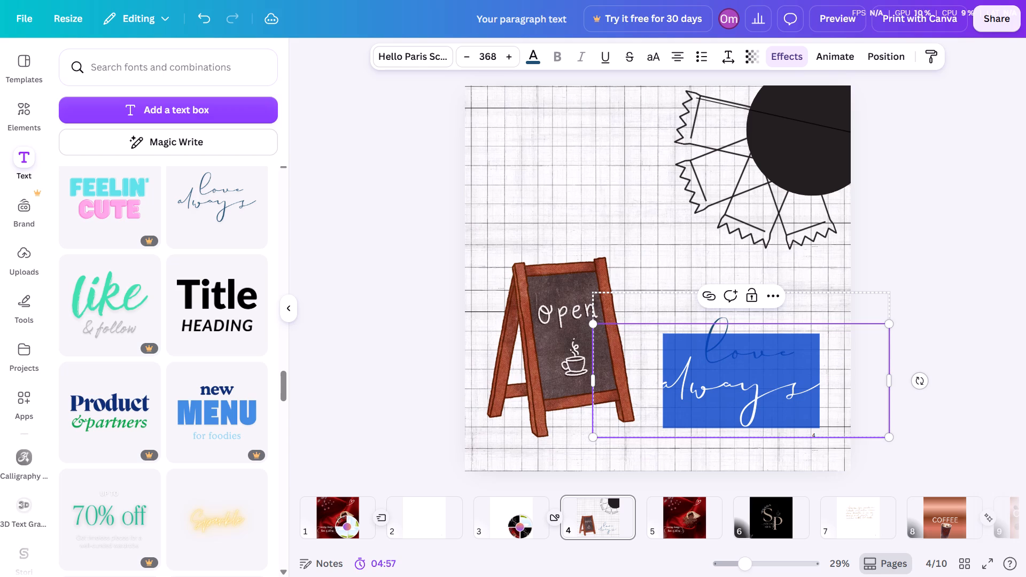
key(a)
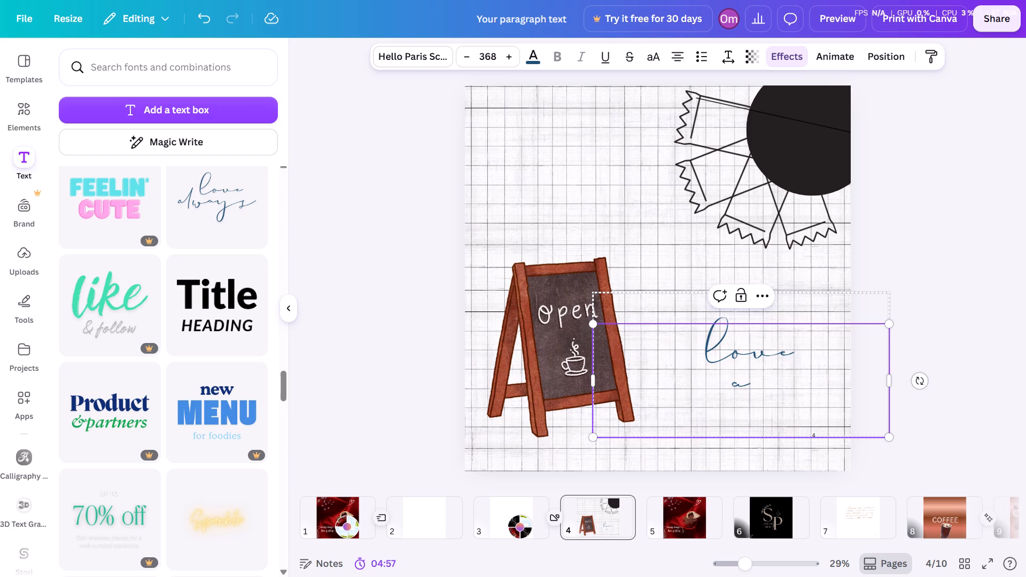
key(BackSpace)
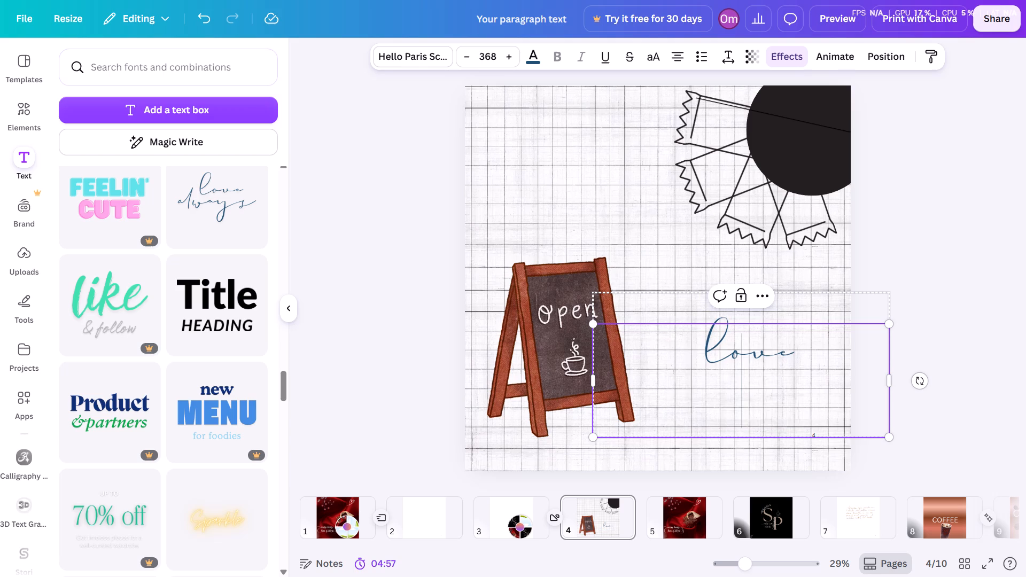
text(AL)
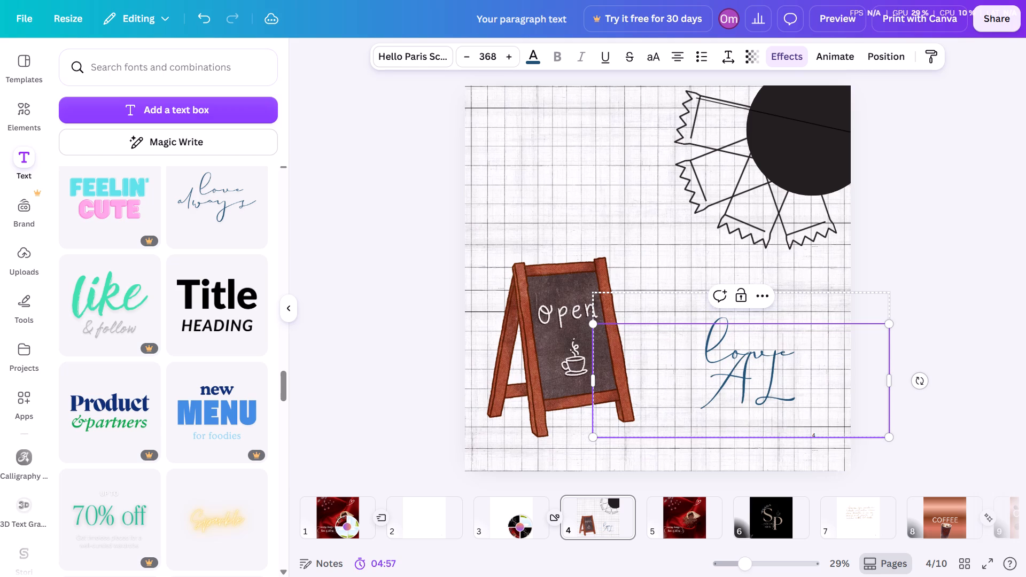
text(WAYS)
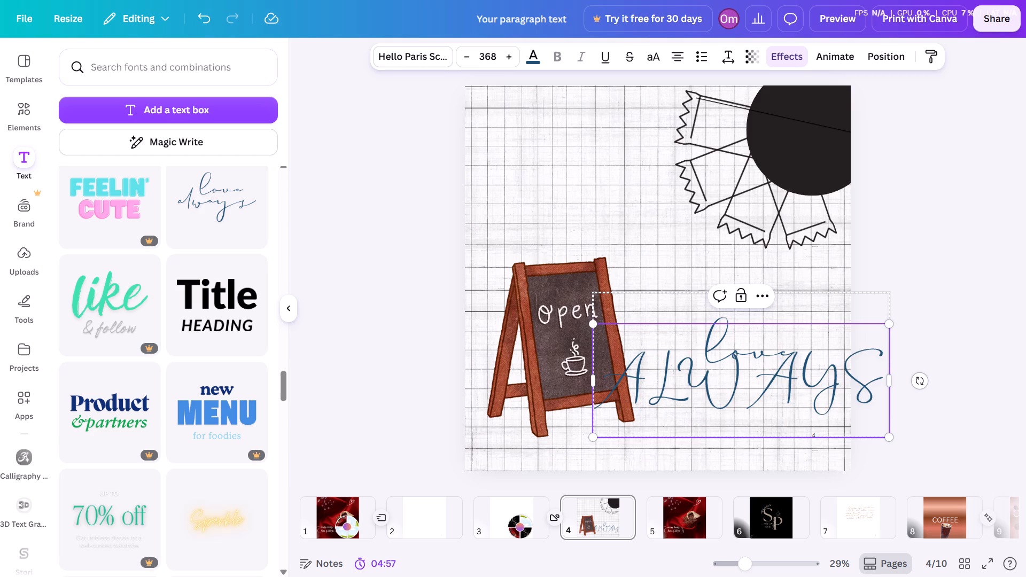
Rewrite the word after its capital A so it reads "AlwayS", with lowercase middle letters and a capital S.
key(BackSpace)
key(BackSpace)
key(BackSpace)
key(BackSpace)
key(BackSpace)
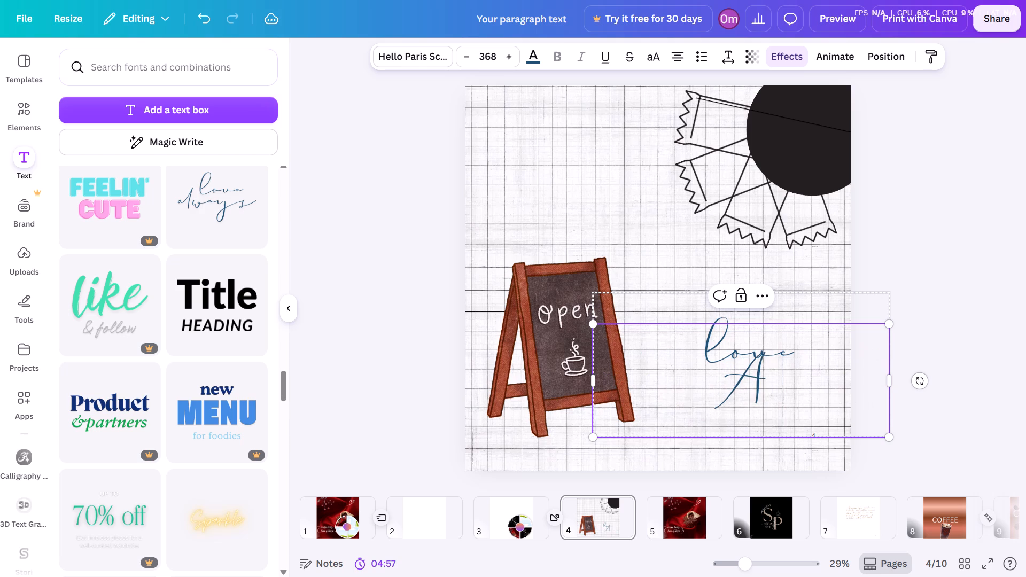
key(l)
text(wa)
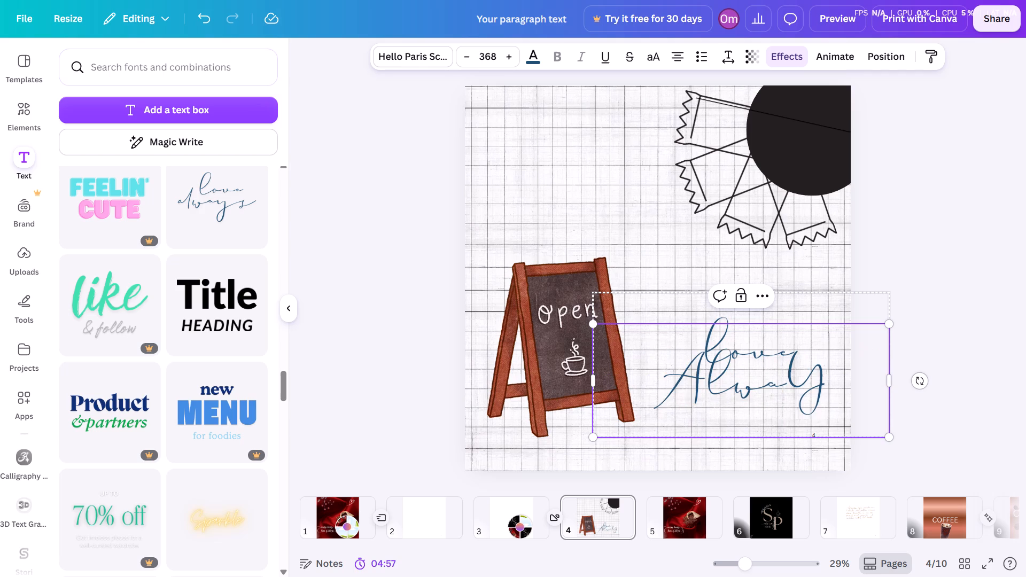
key(a)
key(s)
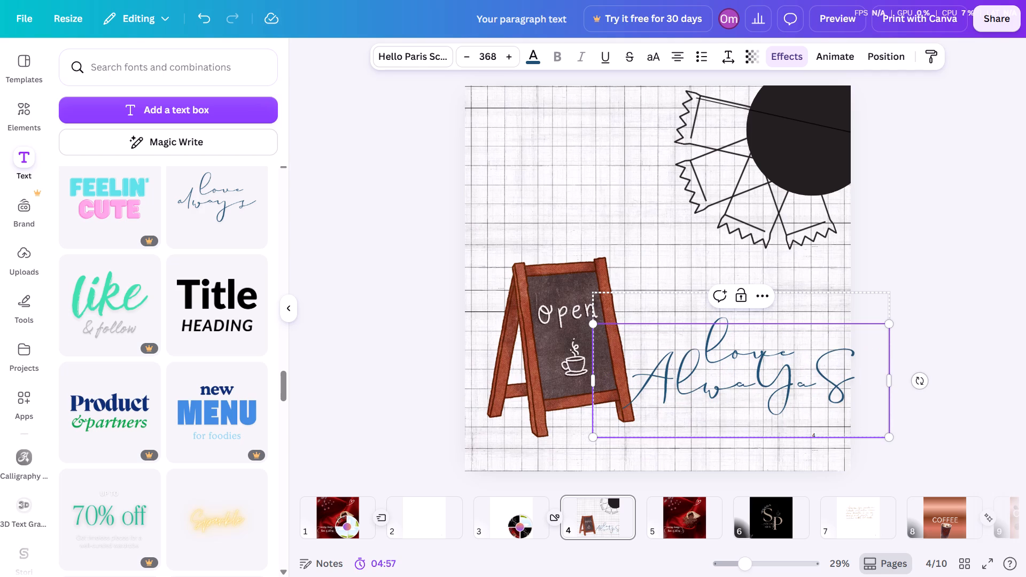
key(BackSpace)
key(BackSpace)
key(BackSpace)
key(BackSpace)
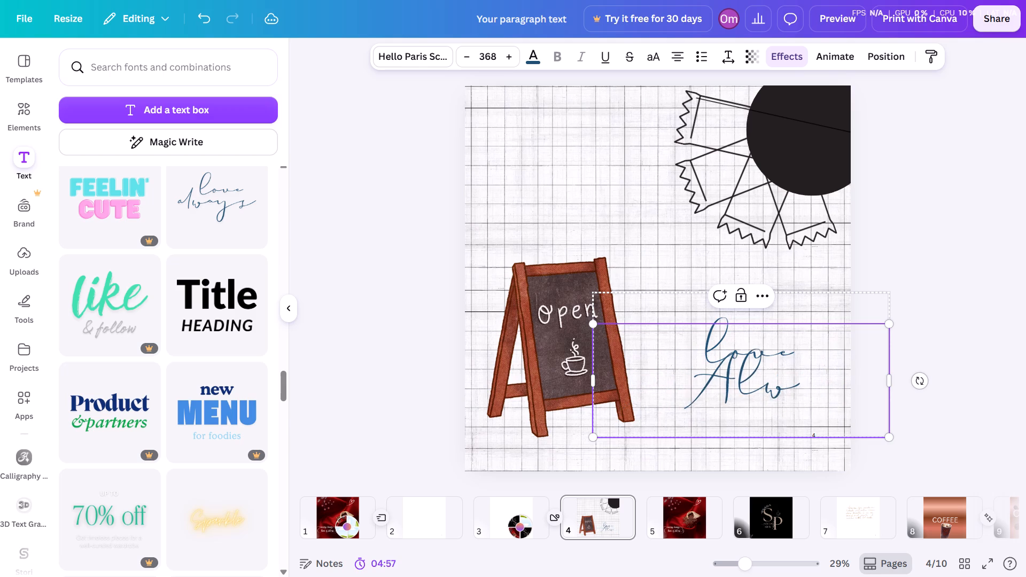
key(BackSpace)
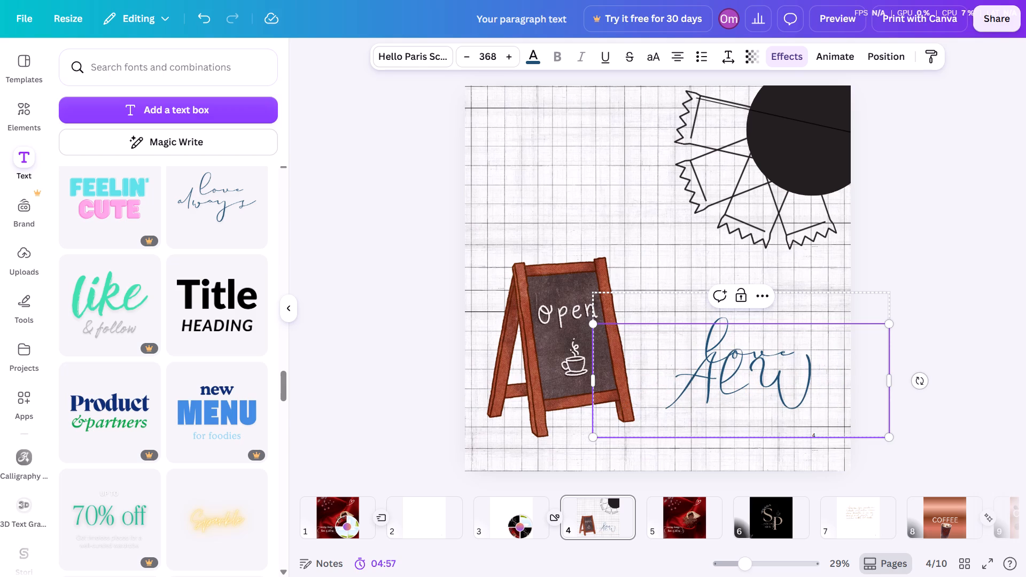
key(BackSpace)
text(wa)
key(y)
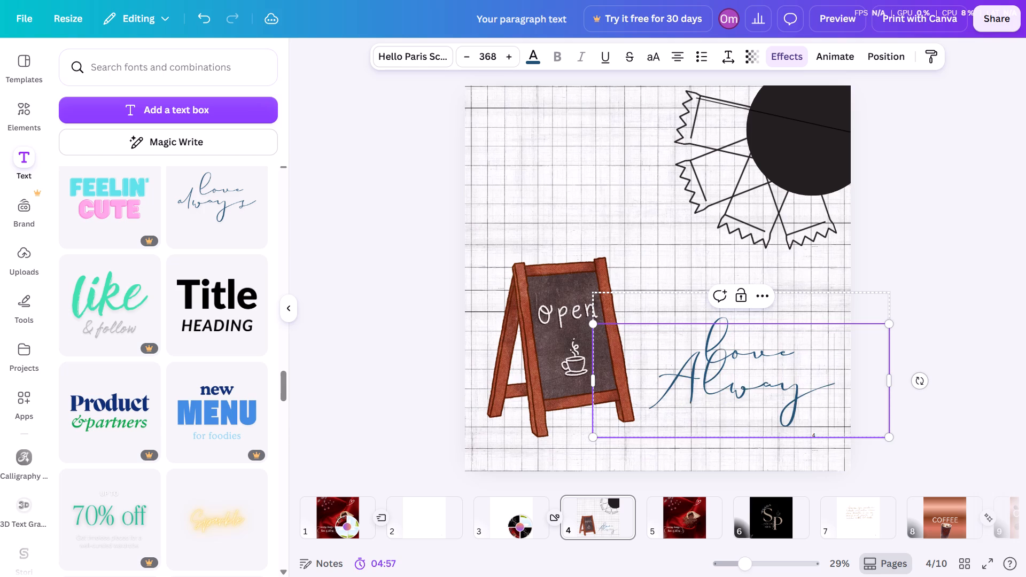
key(s)
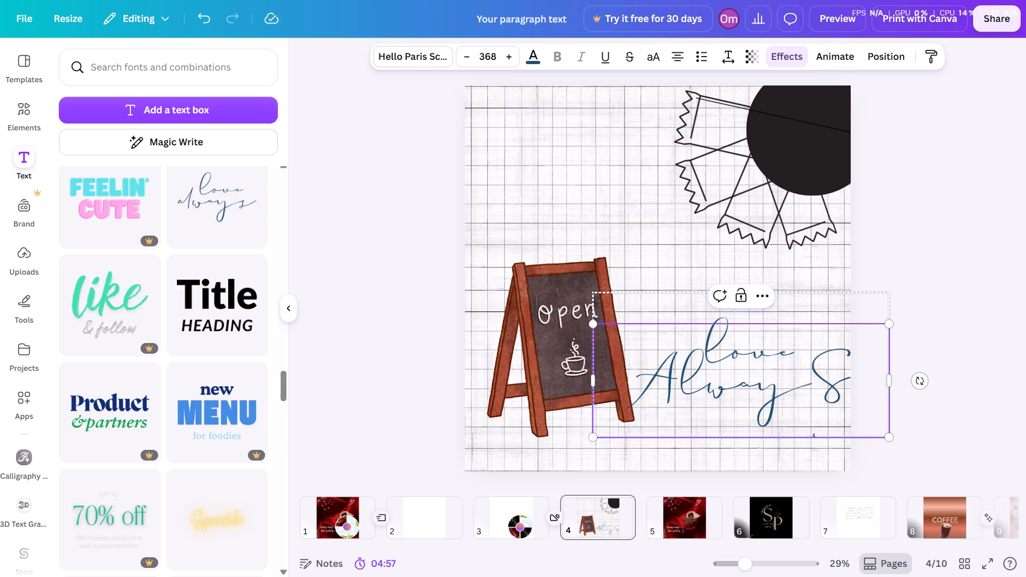
Scale the "AlwayS" text box down to font size 235.
drag(893, 438, 816, 424)
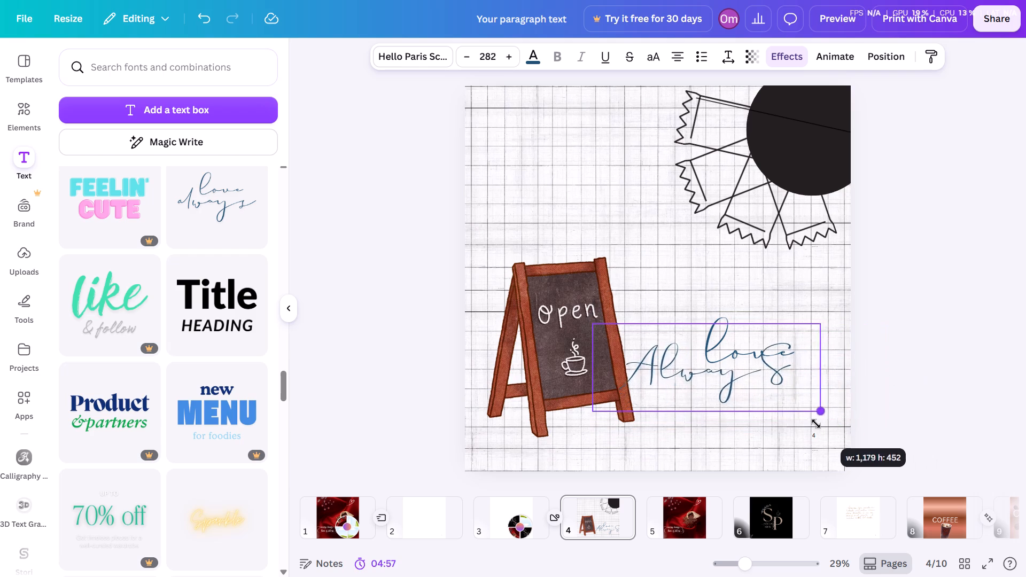
drag(816, 424, 779, 418)
drag(708, 365, 735, 385)
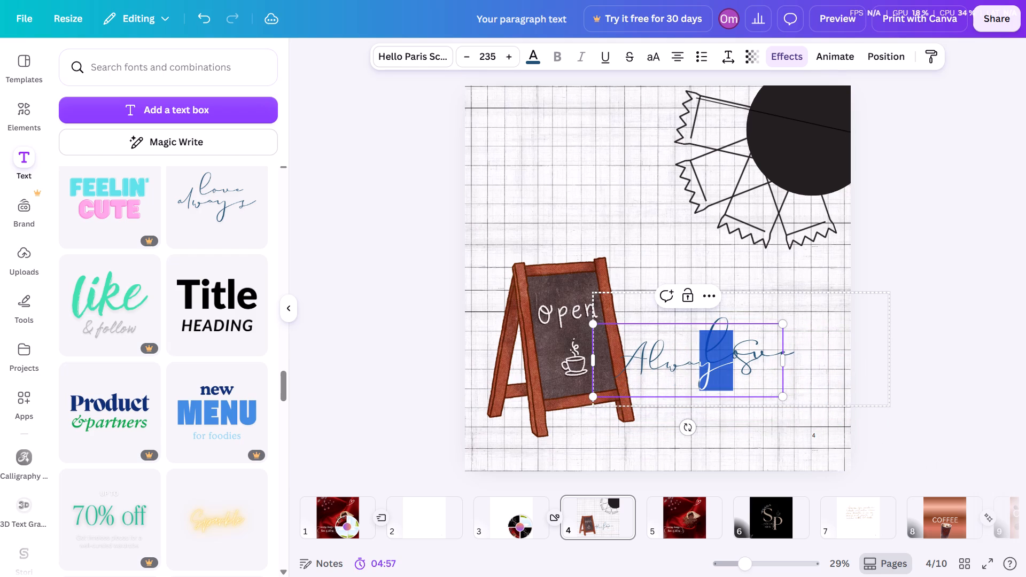
drag(735, 385, 746, 389)
click(933, 352)
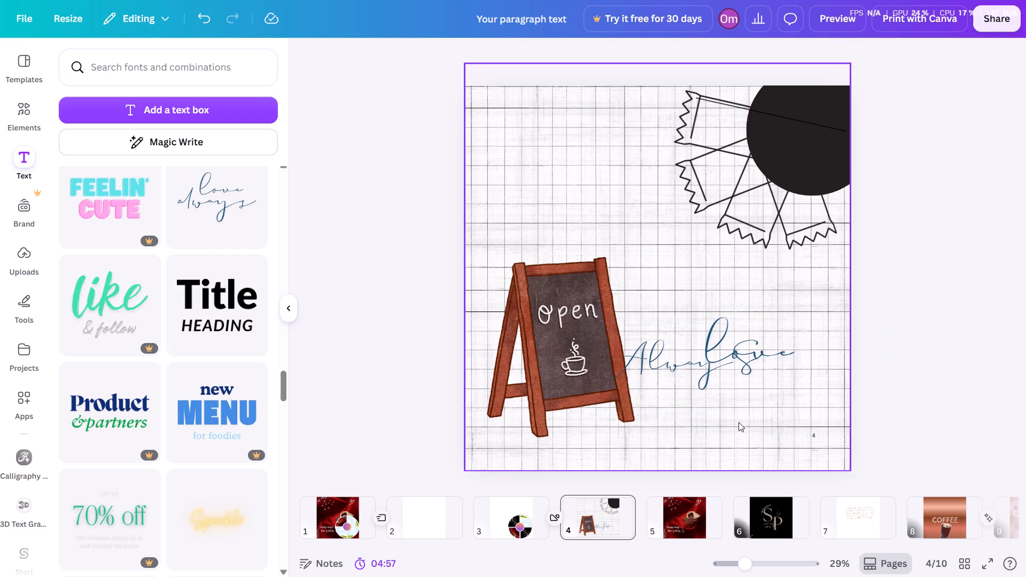
Move the grouped lettering down and away from the chalkboard sign so its box starts at the sign's edge.
click(668, 367)
drag(668, 367, 678, 374)
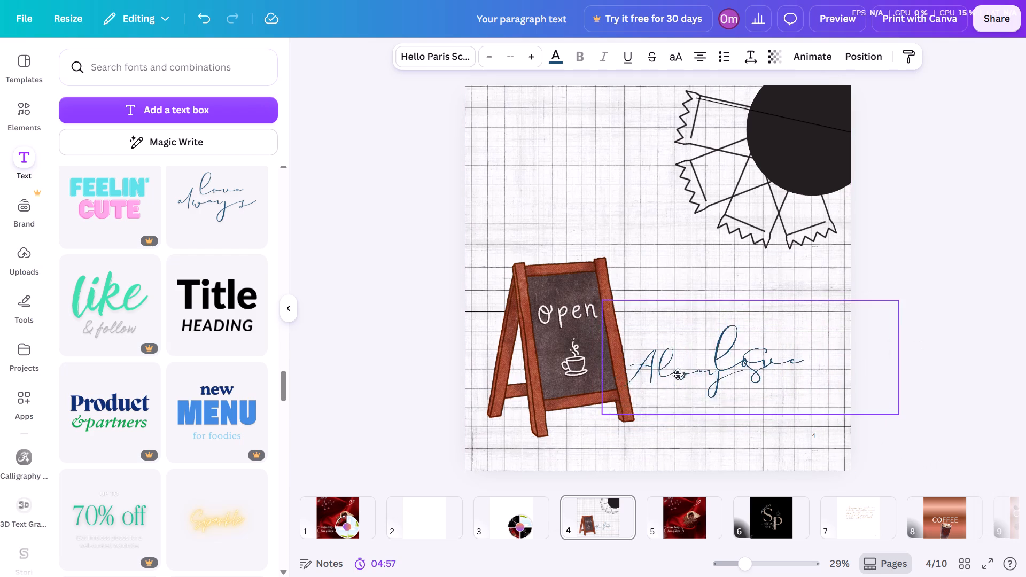
drag(678, 374, 708, 408)
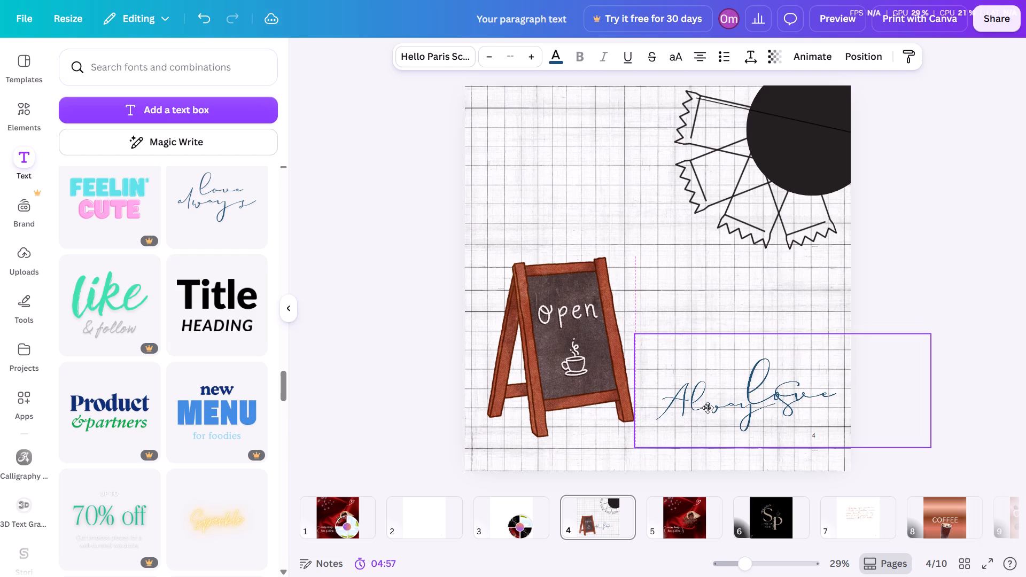
drag(708, 408, 708, 408)
Ungroup the lettering into separate "love" and "AlwayS" text boxes.
click(751, 372)
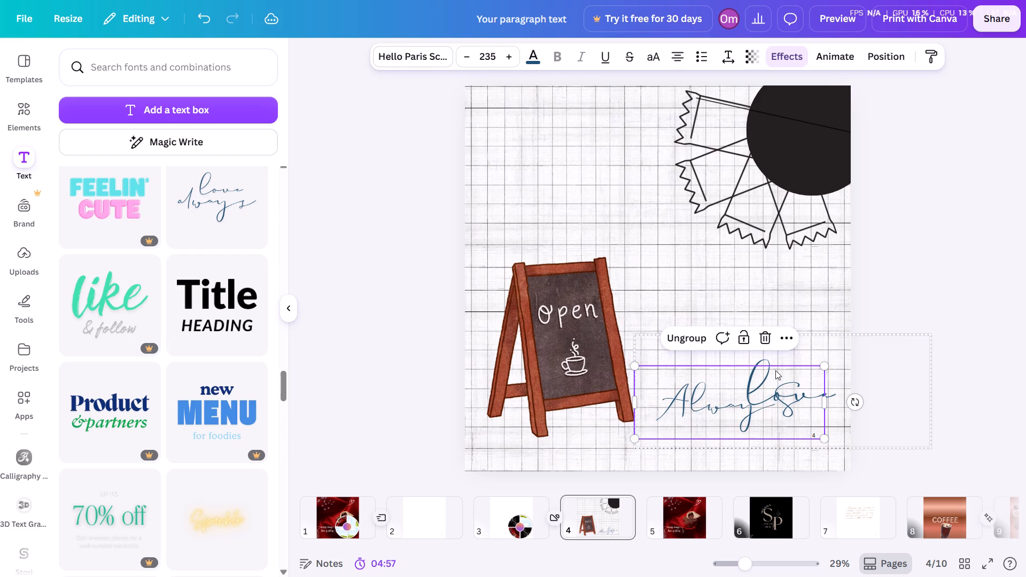
click(877, 344)
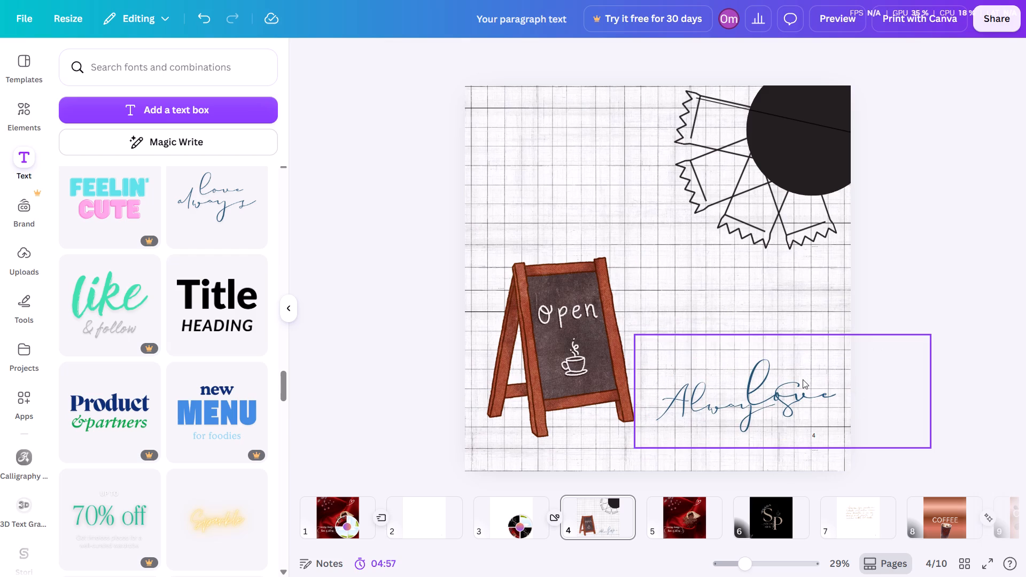
click(800, 379)
click(735, 307)
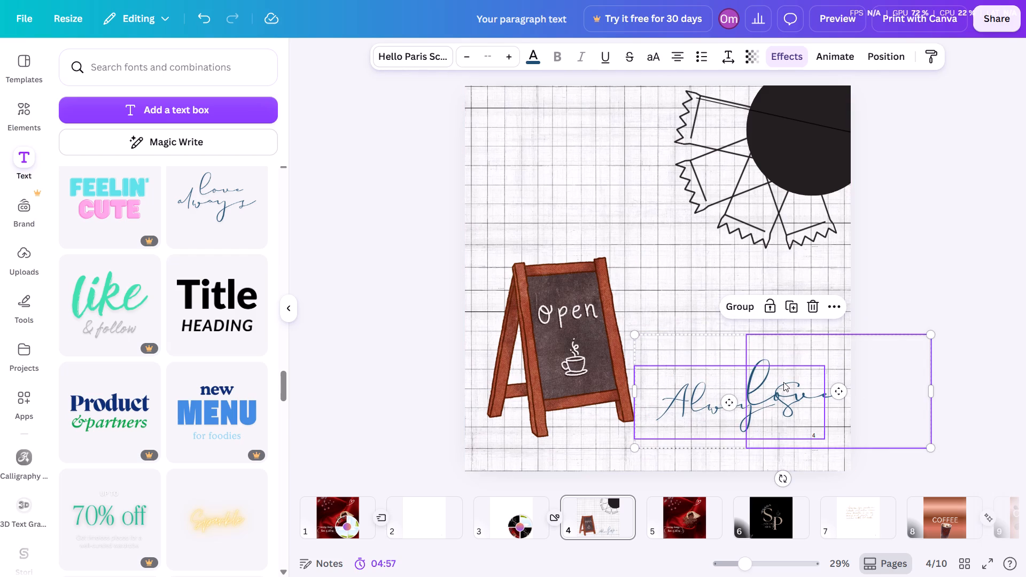
Raise both words slightly, and separate "love" from "AlwayS" by placing it just above.
drag(775, 348, 774, 341)
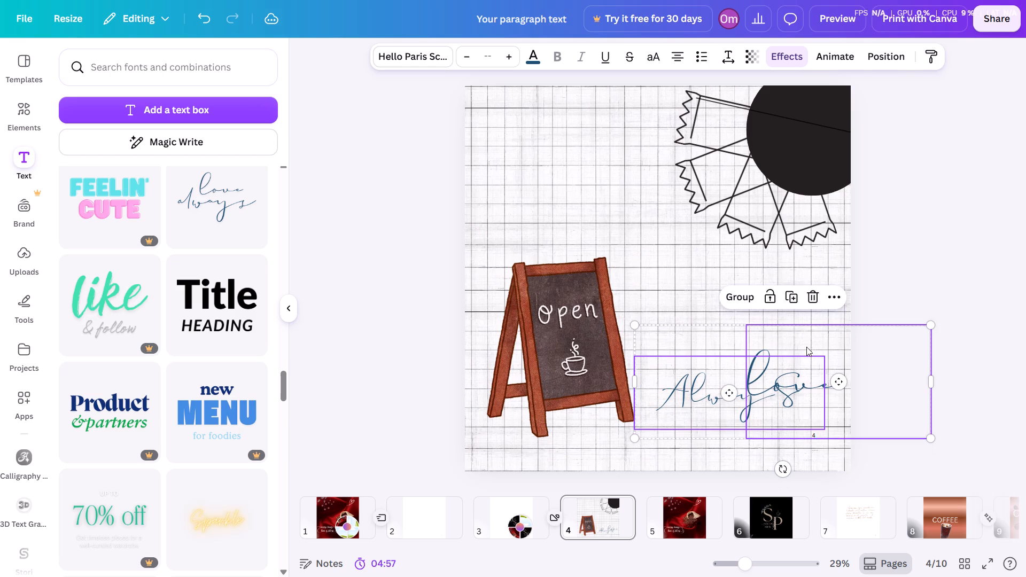
click(906, 339)
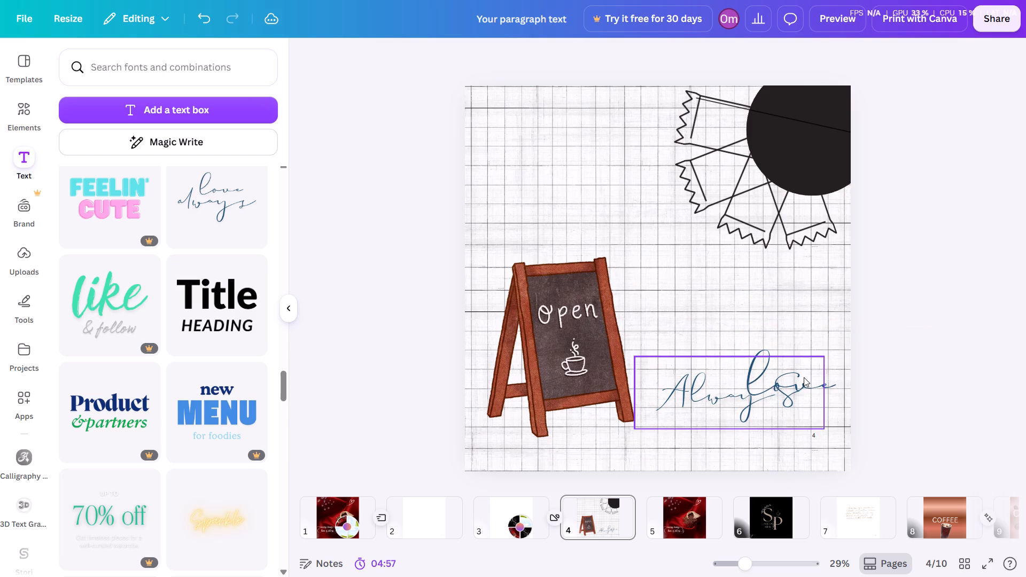
click(714, 400)
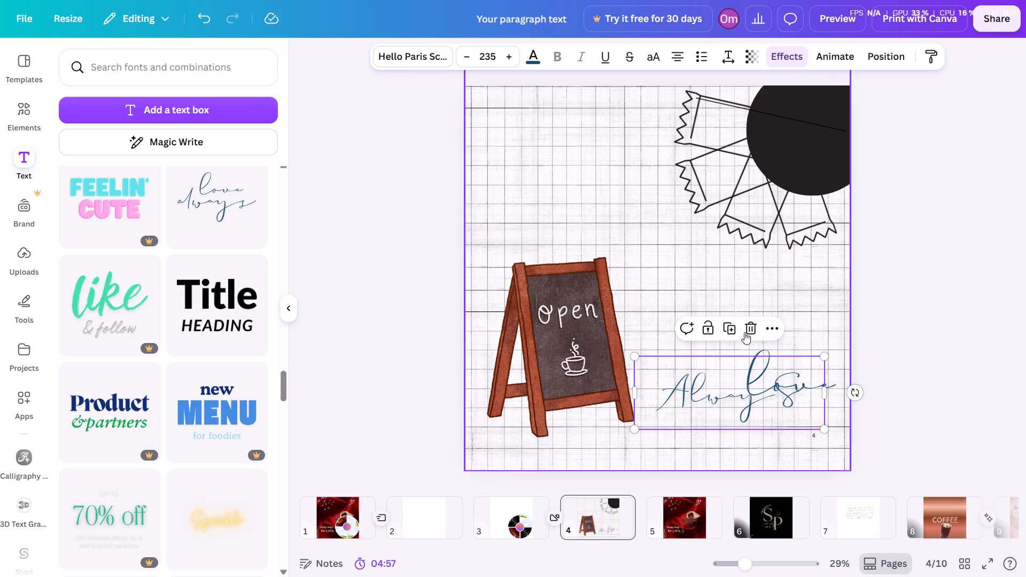
click(782, 375)
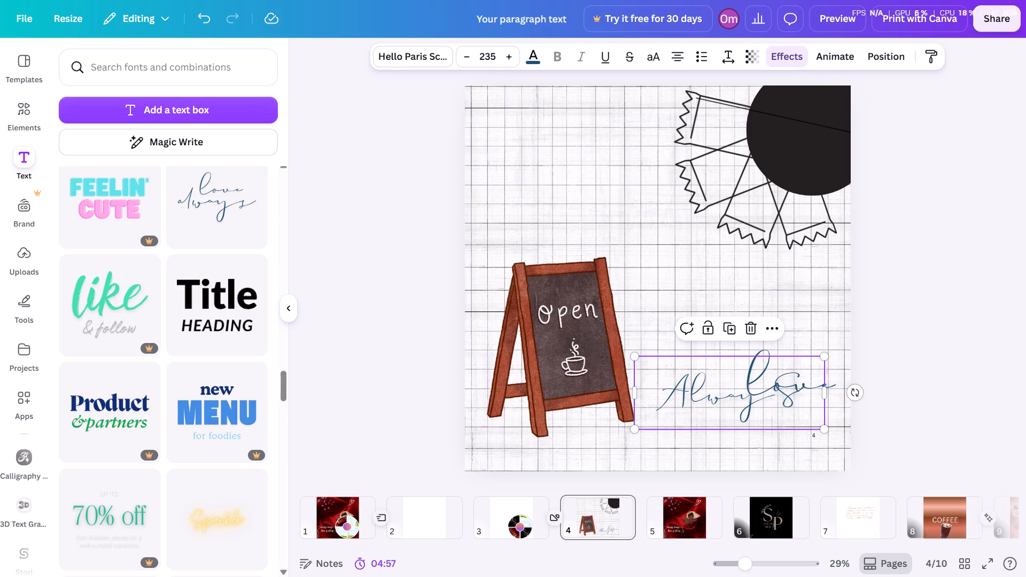
click(953, 302)
click(766, 352)
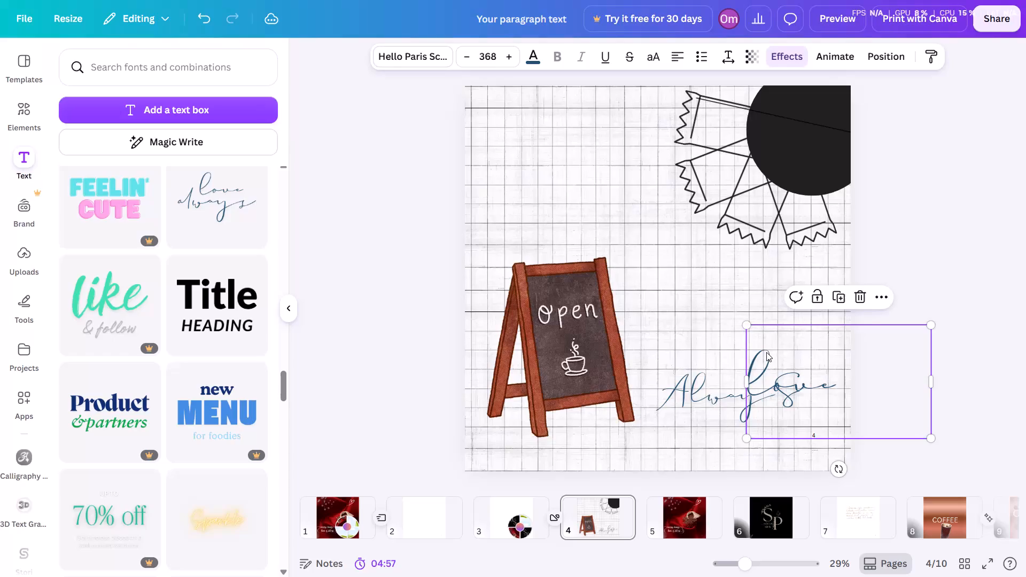
drag(766, 352, 741, 303)
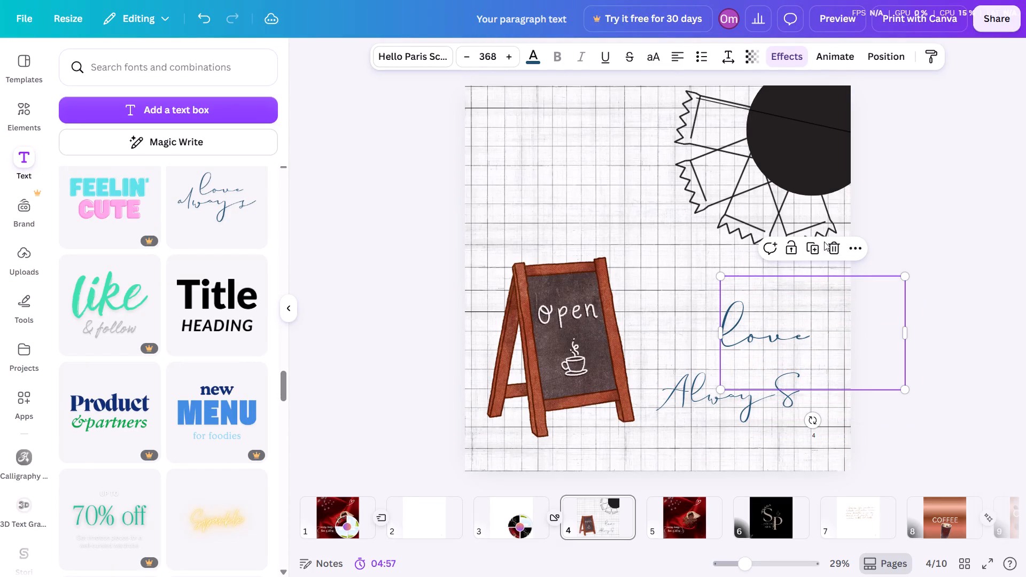
Replace the word "love" with "YOURS" in capitals.
click(768, 334)
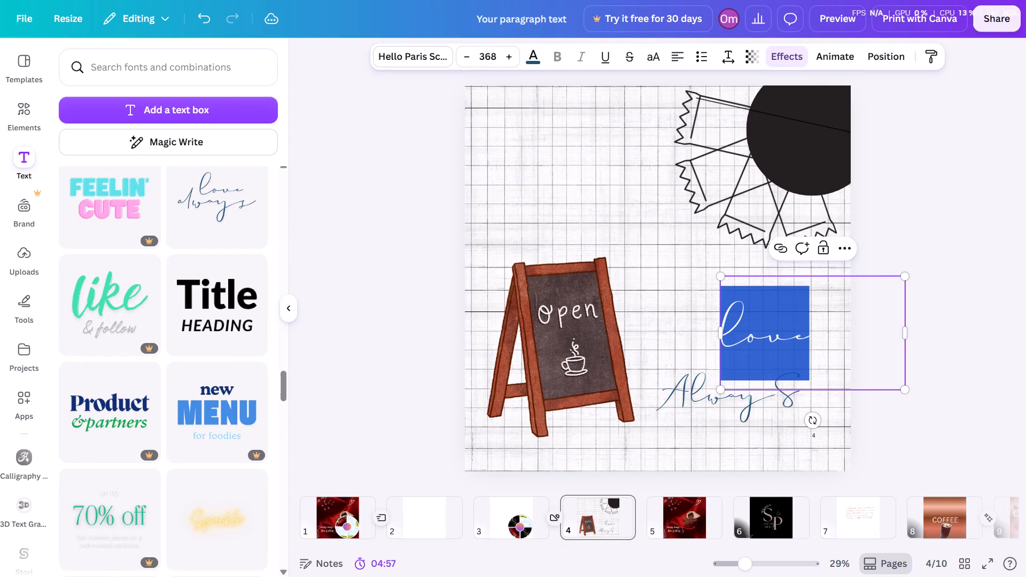
key(BackSpace)
key(y)
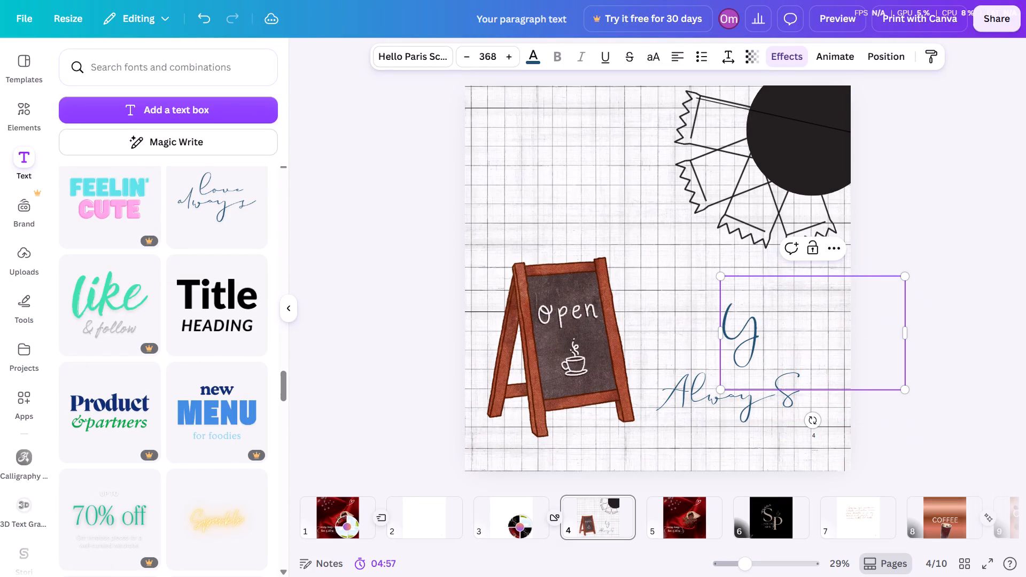
key(BackSpace)
text(YOUR)
key(s)
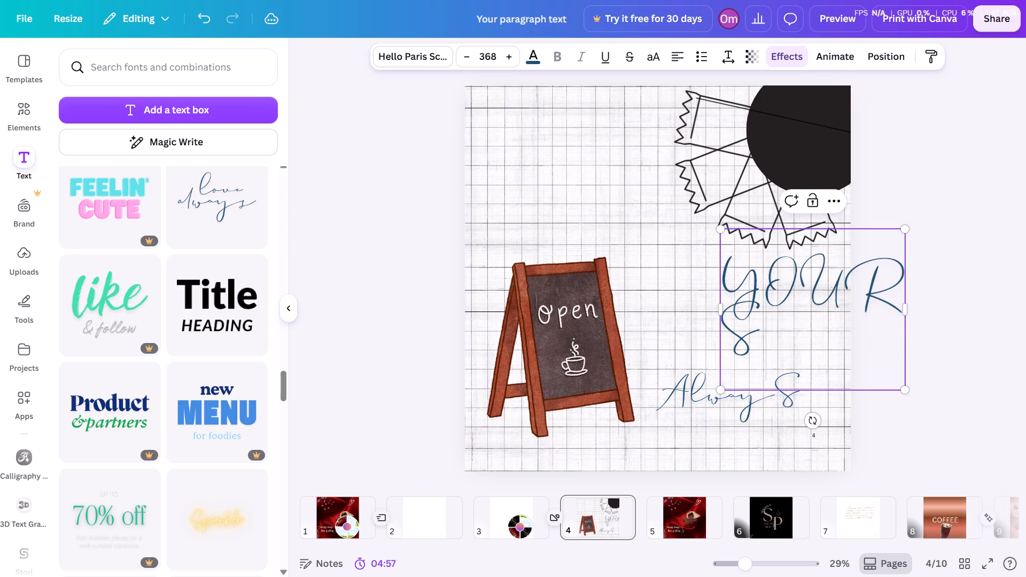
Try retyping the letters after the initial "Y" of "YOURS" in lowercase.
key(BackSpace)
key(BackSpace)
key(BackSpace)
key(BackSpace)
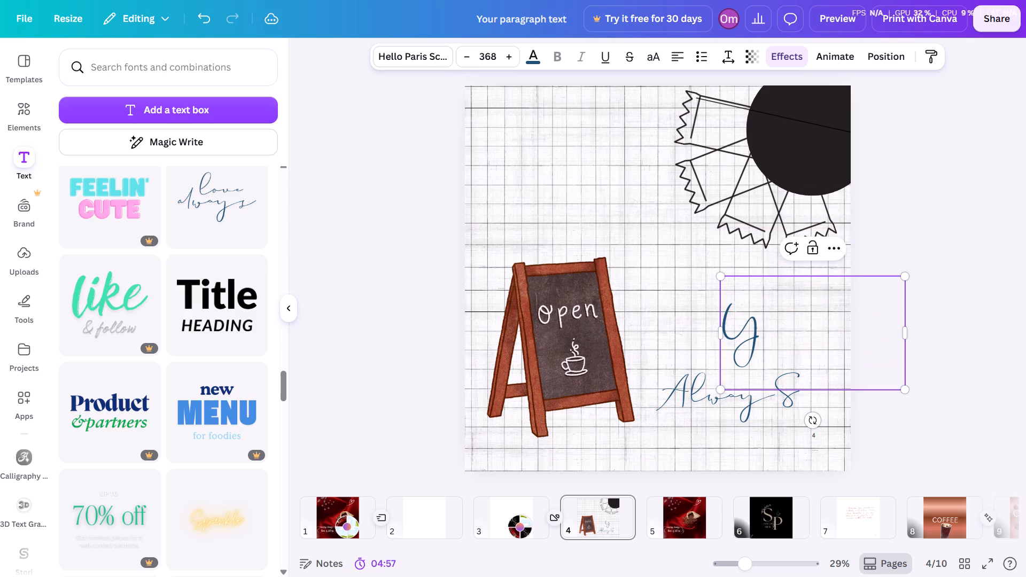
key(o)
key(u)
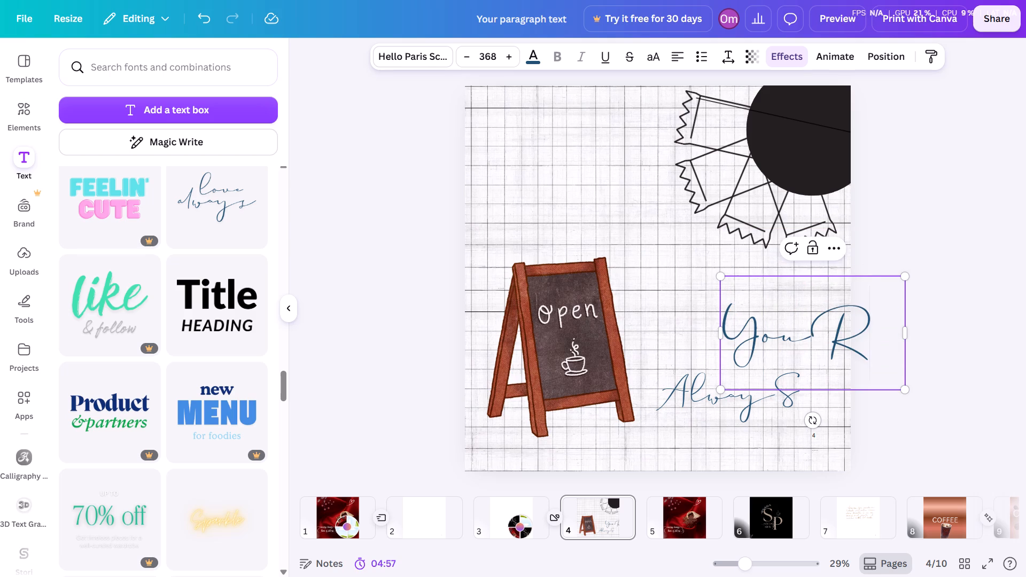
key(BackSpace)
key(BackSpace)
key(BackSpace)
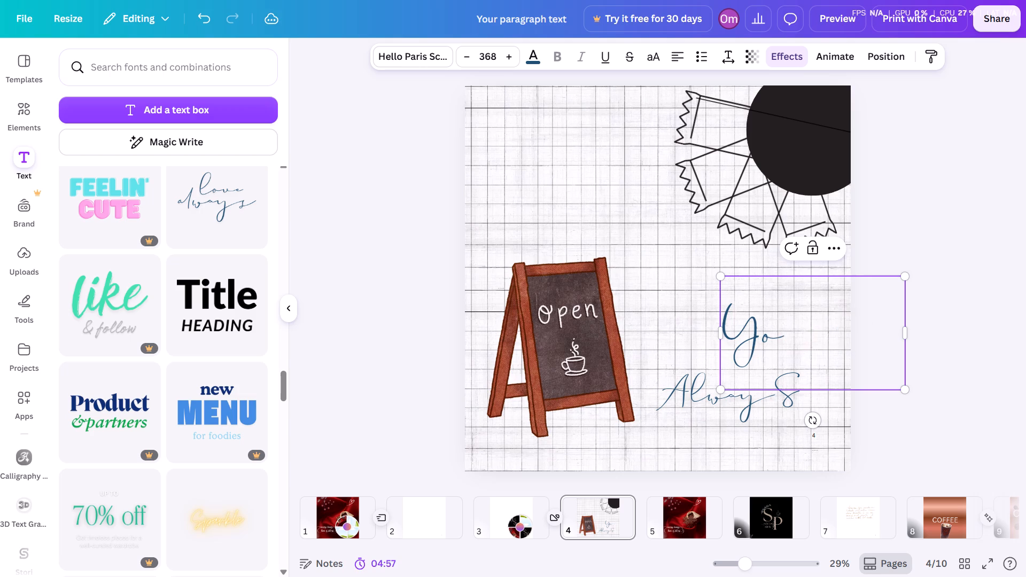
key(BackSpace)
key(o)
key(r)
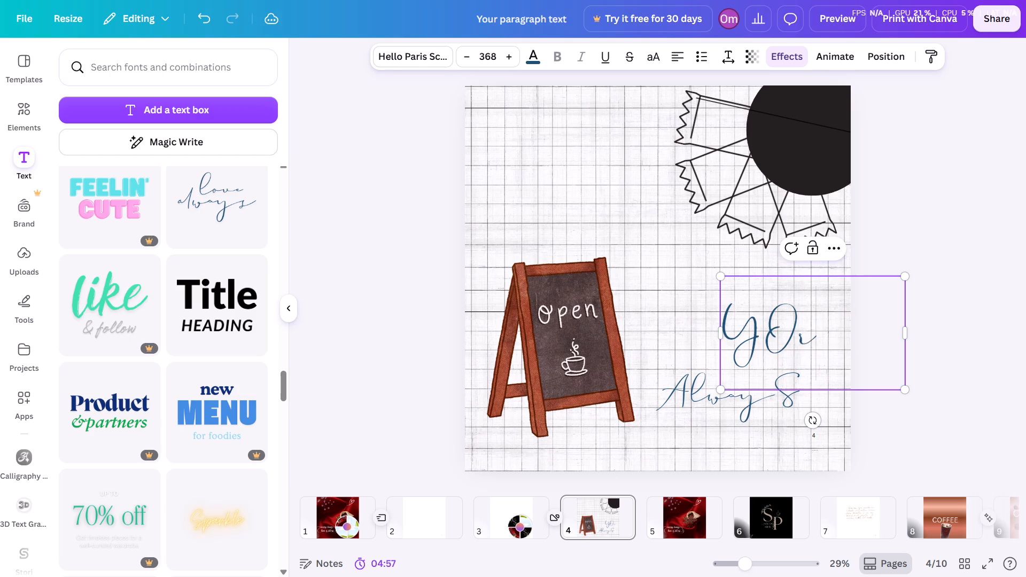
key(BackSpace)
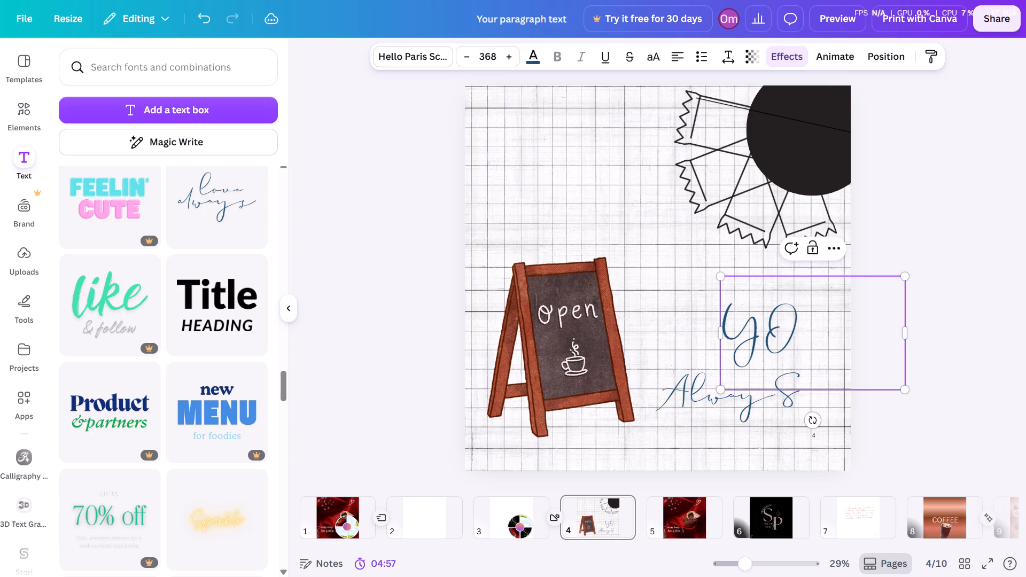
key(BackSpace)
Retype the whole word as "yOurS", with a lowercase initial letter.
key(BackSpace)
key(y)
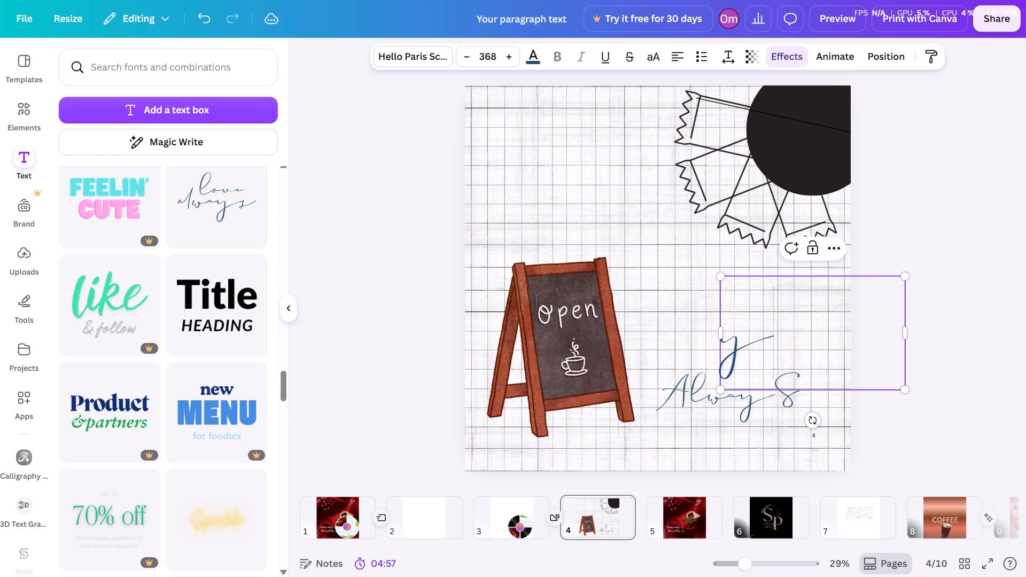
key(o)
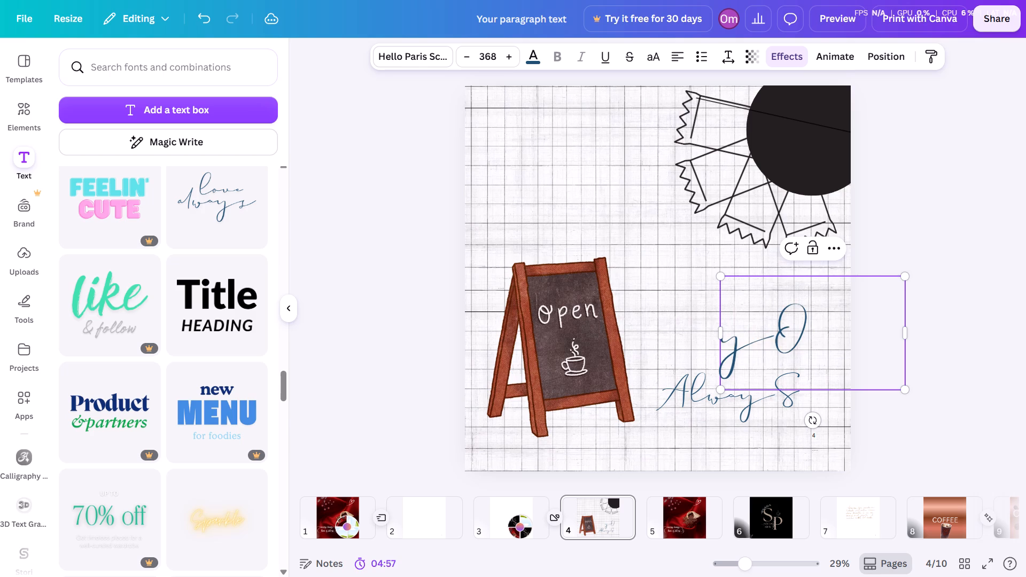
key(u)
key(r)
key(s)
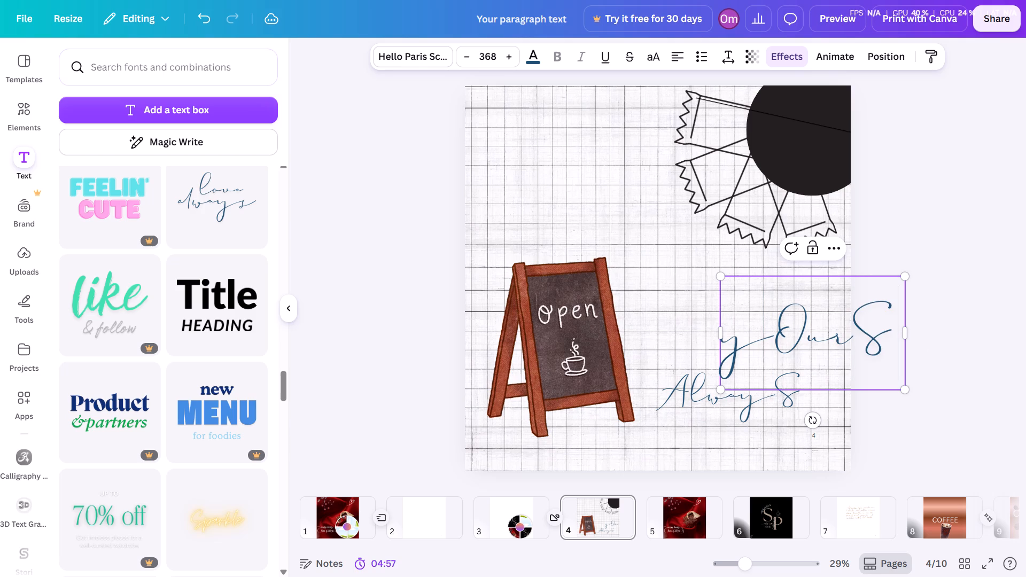
Replace the word "yOurS" with "YourS", keeping only the first and last letters as capitals.
key(BackSpace)
key(BackSpace)
key(BackSpace)
key(BackSpace)
key(BackSpace)
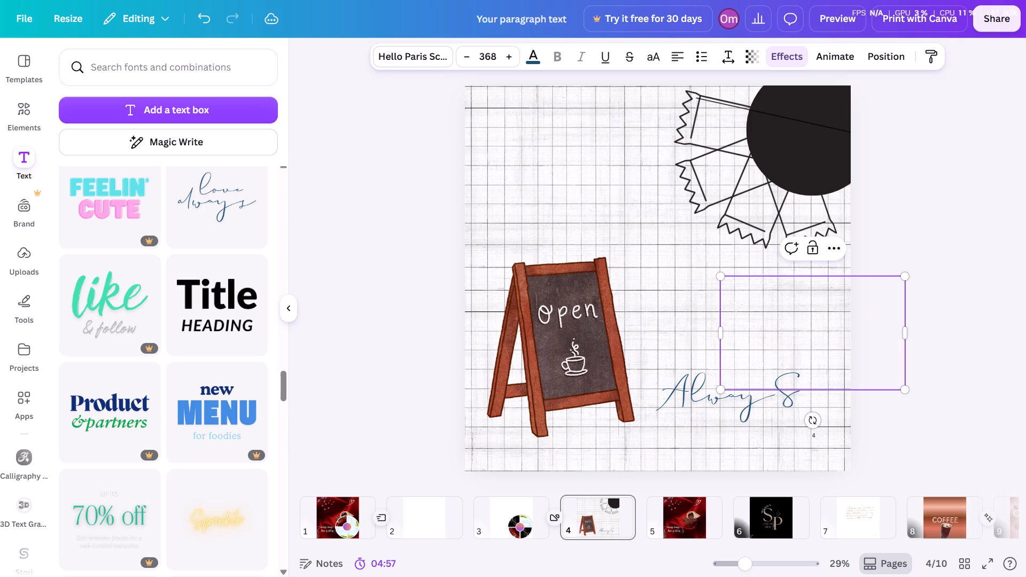
key(y)
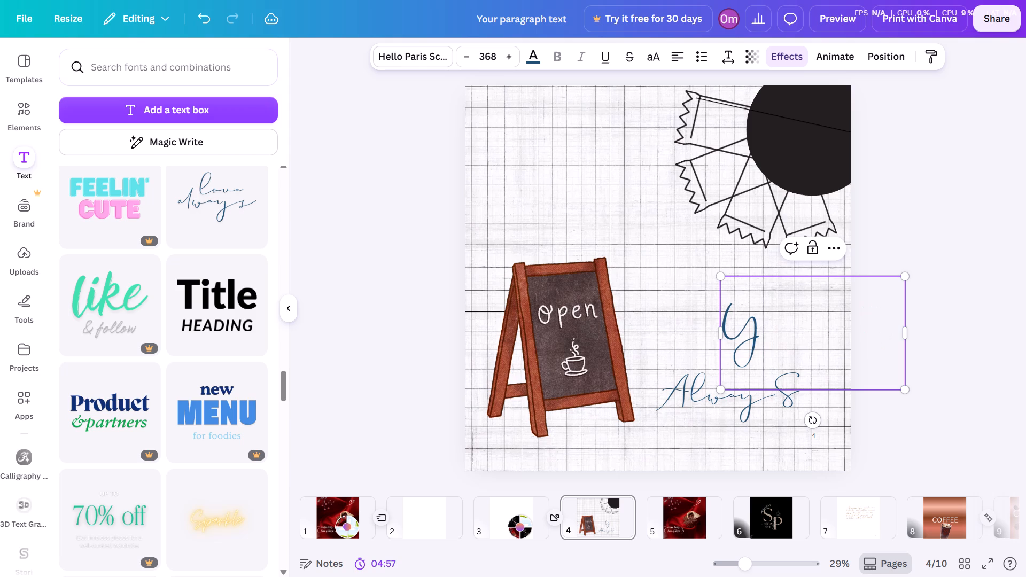
key(o)
key(u)
key(r)
key(s)
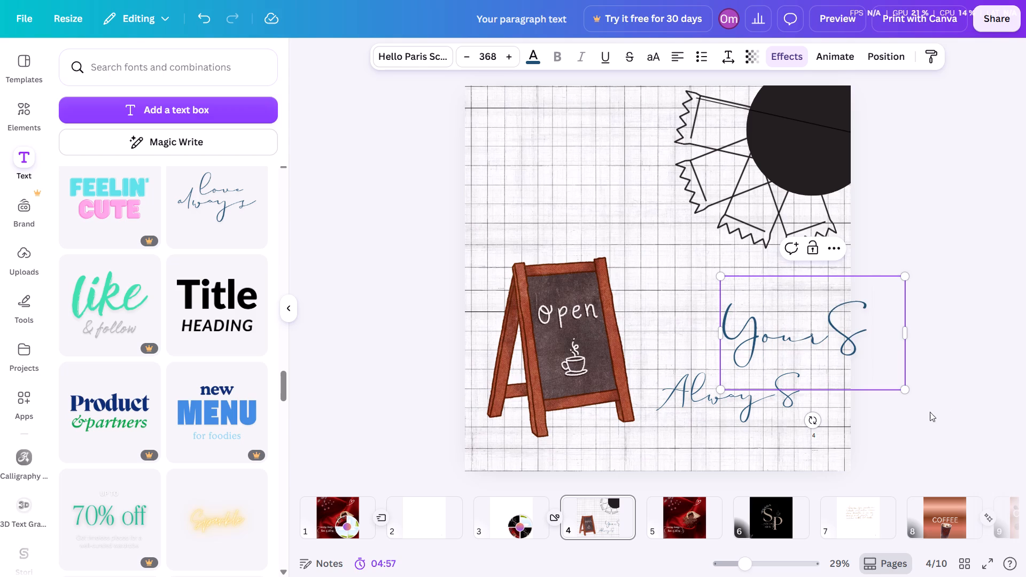
Shrink the "YourS" text box to a font size of about 188.
drag(905, 391, 806, 352)
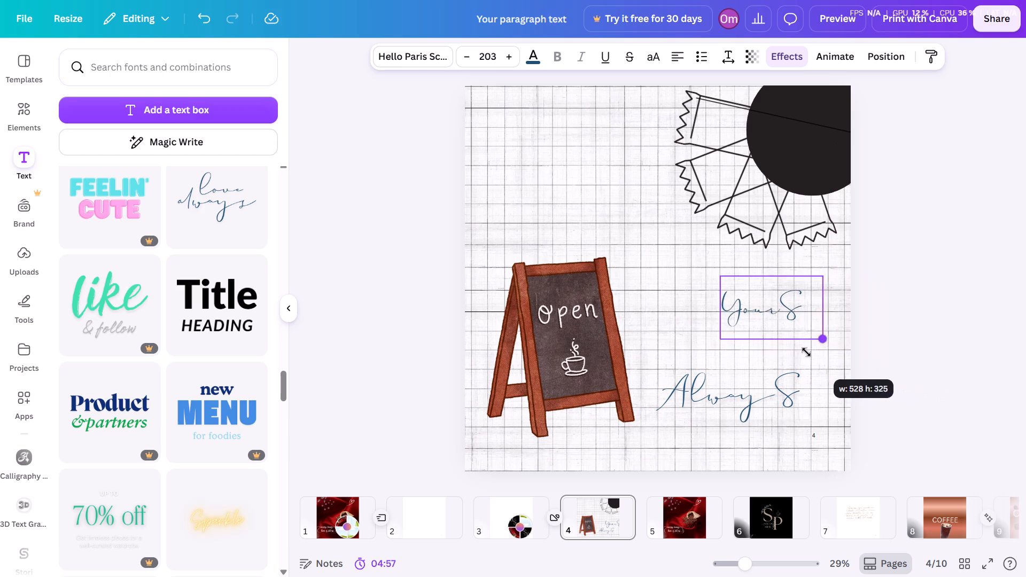
drag(806, 352, 805, 352)
Move "AlwayS" up beside the chalkboard sign so it sits directly below "YourS".
drag(795, 386, 780, 352)
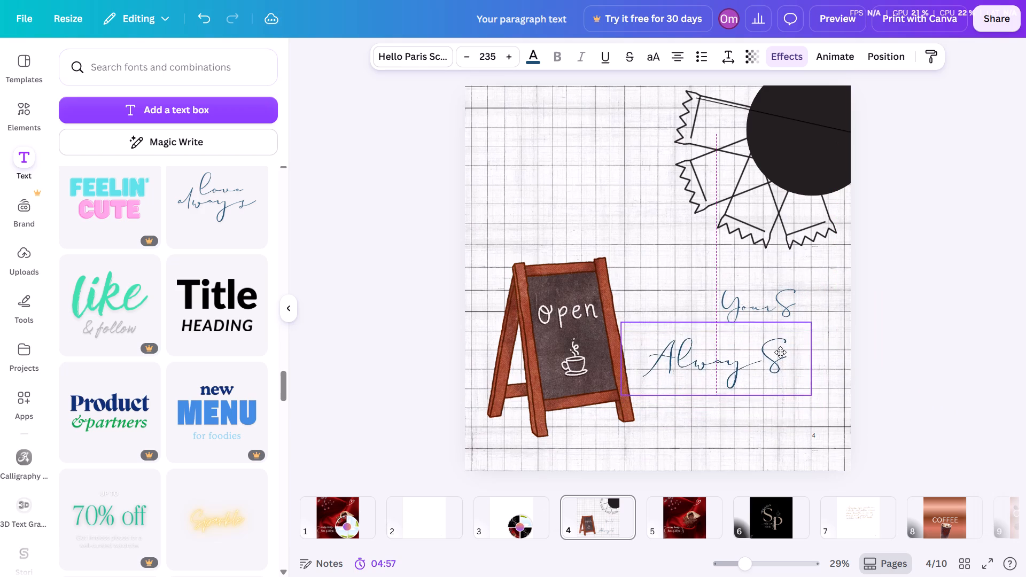
drag(780, 352, 791, 350)
Place "YourS" below the end of "AlwayS" and enlarge it to a font size of about 224.
drag(780, 305, 811, 385)
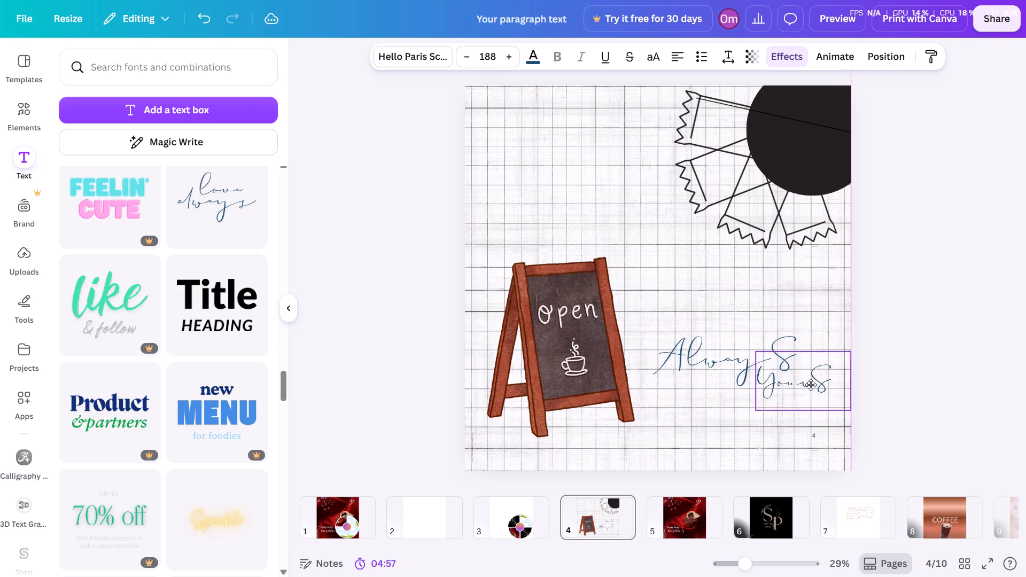
drag(811, 385, 802, 402)
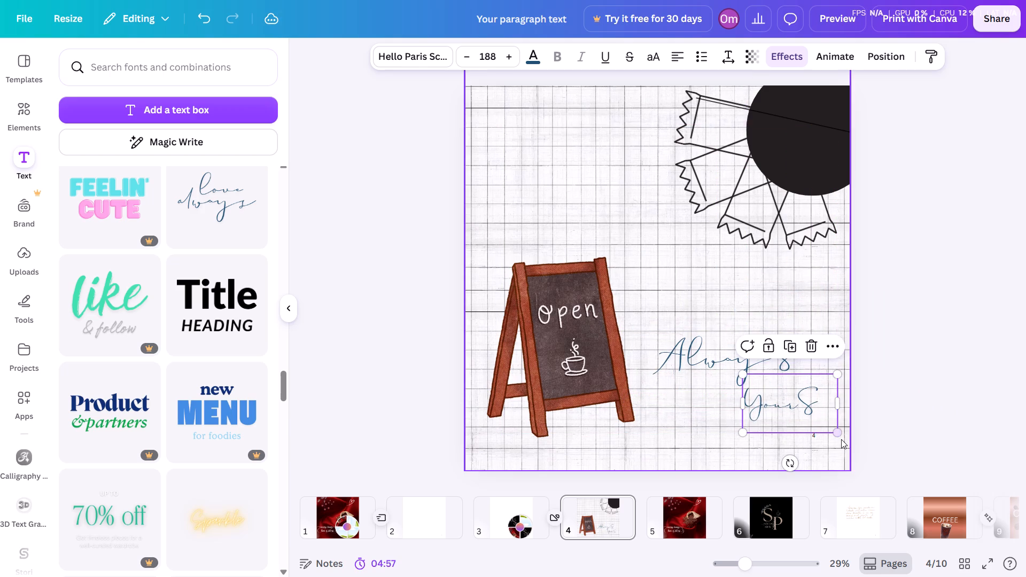
drag(836, 432, 853, 445)
drag(817, 417, 814, 416)
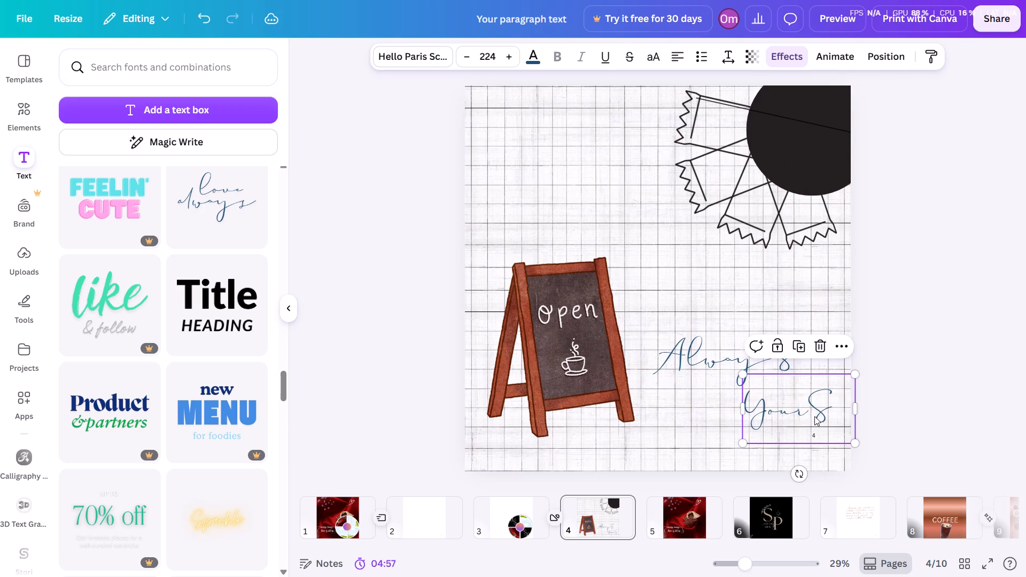
drag(814, 416, 810, 418)
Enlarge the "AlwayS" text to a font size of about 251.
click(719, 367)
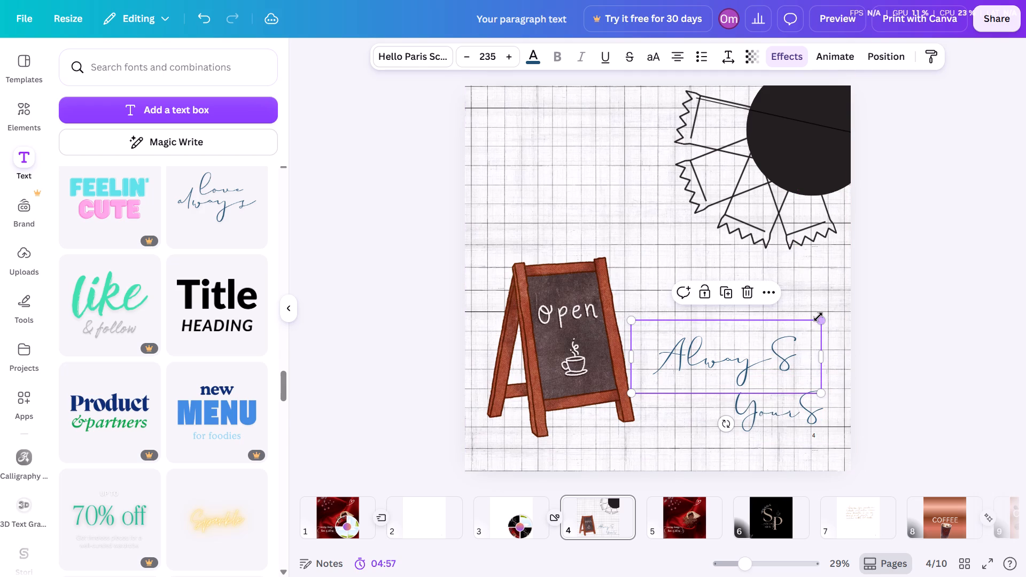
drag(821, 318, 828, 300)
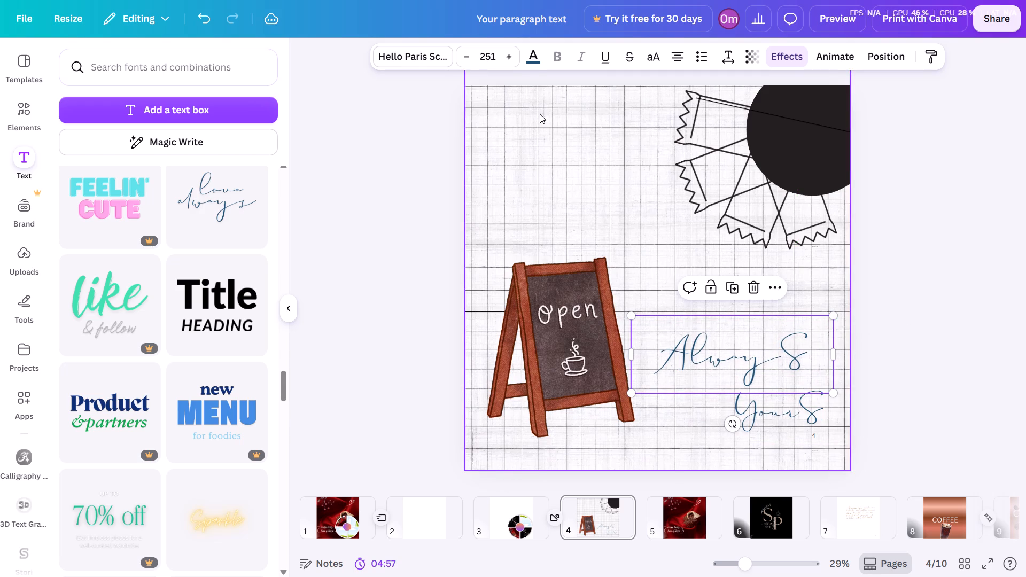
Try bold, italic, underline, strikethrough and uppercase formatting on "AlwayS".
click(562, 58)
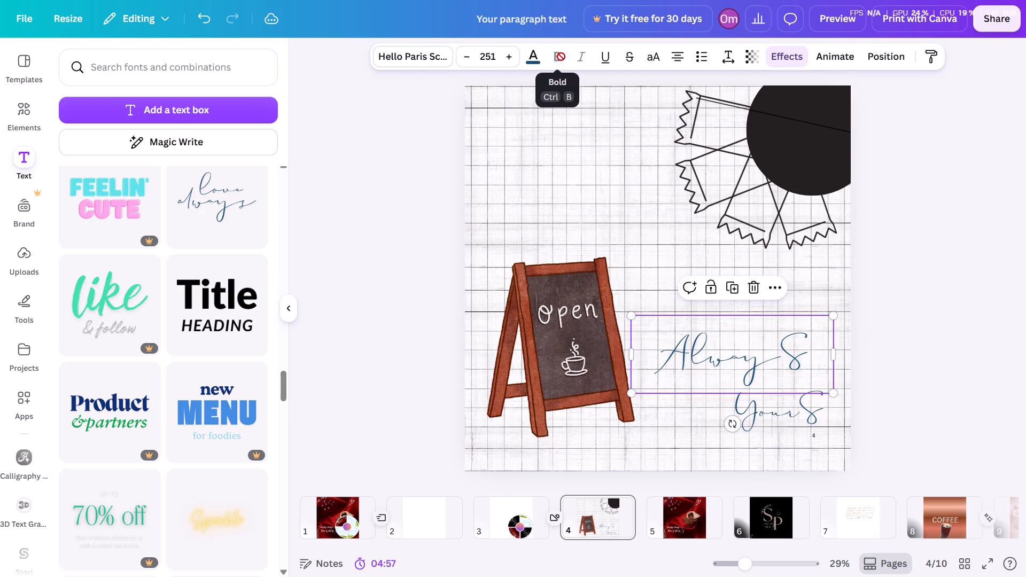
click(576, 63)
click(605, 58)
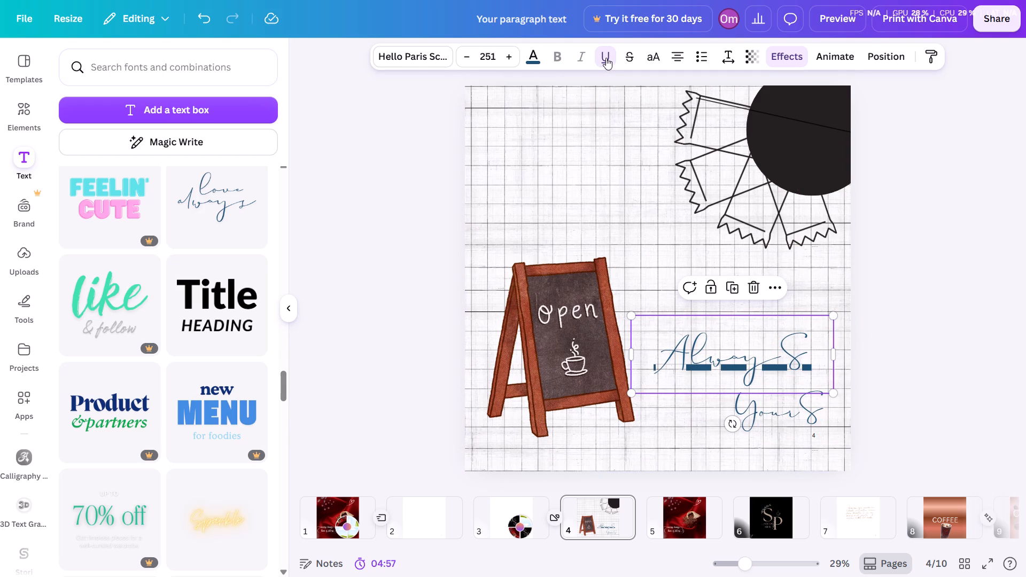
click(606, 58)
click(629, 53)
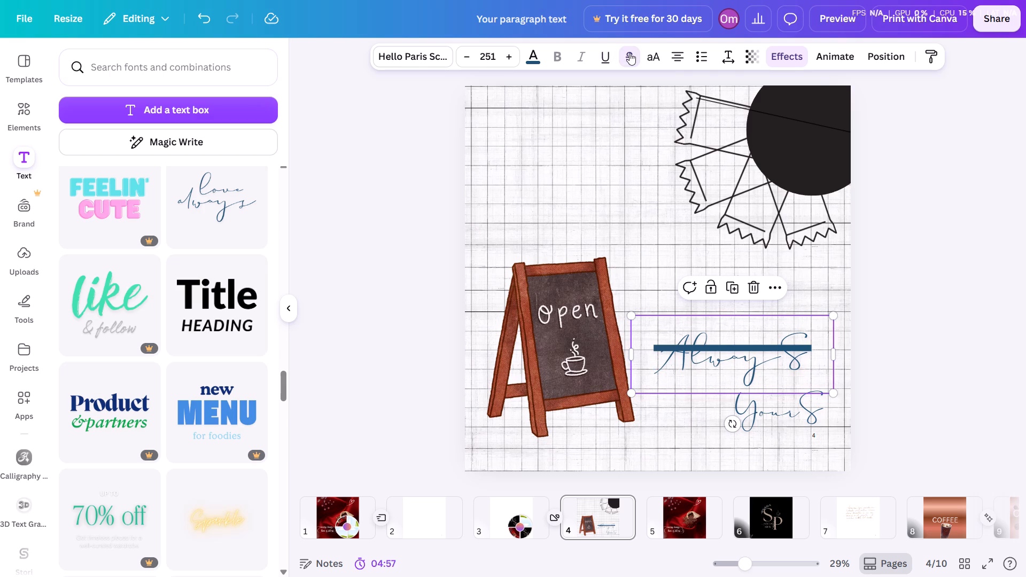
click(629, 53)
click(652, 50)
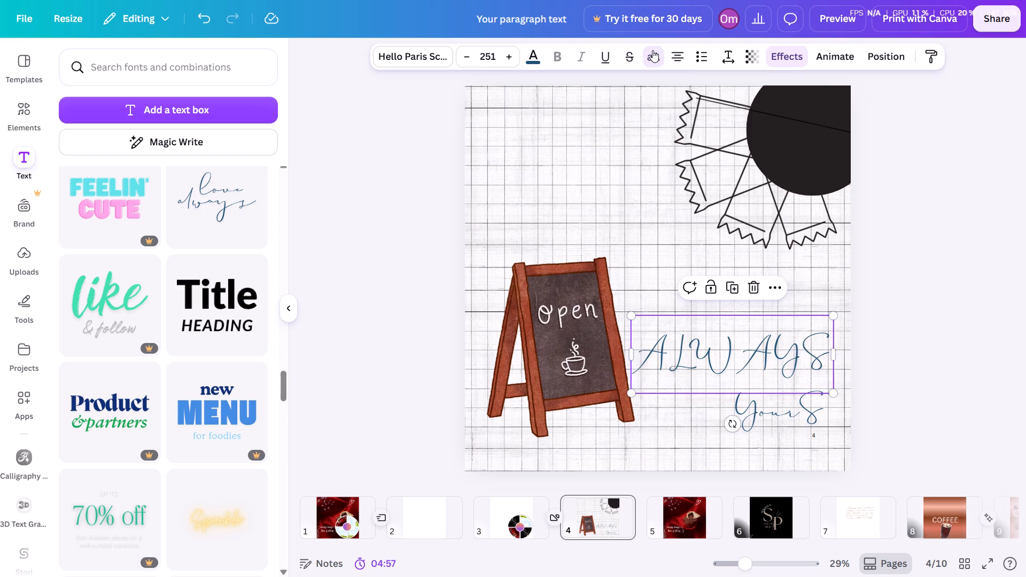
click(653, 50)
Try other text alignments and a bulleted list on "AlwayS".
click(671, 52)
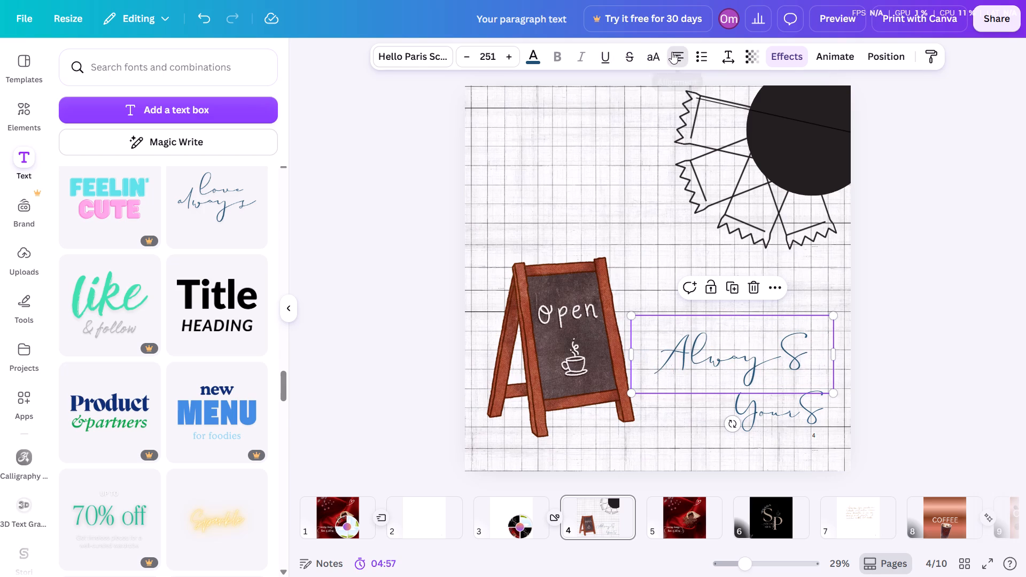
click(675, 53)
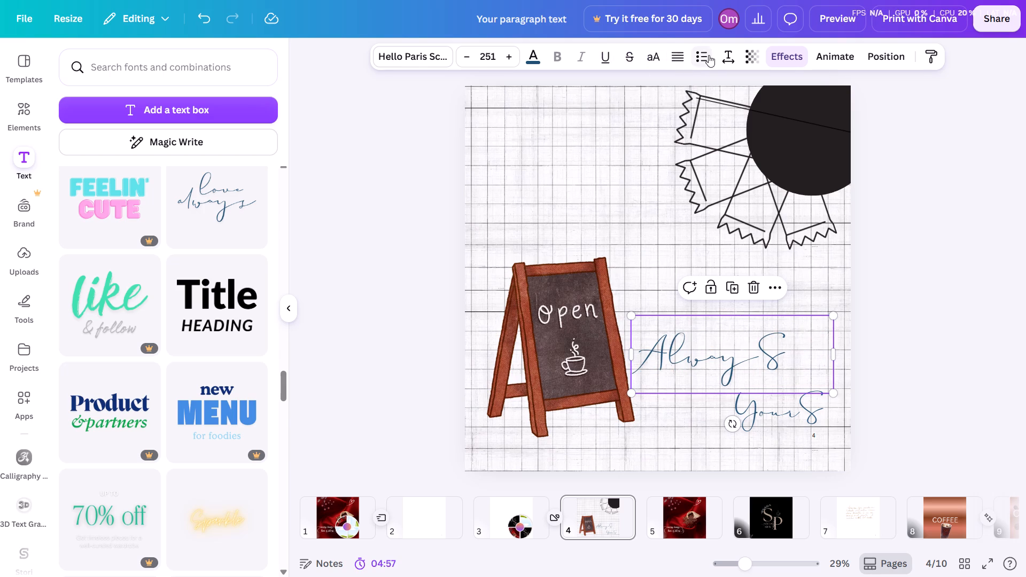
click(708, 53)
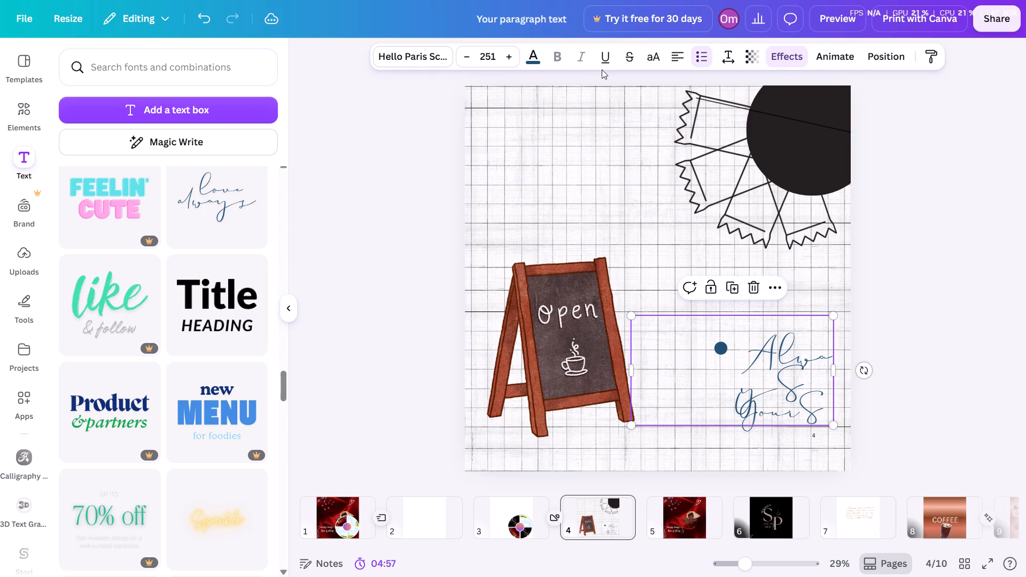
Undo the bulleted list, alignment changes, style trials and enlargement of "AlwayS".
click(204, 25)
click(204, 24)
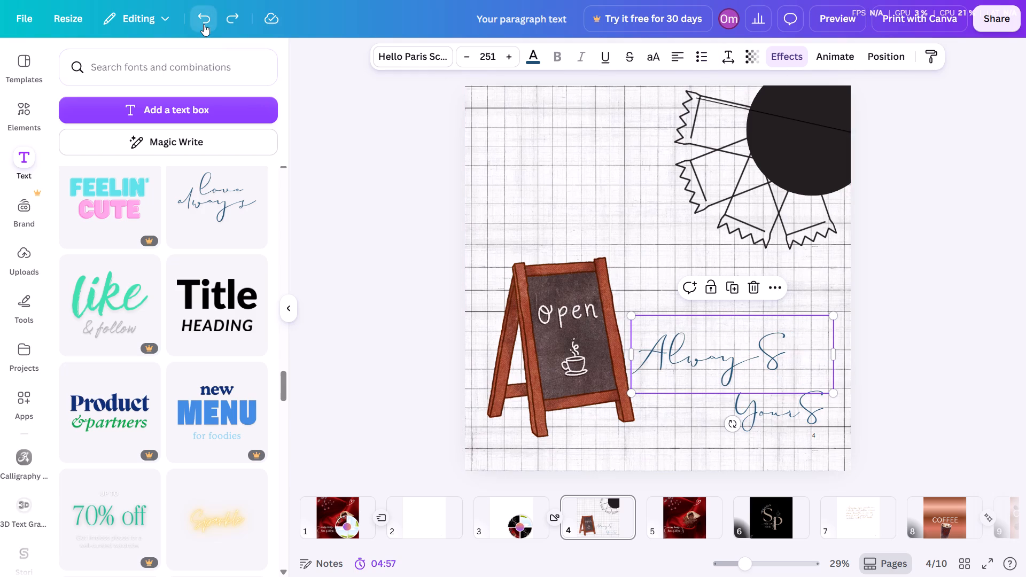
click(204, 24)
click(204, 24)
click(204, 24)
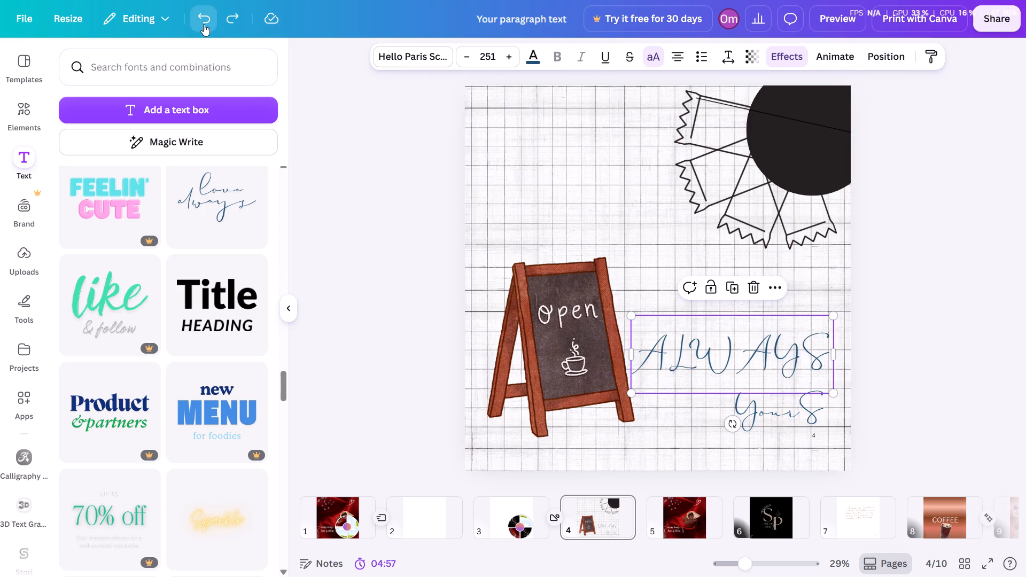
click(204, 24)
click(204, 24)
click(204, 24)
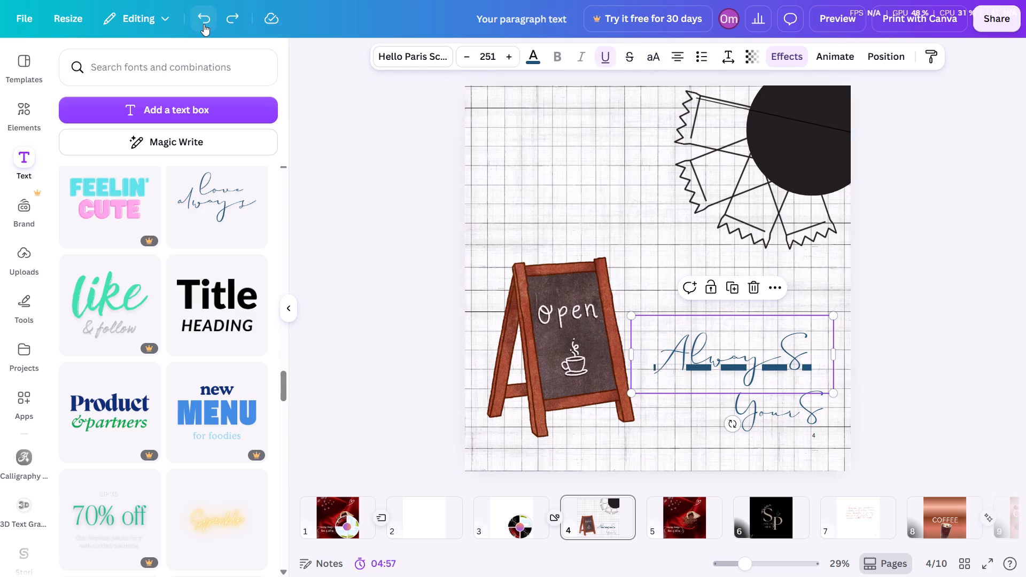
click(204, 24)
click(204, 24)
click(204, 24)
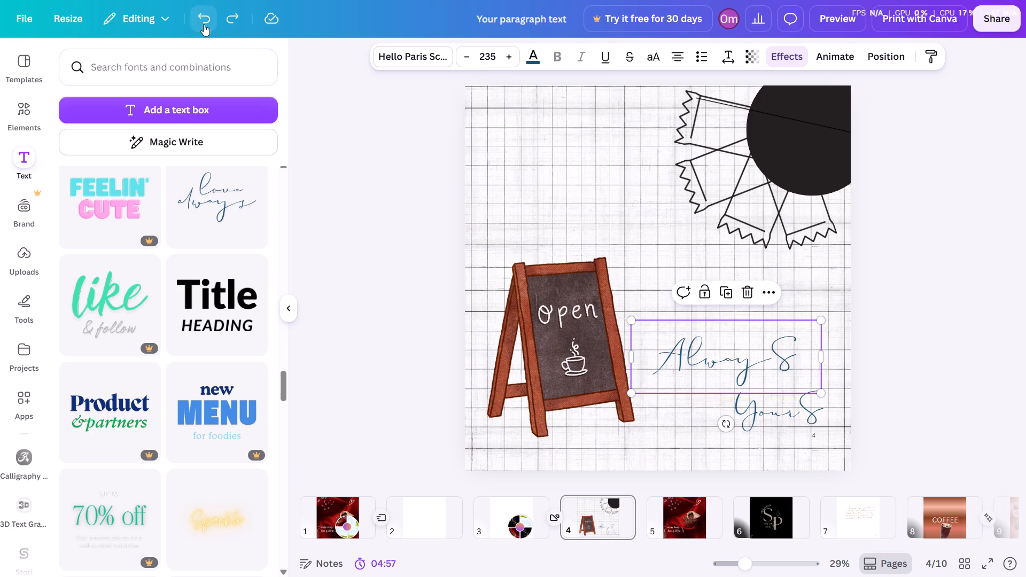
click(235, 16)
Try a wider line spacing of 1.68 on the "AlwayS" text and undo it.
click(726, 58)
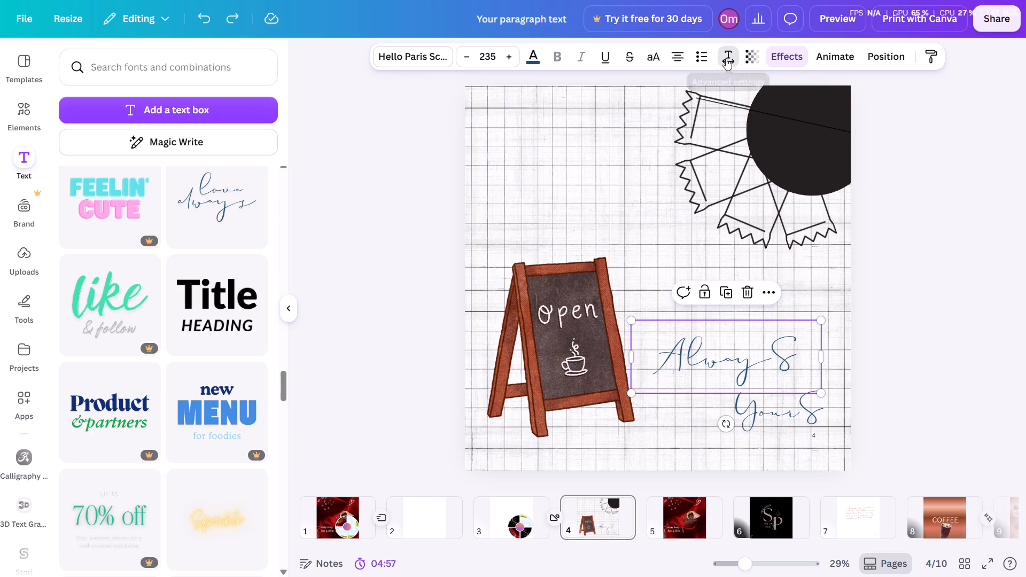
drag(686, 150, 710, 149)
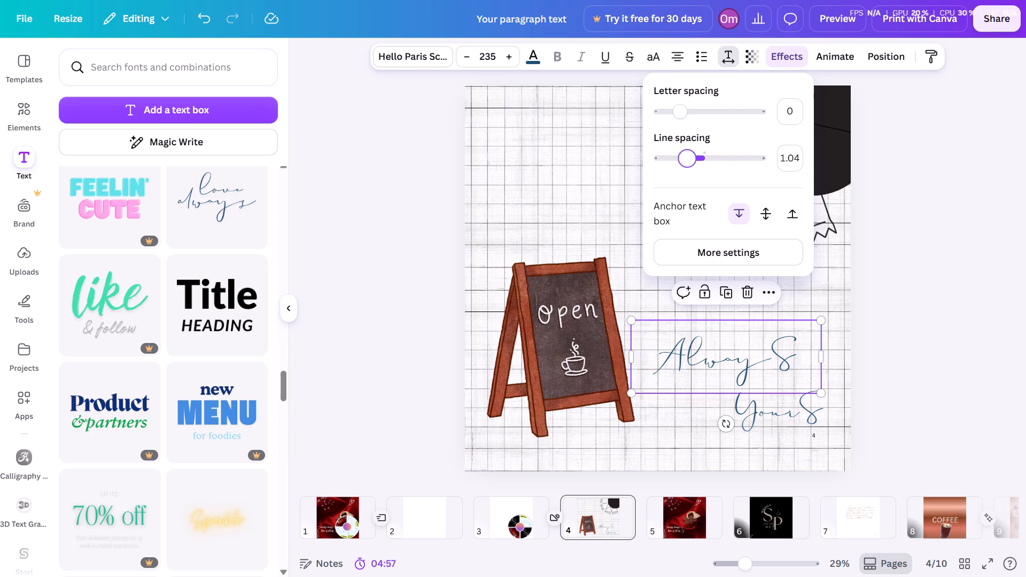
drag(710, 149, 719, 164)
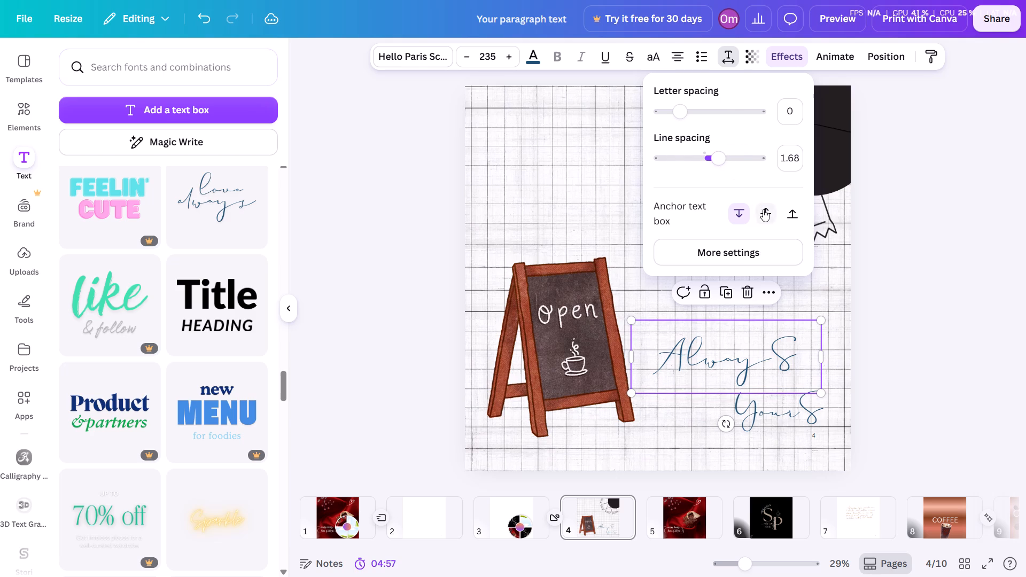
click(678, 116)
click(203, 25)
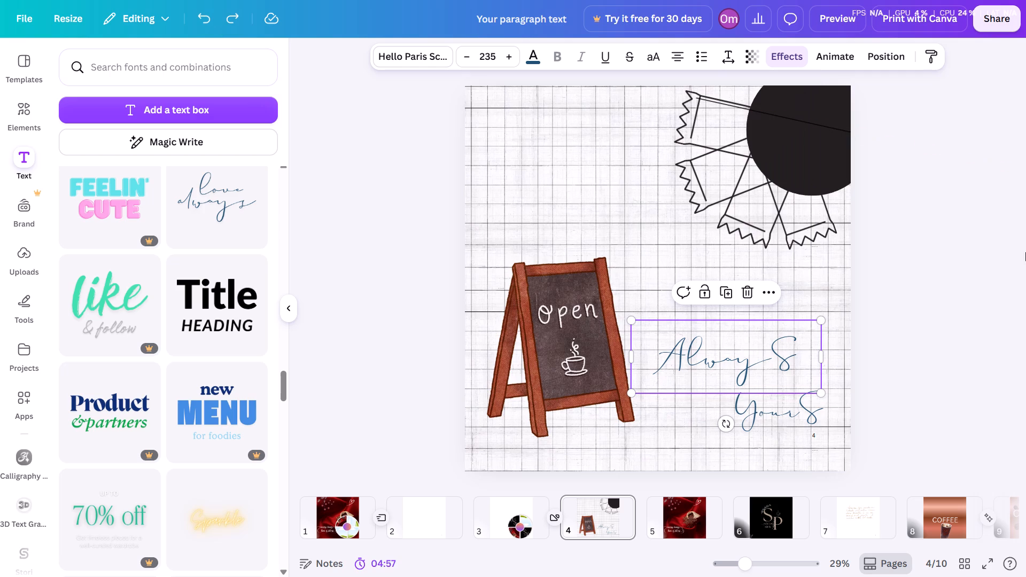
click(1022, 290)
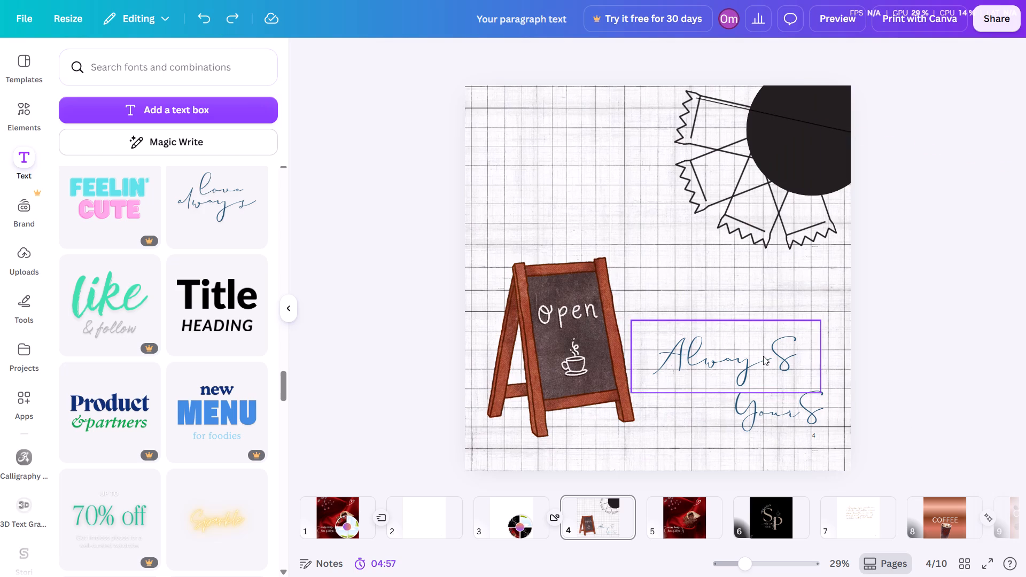
Enlarge "AlwayS" to a font size of 259 and move it slightly up and toward the page's right edge.
click(783, 364)
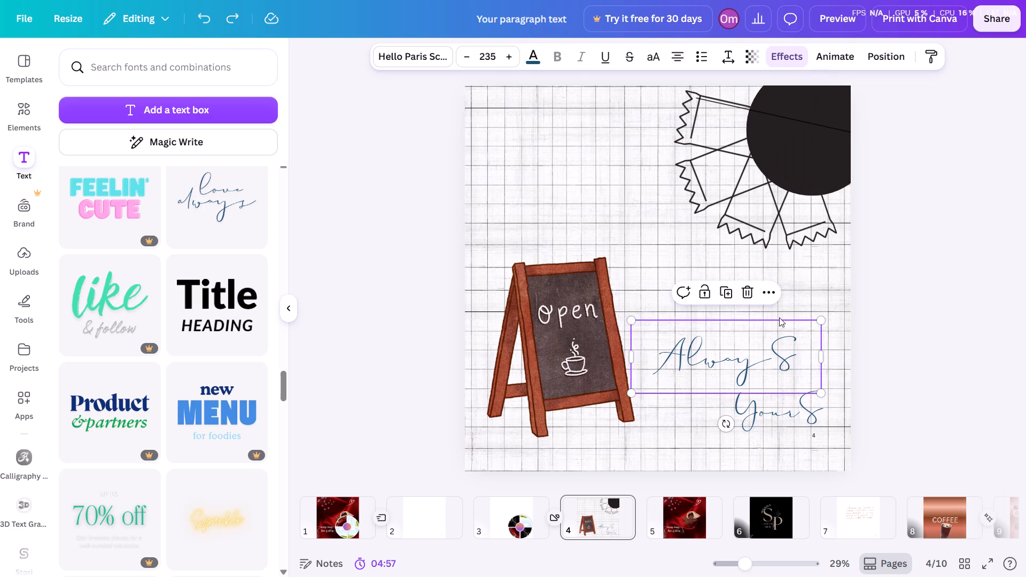
click(508, 61)
click(508, 61)
click(508, 61)
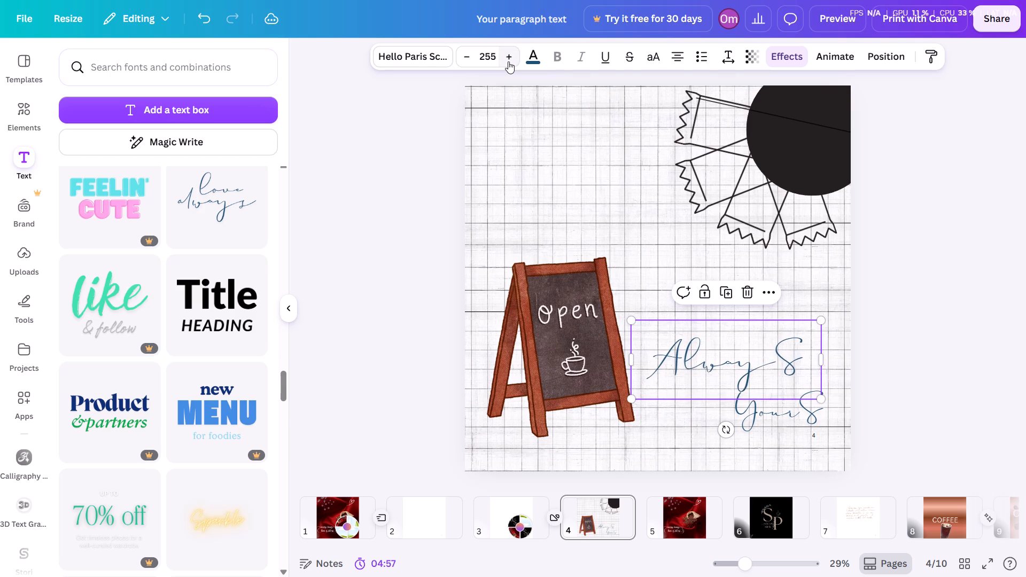
drag(760, 347, 775, 339)
click(766, 412)
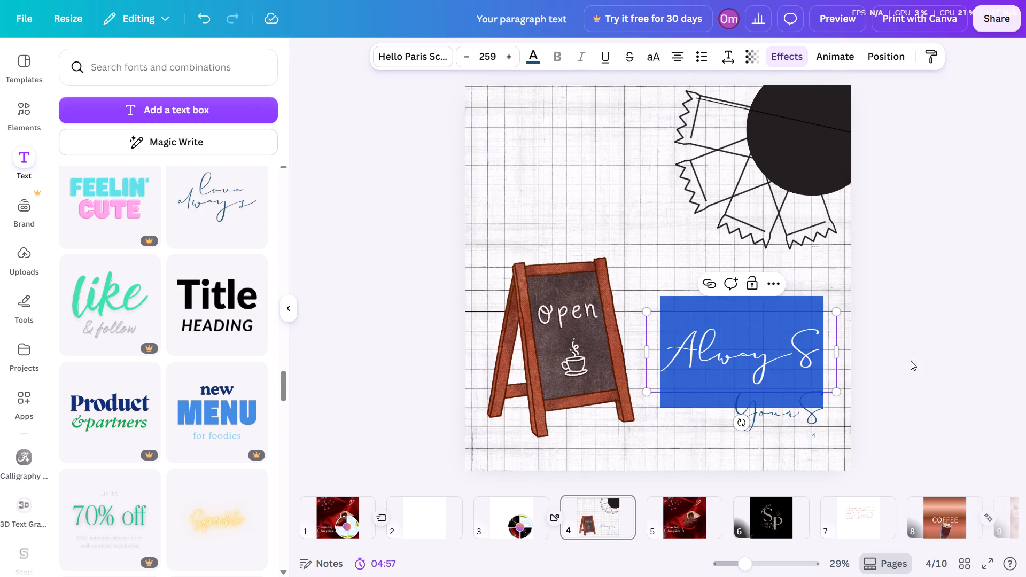
click(915, 358)
Enlarge the "YourS" text to a font size of 260.
click(800, 426)
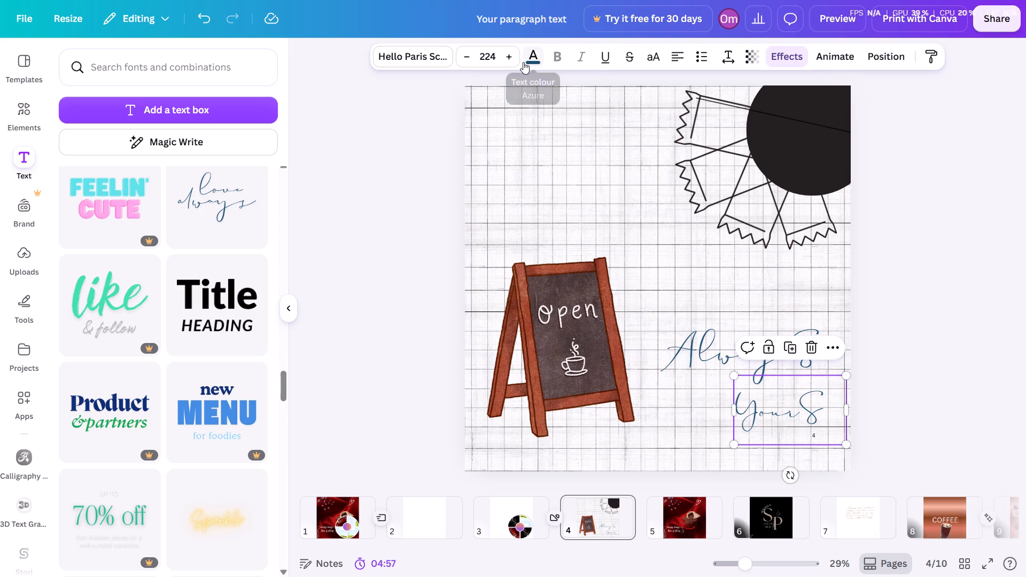
click(505, 61)
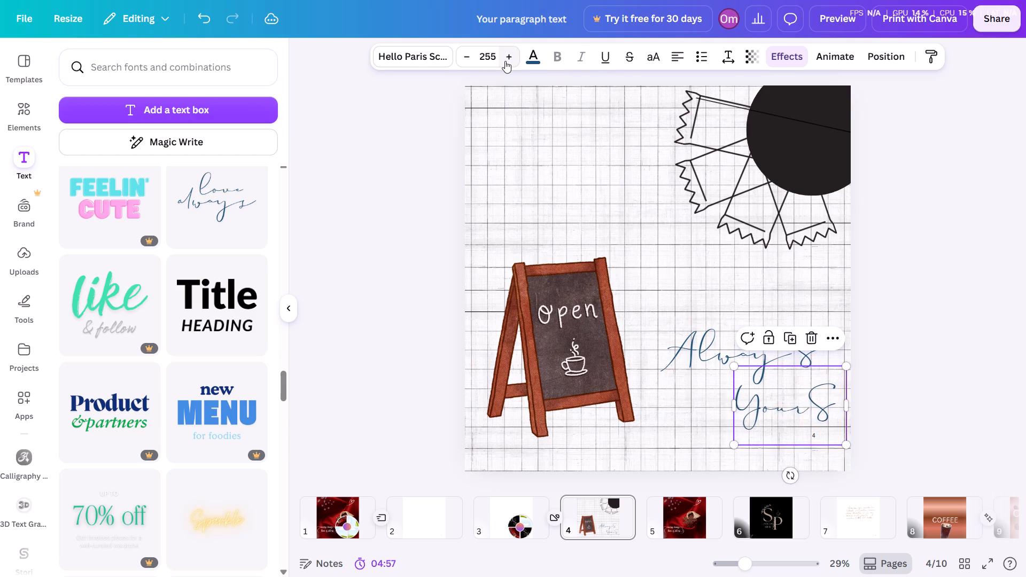
click(1009, 325)
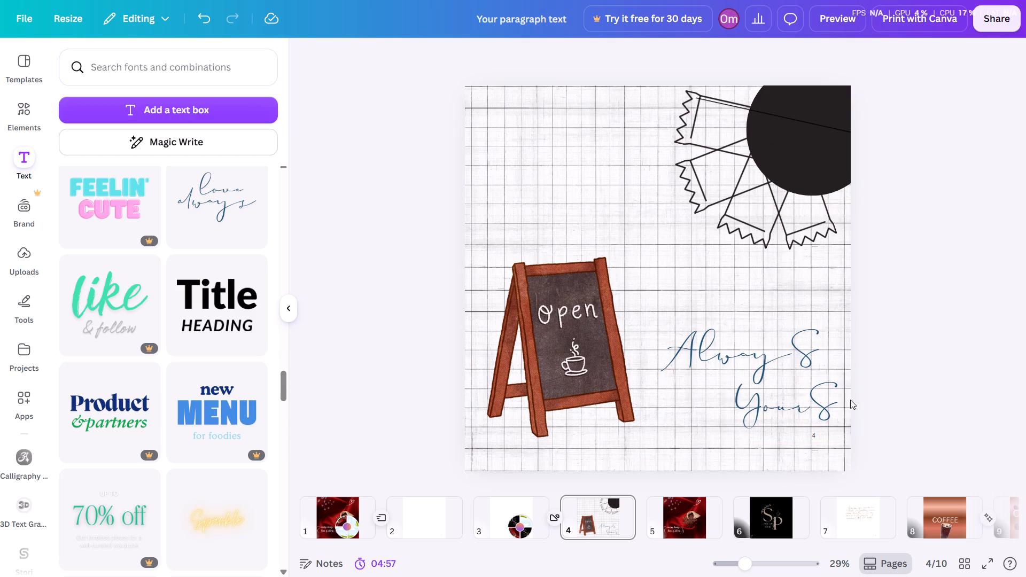
Move "YourS" slightly left and up so its final S lines up beneath the S of "AlwayS".
click(823, 402)
click(951, 357)
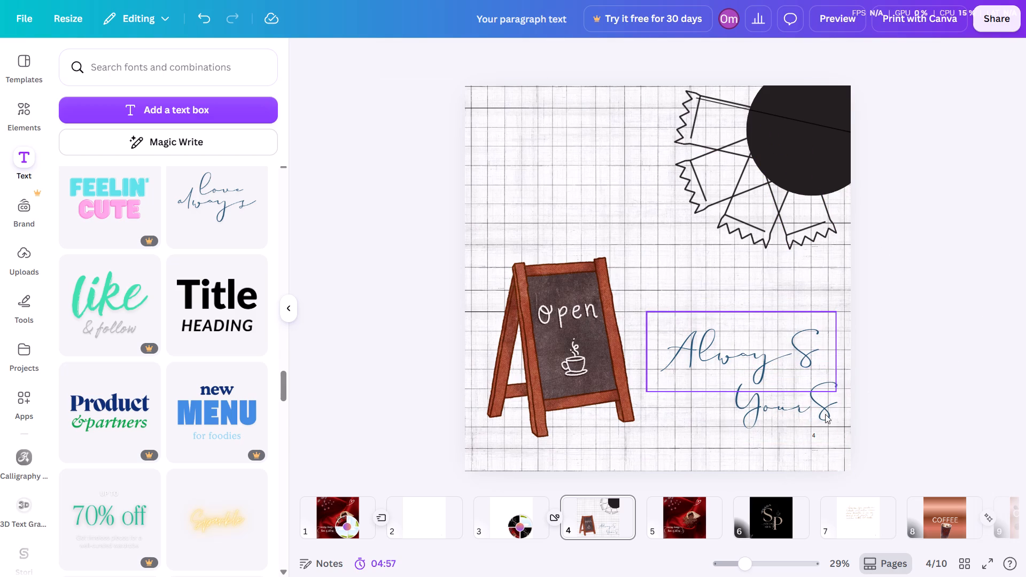
click(822, 418)
click(825, 422)
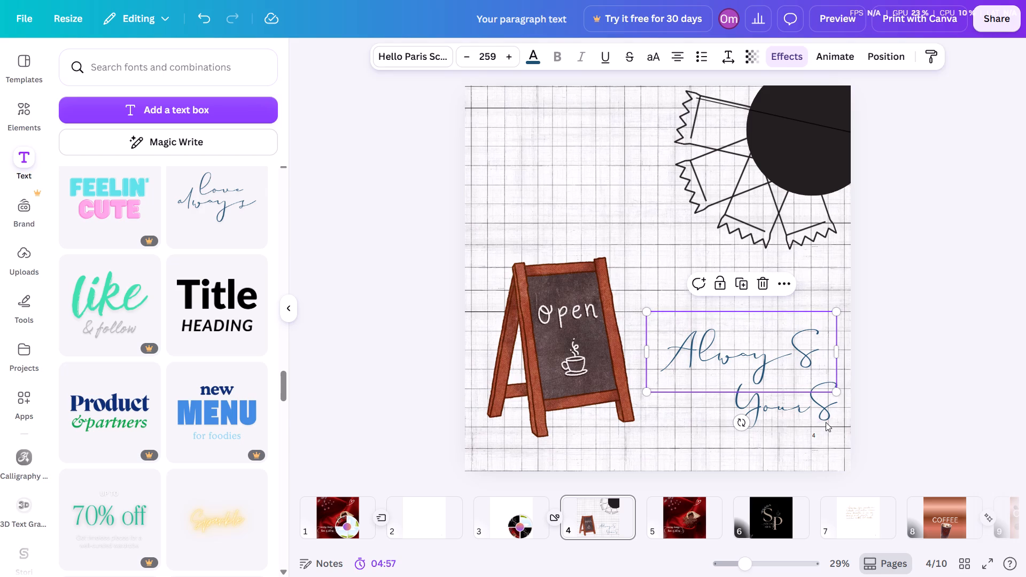
click(956, 380)
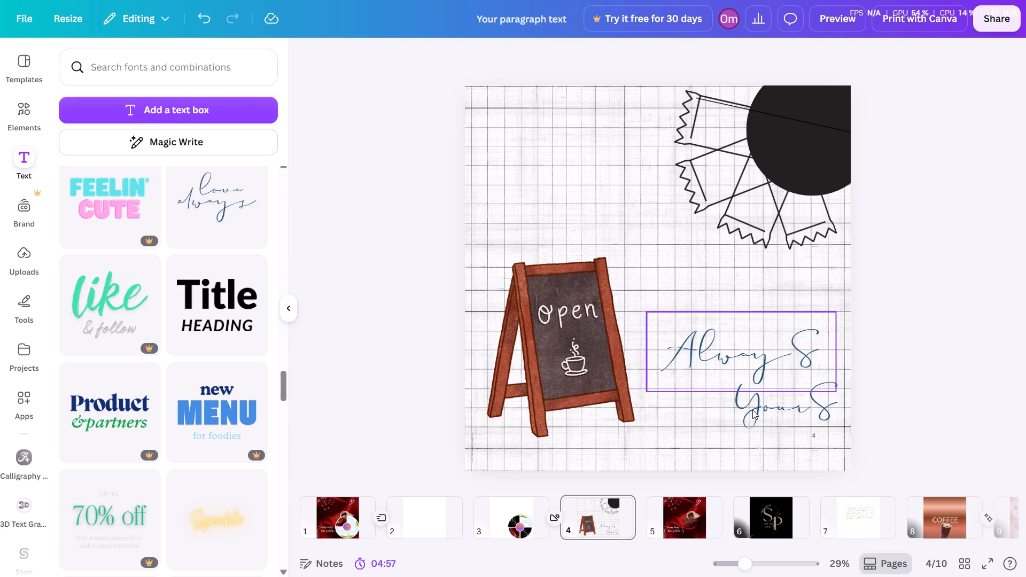
click(752, 407)
drag(953, 379, 945, 389)
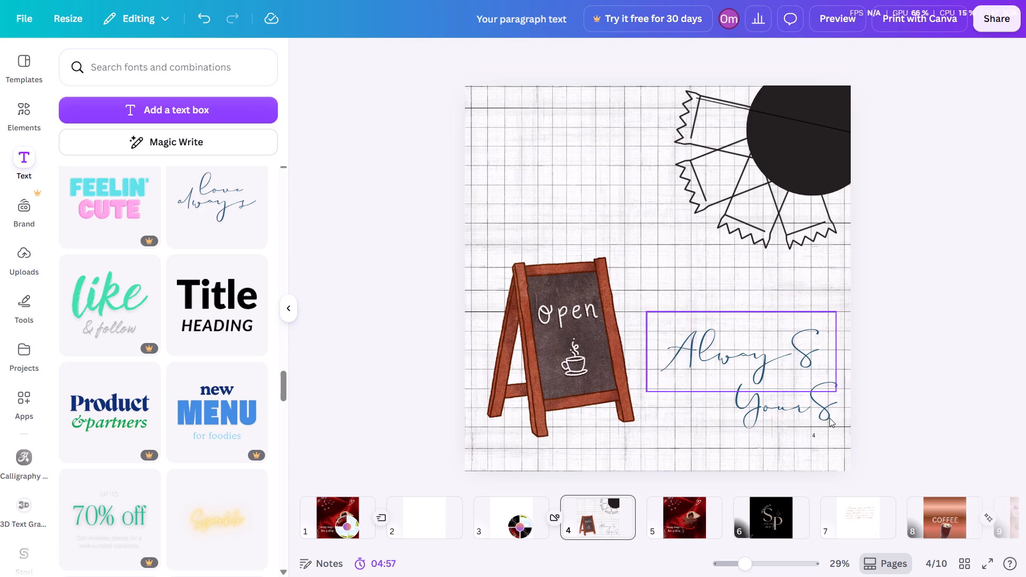
click(836, 428)
drag(830, 420, 825, 420)
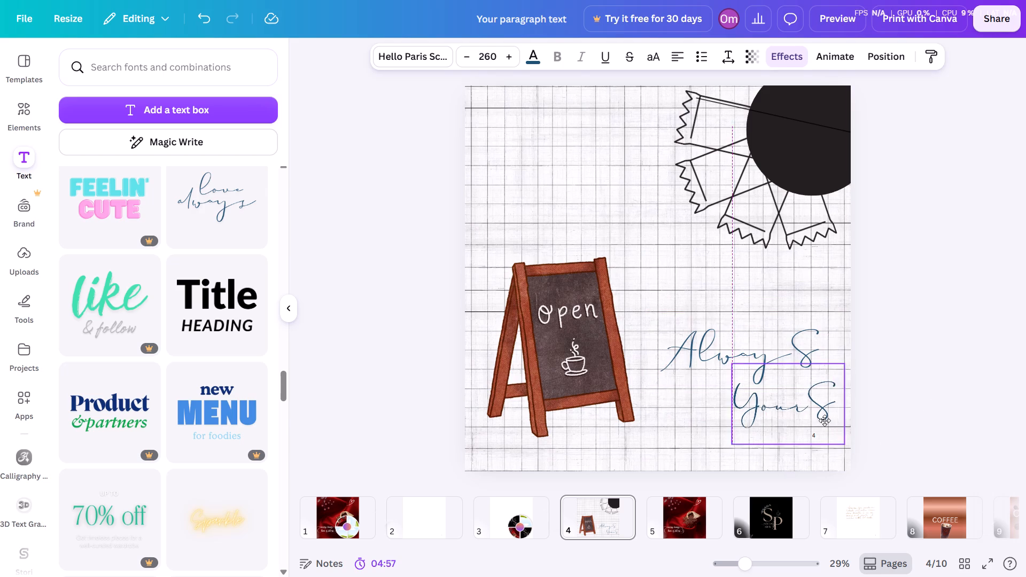
drag(825, 420, 814, 416)
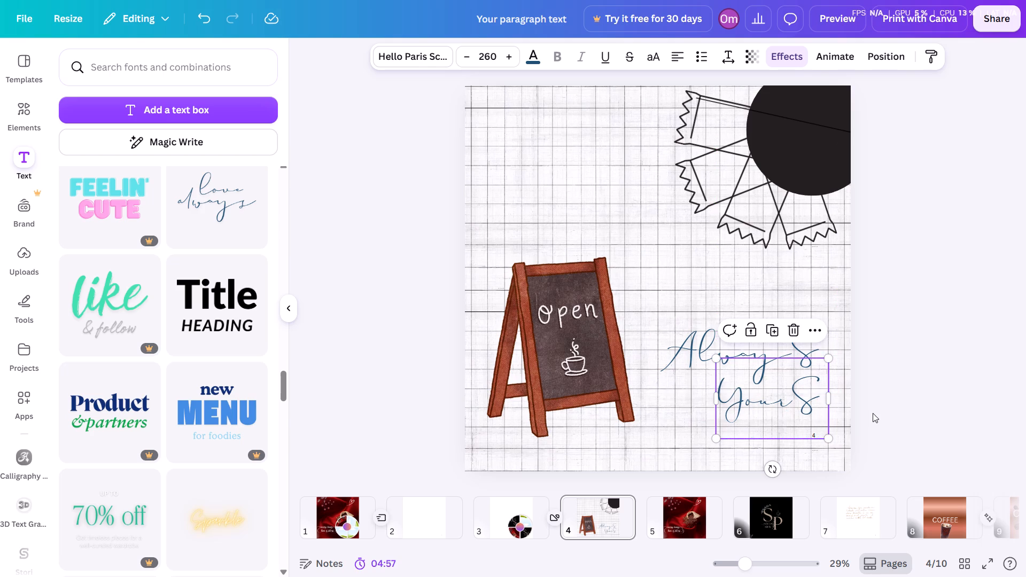
click(874, 411)
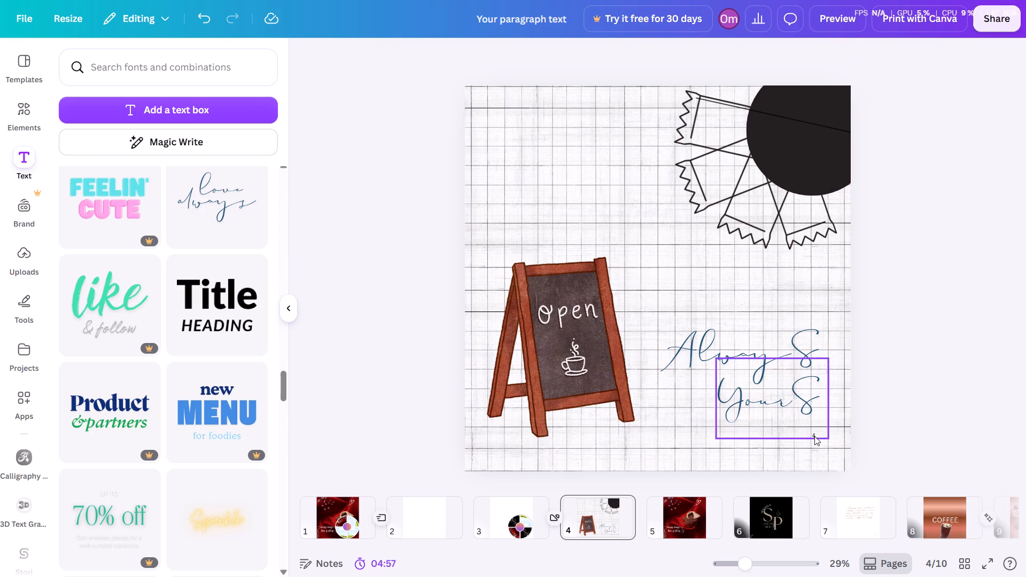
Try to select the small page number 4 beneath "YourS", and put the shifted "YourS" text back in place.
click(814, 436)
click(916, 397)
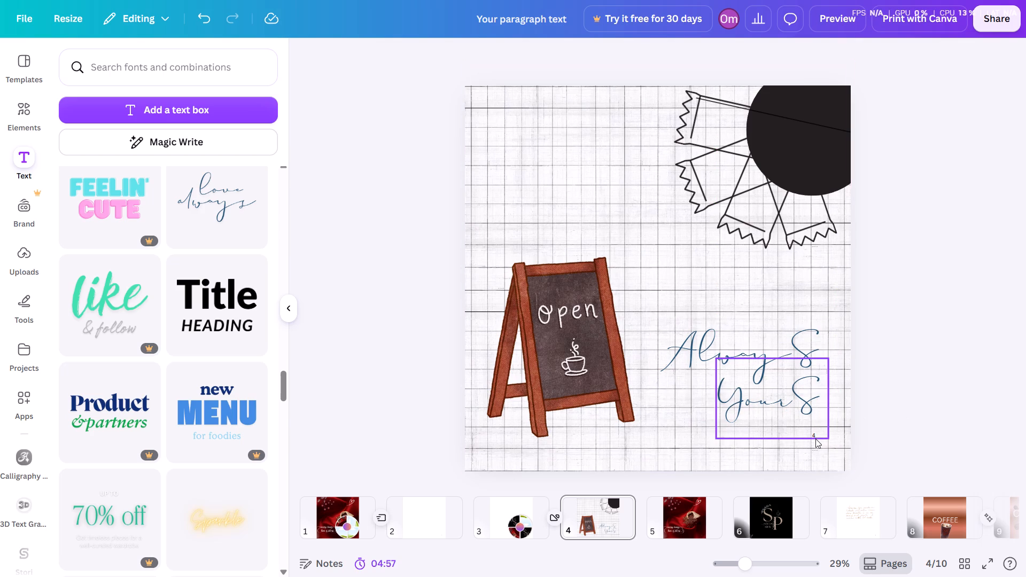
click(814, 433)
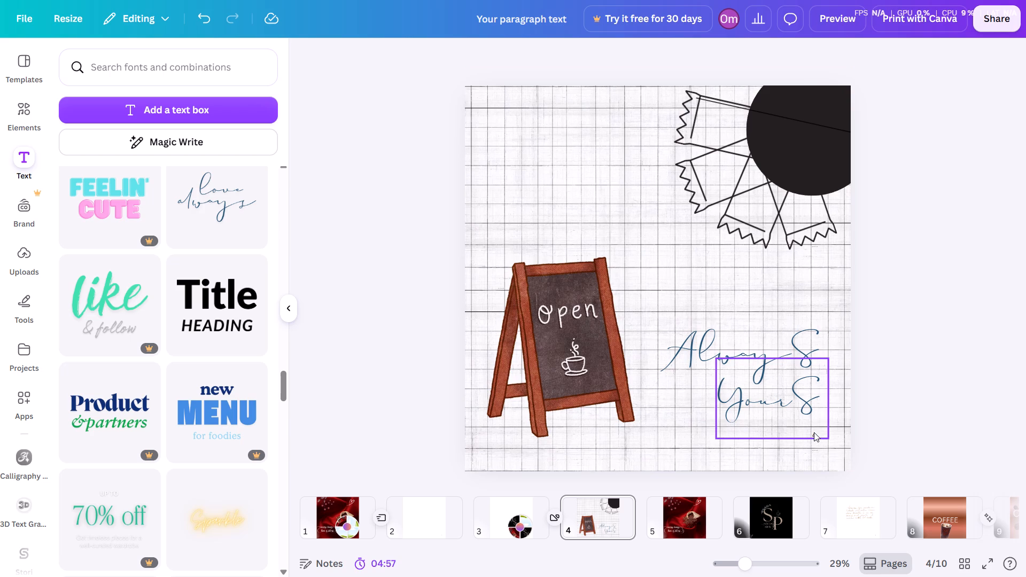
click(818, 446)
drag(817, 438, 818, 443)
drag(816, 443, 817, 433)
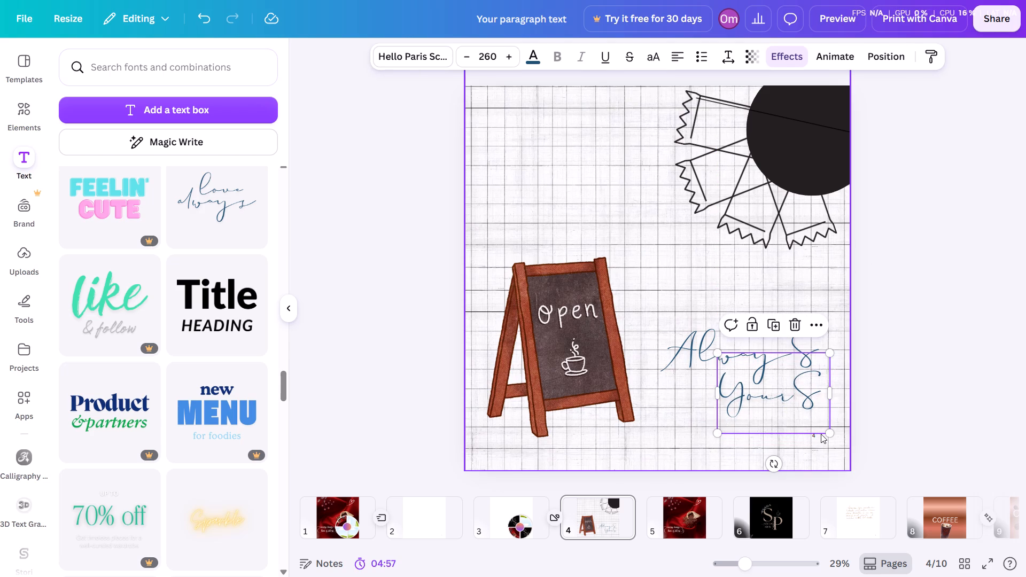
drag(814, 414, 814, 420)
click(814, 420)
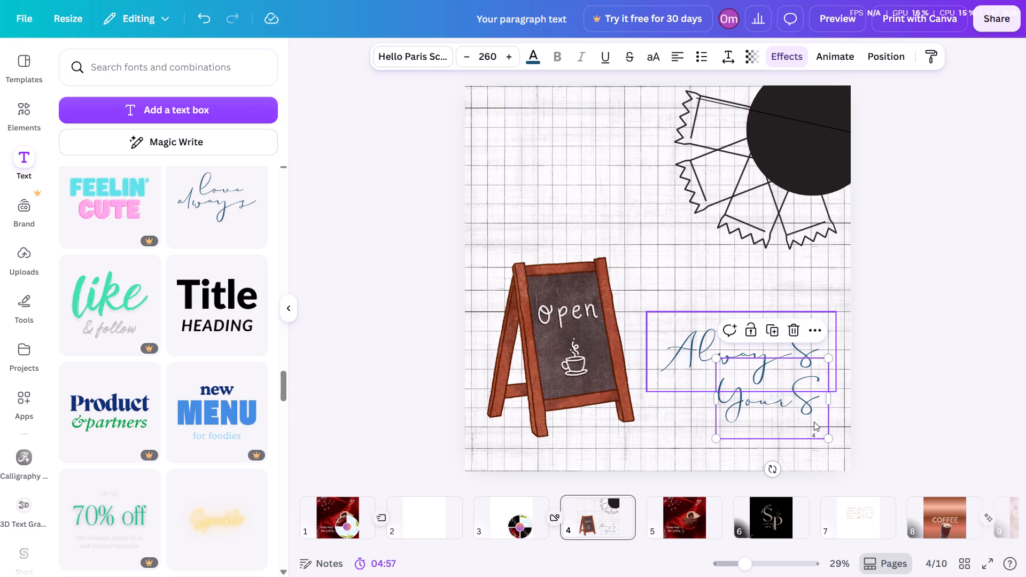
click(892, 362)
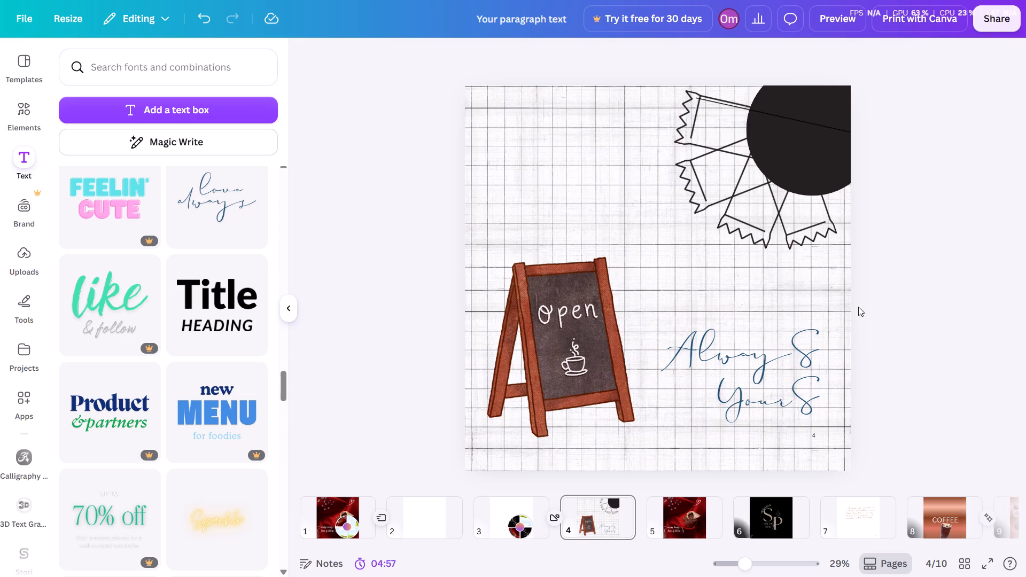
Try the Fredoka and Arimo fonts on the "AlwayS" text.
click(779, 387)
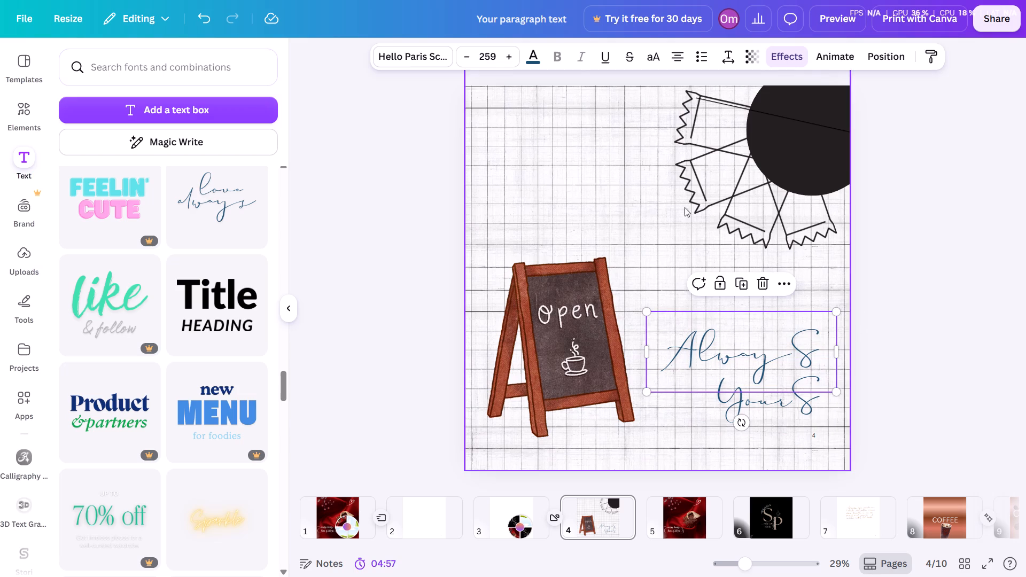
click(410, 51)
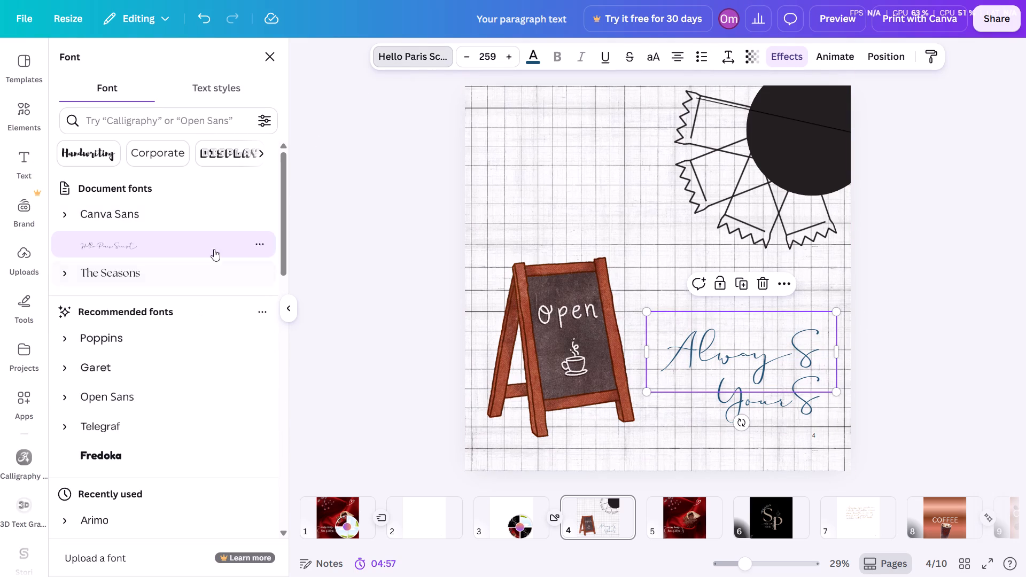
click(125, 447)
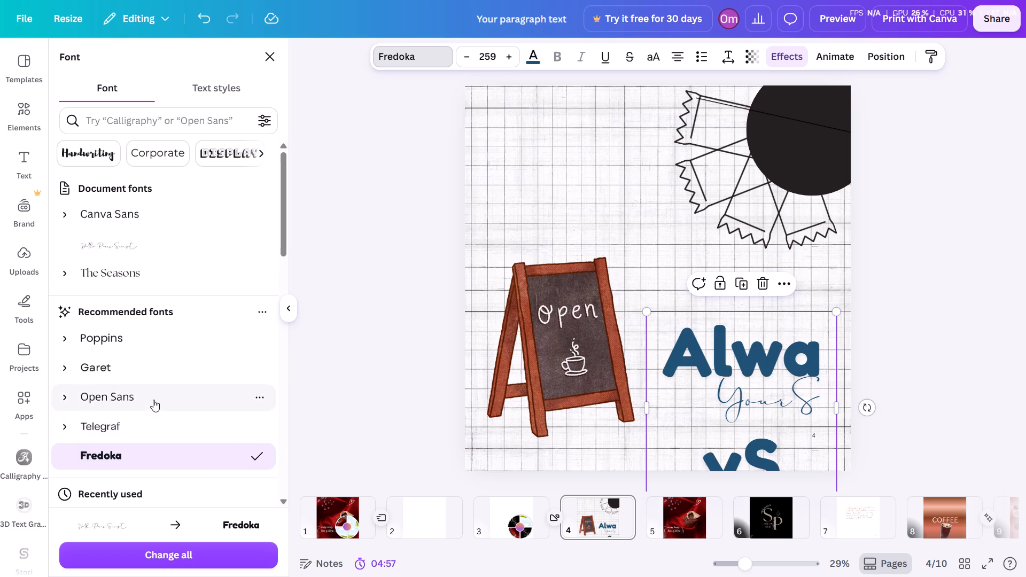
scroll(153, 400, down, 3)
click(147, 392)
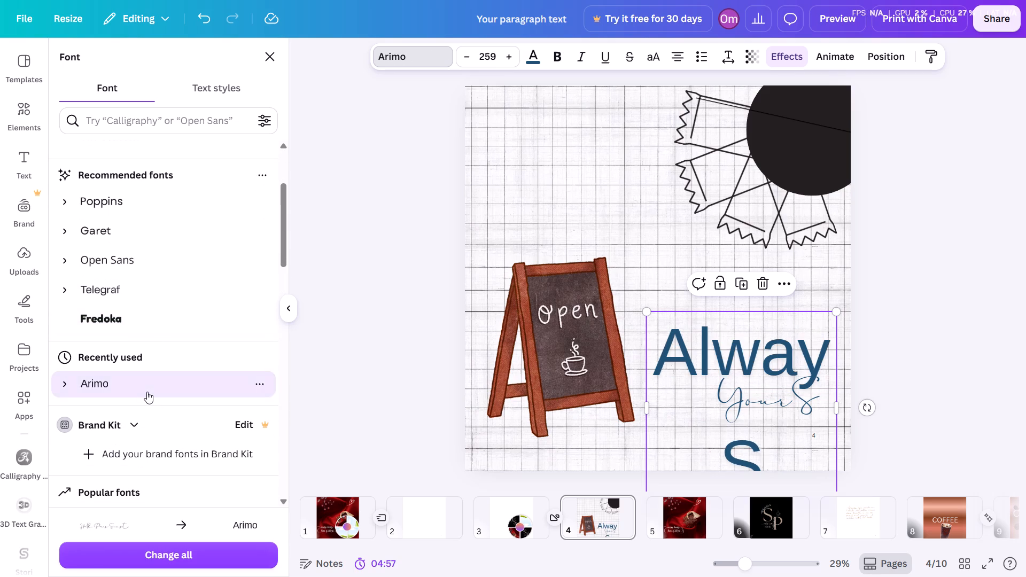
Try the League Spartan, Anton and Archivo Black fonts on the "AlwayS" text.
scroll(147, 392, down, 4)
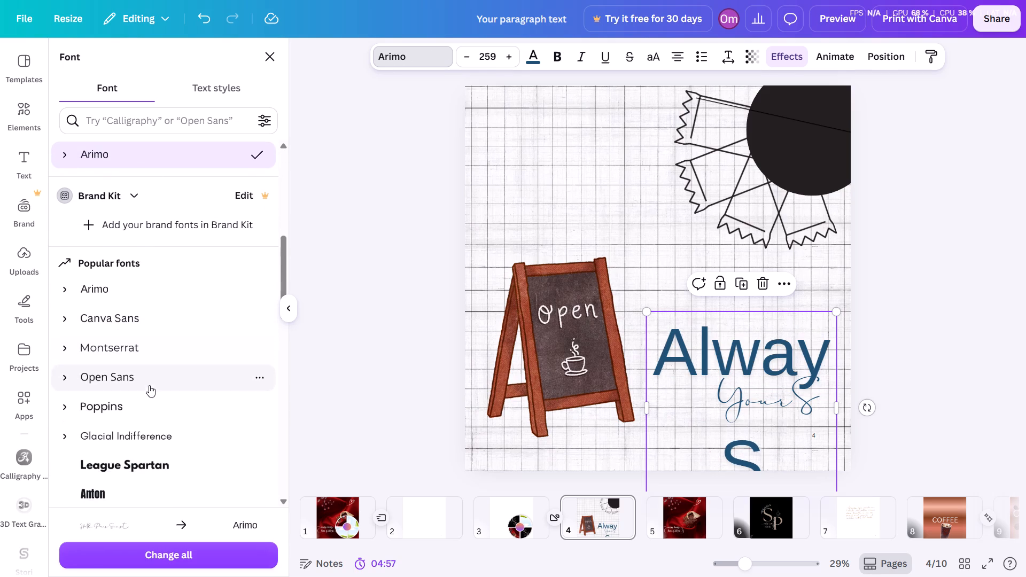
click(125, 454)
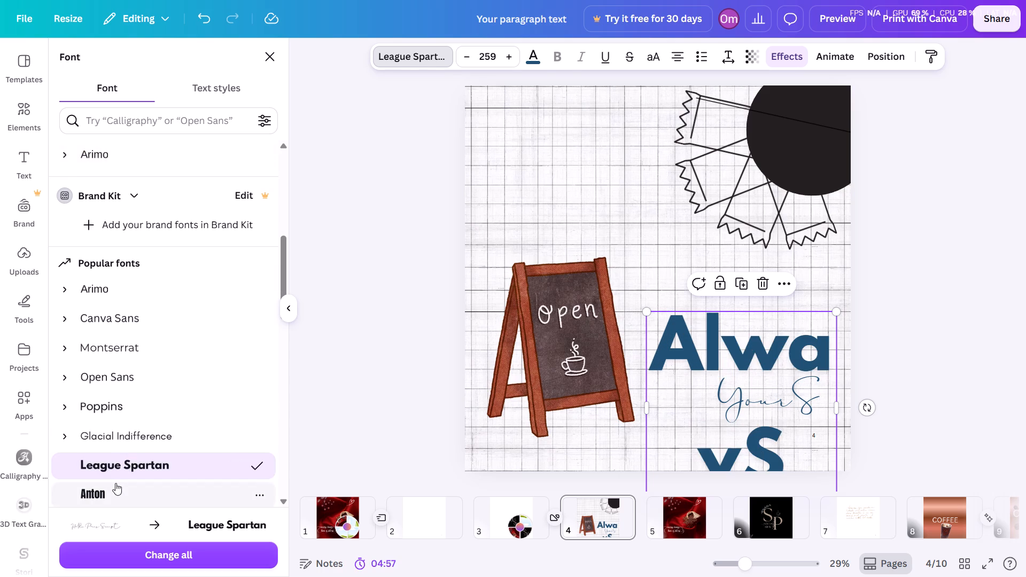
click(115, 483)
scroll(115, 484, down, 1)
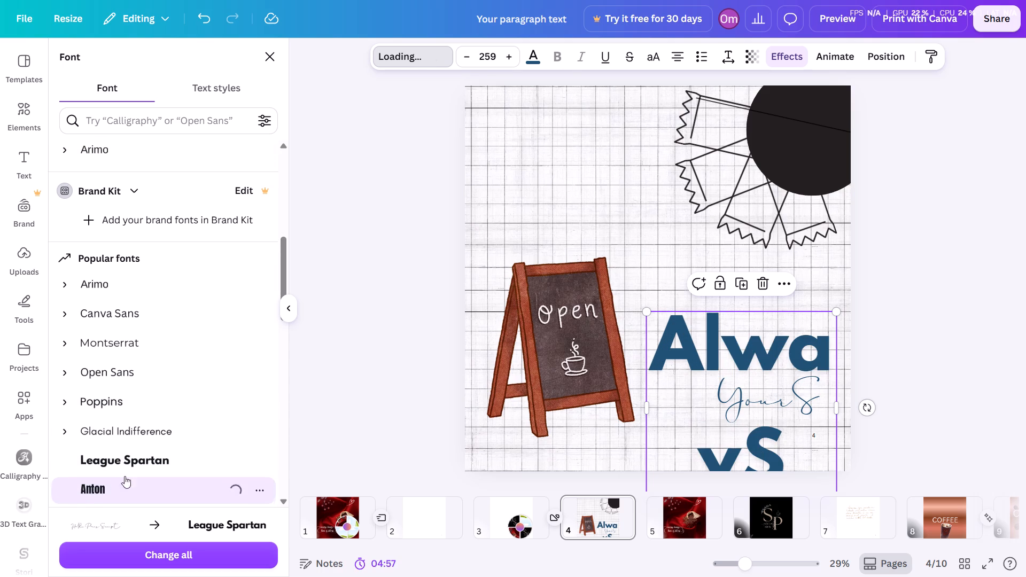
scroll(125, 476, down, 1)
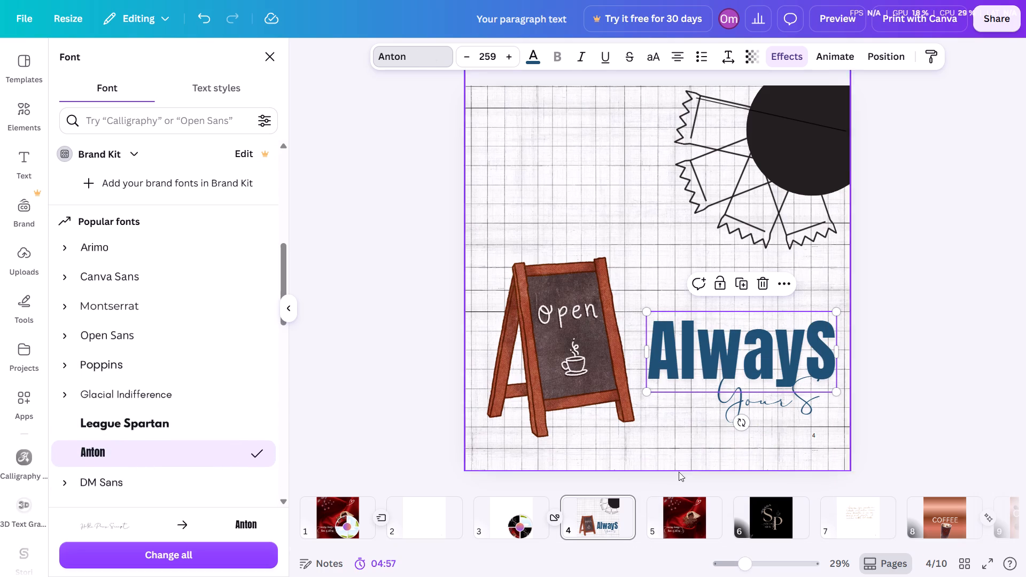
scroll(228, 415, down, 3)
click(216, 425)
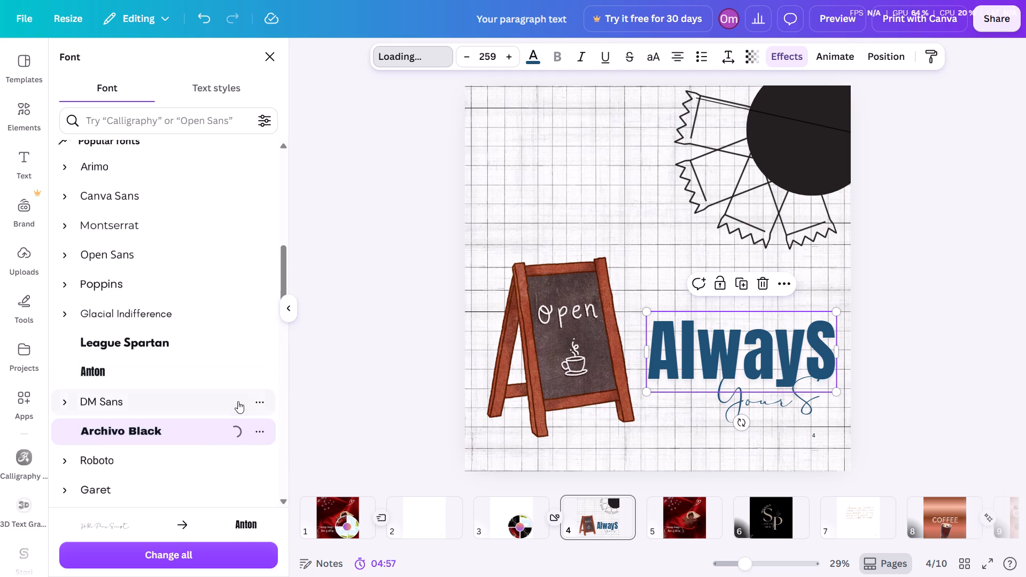
Set the font of the "AlwayS" text to Brittany.
scroll(199, 418, down, 4)
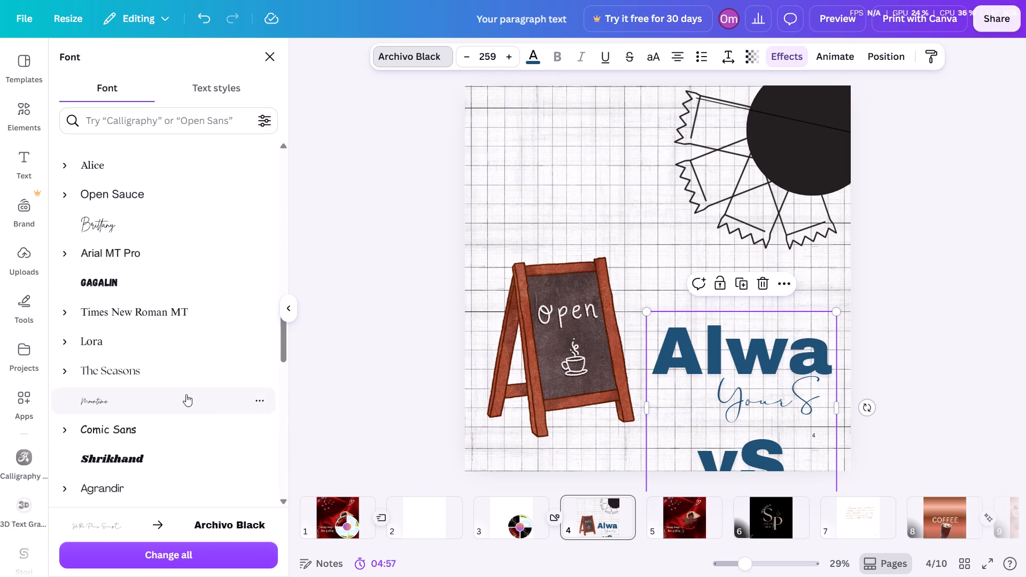
scroll(186, 394, down, 1)
click(129, 219)
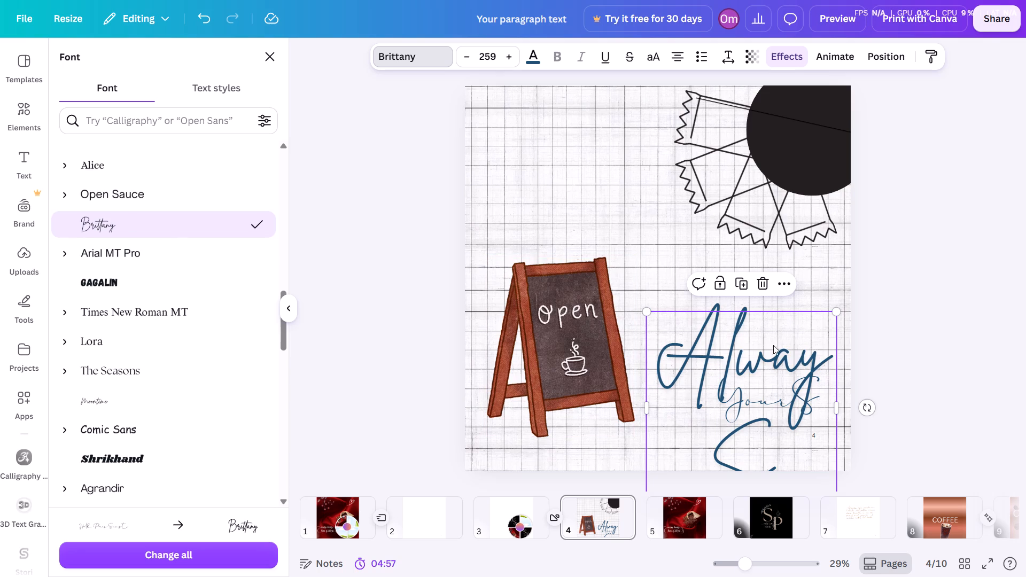
Replace the contents of the "AlwayS" text box on page 4 with "Always", using a lowercase final s.
click(757, 428)
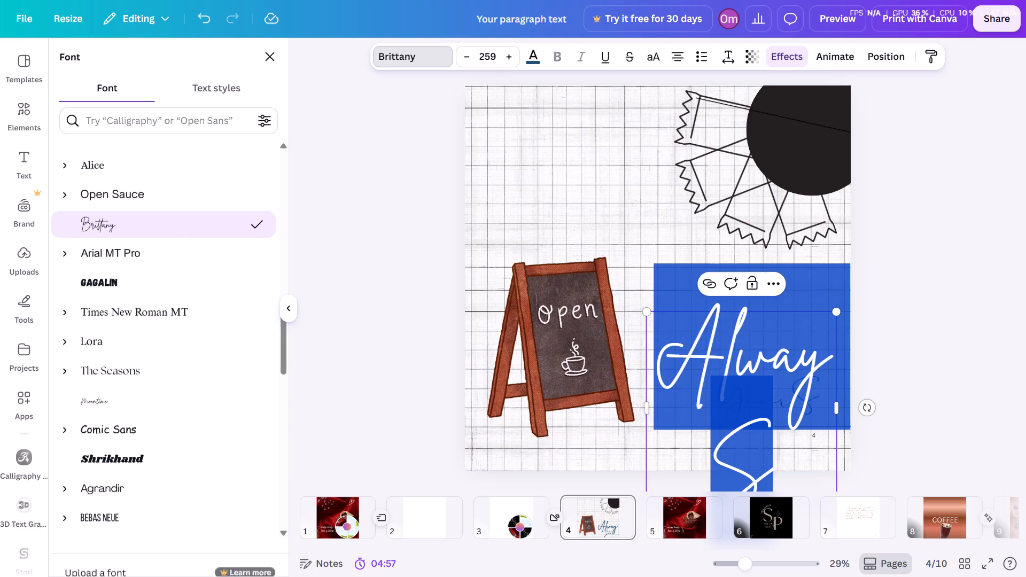
key(BackSpace)
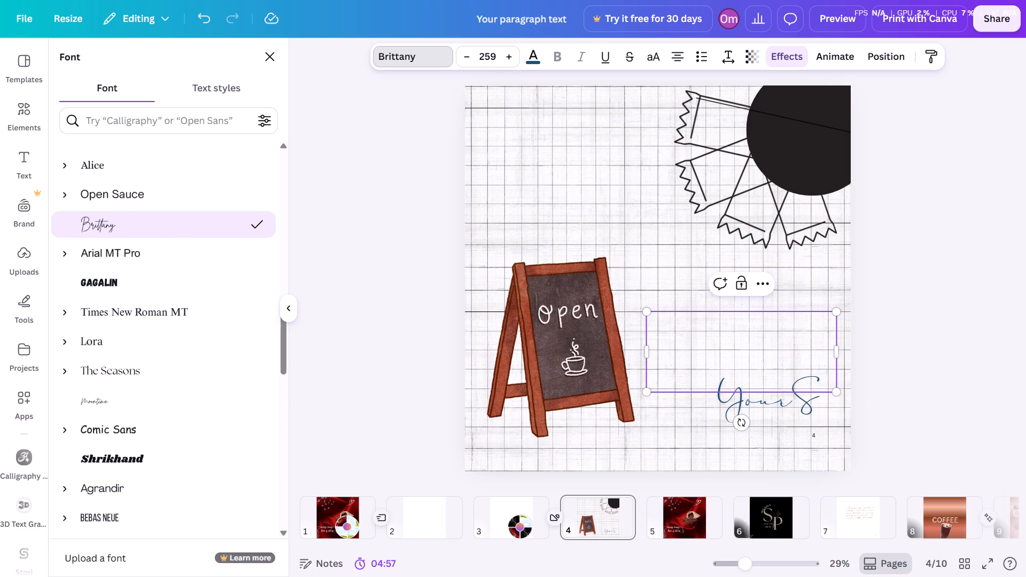
text(AL)
key(BackSpace)
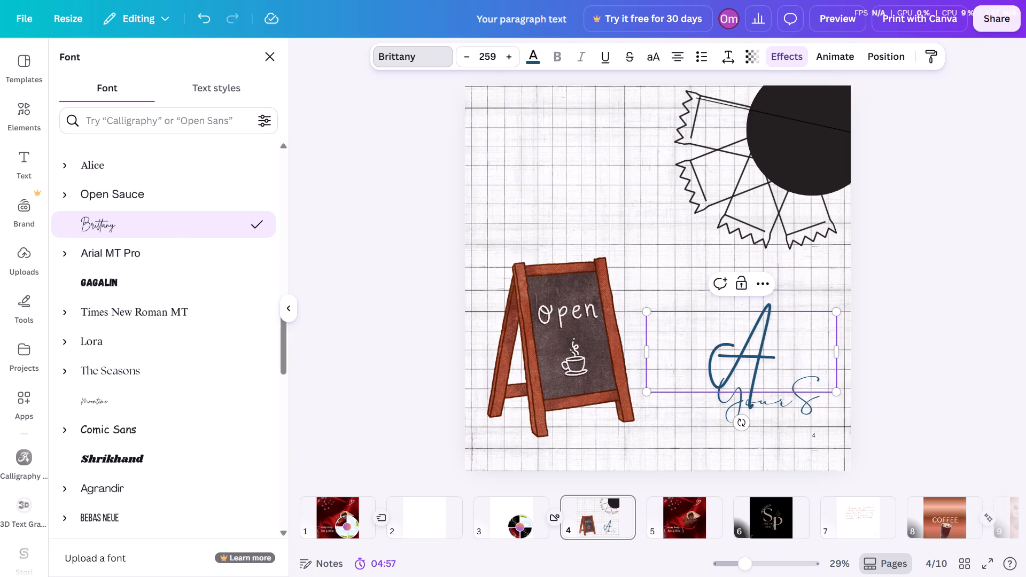
key(k)
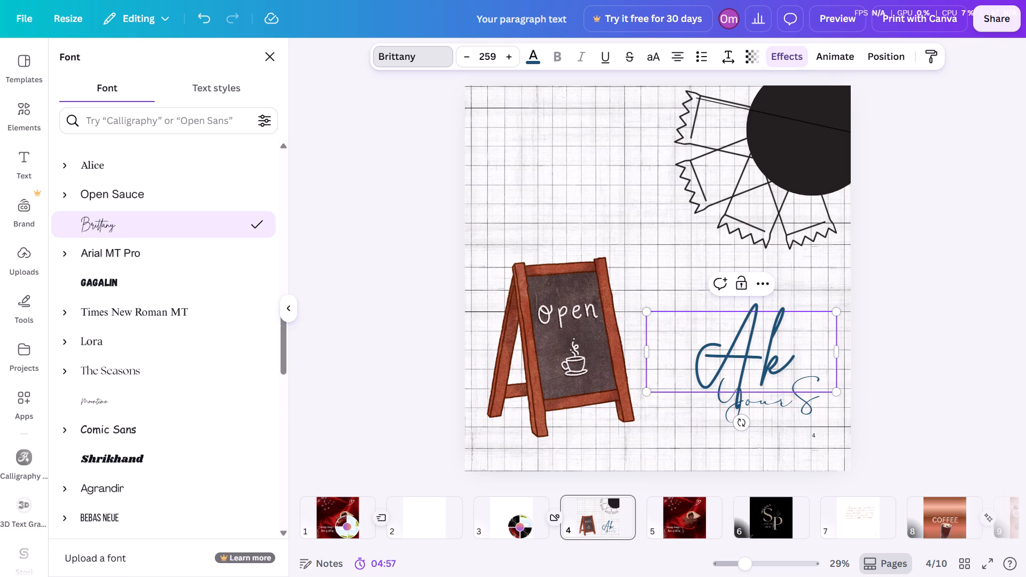
key(BackSpace)
text(lways)
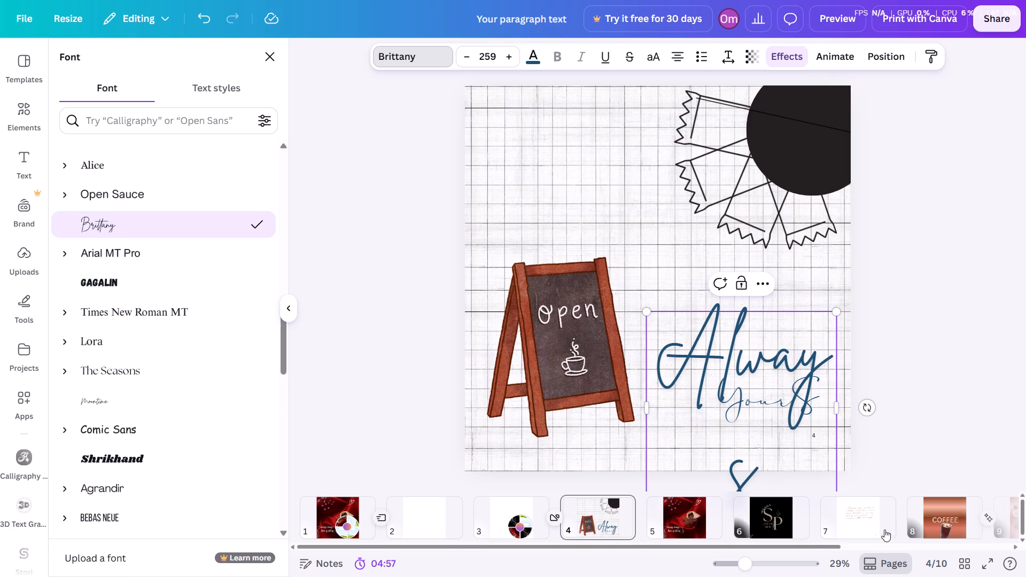
drag(793, 453, 774, 402)
click(932, 387)
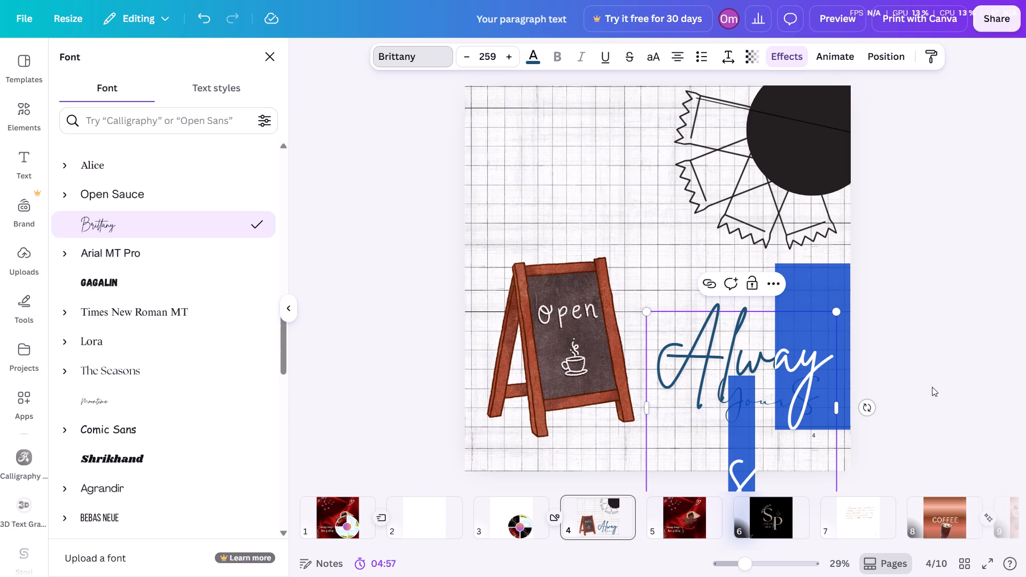
right_click(956, 345)
click(953, 345)
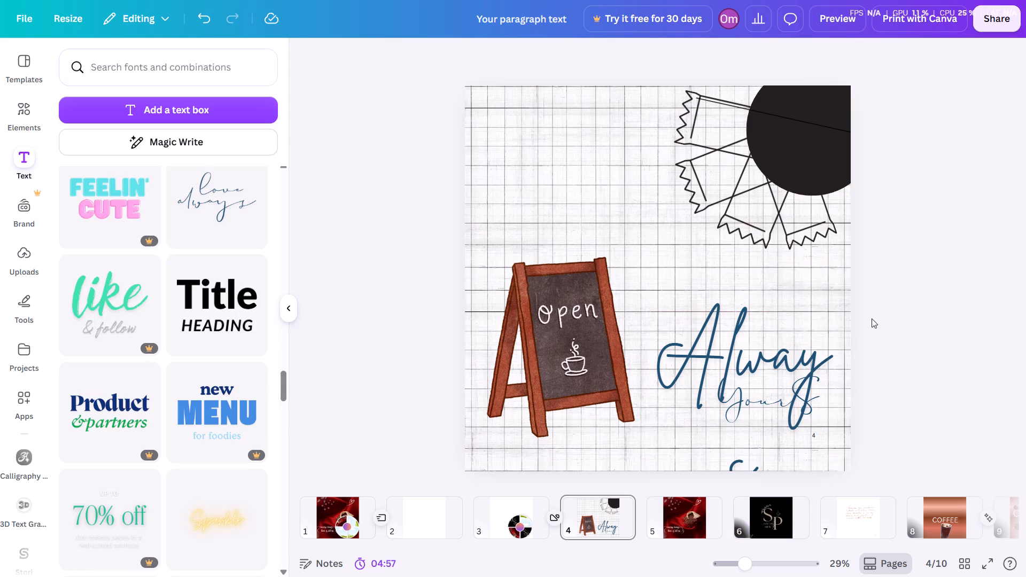
Move "Always" up, shrink it to font size 175, and widen its box to about 768 so the word fits one line.
drag(724, 341, 675, 264)
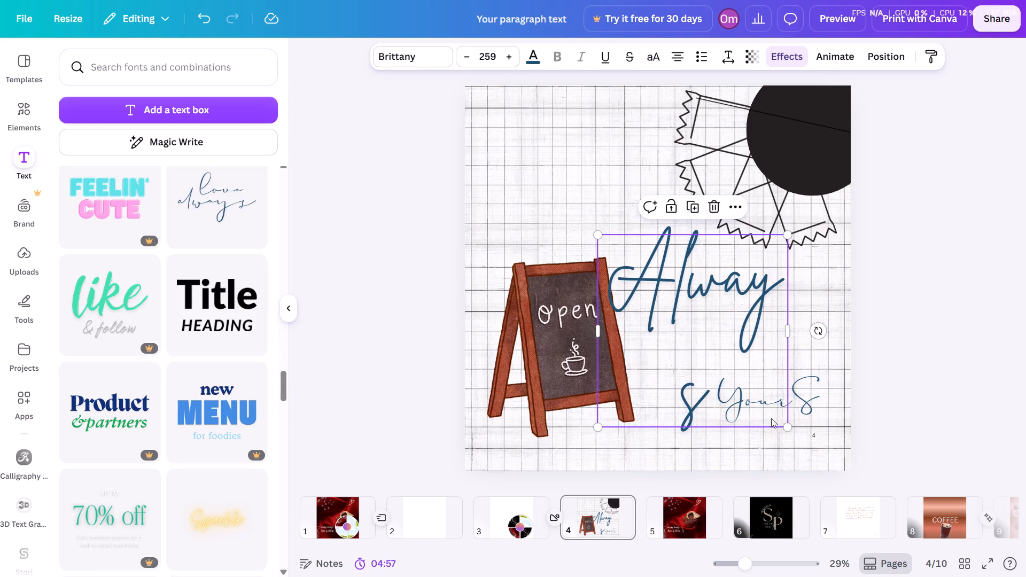
drag(790, 430, 786, 420)
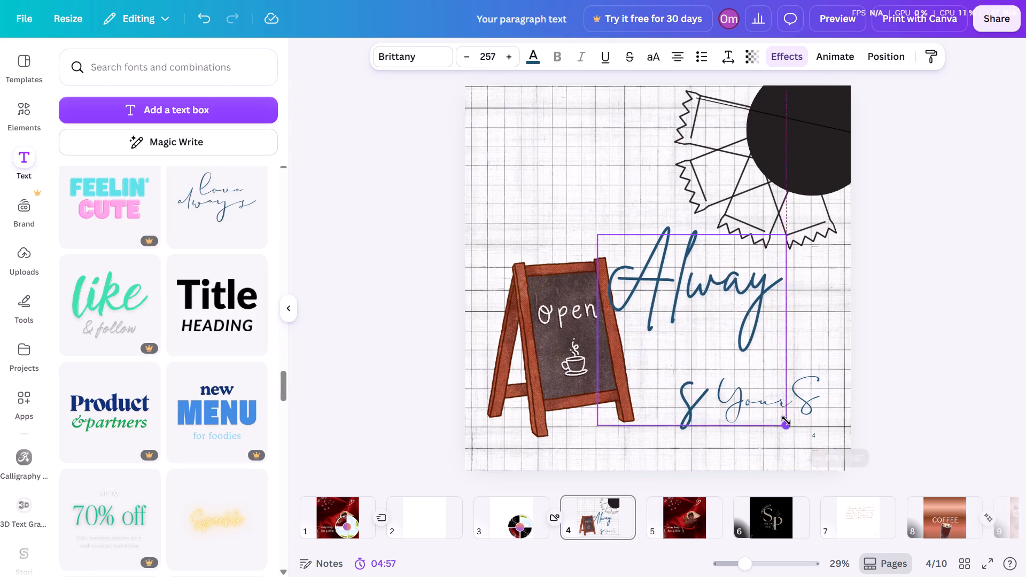
drag(786, 420, 743, 354)
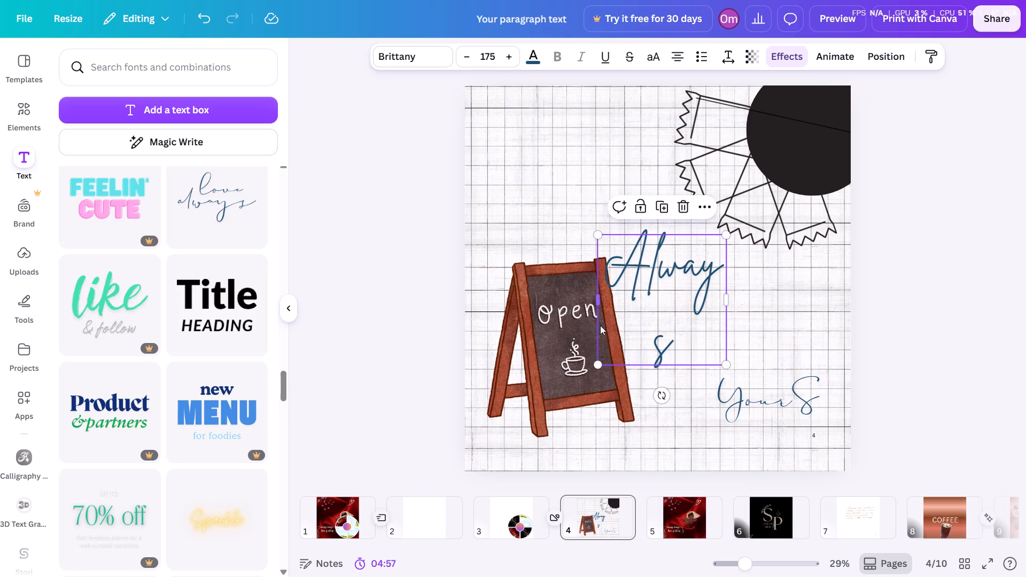
click(721, 302)
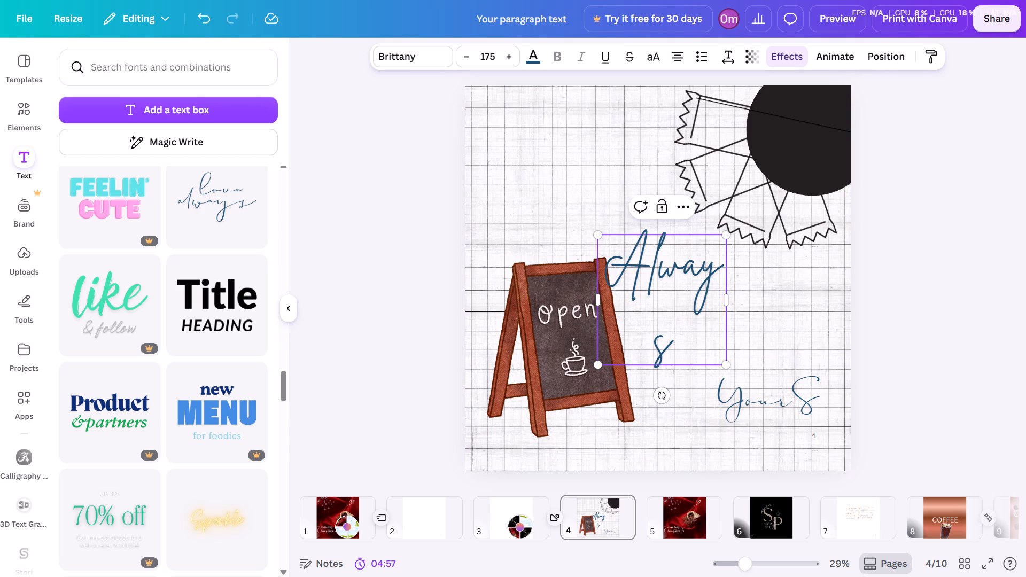
drag(727, 300, 748, 297)
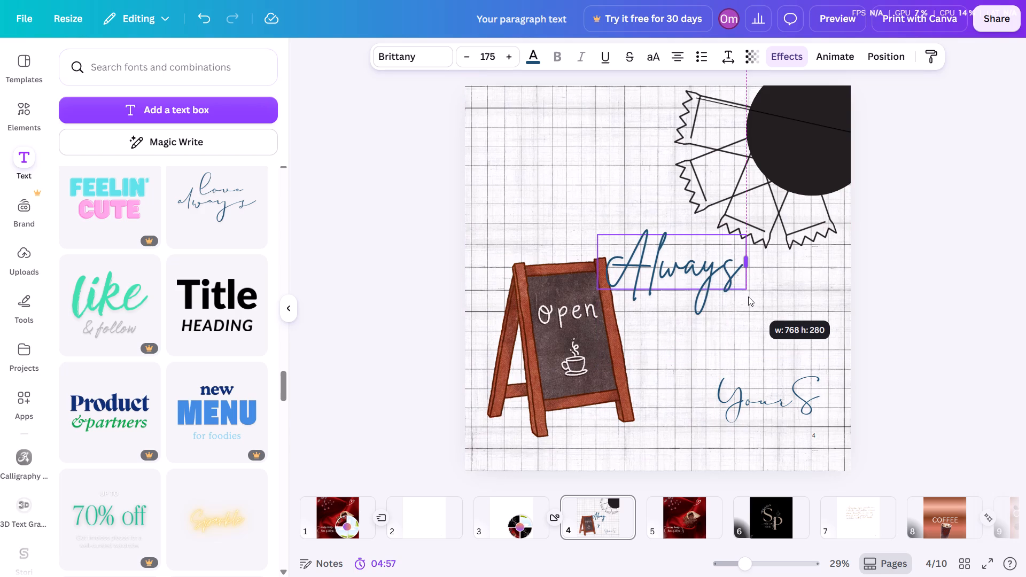
drag(748, 297, 750, 305)
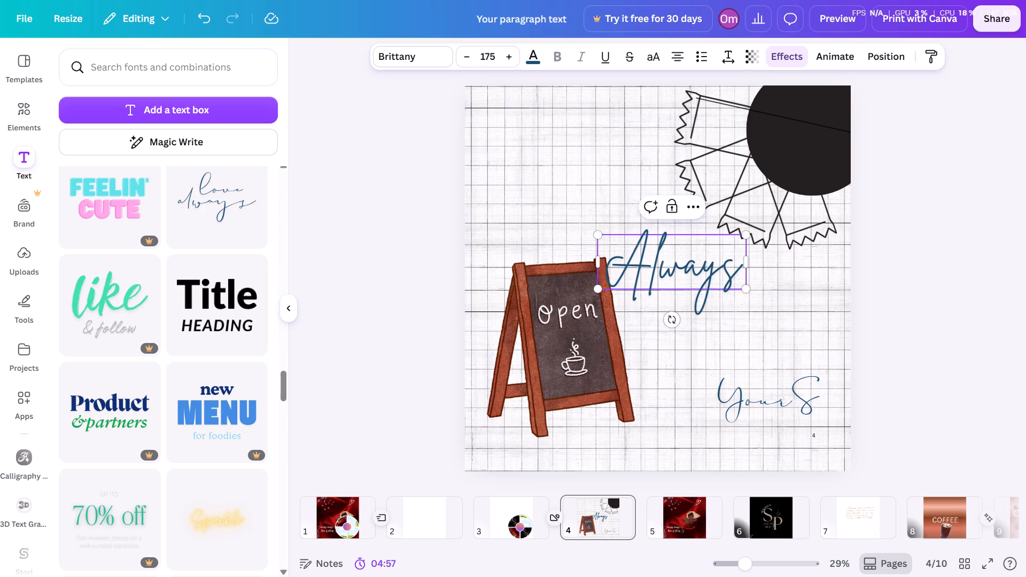
Enlarge the "Always" text to font size 198 and place it beside the chalkboard sign, directly above "YourS".
drag(747, 294, 759, 322)
drag(720, 279, 736, 303)
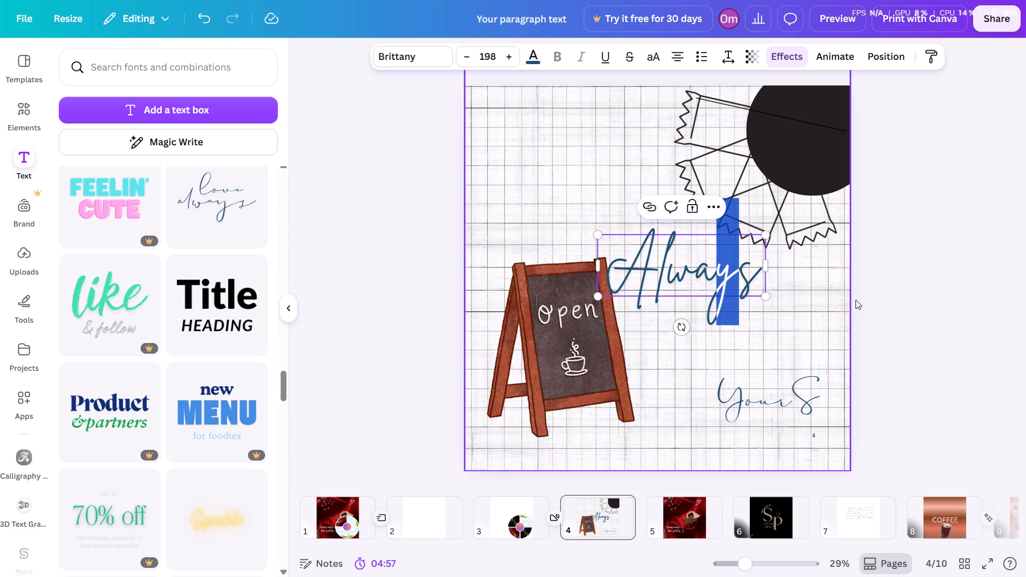
right_click(961, 313)
click(990, 310)
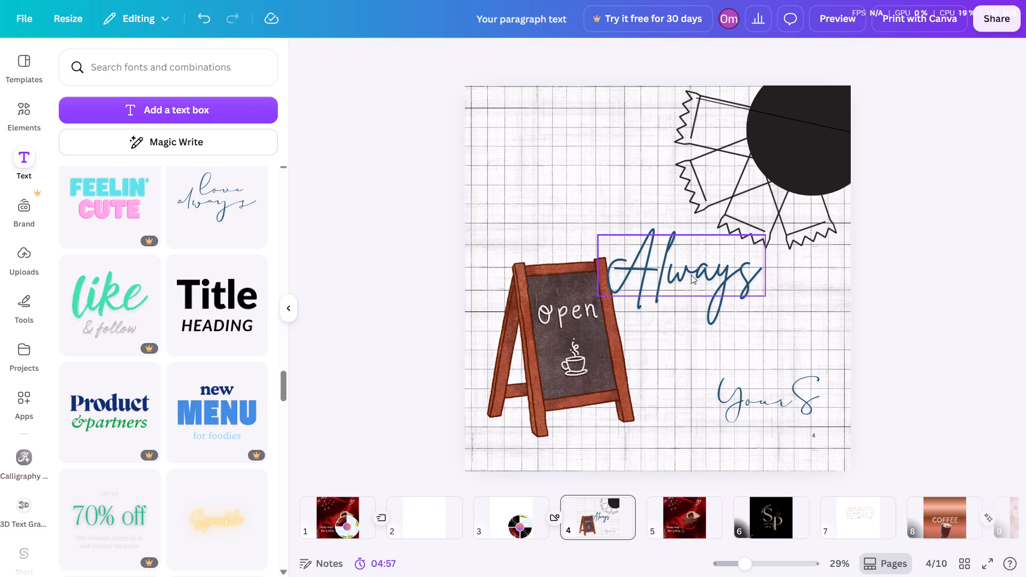
drag(691, 275, 758, 336)
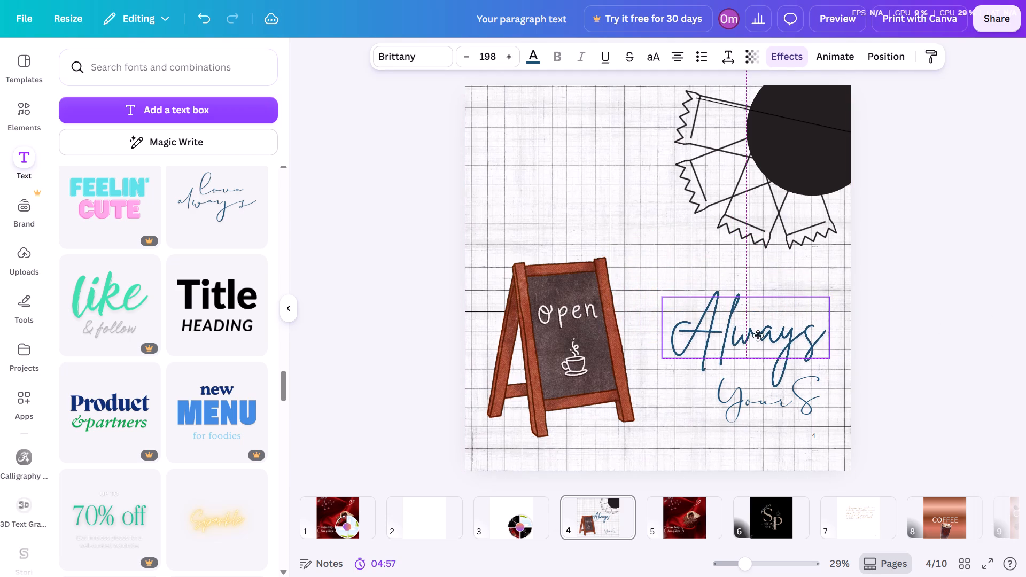
drag(758, 336, 757, 336)
Set the font of the "YourS" text to Brittany and shift it beneath "Always".
click(752, 410)
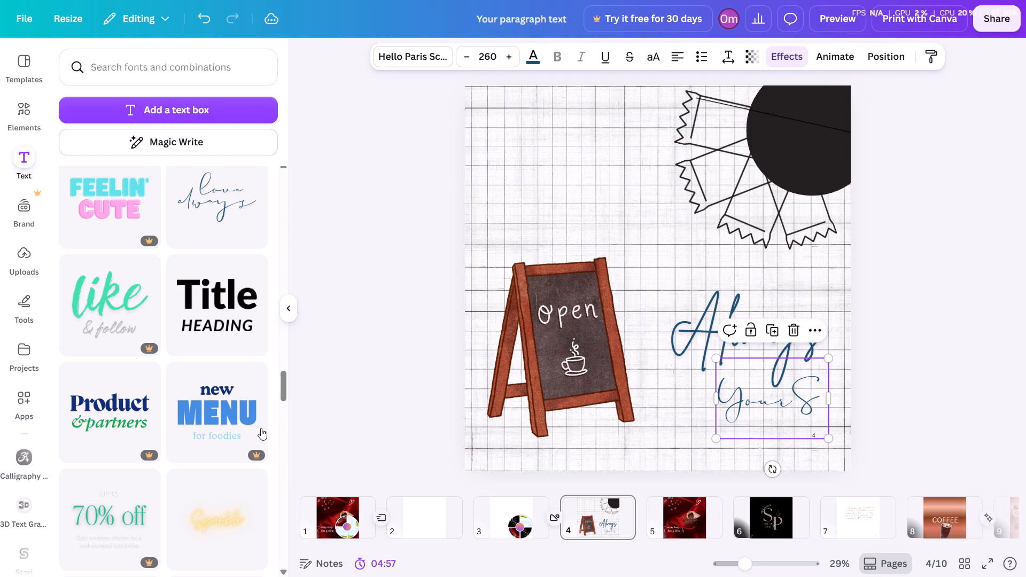
click(30, 171)
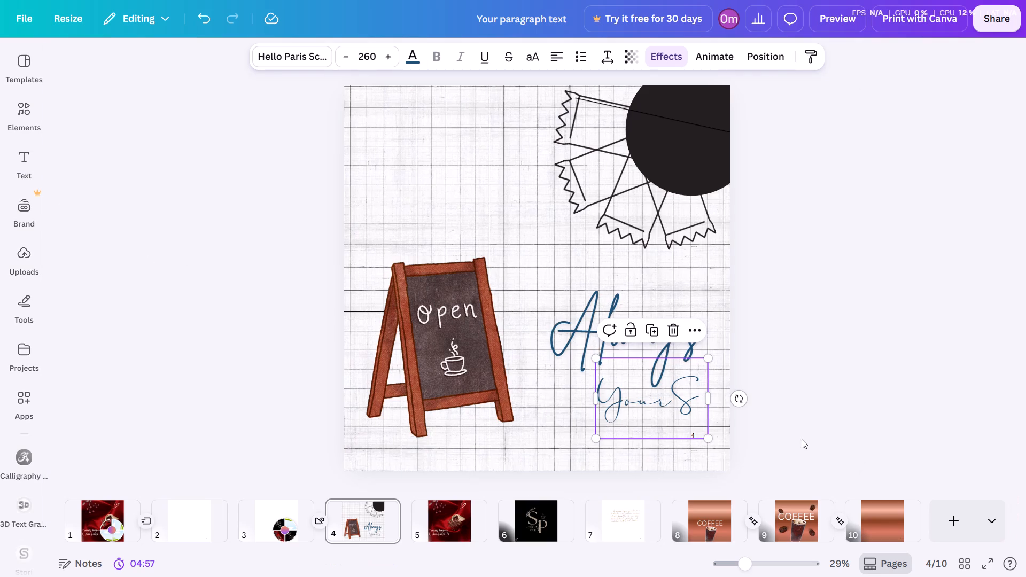
click(304, 49)
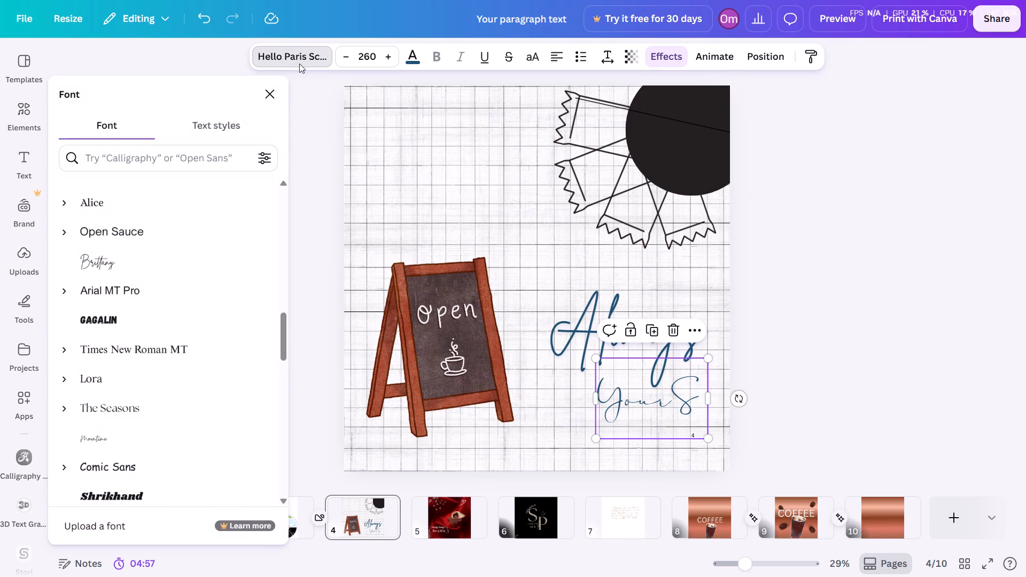
click(169, 263)
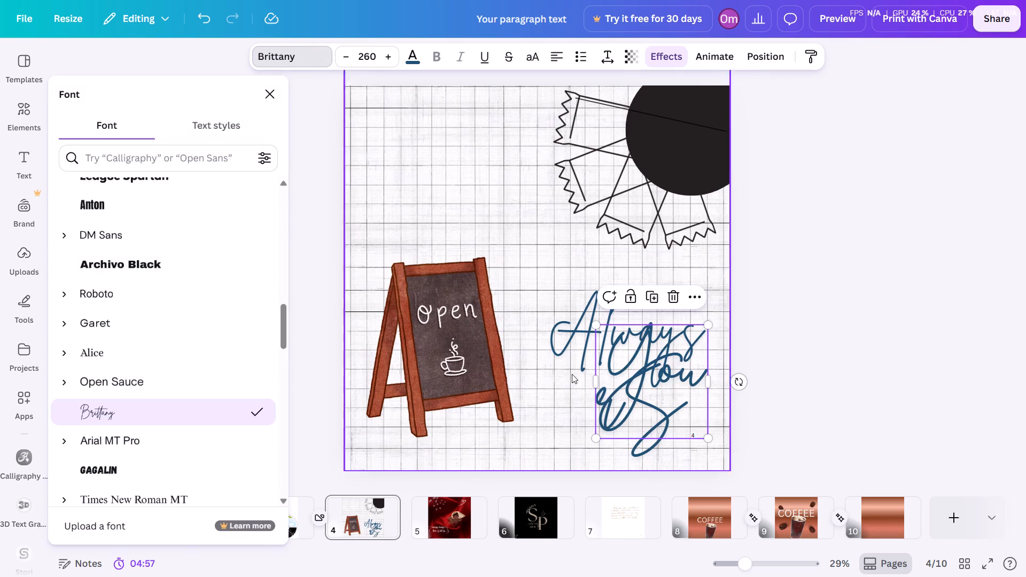
drag(674, 398, 671, 424)
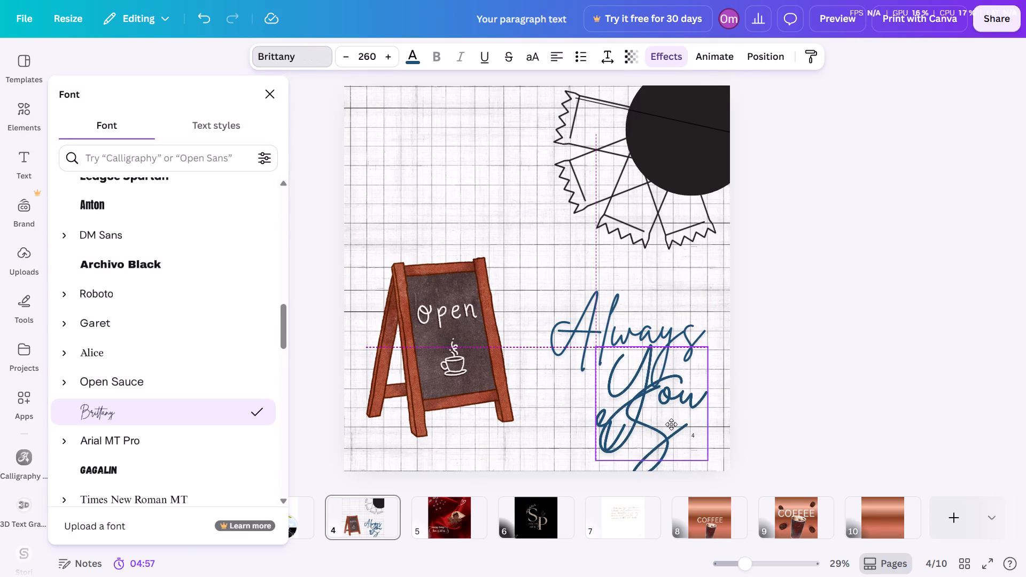
drag(671, 424, 643, 402)
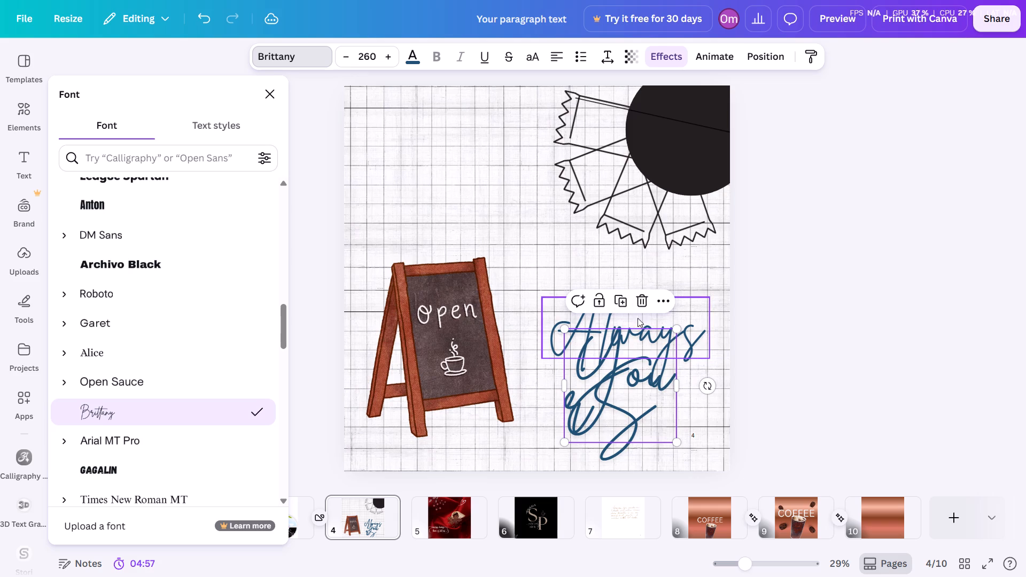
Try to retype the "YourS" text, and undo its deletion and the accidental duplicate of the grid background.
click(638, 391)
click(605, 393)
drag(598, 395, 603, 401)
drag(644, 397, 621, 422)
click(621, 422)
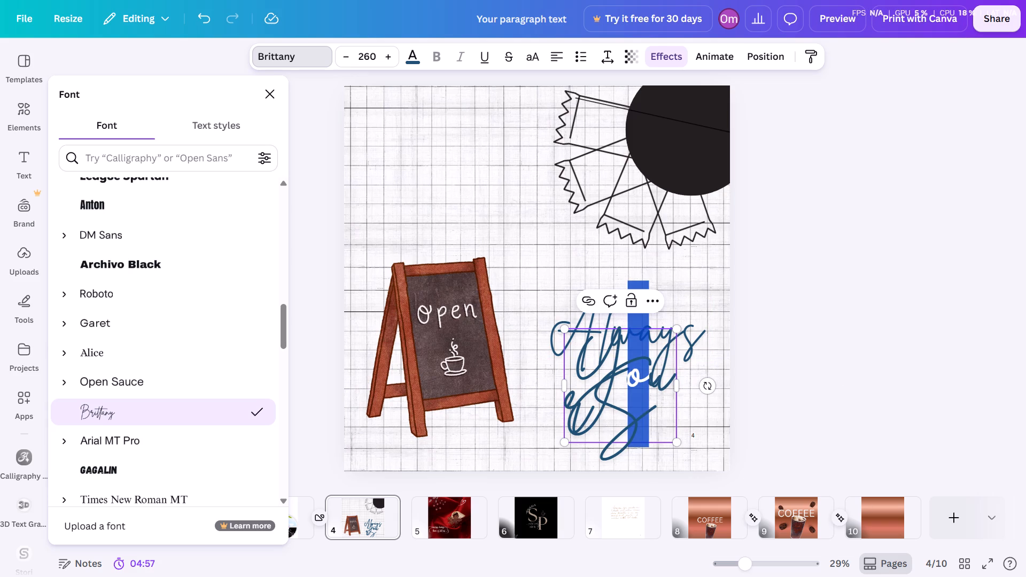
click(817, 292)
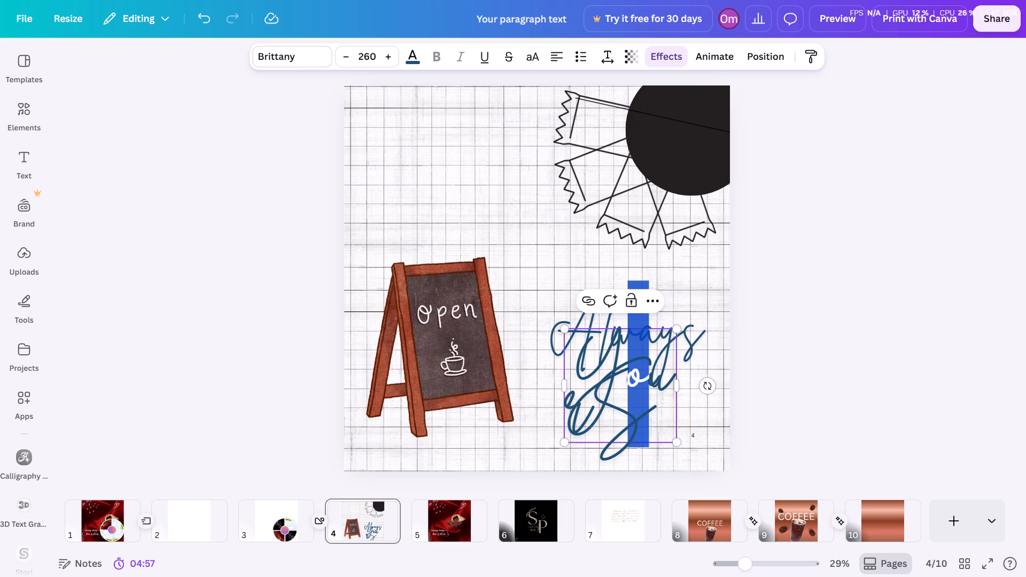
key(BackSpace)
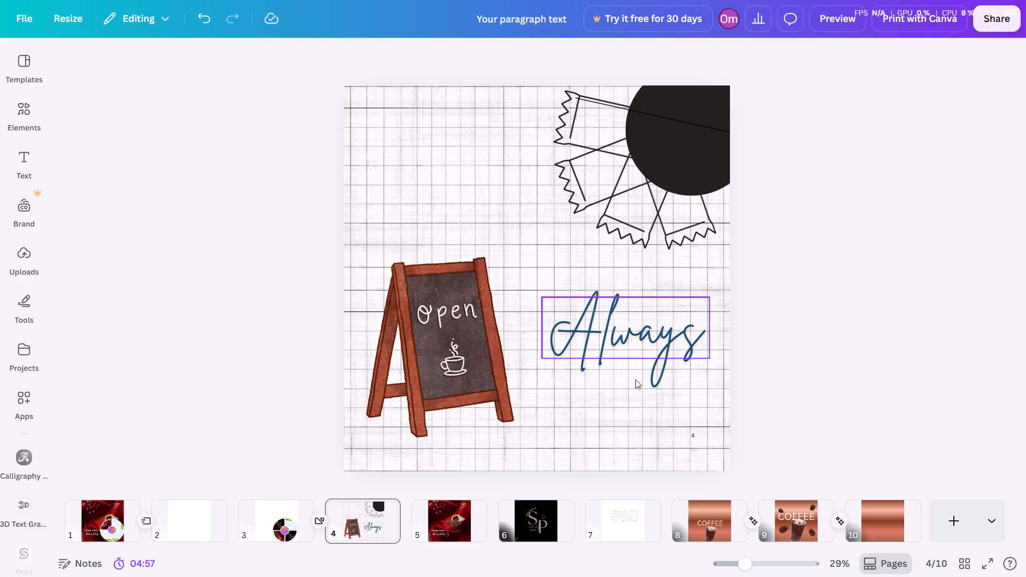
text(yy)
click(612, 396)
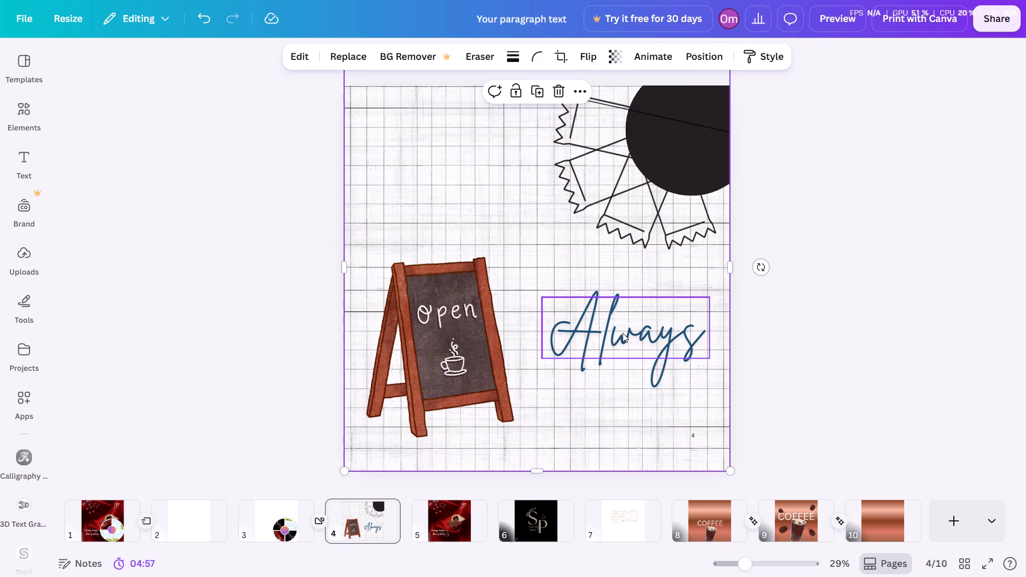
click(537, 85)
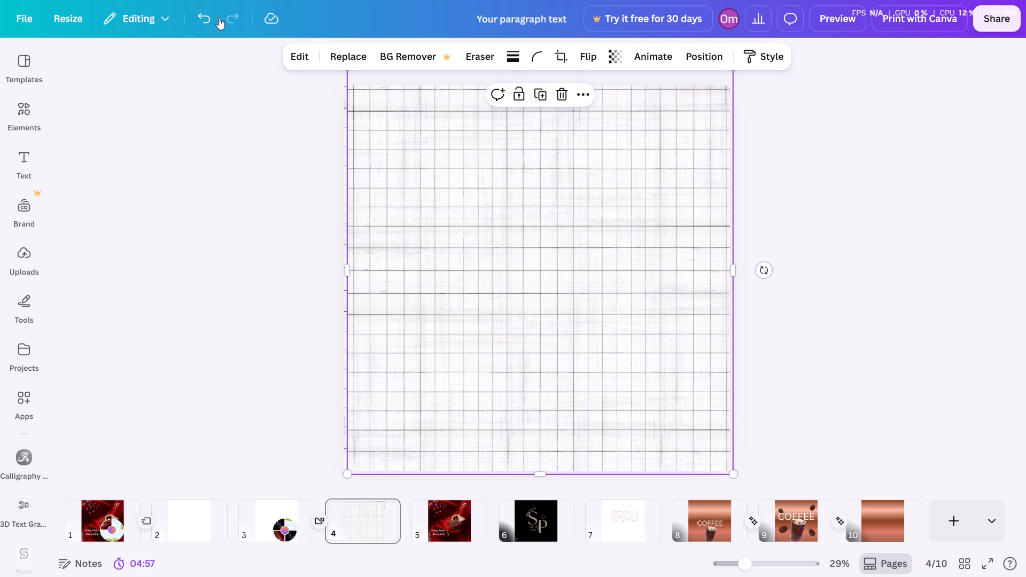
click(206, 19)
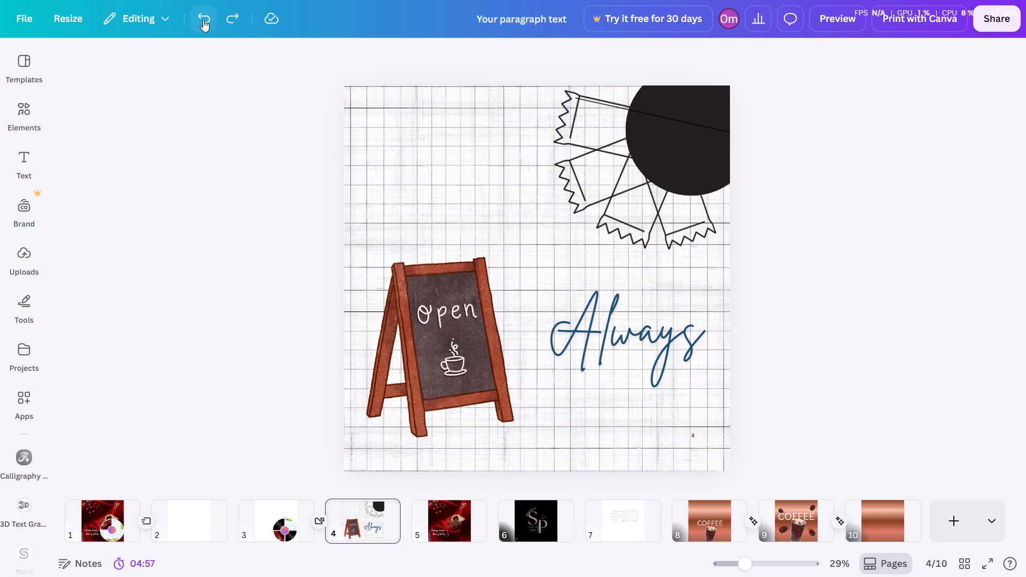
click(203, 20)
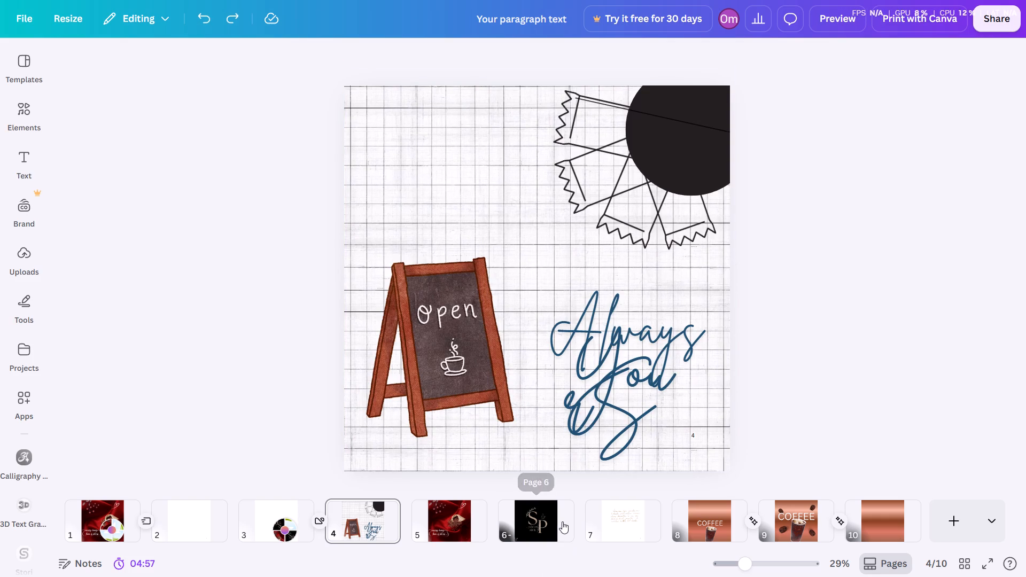
Move the "YourS" text down so it sits clear below the "Always" lettering.
click(600, 433)
drag(600, 433, 607, 448)
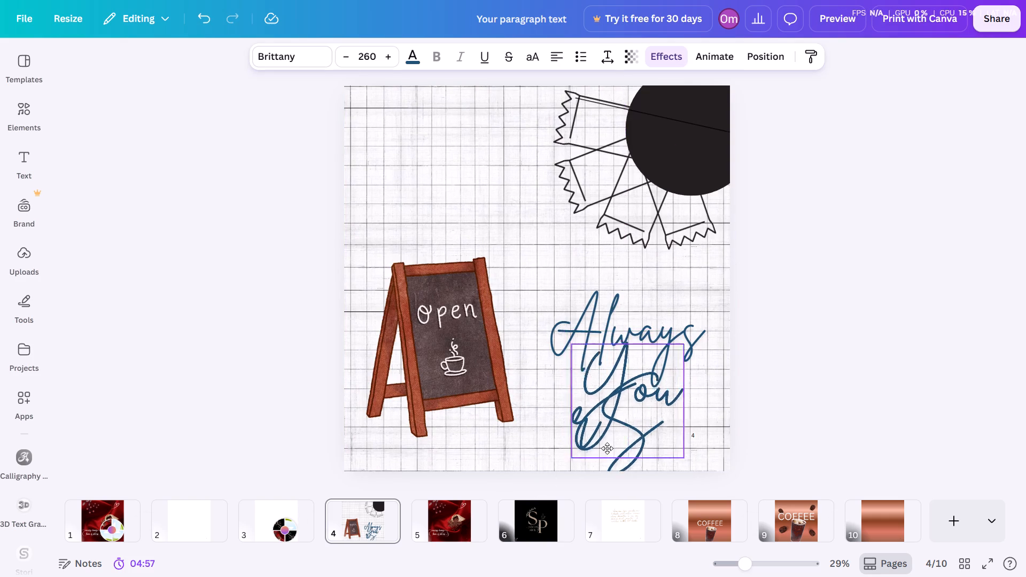
drag(607, 448, 618, 472)
Replace the "YourS" text beneath "Always" with lowercase "yours".
click(627, 413)
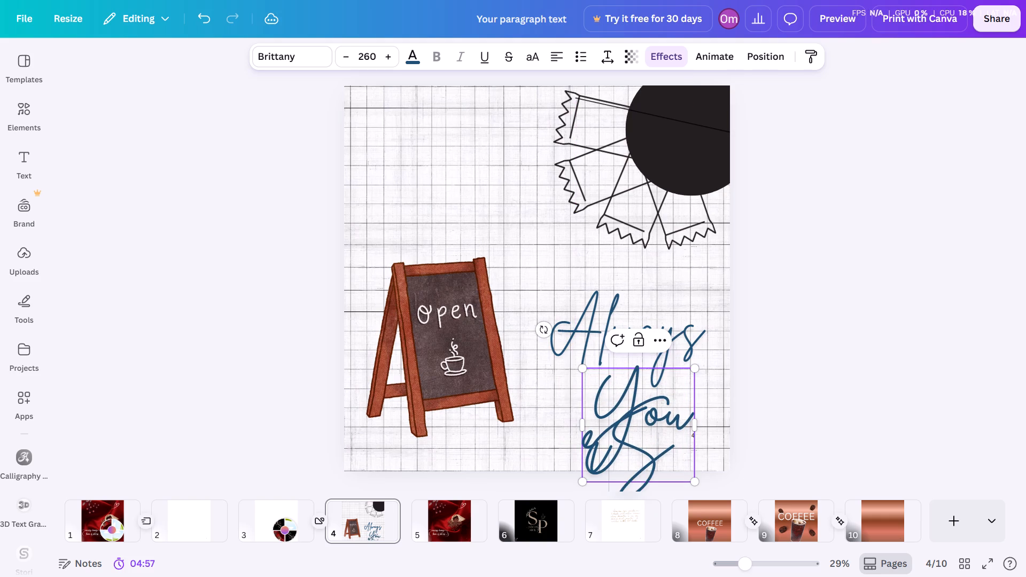
right_click(627, 413)
click(628, 401)
drag(627, 400, 634, 414)
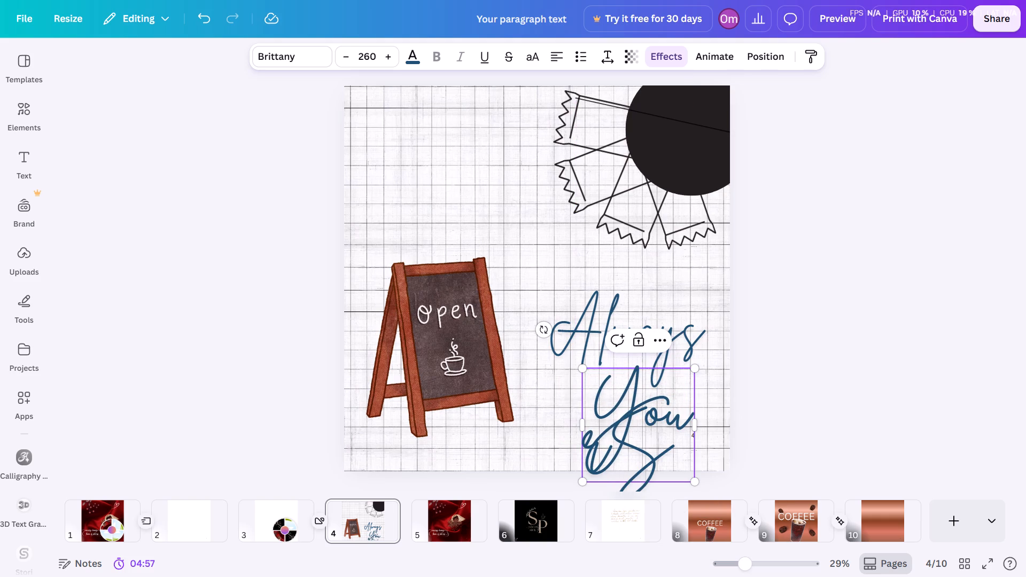
drag(634, 414, 635, 417)
double_click(634, 414)
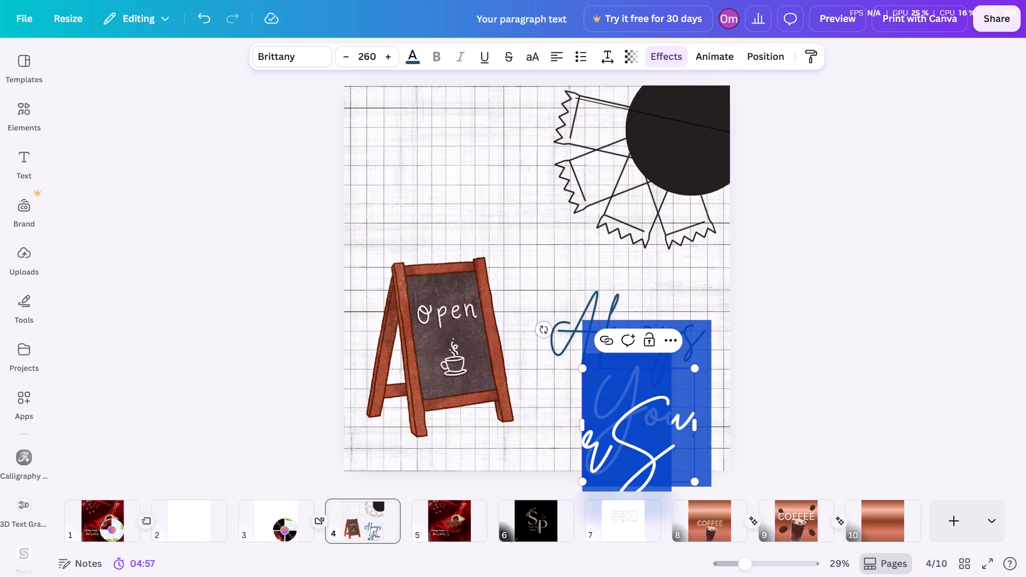
key(BackSpace)
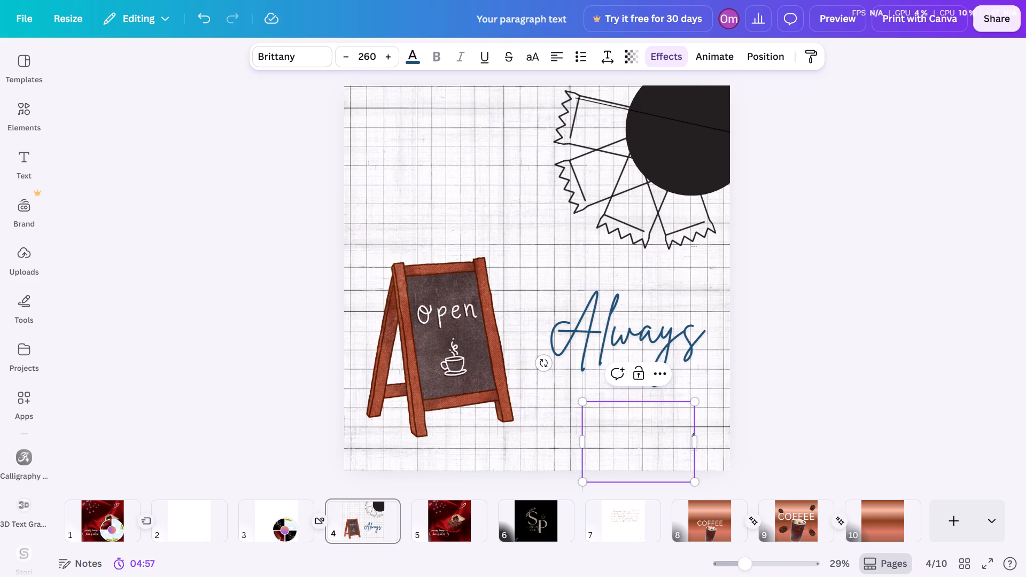
key(y)
text(ours)
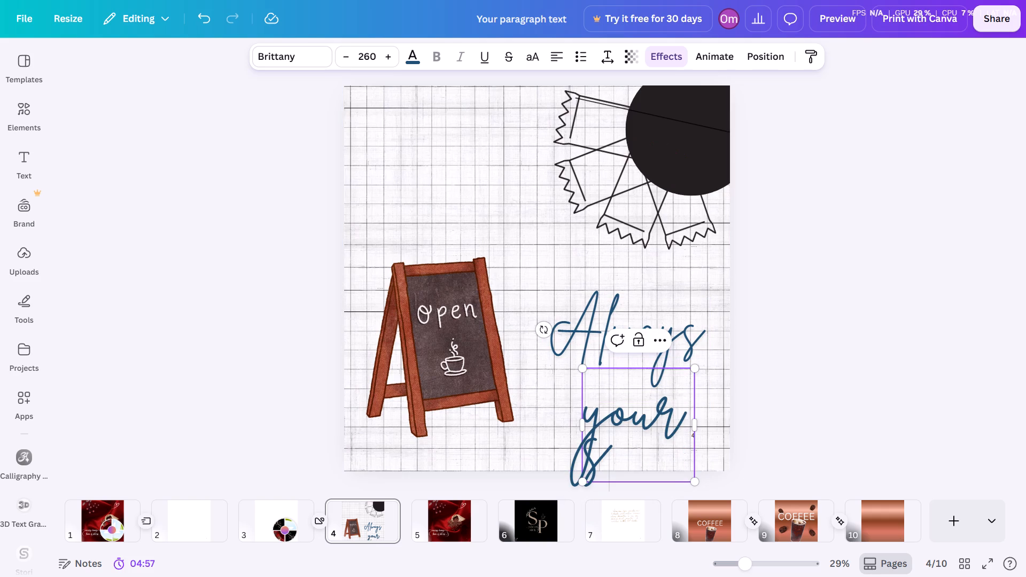
Widen the "yours" text frame so the word fits on one line, and reduce it to font size 189.
drag(695, 431, 712, 427)
drag(675, 457, 672, 420)
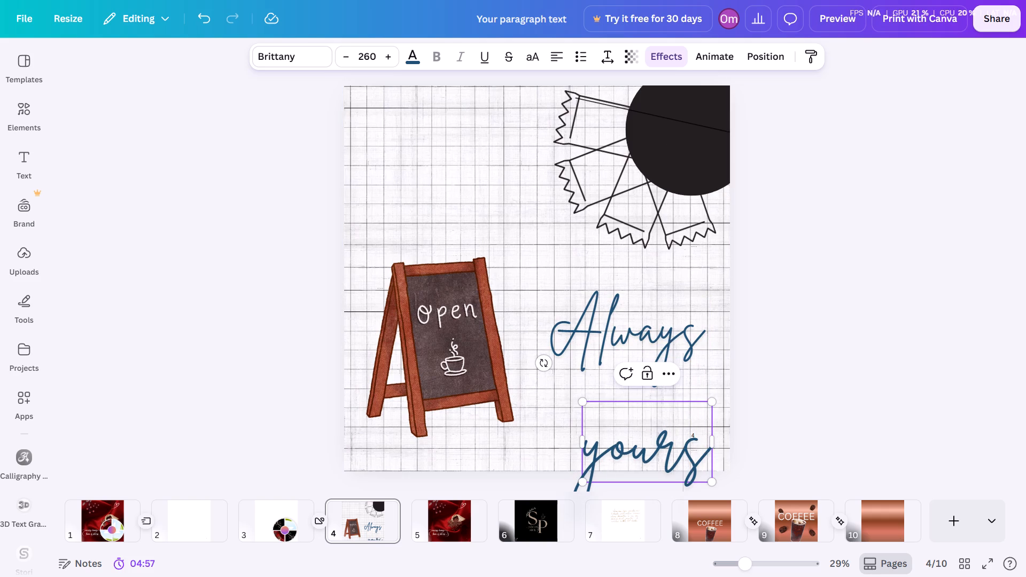
click(649, 450)
right_click(648, 450)
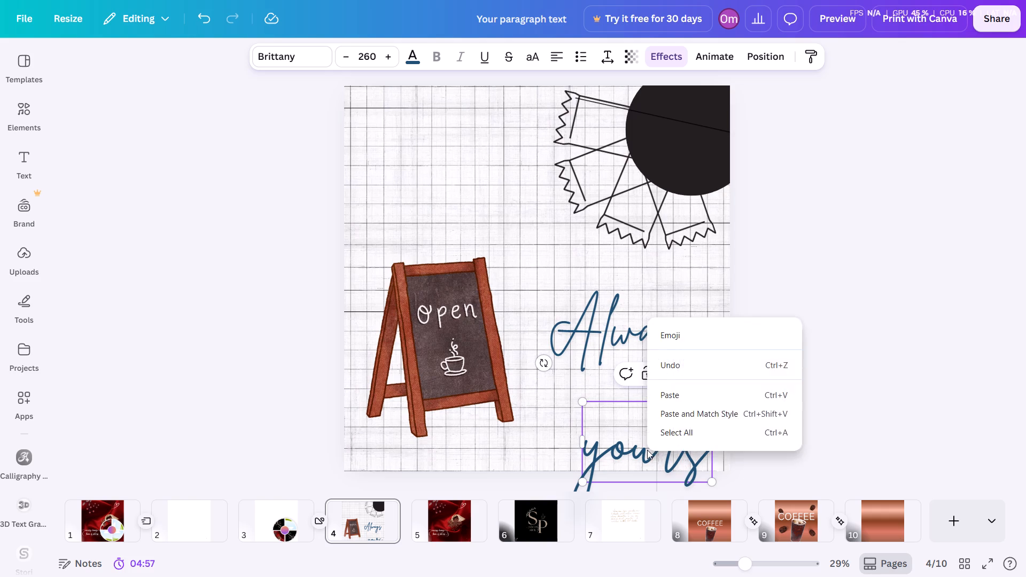
click(647, 450)
drag(647, 450, 649, 433)
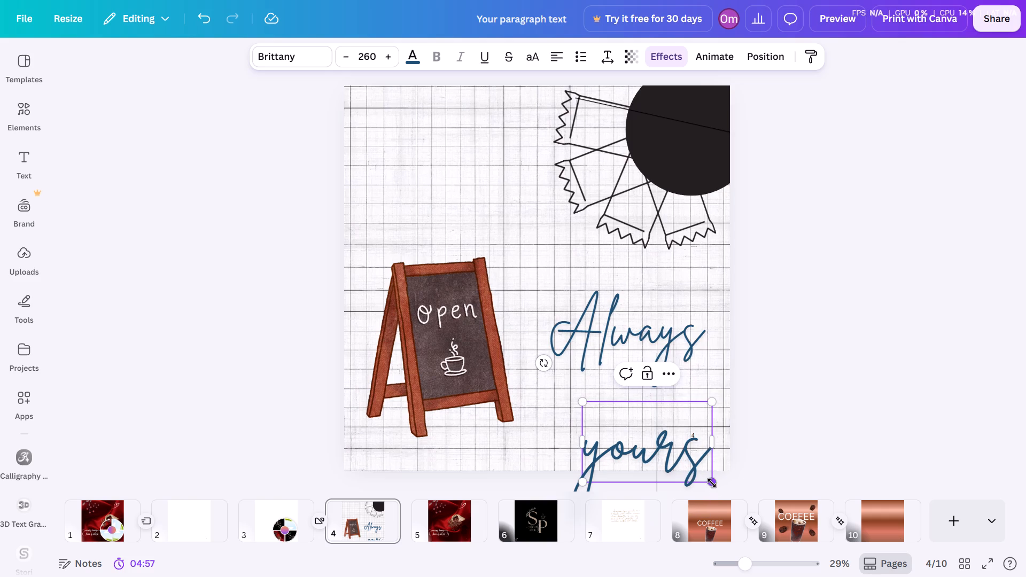
drag(712, 482, 677, 456)
drag(639, 438, 638, 432)
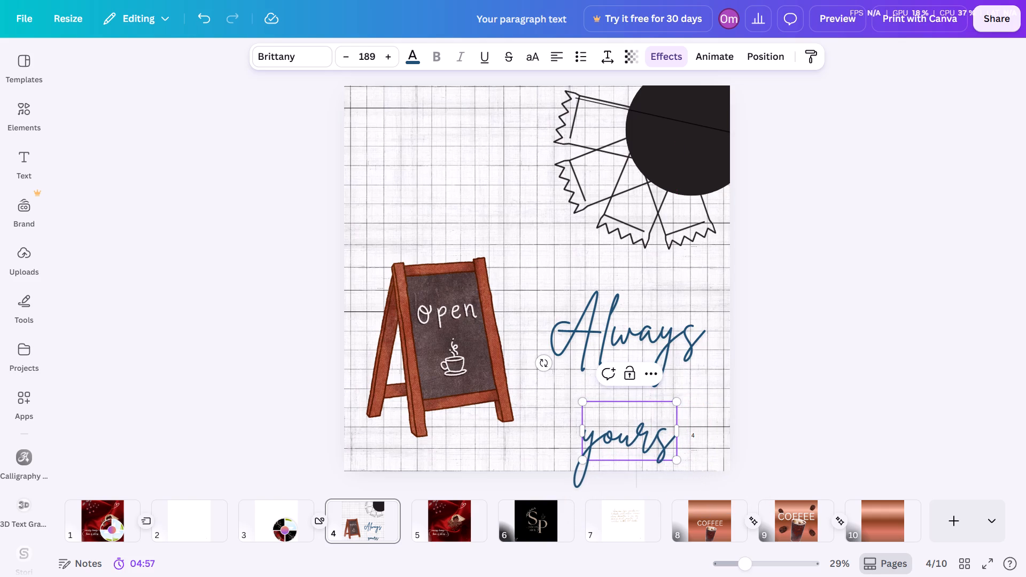
drag(638, 432, 638, 427)
right_click(639, 425)
click(882, 454)
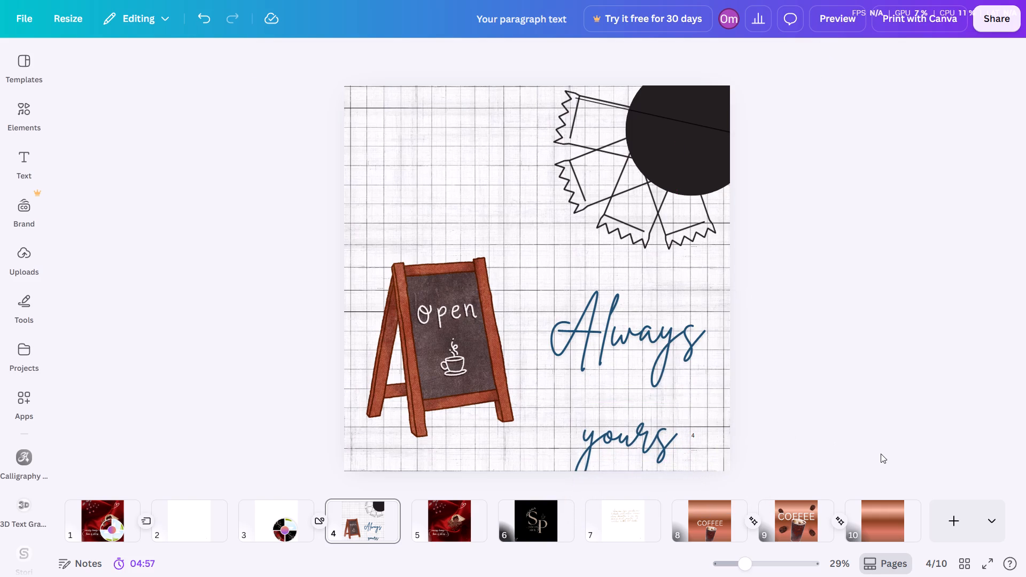
Move the "yours" text up directly beneath "Always", offset toward the page's right edge.
right_click(880, 454)
drag(656, 442, 656, 408)
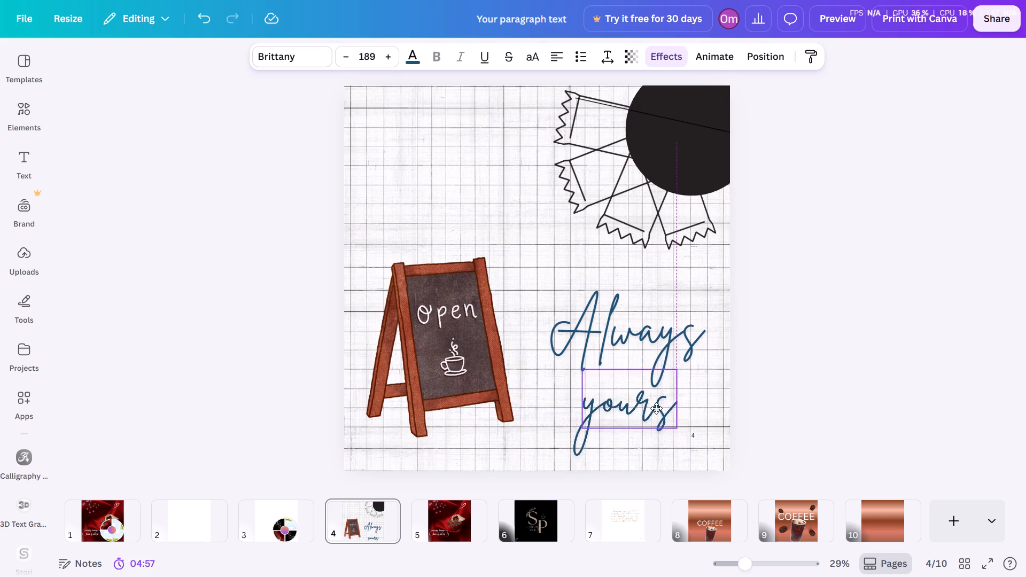
drag(656, 408, 655, 397)
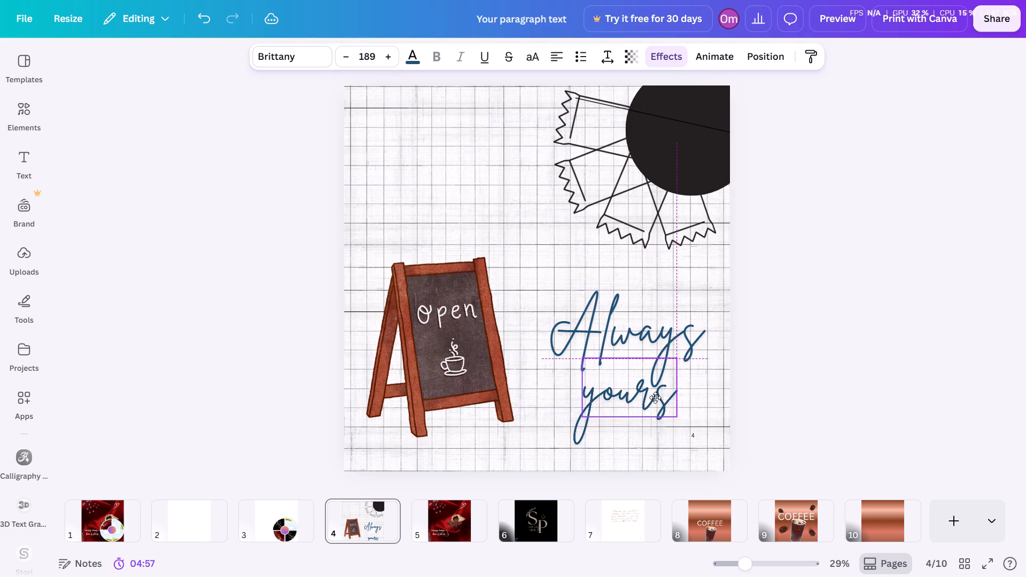
drag(655, 397, 699, 402)
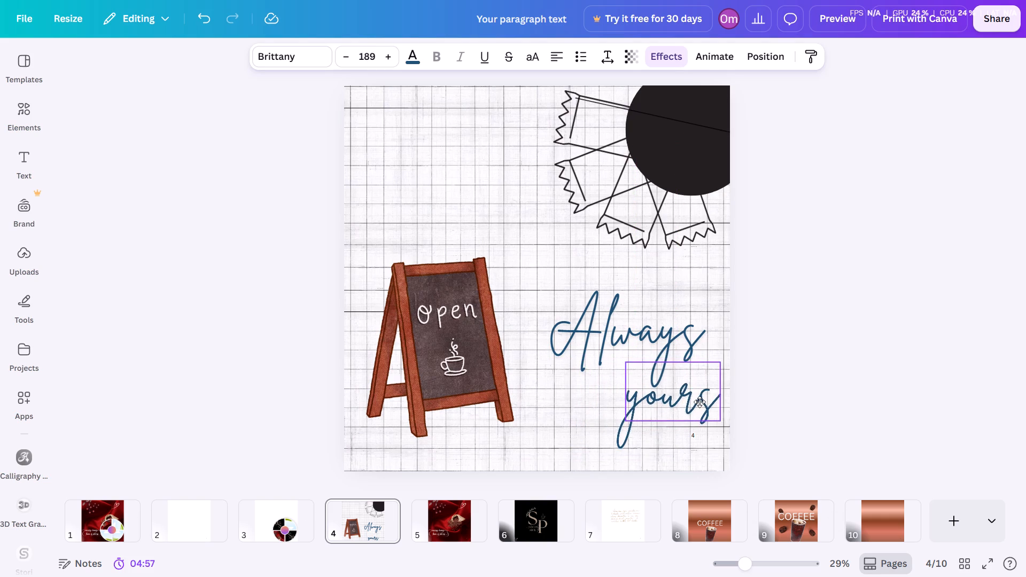
drag(699, 402, 698, 399)
Enlarge the "yours" text to about font size 200 and extend its frame slightly to the left.
click(721, 423)
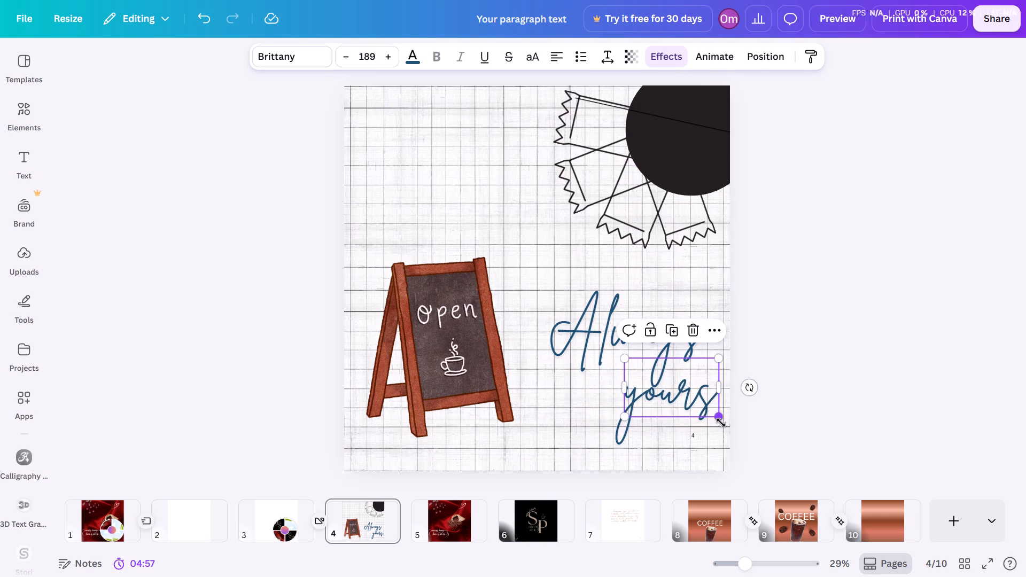
drag(719, 418, 724, 423)
click(681, 396)
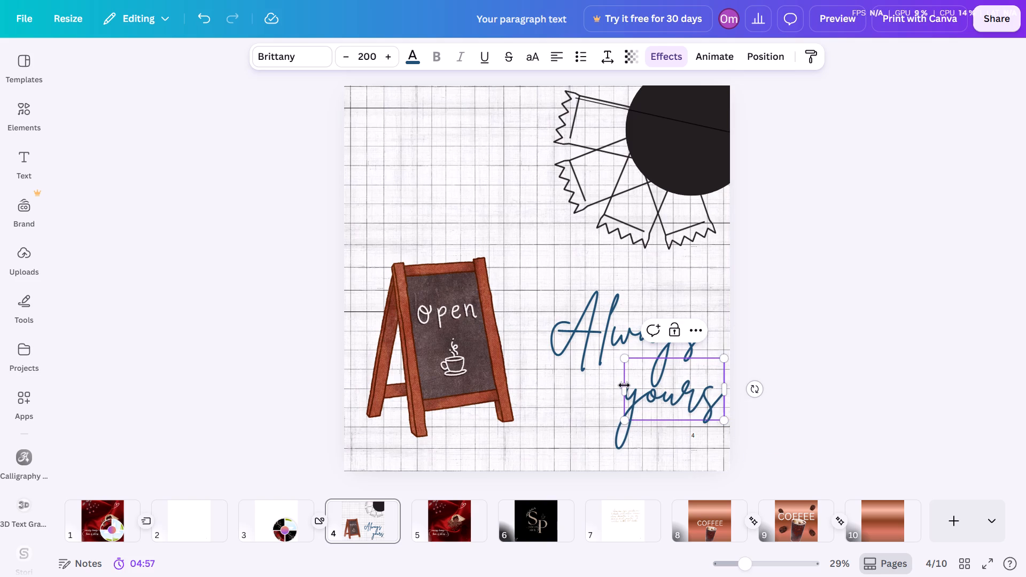
drag(624, 385, 618, 385)
click(622, 359)
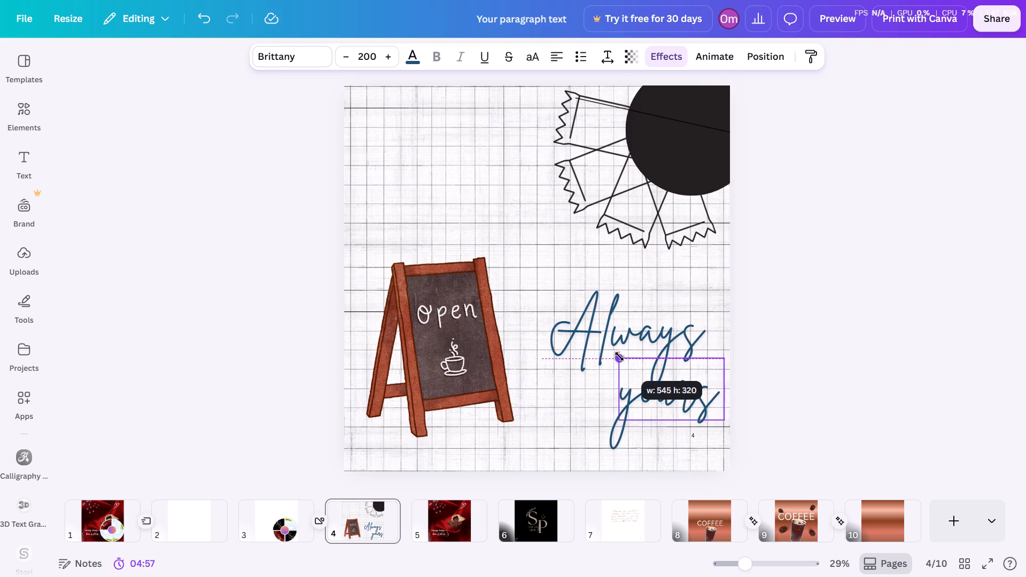
click(866, 365)
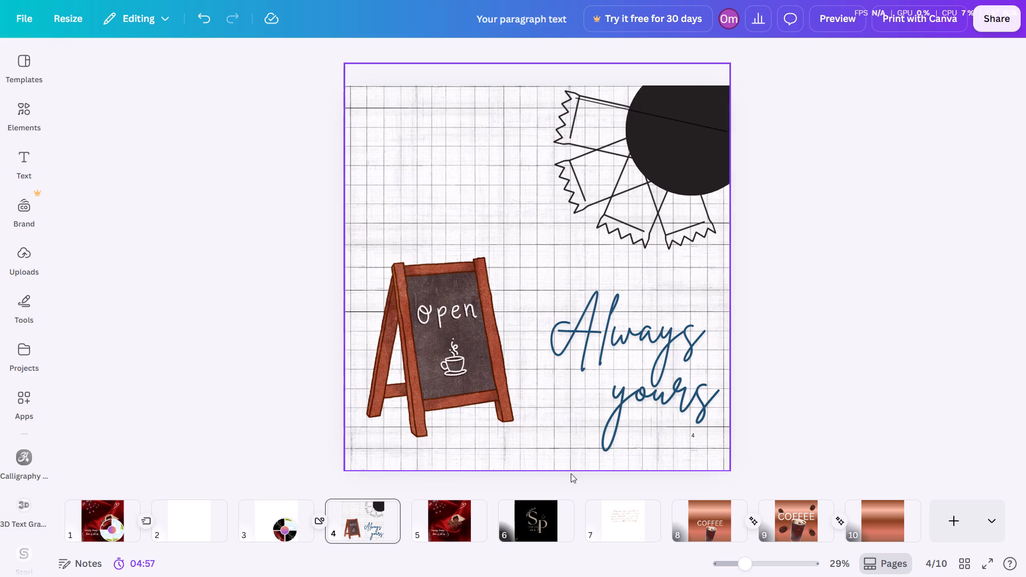
Apply the Match & Move transition between pages 6 and 7.
click(519, 514)
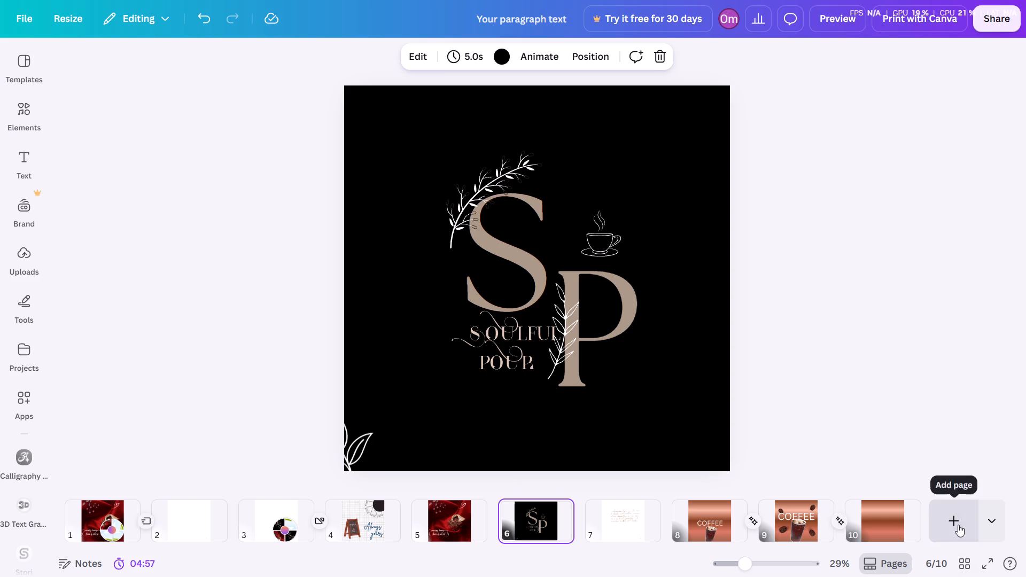
click(751, 516)
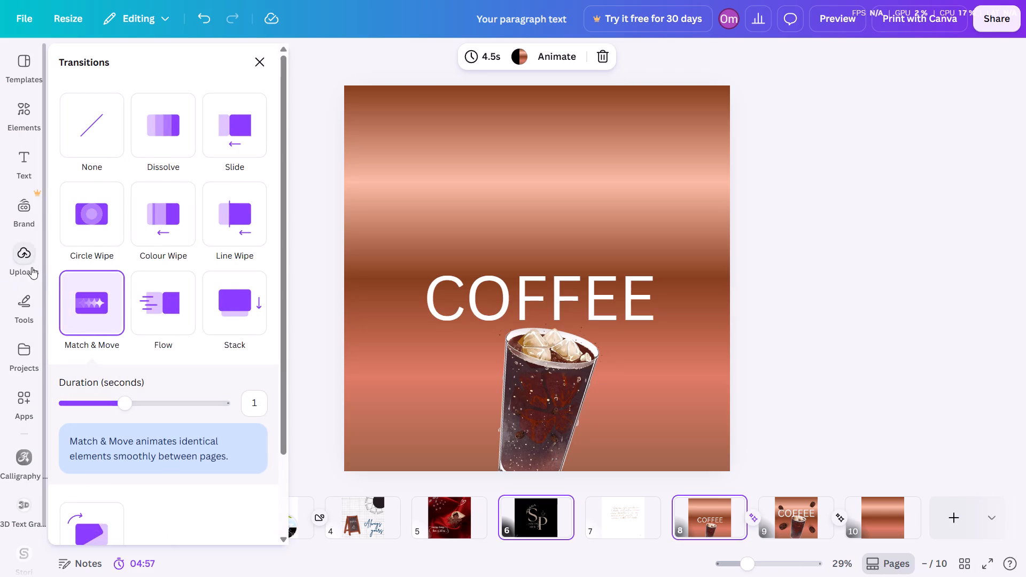
click(76, 291)
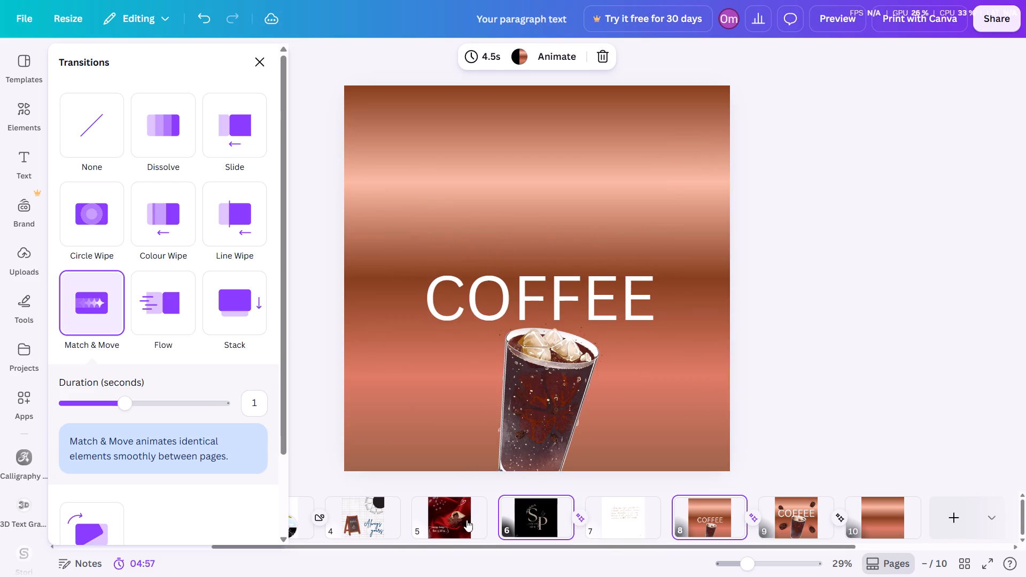
Return to page 4 with the chalkboard sign and "Always yours" lettering.
click(463, 523)
drag(374, 531, 371, 525)
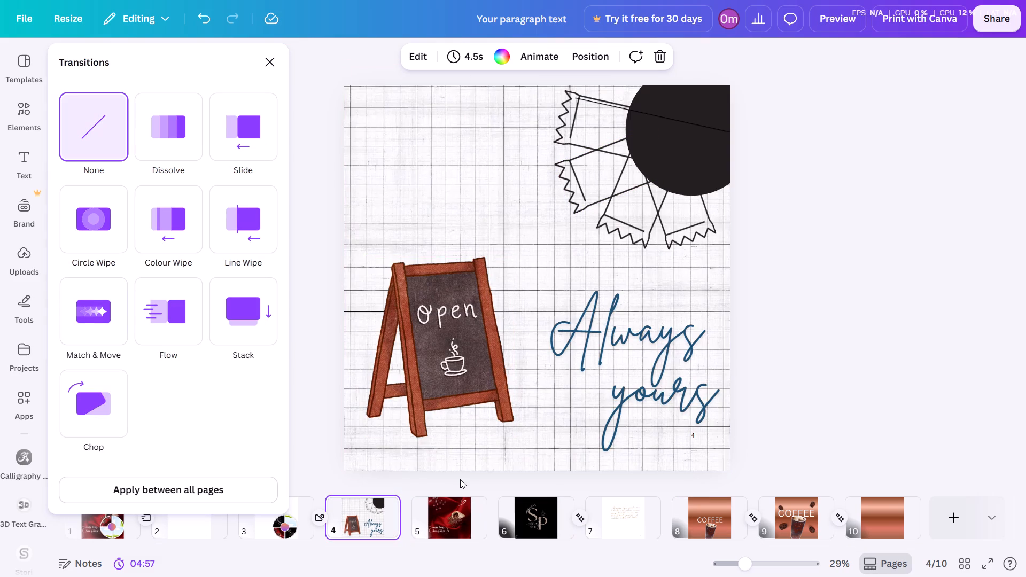
scroll(460, 479, right, 7)
scroll(421, 506, right, 5)
click(327, 524)
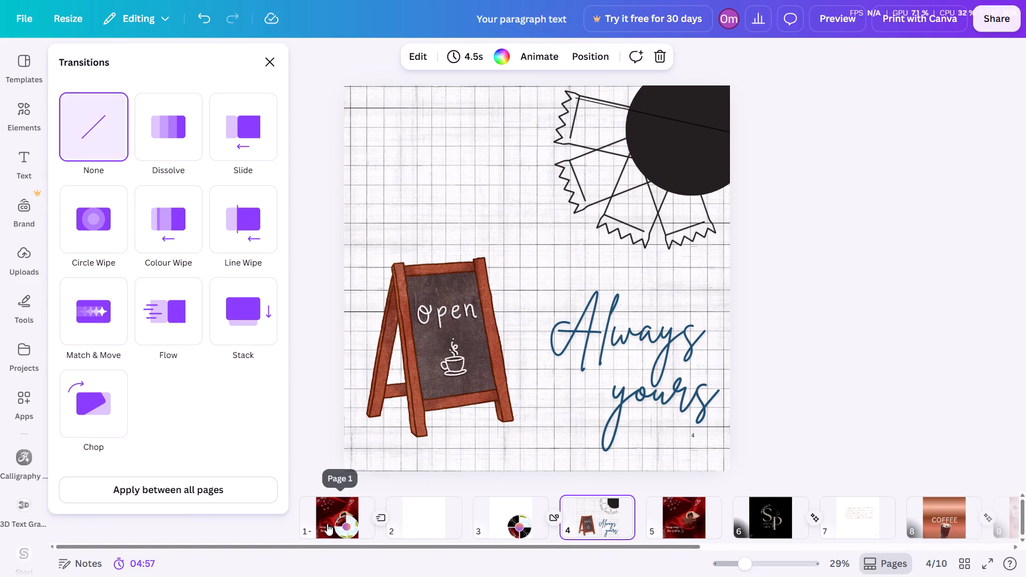
click(611, 534)
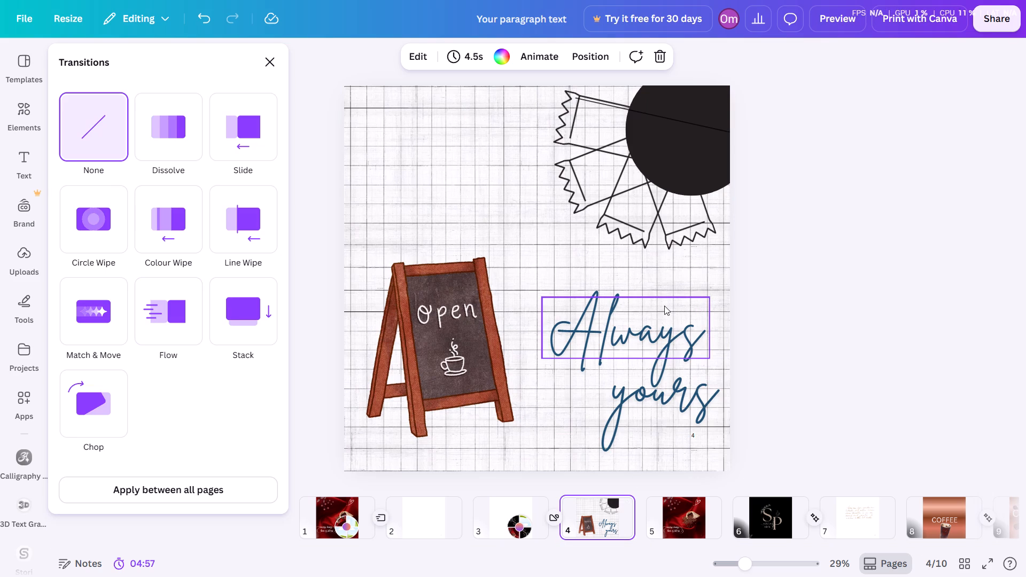
Browse the logo templates for design ideas and open the black-and-white script monogram template.
click(33, 113)
click(12, 67)
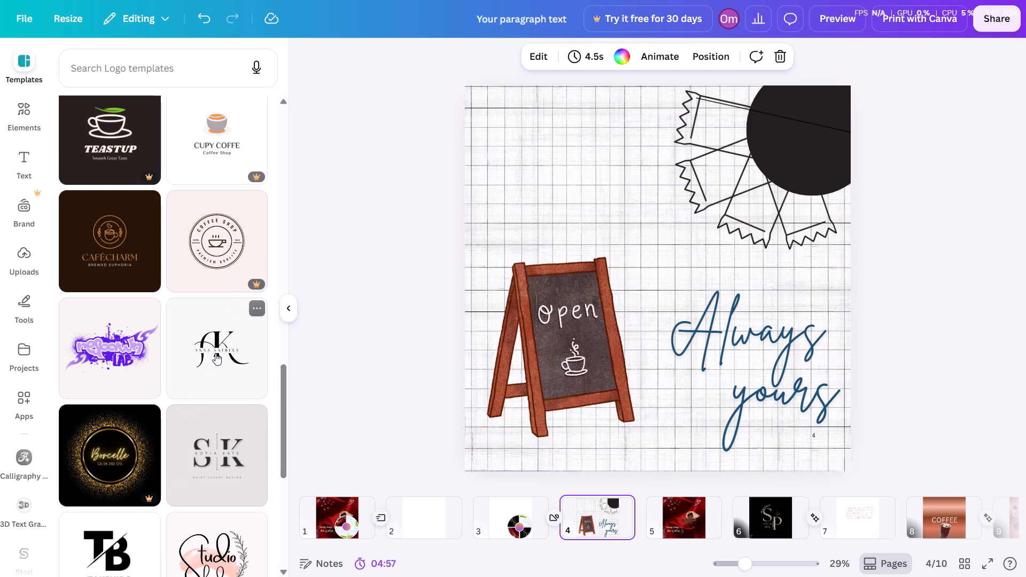
scroll(215, 355, down, 1)
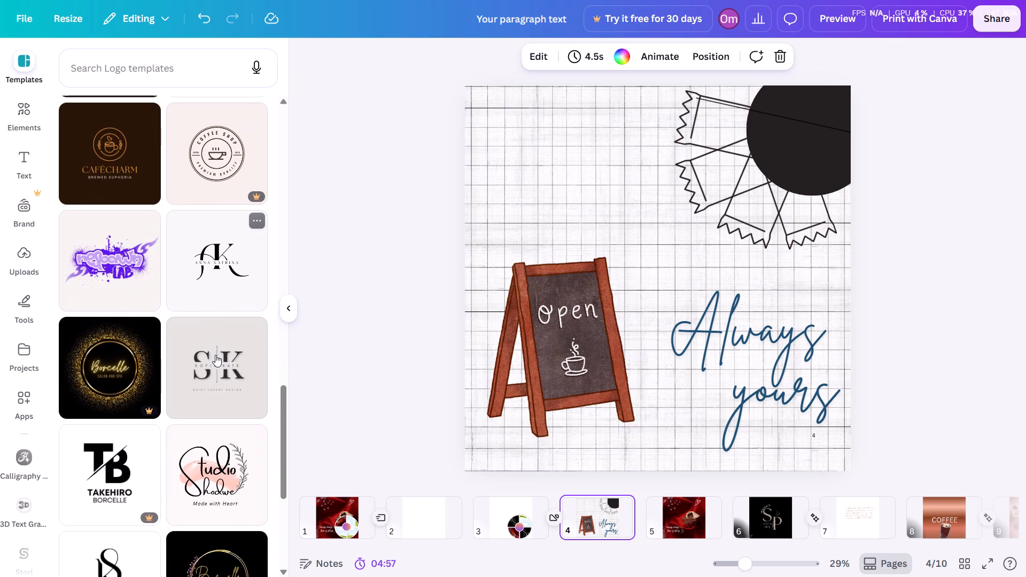
scroll(215, 355, down, 3)
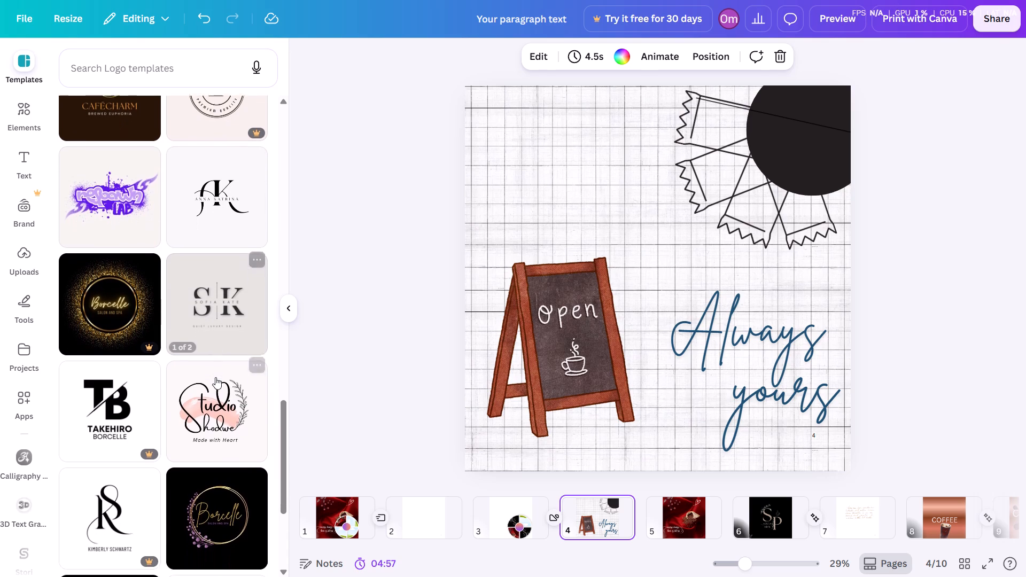
scroll(215, 377, down, 2)
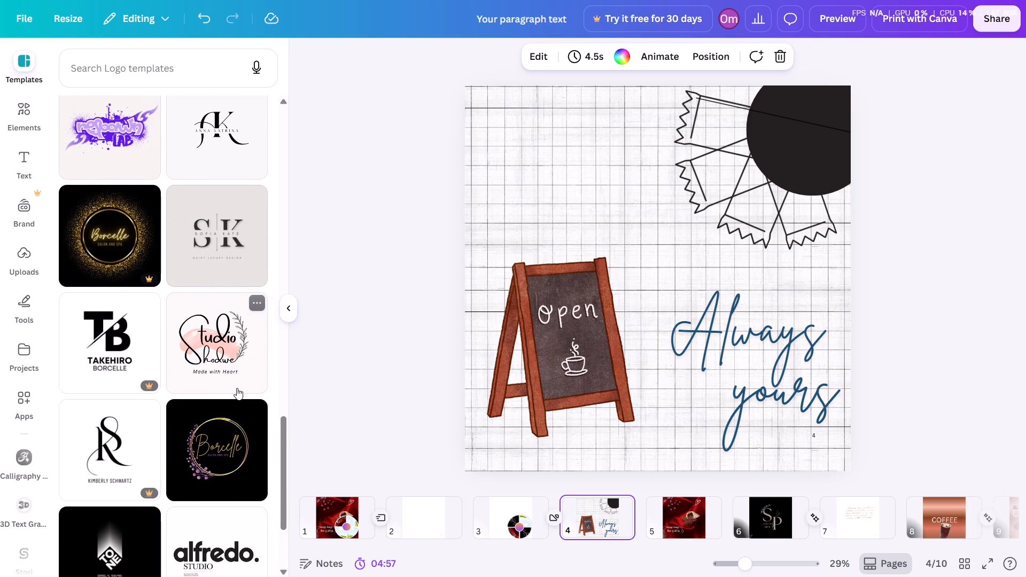
scroll(213, 459, down, 1)
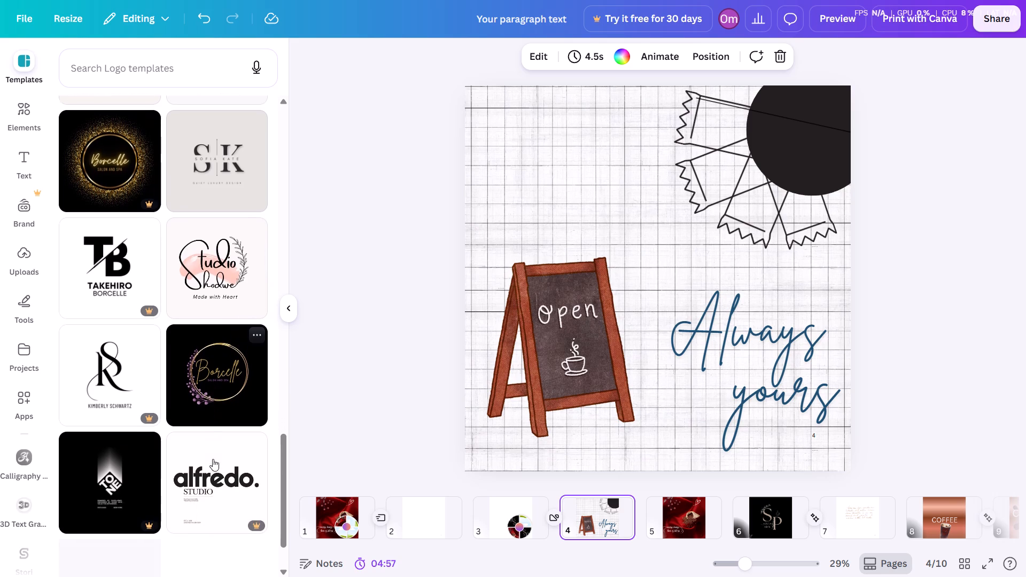
scroll(213, 459, down, 2)
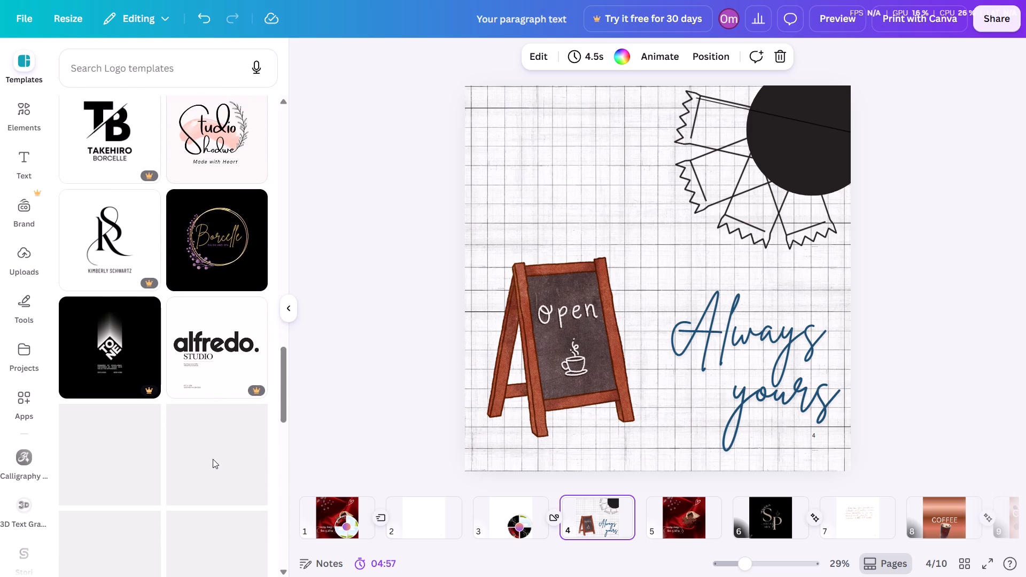
click(136, 253)
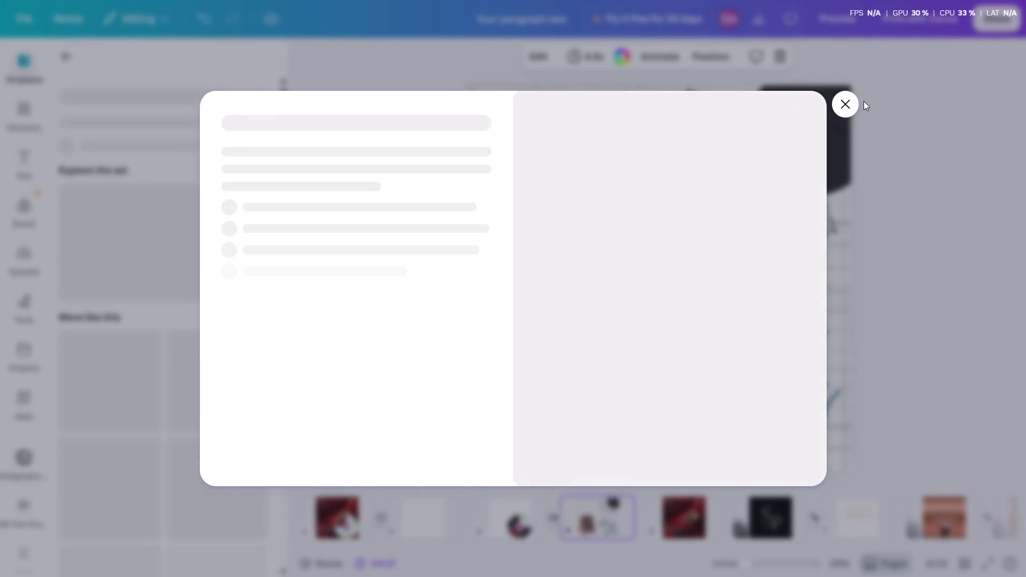
click(845, 103)
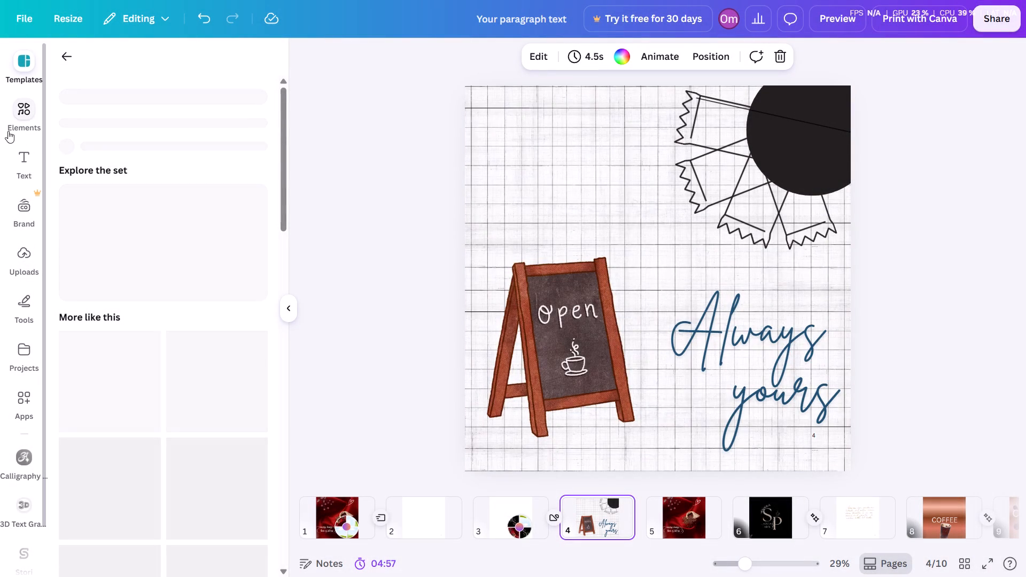
Browse the recently used elements and add the latte cup on a saucer to page 4.
click(29, 121)
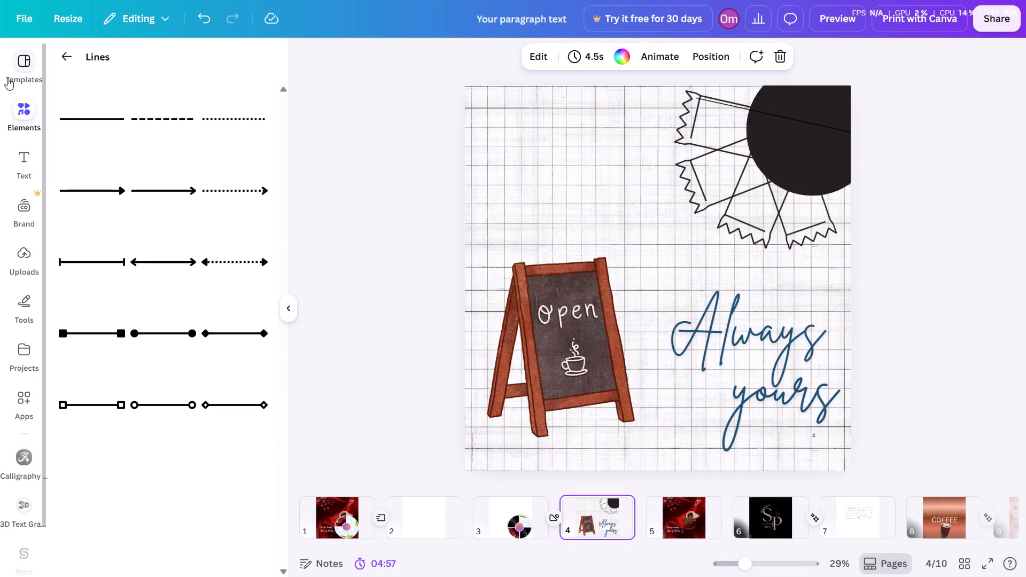
click(61, 50)
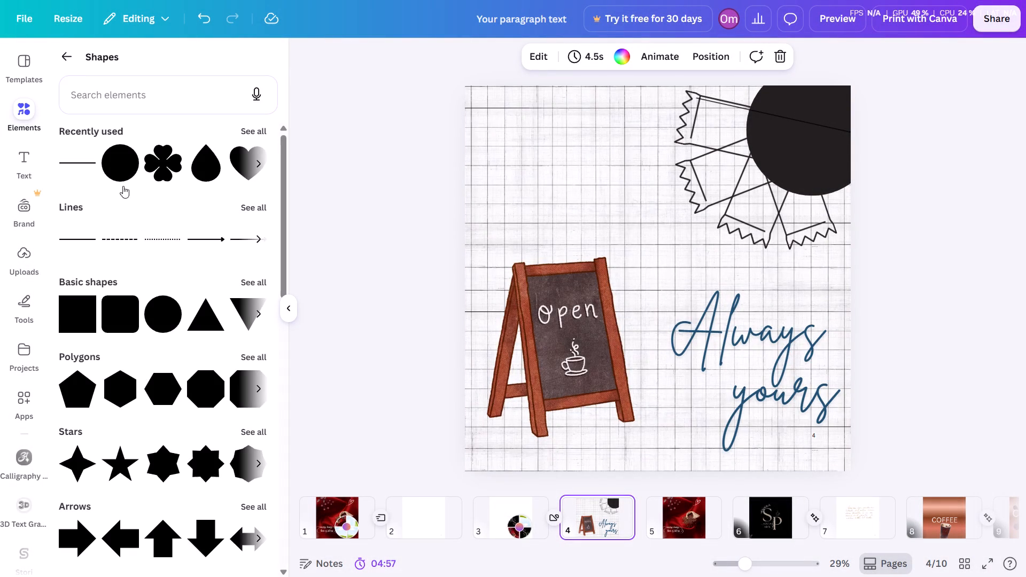
click(60, 51)
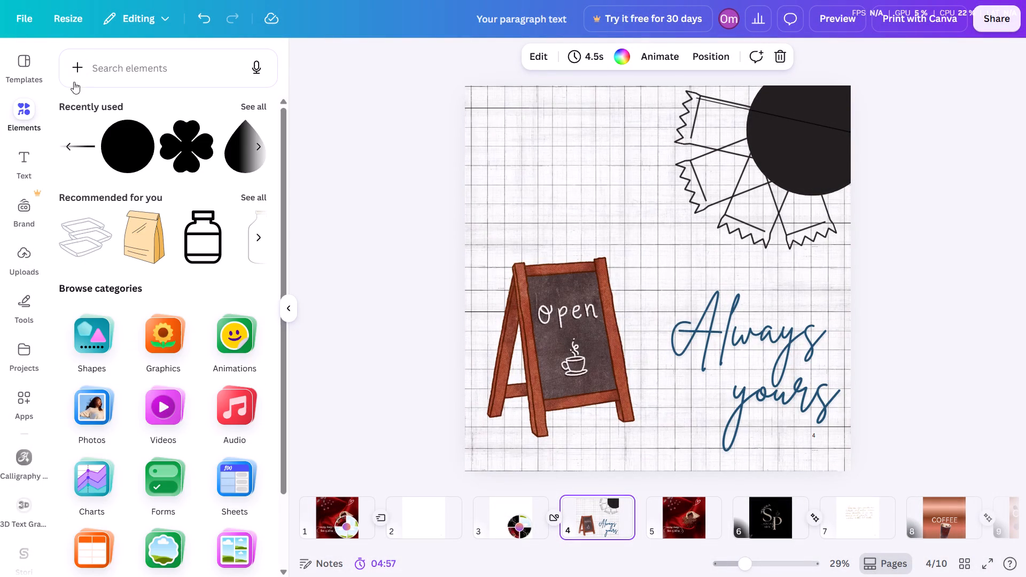
scroll(112, 185, up, 6)
scroll(112, 185, down, 5)
scroll(115, 194, up, 8)
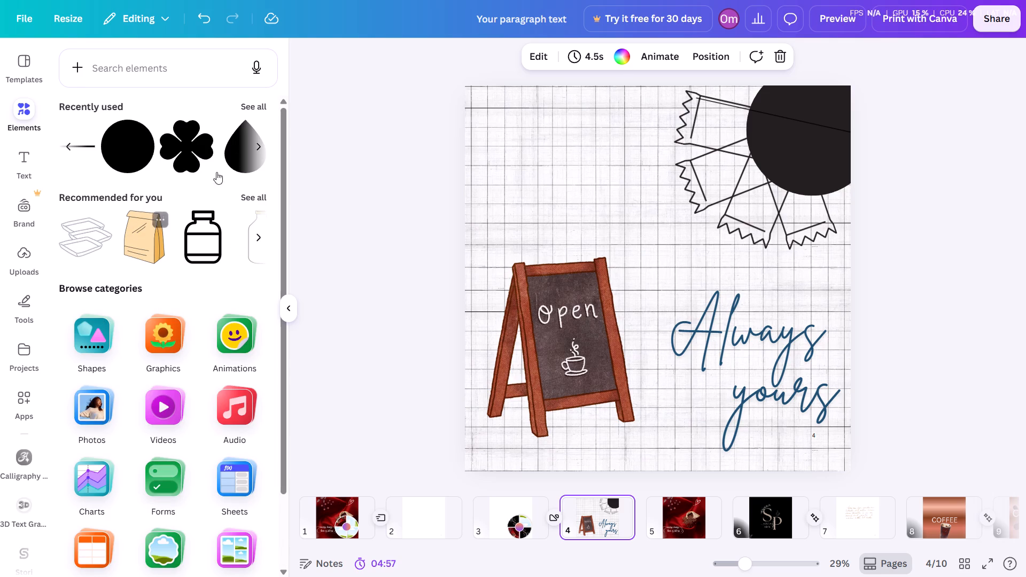
click(252, 104)
scroll(175, 382, down, 2)
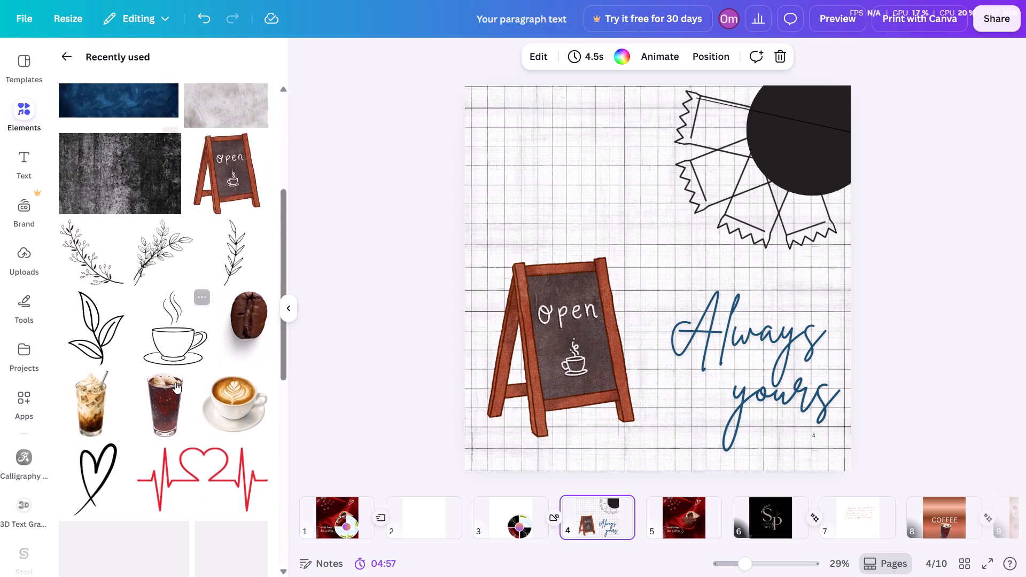
scroll(175, 382, down, 2)
scroll(175, 382, up, 1)
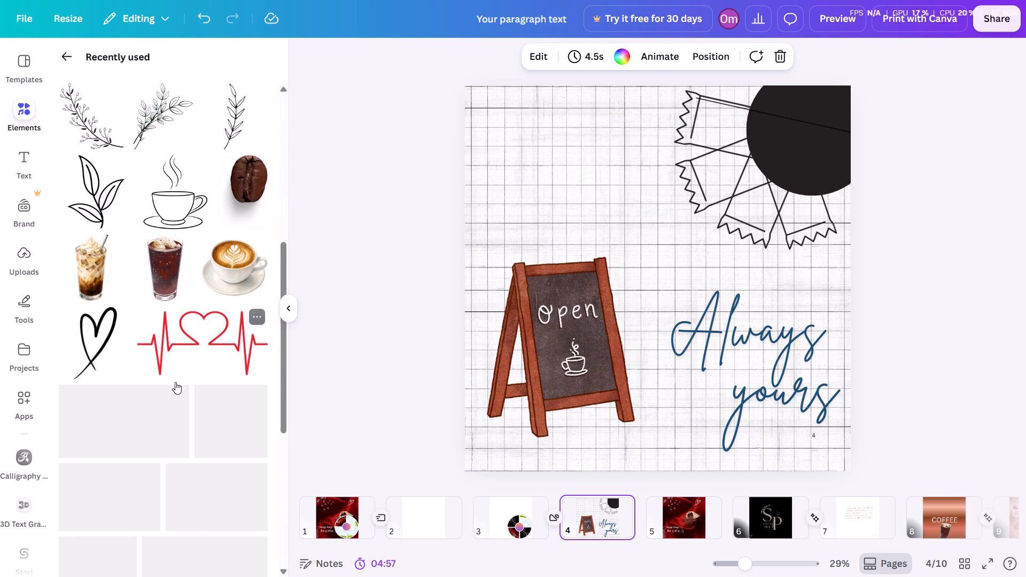
scroll(175, 382, up, 1)
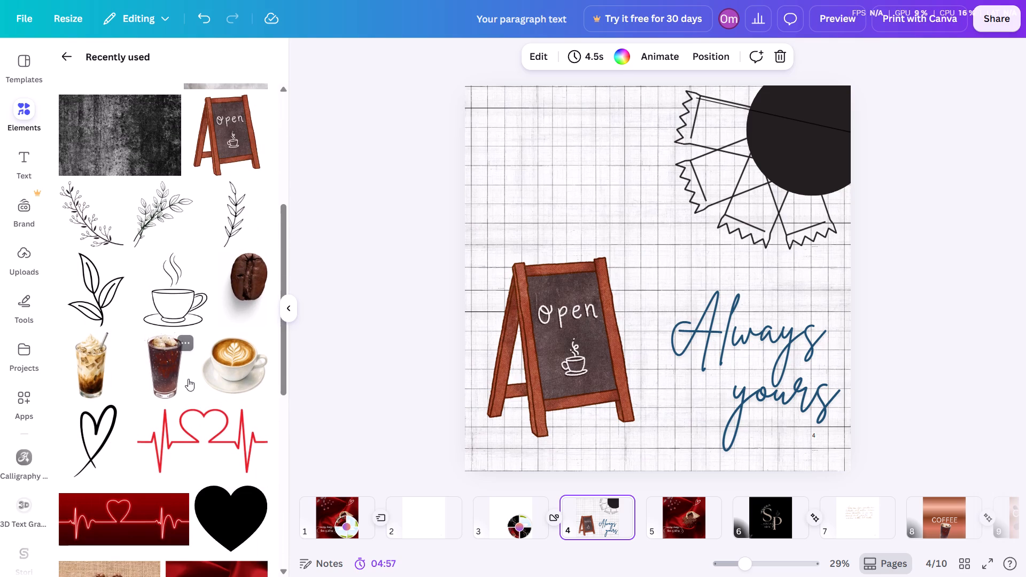
click(219, 365)
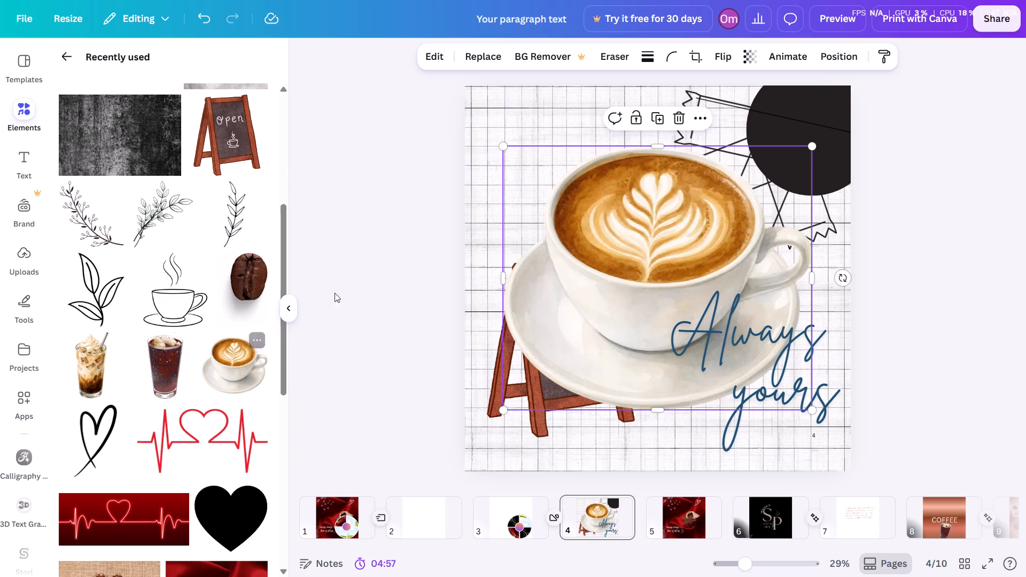
Shrink the latte cup to about one third of the page width and place it over the chalkboard sign.
drag(582, 264, 489, 178)
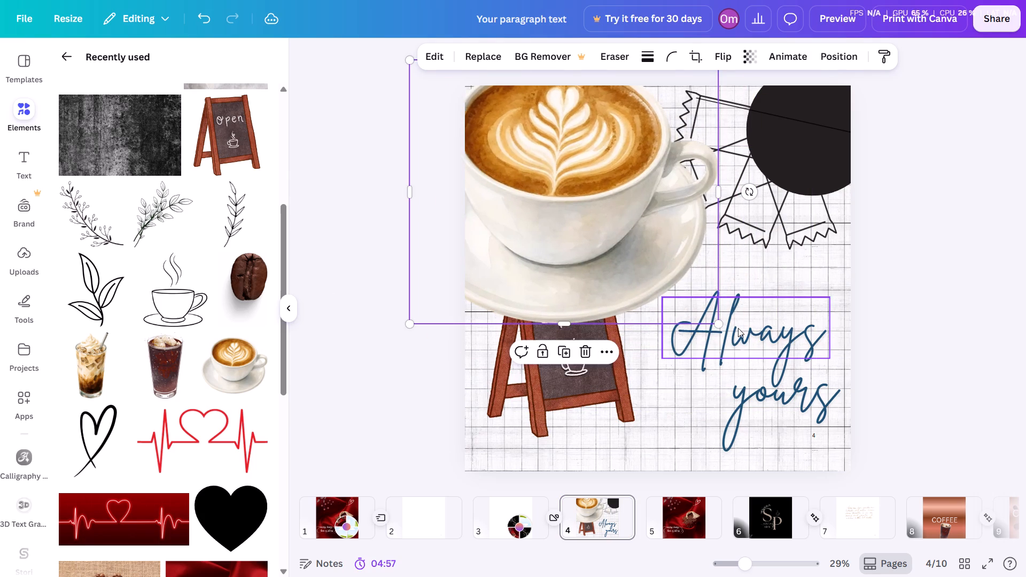
drag(716, 323, 499, 200)
drag(476, 132, 583, 330)
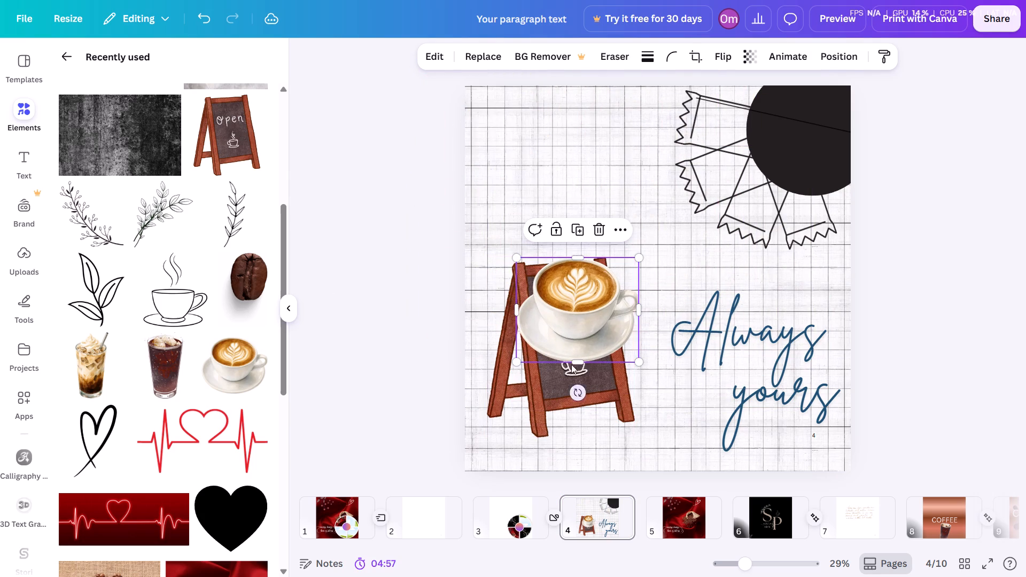
Delete the chalkboard sign and shift the latte cup down into its place.
click(551, 383)
click(581, 228)
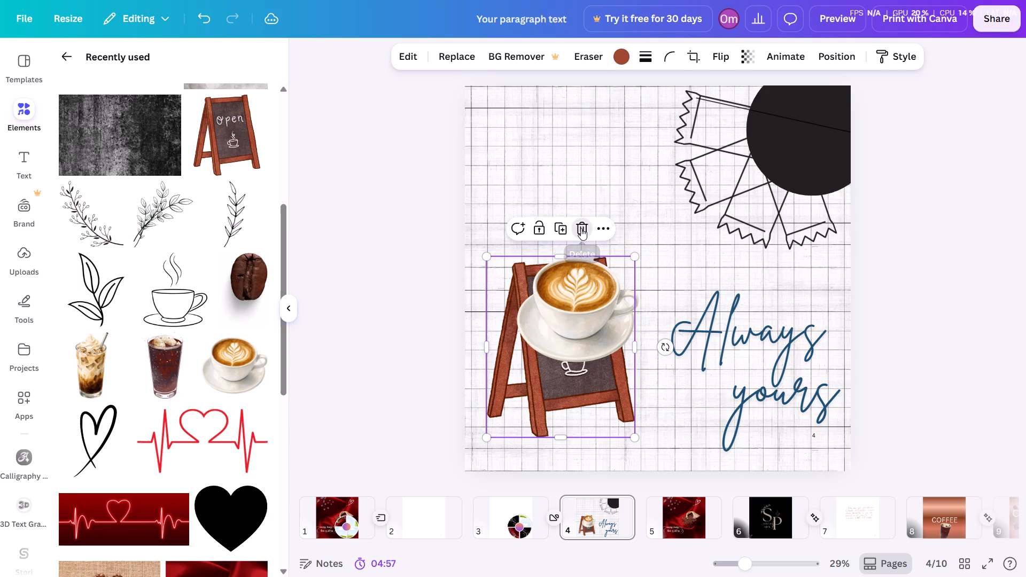
drag(573, 336, 563, 375)
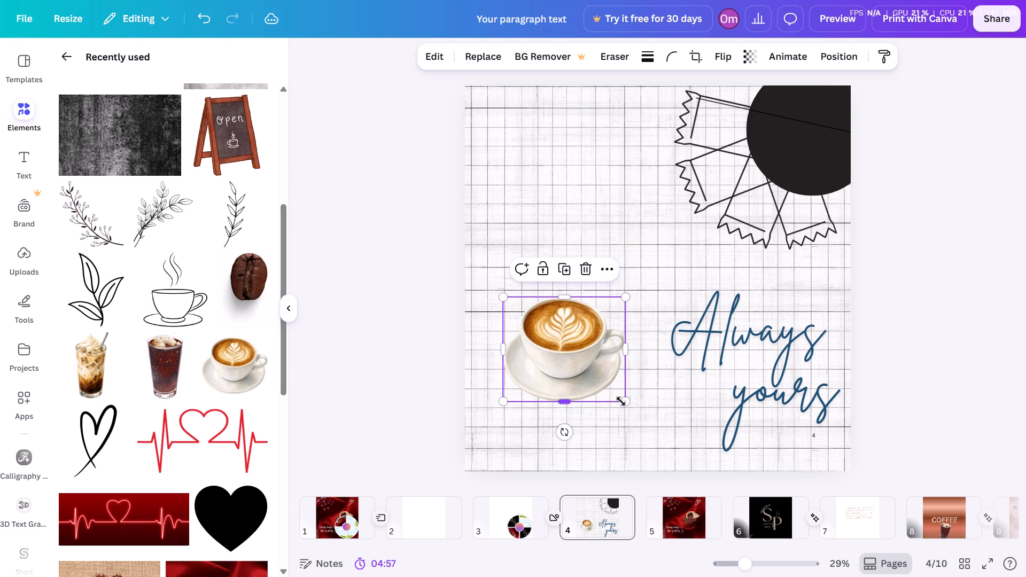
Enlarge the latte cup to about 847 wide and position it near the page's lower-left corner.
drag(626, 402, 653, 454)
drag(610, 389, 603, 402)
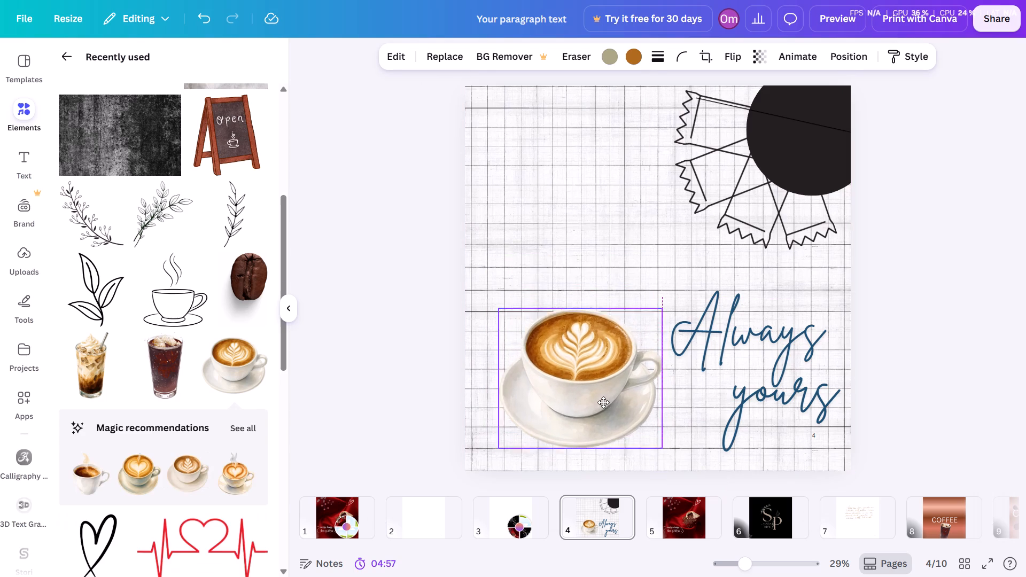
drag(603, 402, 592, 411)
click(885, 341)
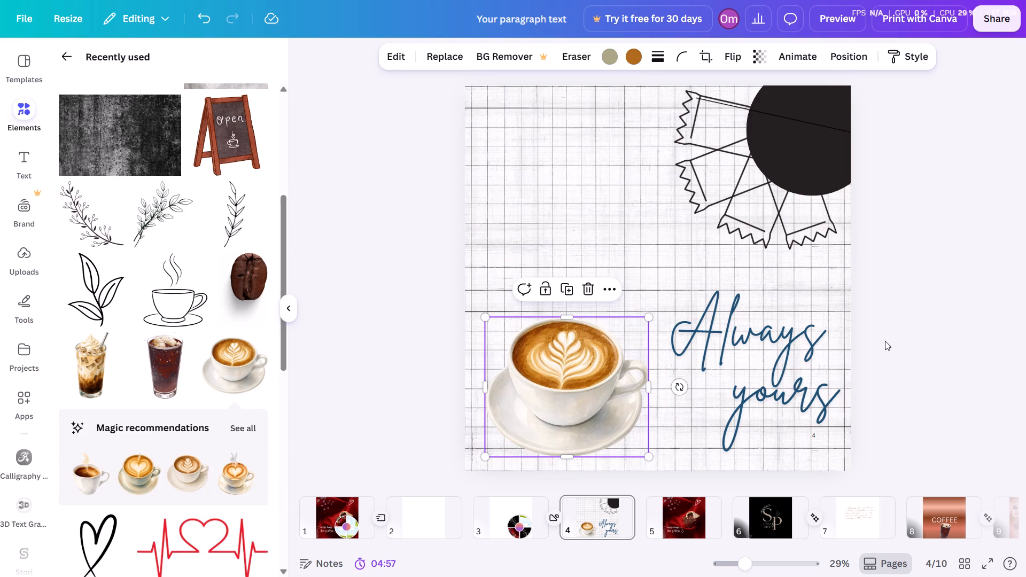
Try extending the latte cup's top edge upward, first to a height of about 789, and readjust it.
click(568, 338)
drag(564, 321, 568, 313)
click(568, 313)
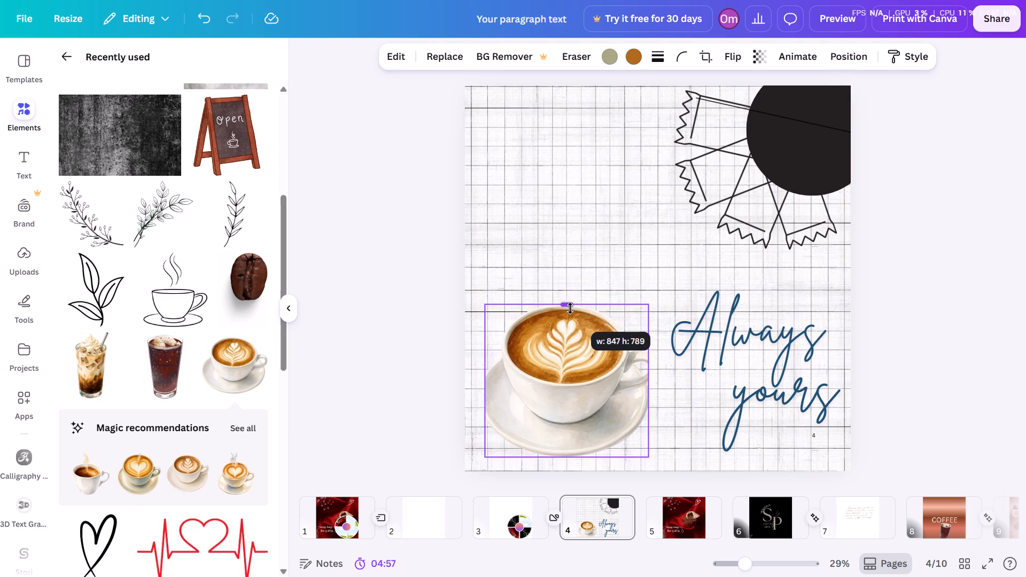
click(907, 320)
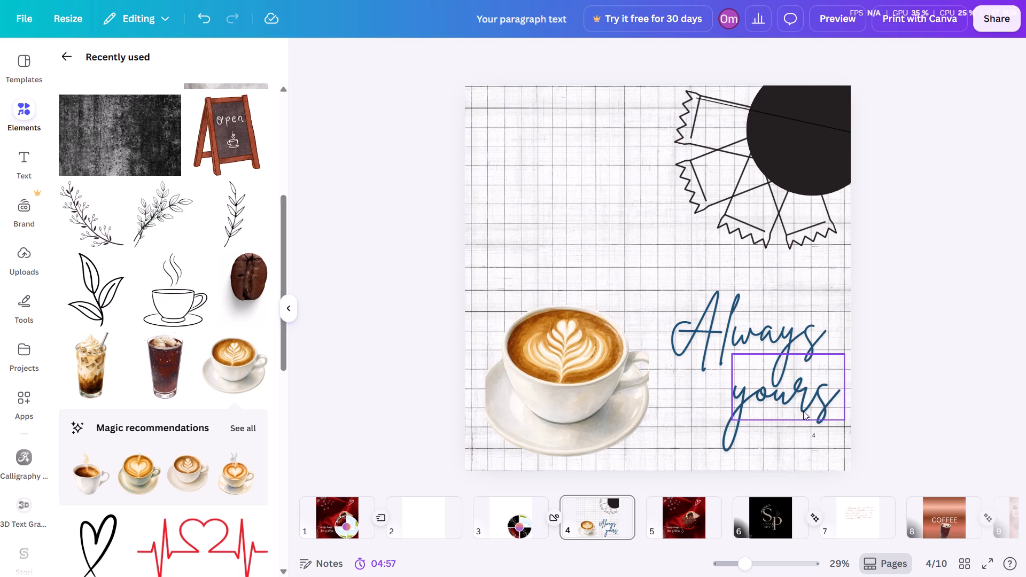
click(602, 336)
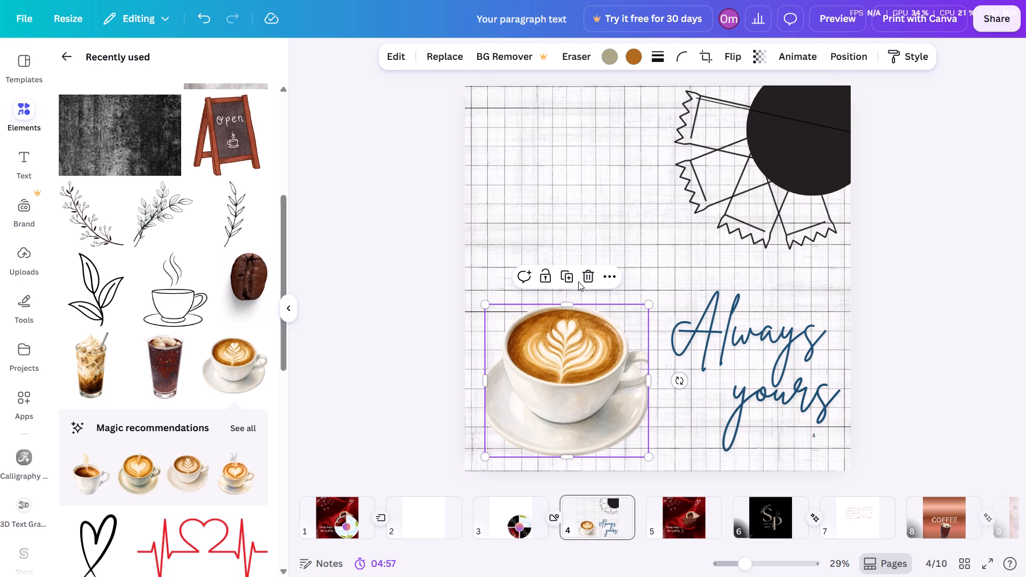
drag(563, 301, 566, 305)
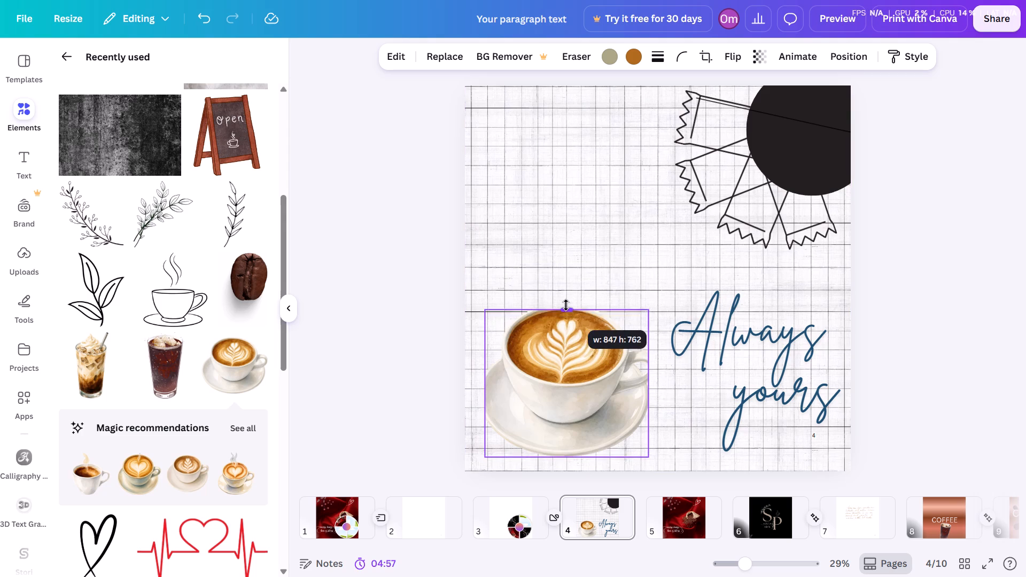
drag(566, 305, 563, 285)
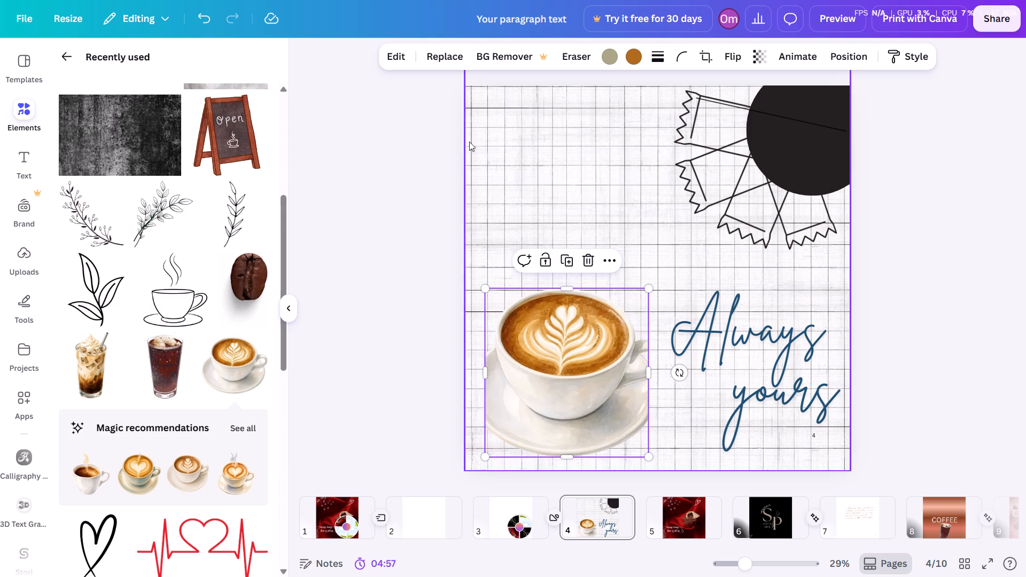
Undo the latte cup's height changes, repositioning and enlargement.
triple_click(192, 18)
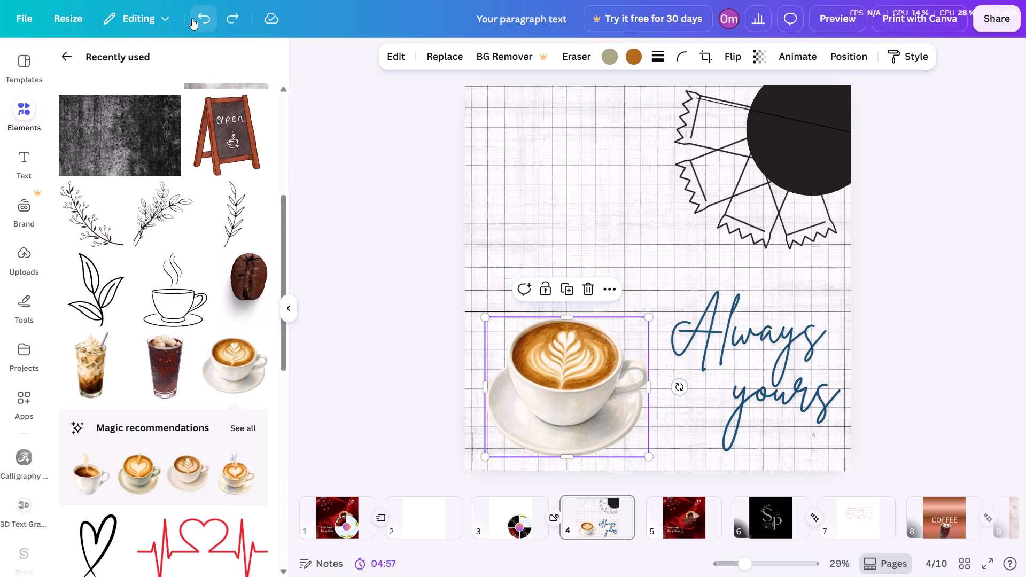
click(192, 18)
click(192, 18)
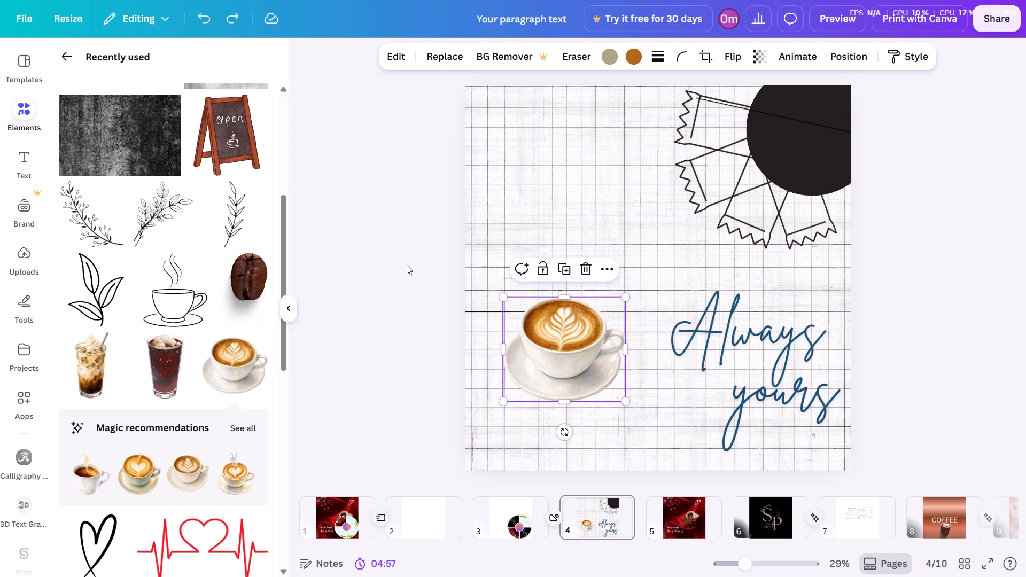
Enlarge the latte cup proportionally and shift it slightly left so it fills the space beside the "Always yours" lettering.
drag(622, 400, 642, 441)
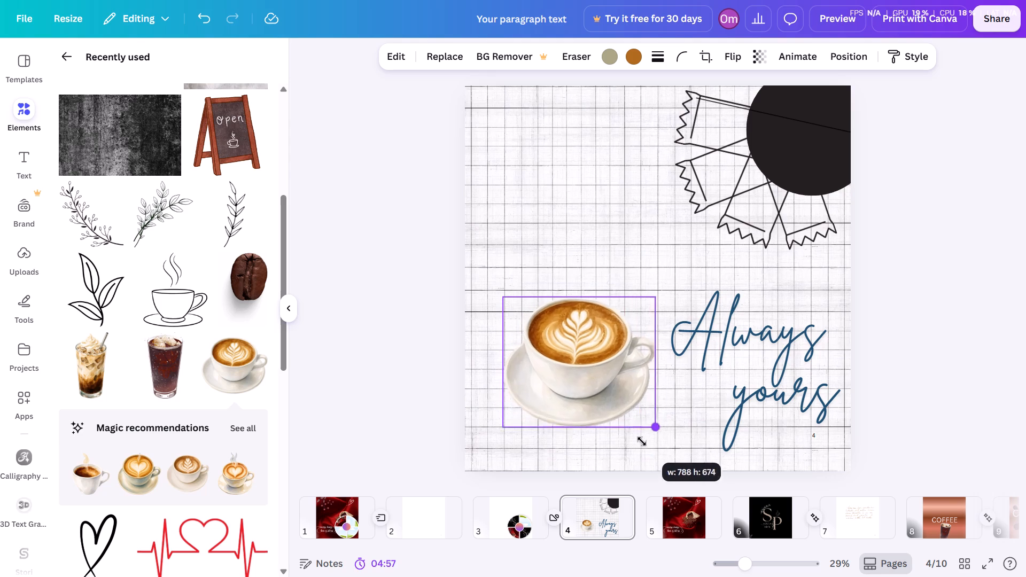
drag(642, 441, 649, 466)
drag(616, 375, 600, 377)
click(574, 446)
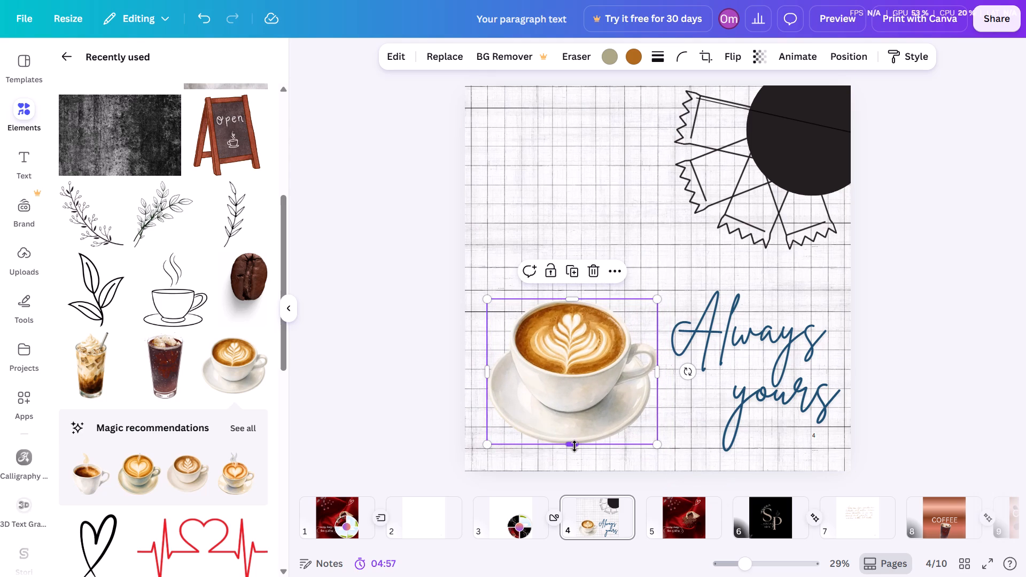
click(658, 453)
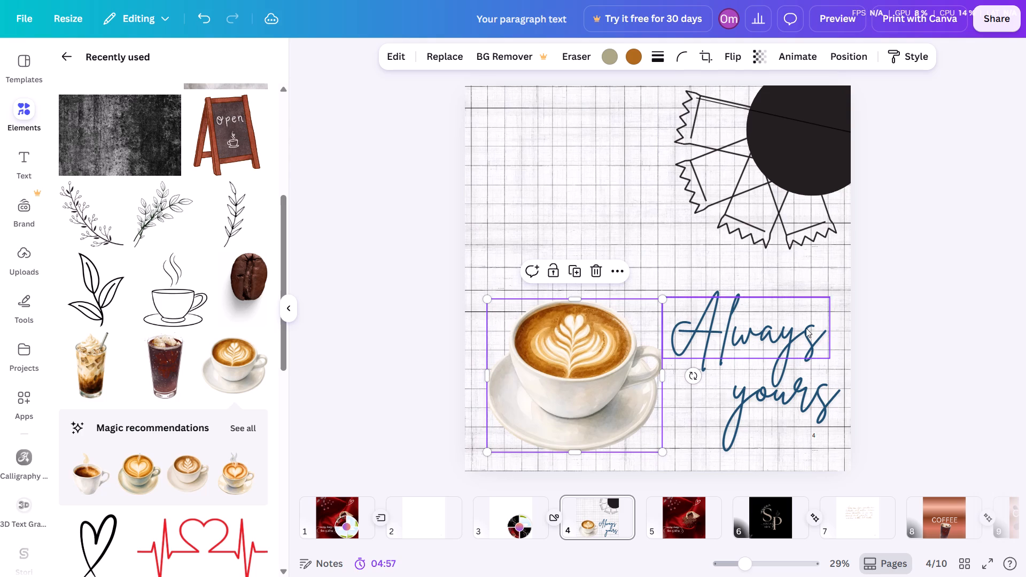
click(905, 304)
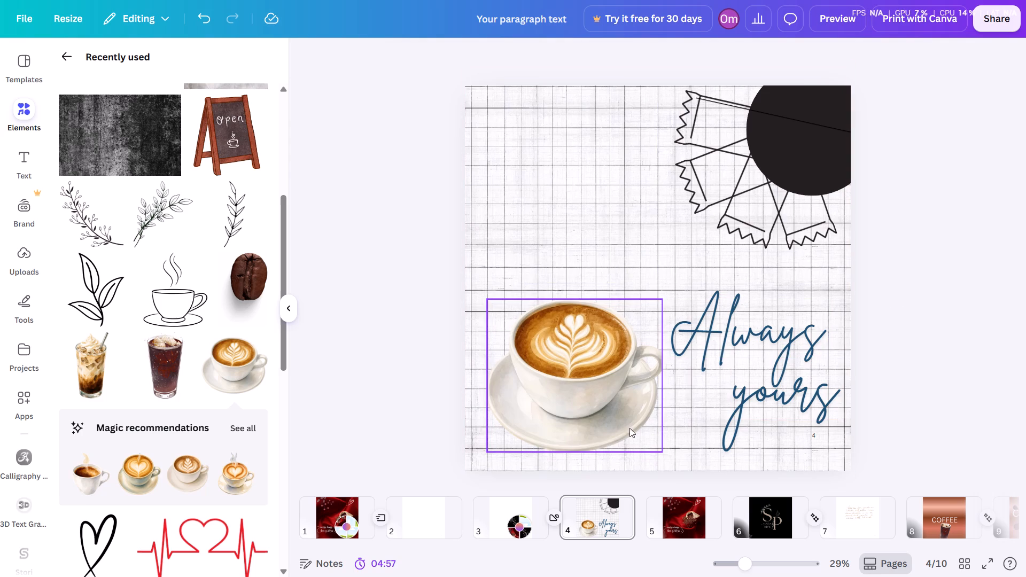
click(918, 275)
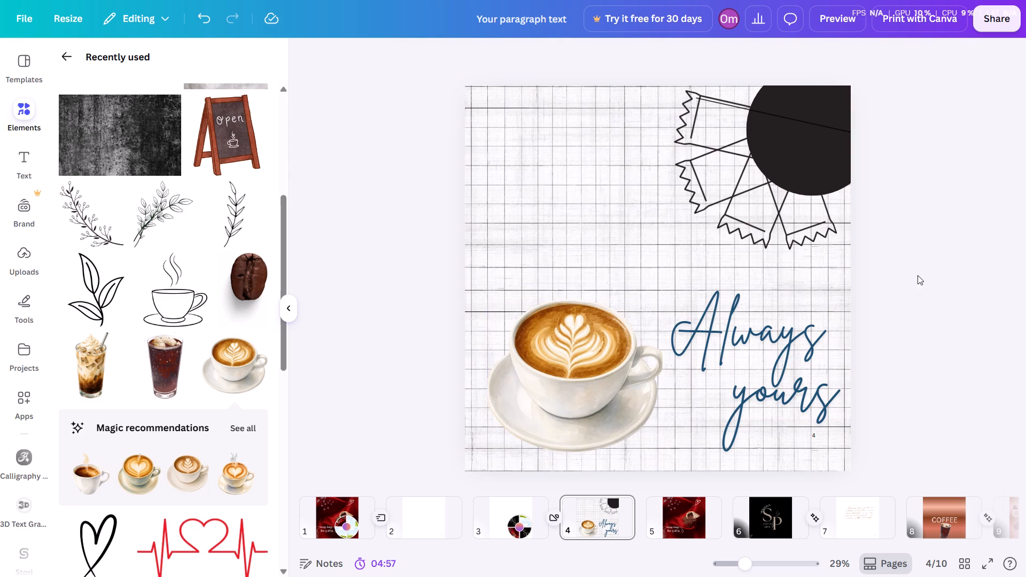
Move the latte cup up to about mid-height along the left side of page 4.
drag(628, 394, 609, 313)
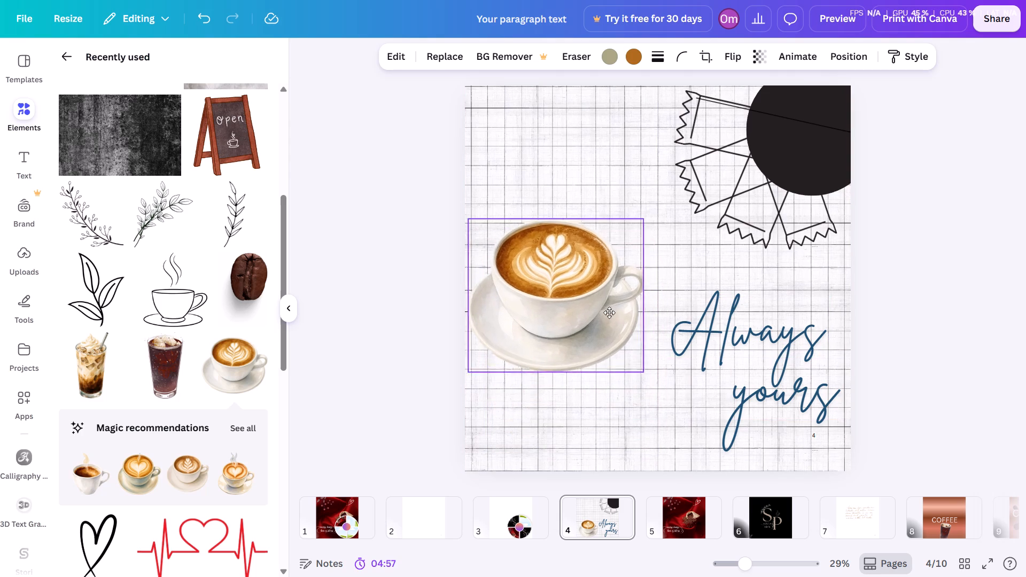
drag(609, 313, 617, 295)
click(893, 271)
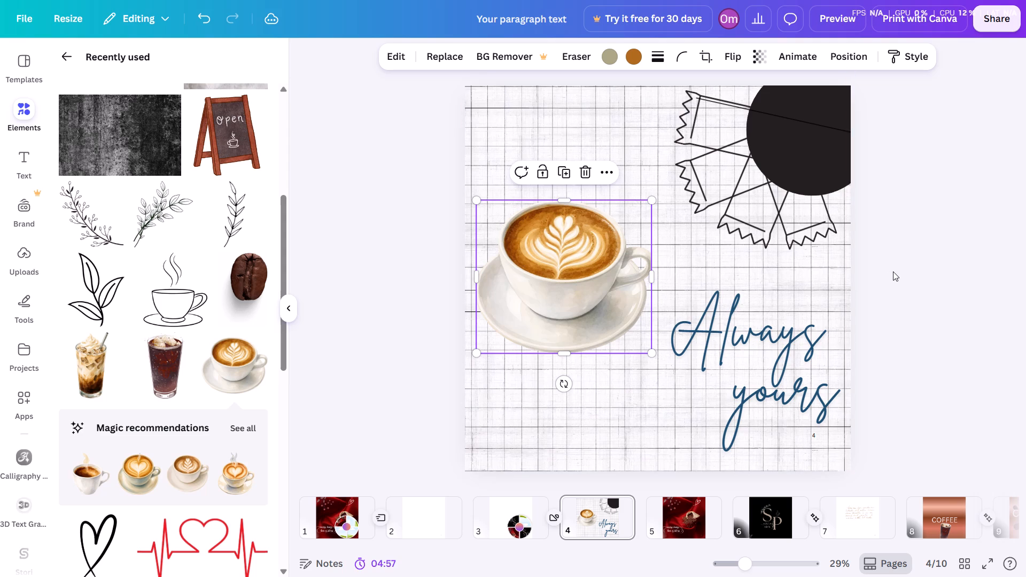
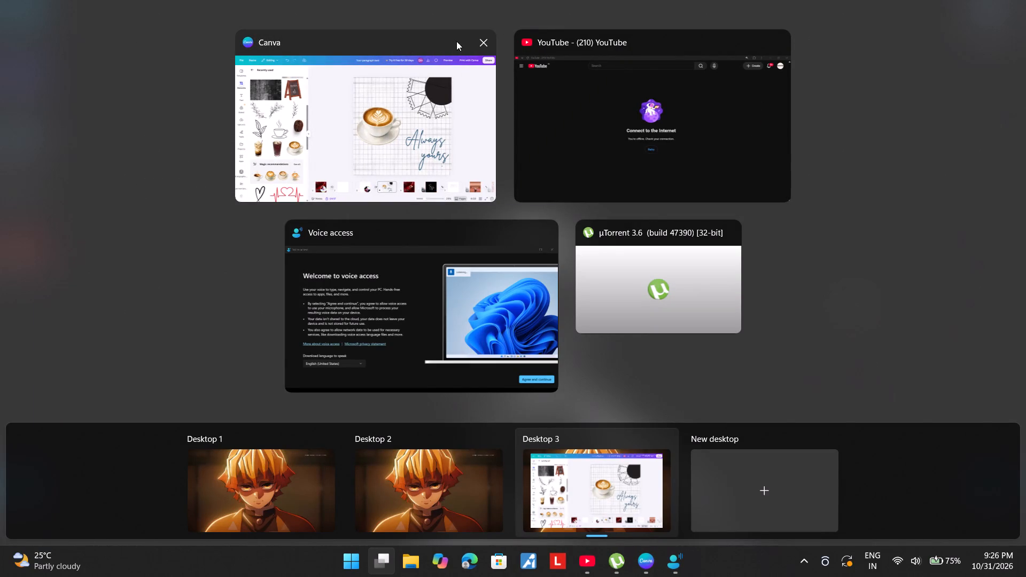
Close the open Canva, YouTube and Voice access windows on Desktop 3.
click(475, 40)
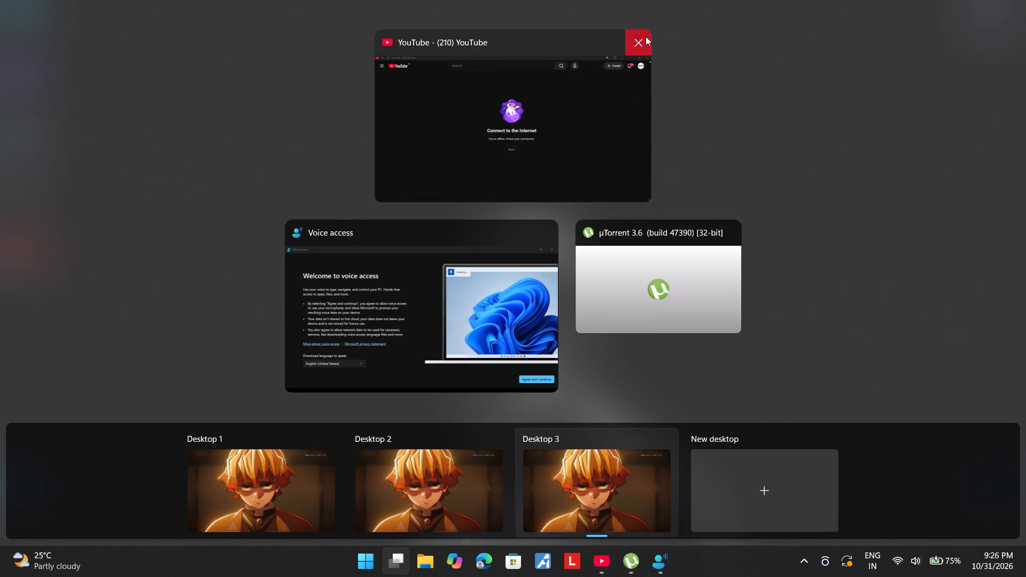
click(647, 36)
click(537, 124)
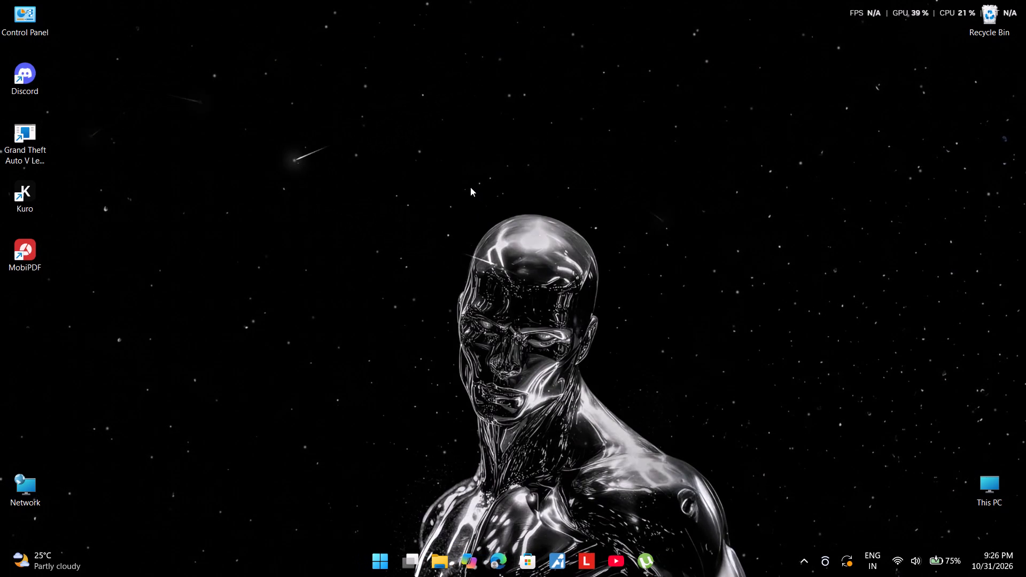
Launch Kuro from its desktop shortcut.
click(30, 198)
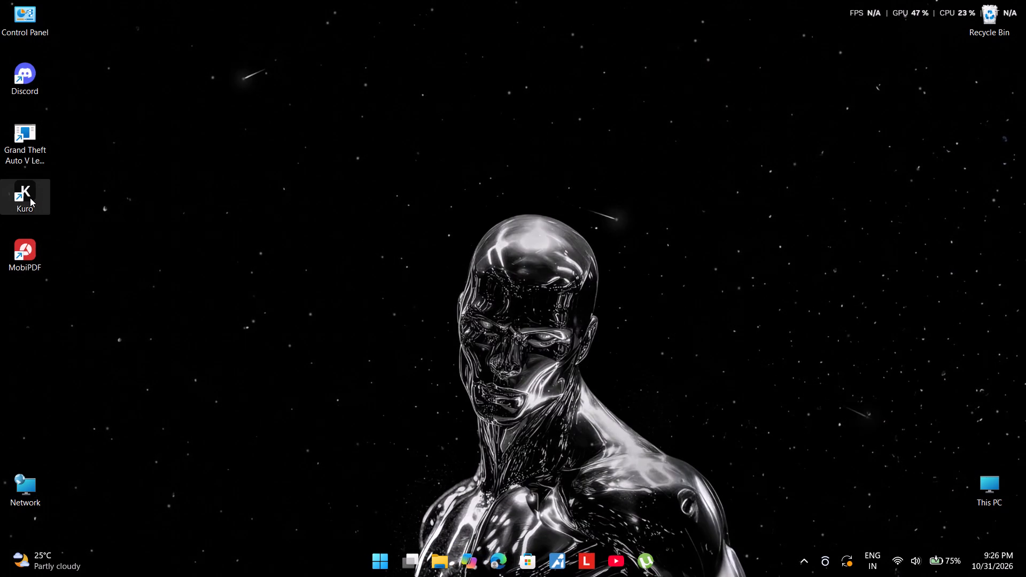
click(28, 198)
double_click(24, 190)
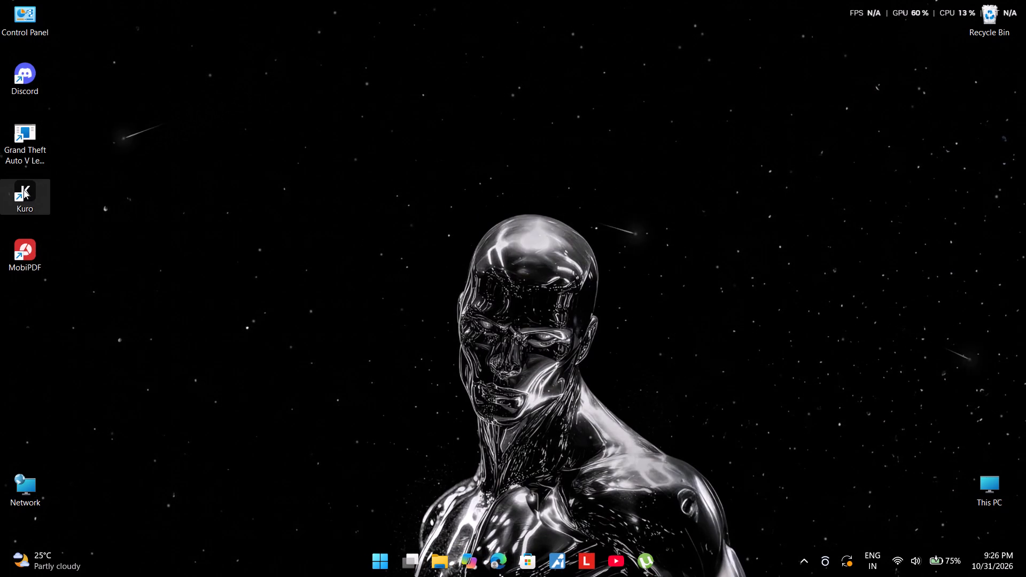
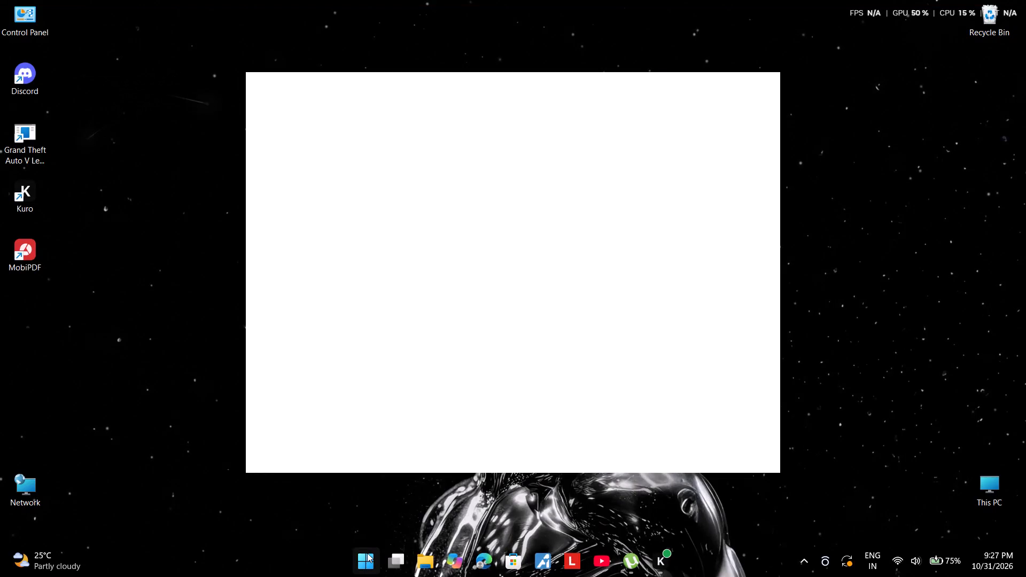
click(367, 553)
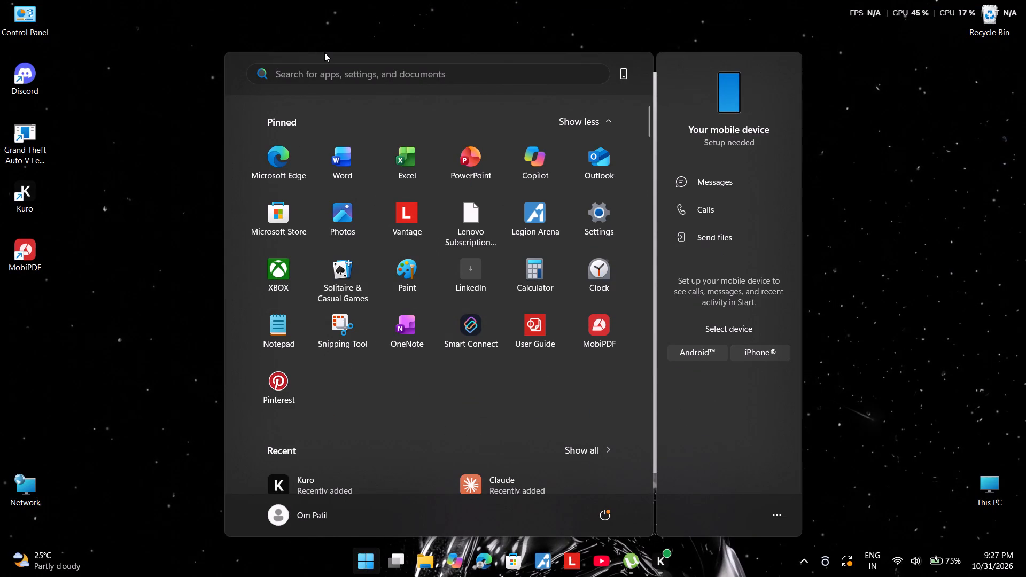
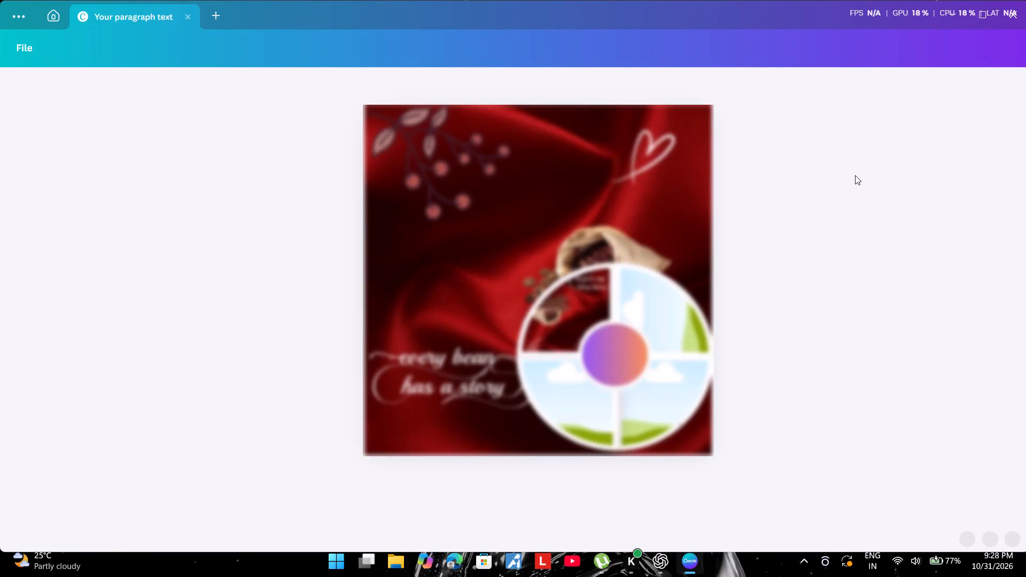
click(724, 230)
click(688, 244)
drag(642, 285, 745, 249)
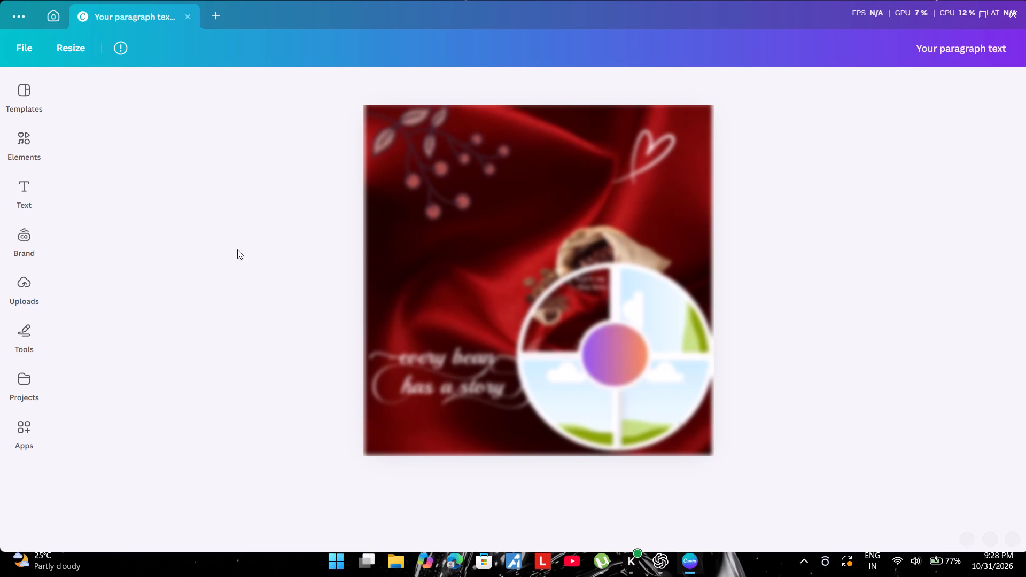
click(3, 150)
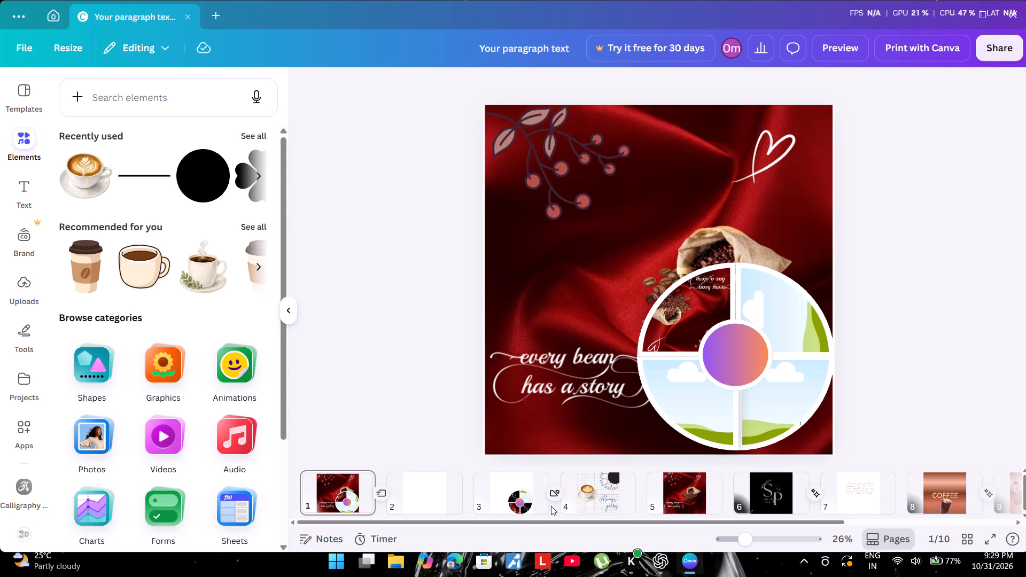
Open page 4 of the design, the grid-background page with the latte cup and "Always yours" lettering.
click(593, 492)
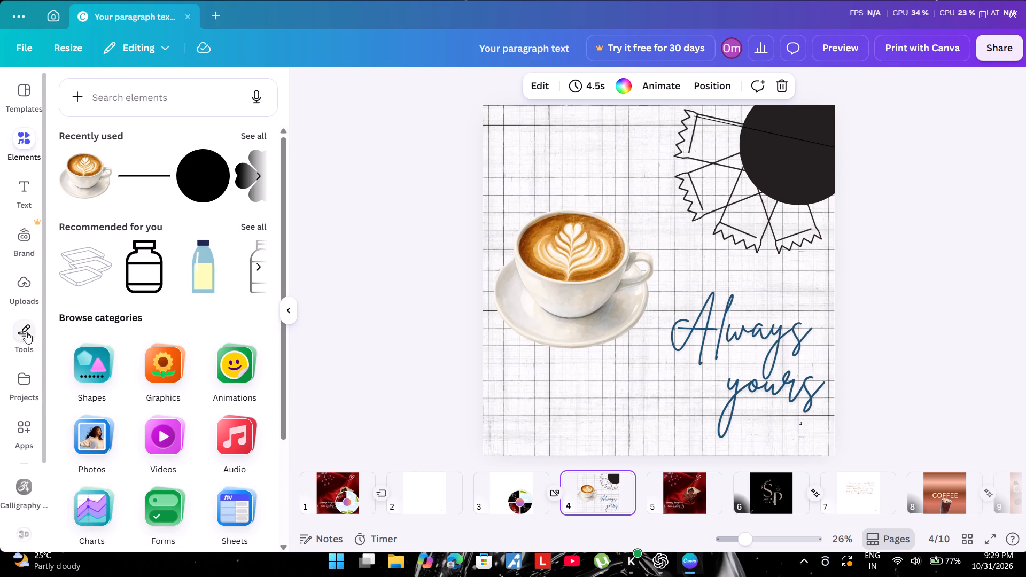
Browse the font combinations in the text library for a lettering style for the coffee cup page.
click(26, 201)
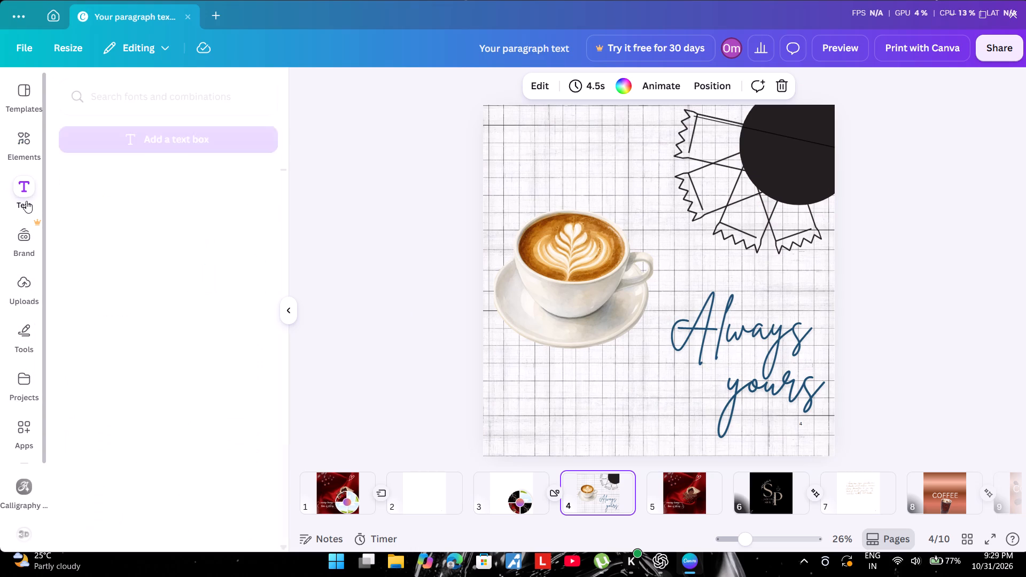
scroll(201, 357, down, 8)
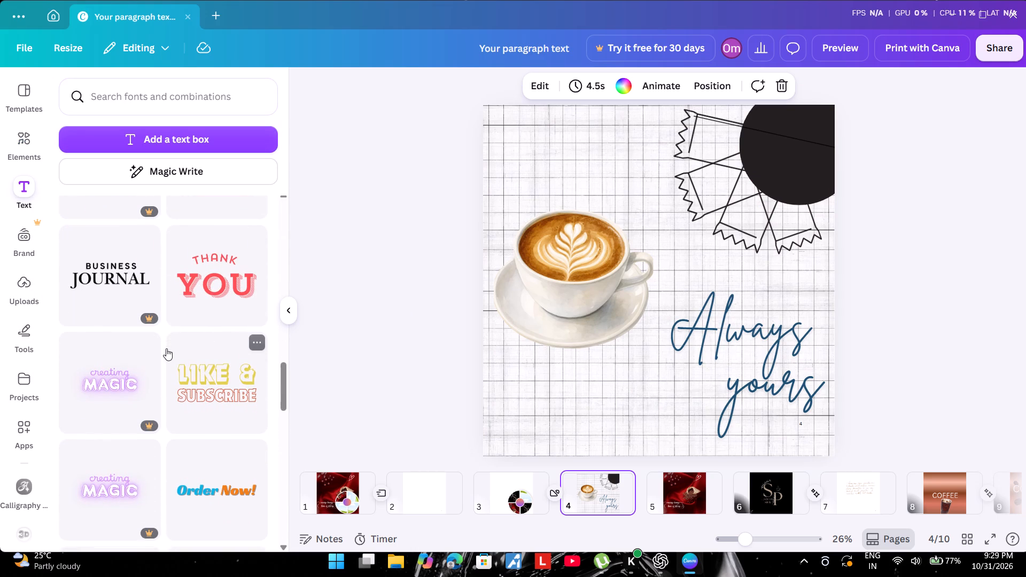
scroll(127, 324, down, 1)
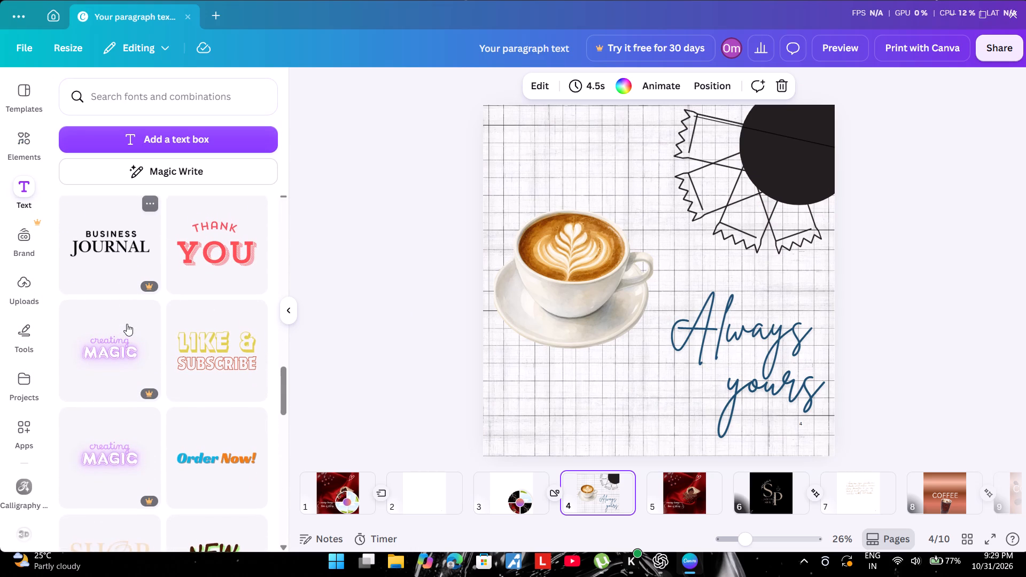
scroll(127, 324, down, 4)
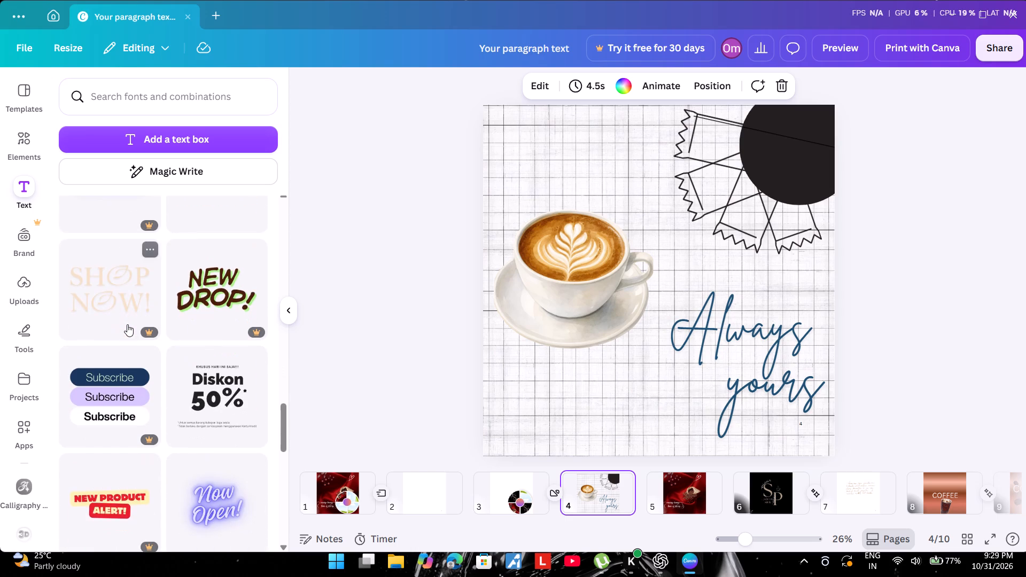
scroll(127, 324, down, 2)
scroll(205, 358, down, 5)
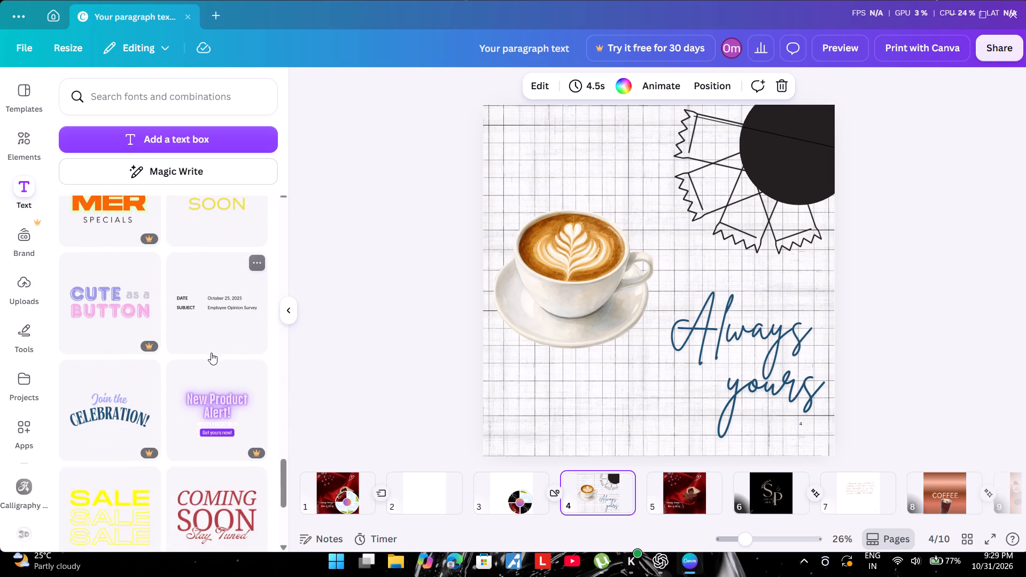
scroll(211, 353, down, 1)
scroll(203, 441, left, 5)
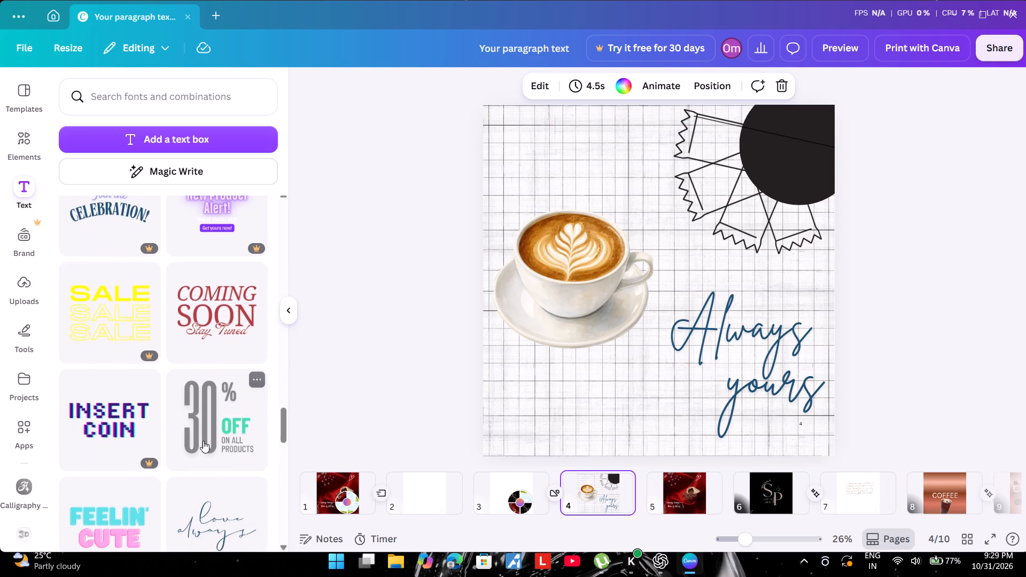
scroll(191, 263, up, 1)
scroll(183, 304, down, 5)
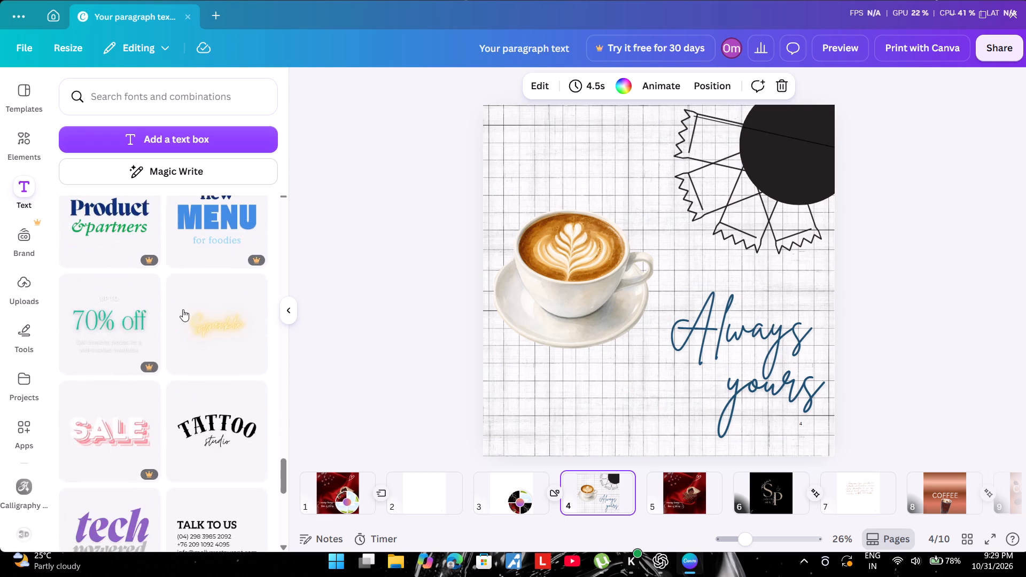
scroll(183, 318, down, 1)
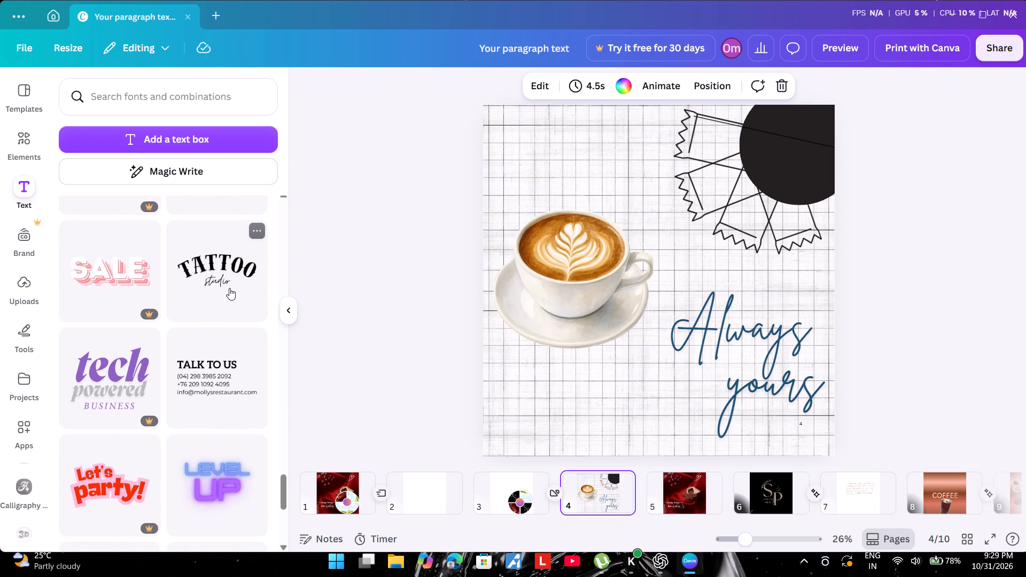
scroll(212, 322, left, 8)
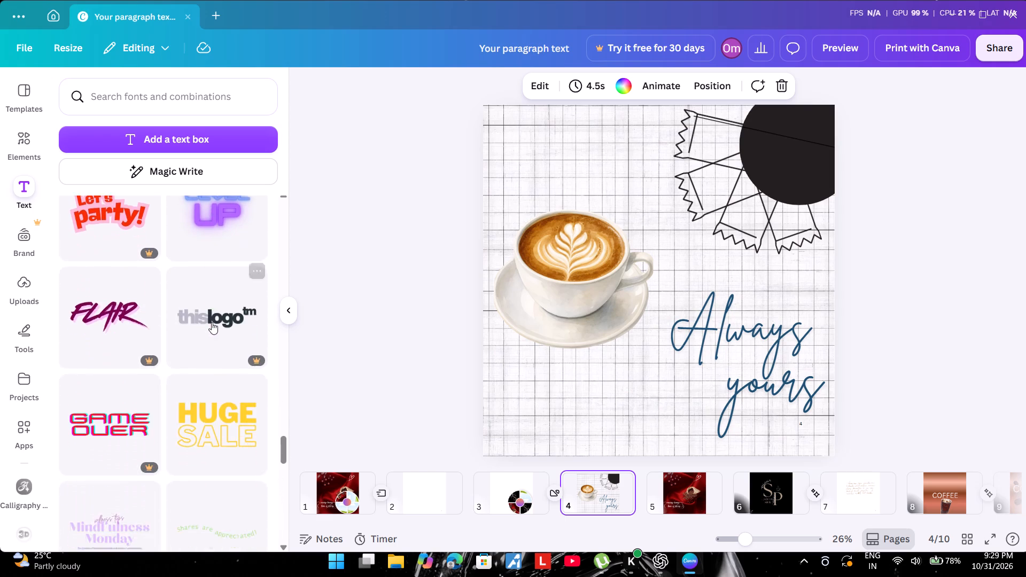
scroll(212, 322, left, 2)
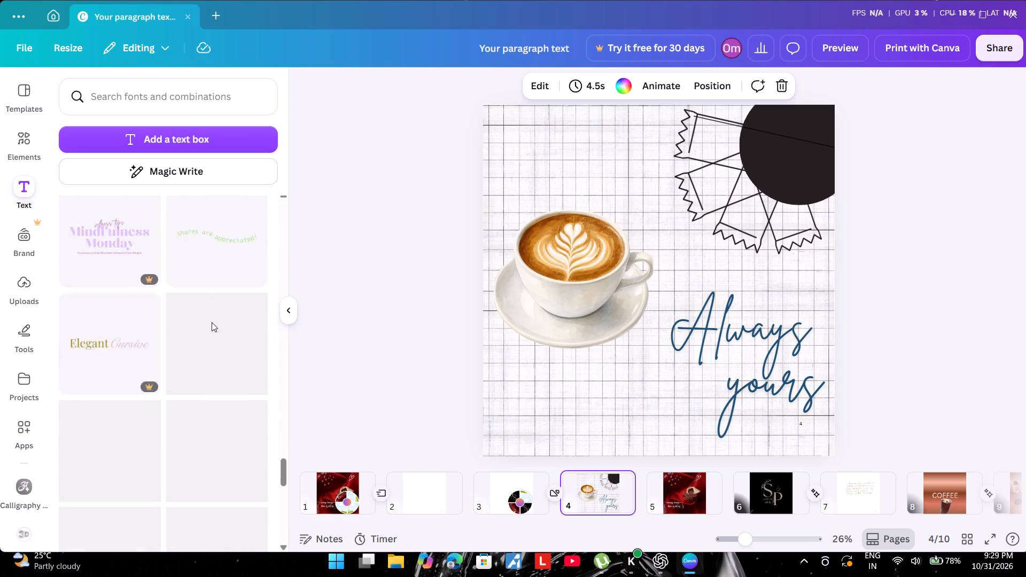
scroll(212, 322, left, 3)
scroll(212, 322, down, 3)
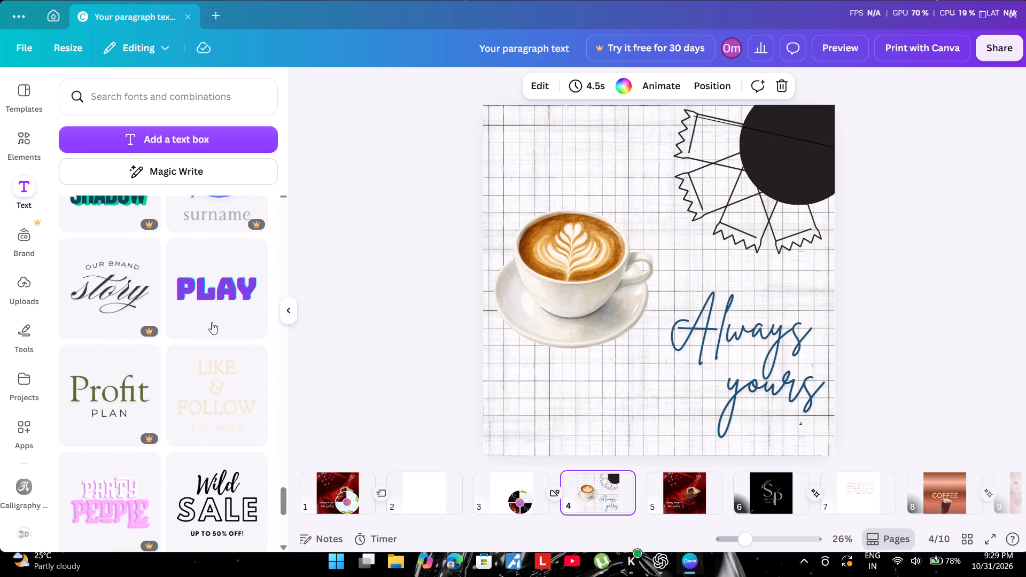
scroll(212, 322, down, 2)
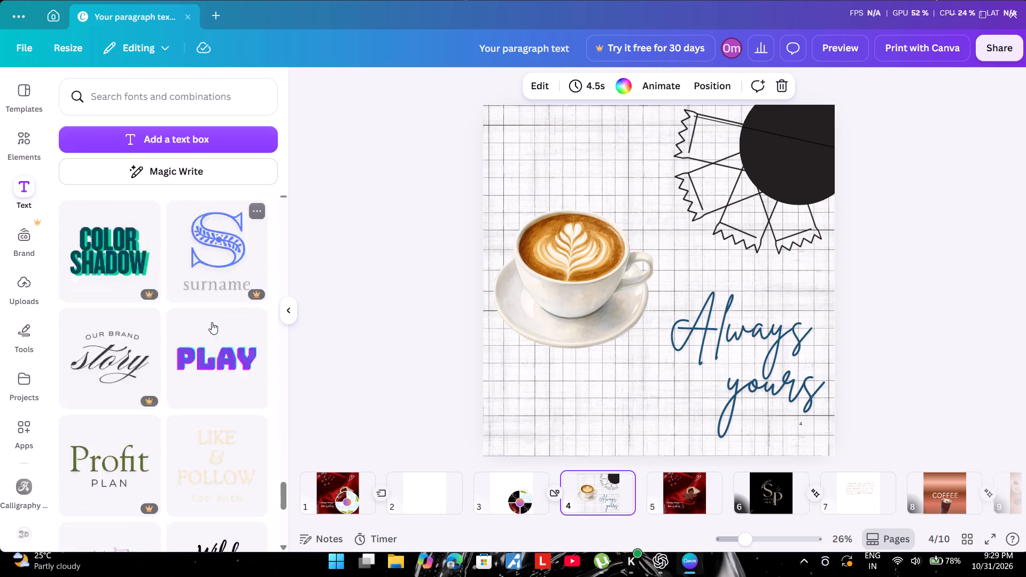
scroll(212, 322, down, 2)
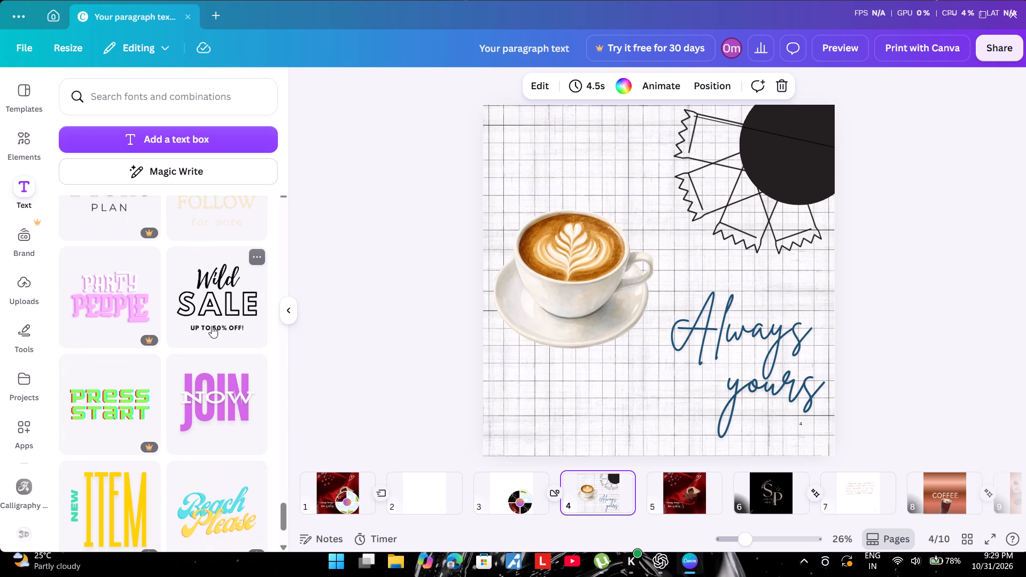
scroll(212, 326, down, 4)
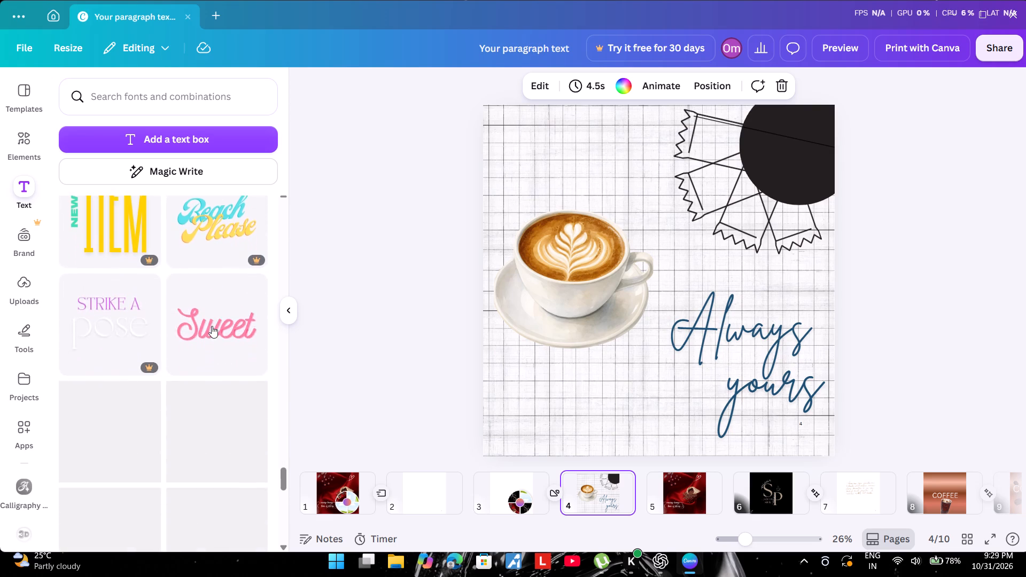
scroll(212, 326, down, 4)
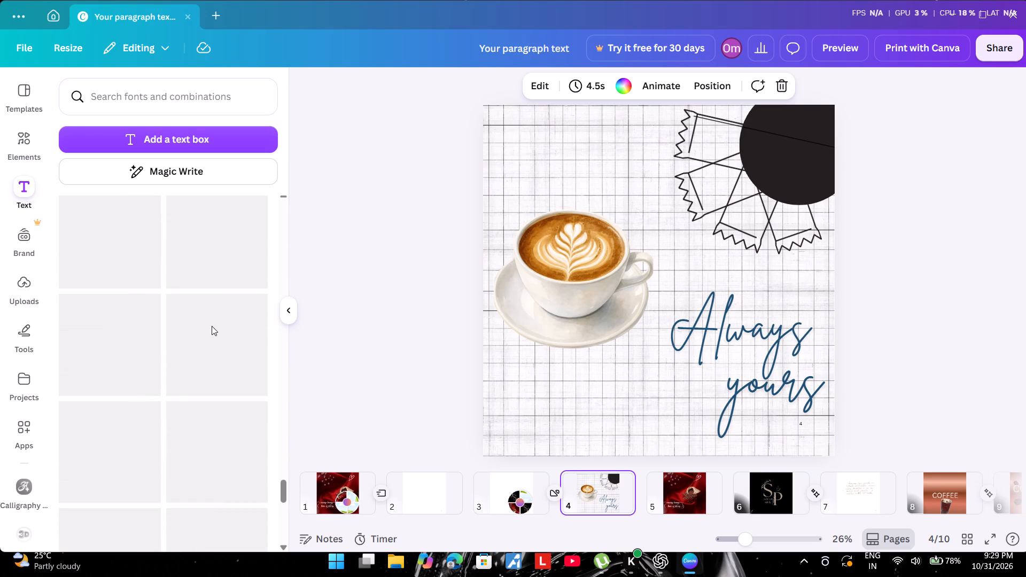
scroll(212, 326, up, 6)
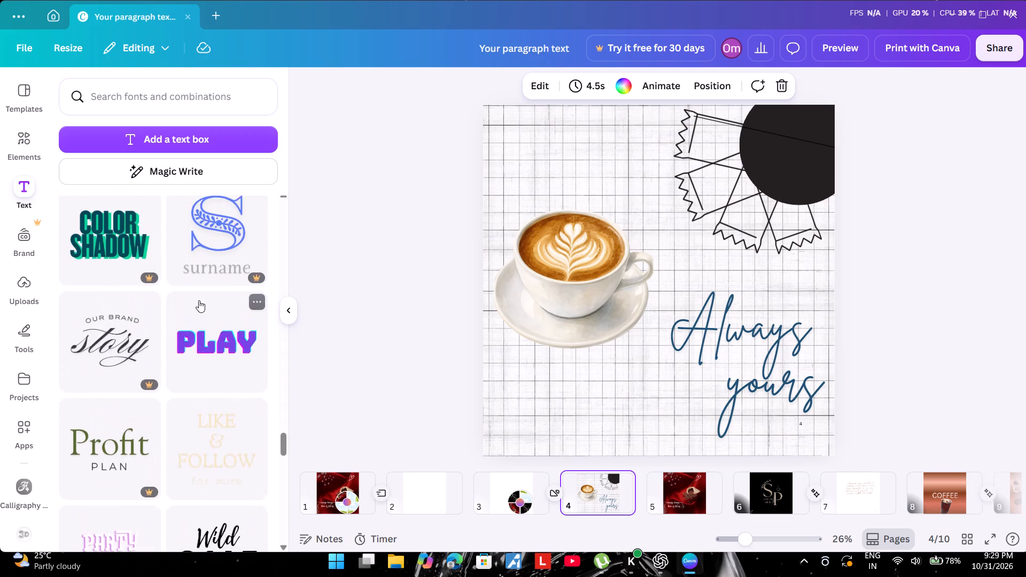
scroll(199, 300, up, 1)
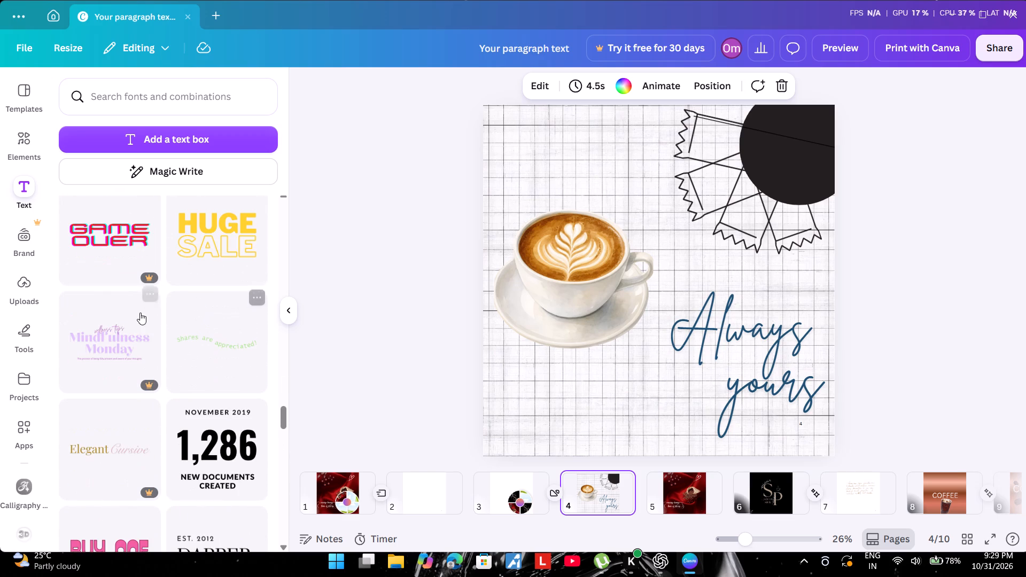
scroll(143, 307, up, 6)
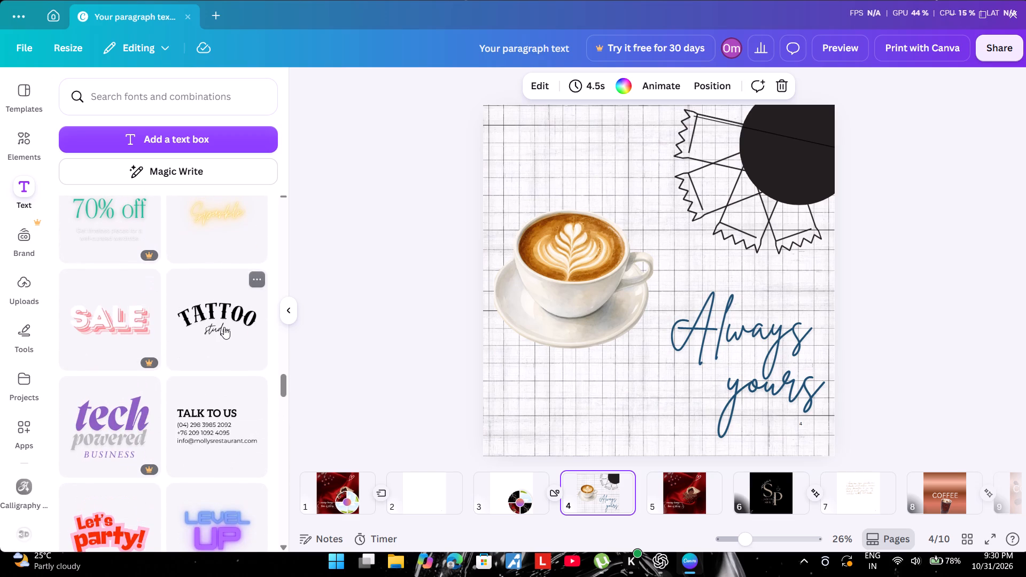
scroll(224, 327, up, 4)
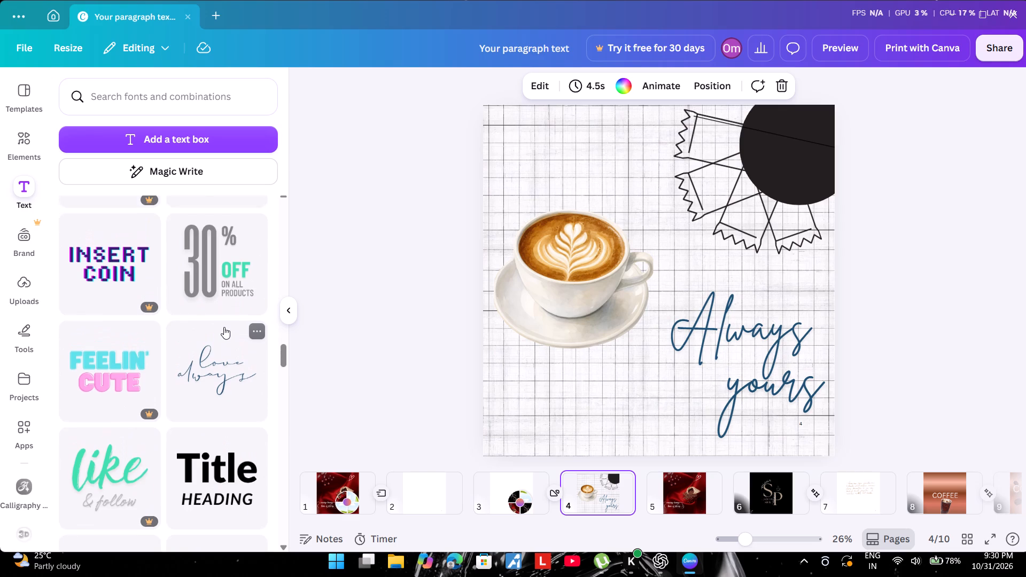
scroll(224, 327, up, 1)
scroll(224, 327, down, 3)
scroll(224, 327, up, 2)
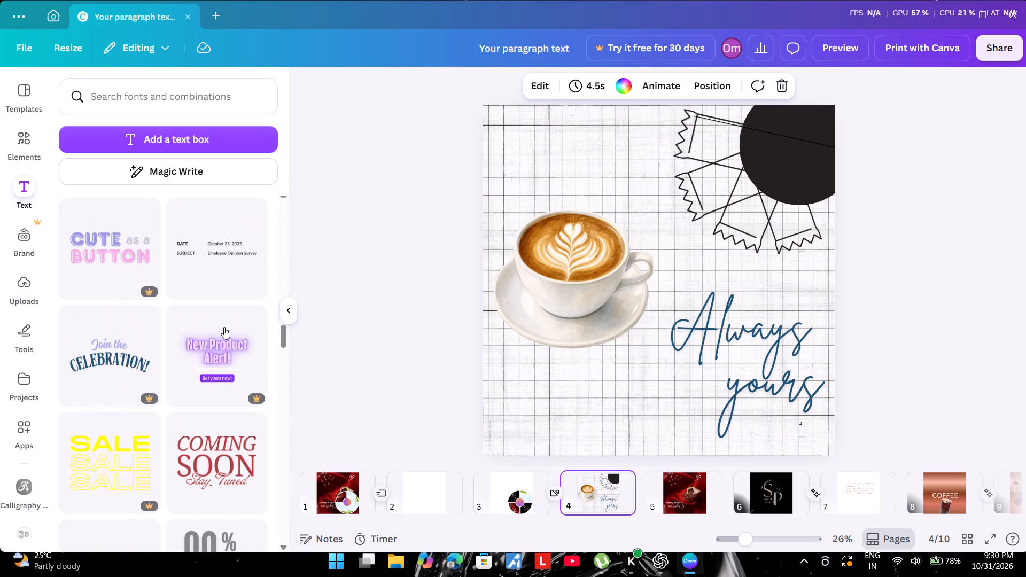
scroll(224, 327, up, 1)
scroll(240, 268, up, 1)
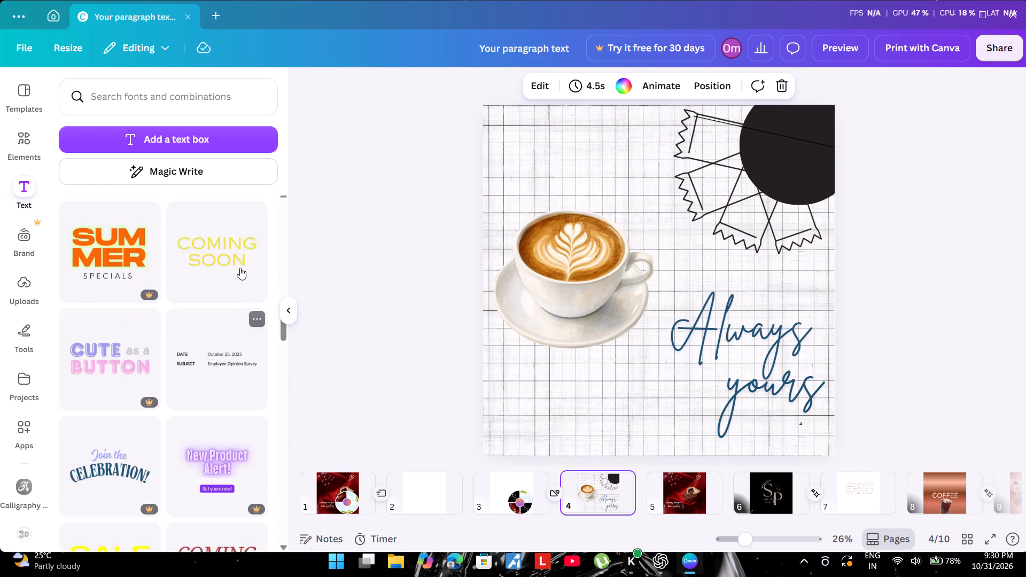
scroll(240, 268, up, 4)
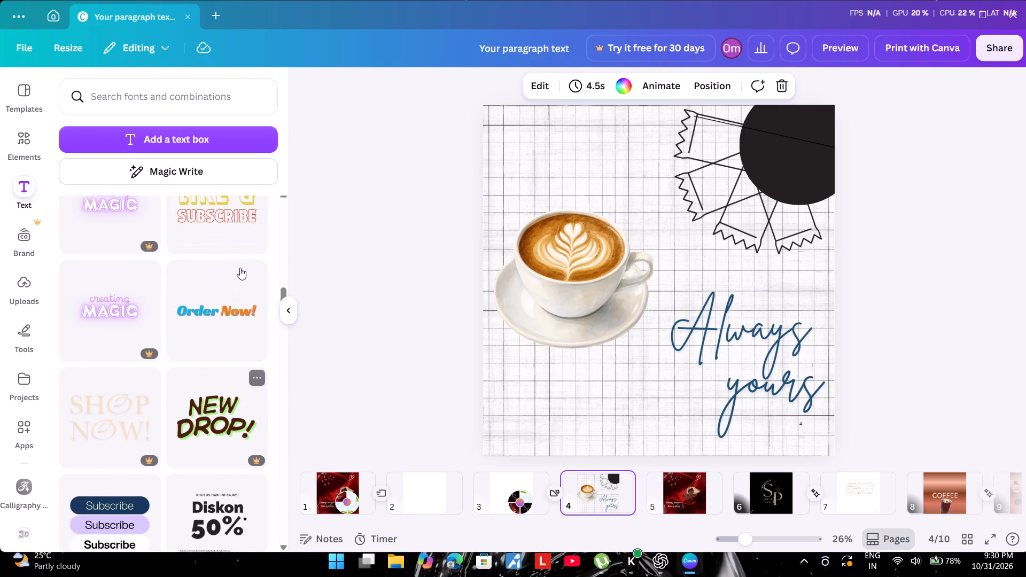
scroll(240, 268, up, 15)
scroll(213, 263, down, 4)
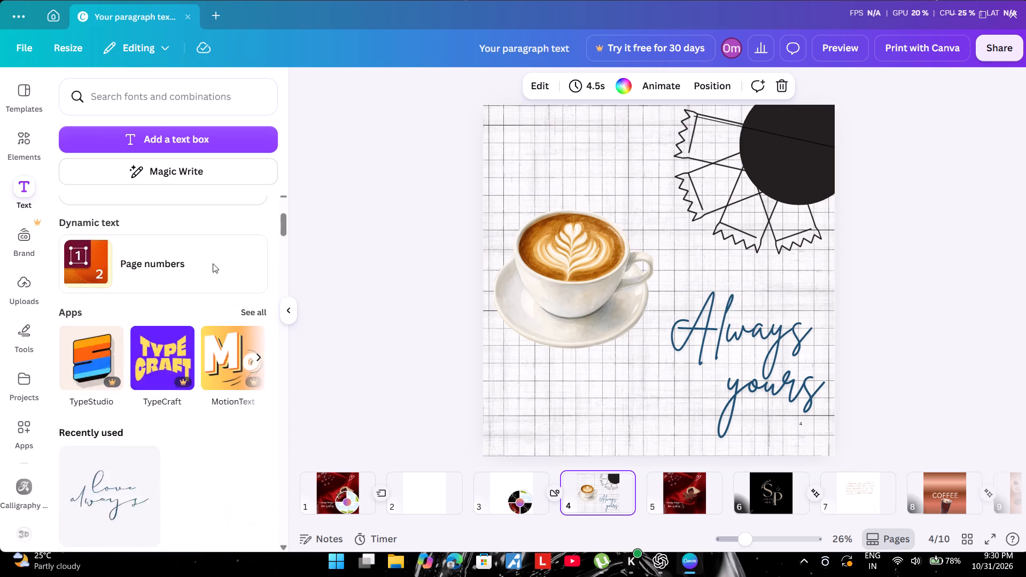
scroll(213, 263, down, 7)
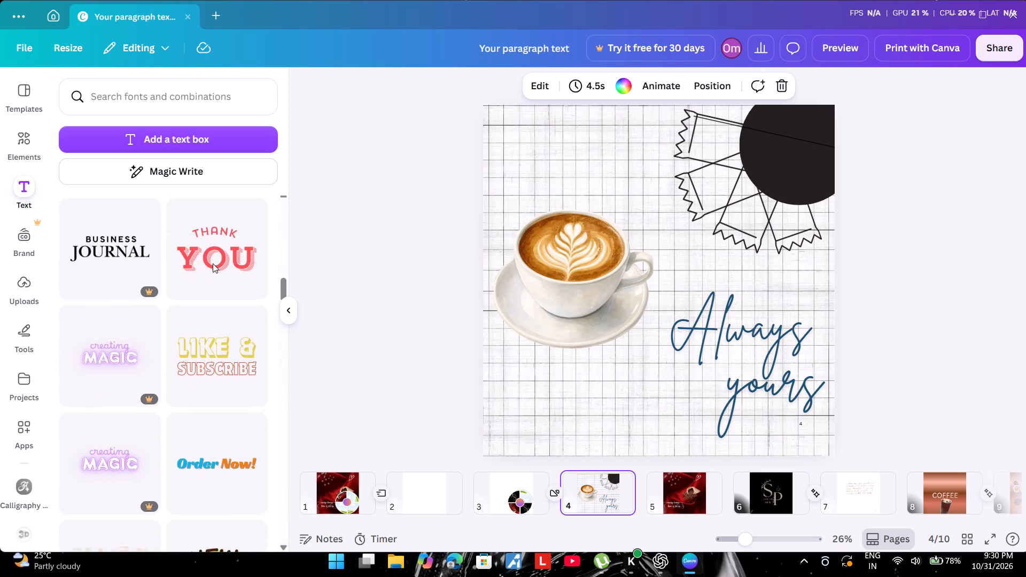
scroll(213, 263, down, 3)
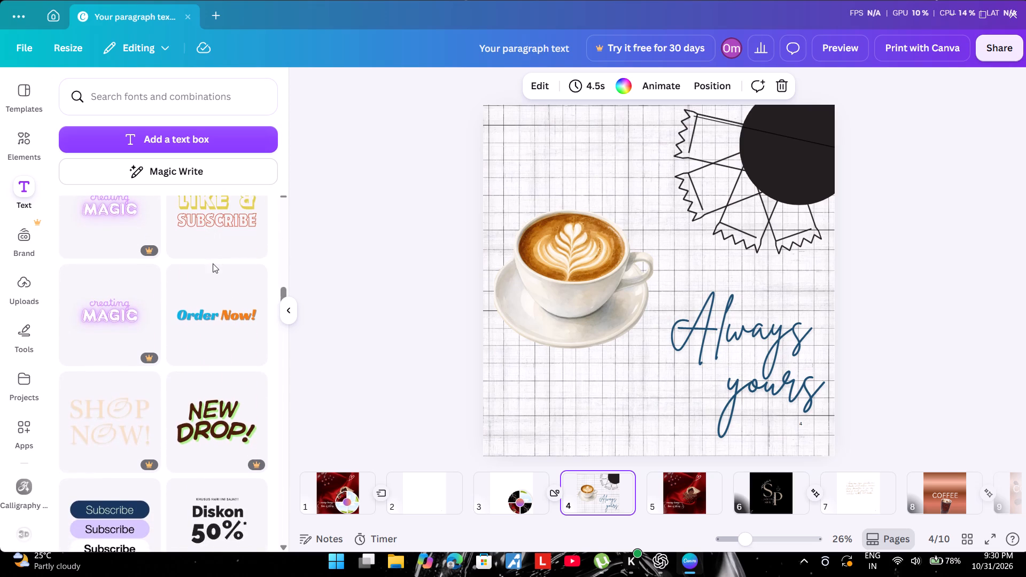
scroll(213, 263, up, 11)
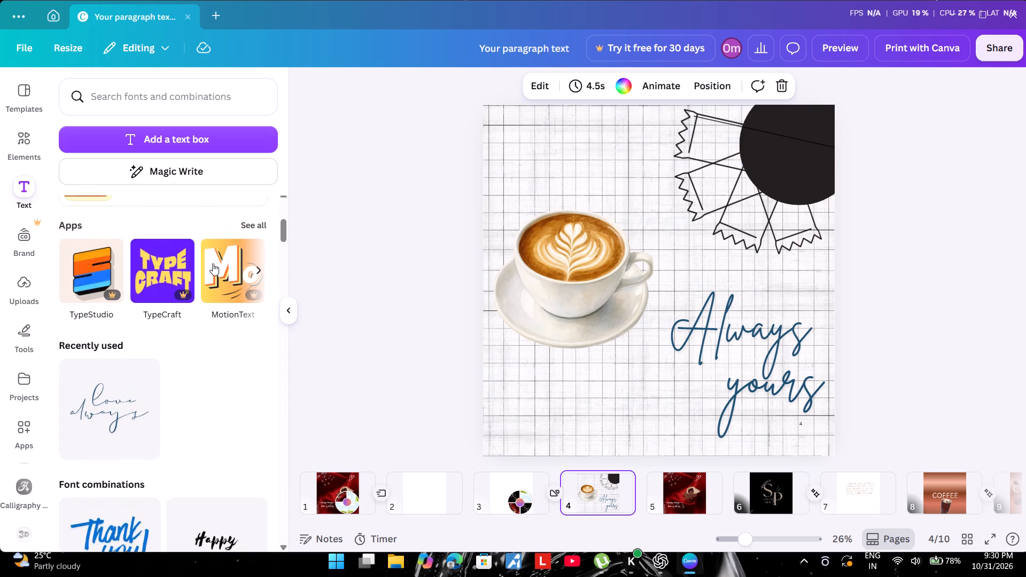
scroll(213, 263, down, 4)
scroll(213, 263, up, 1)
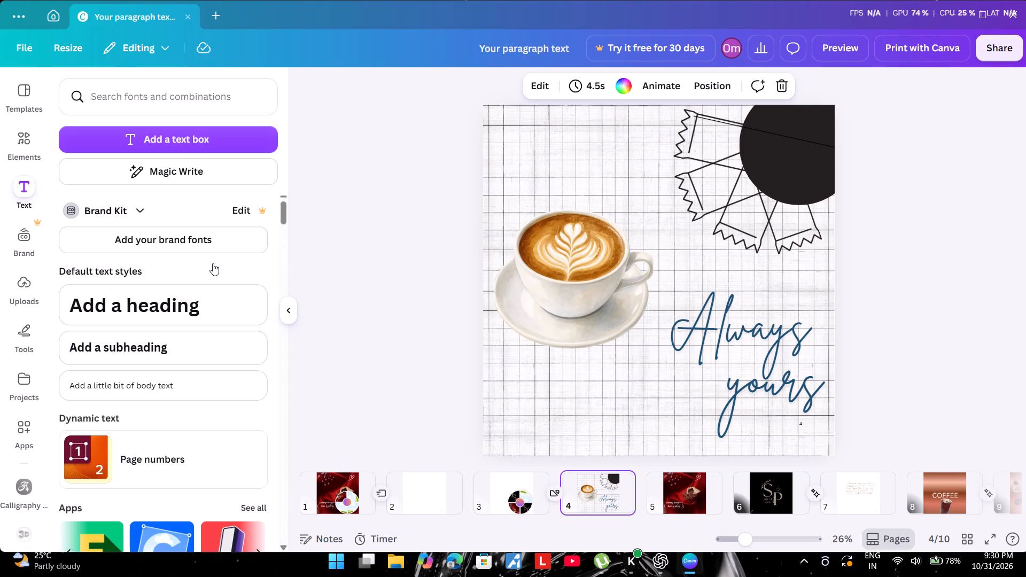
scroll(173, 324, down, 7)
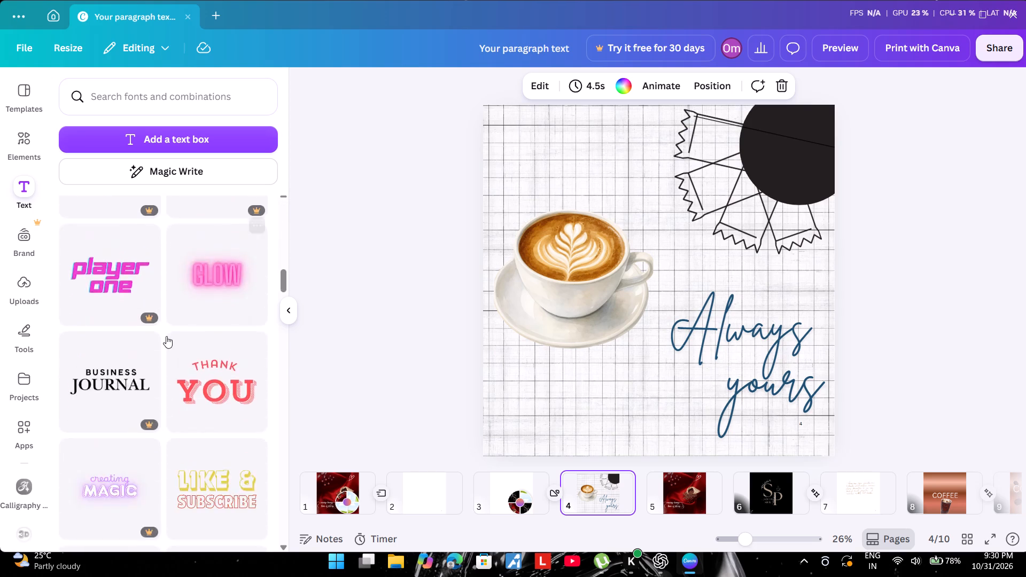
scroll(166, 336, down, 6)
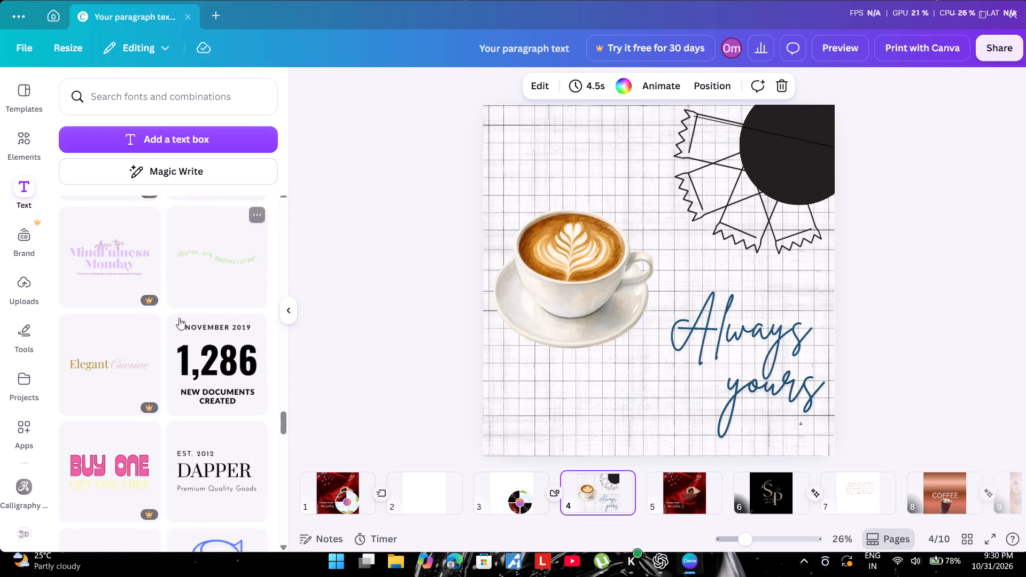
scroll(204, 352, down, 5)
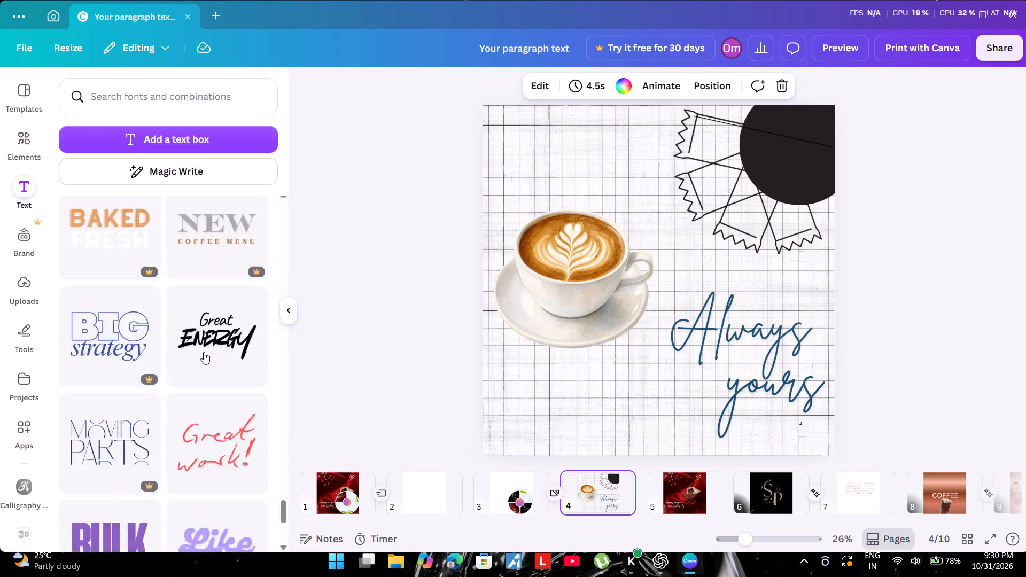
scroll(204, 352, down, 4)
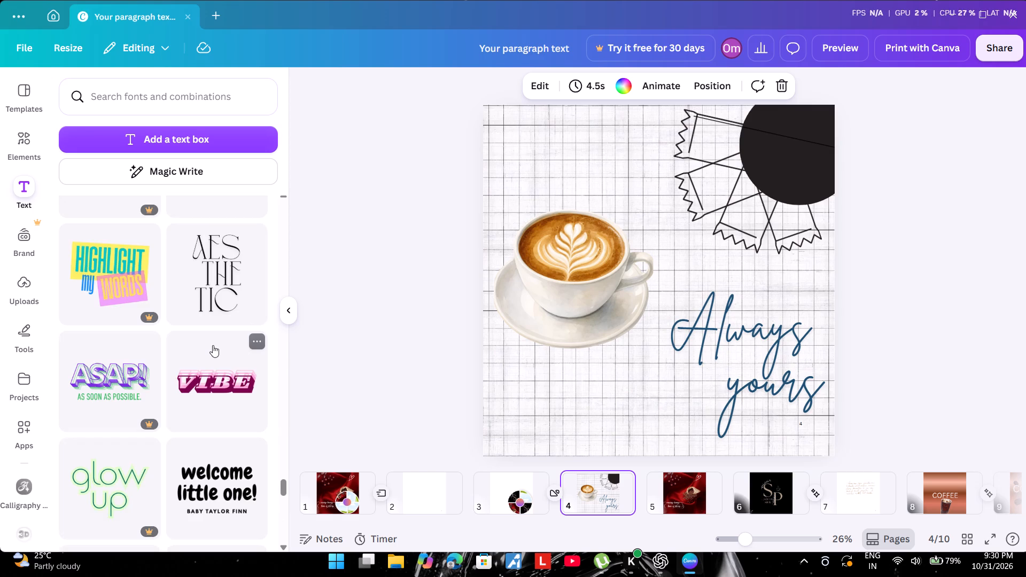
Browse further through the font combinations in the text library for a script lettering style.
scroll(213, 345, down, 1)
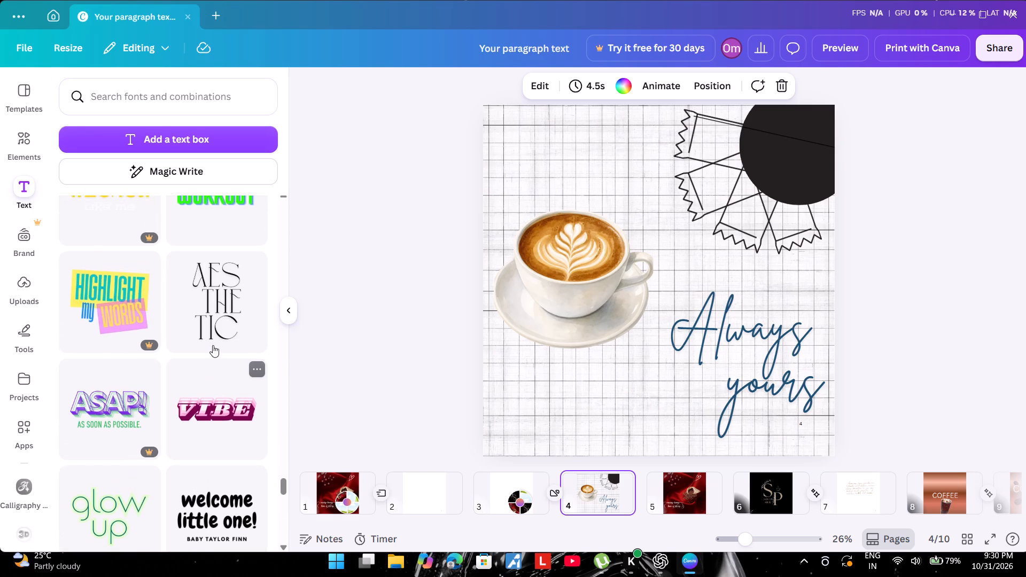
scroll(213, 345, down, 1)
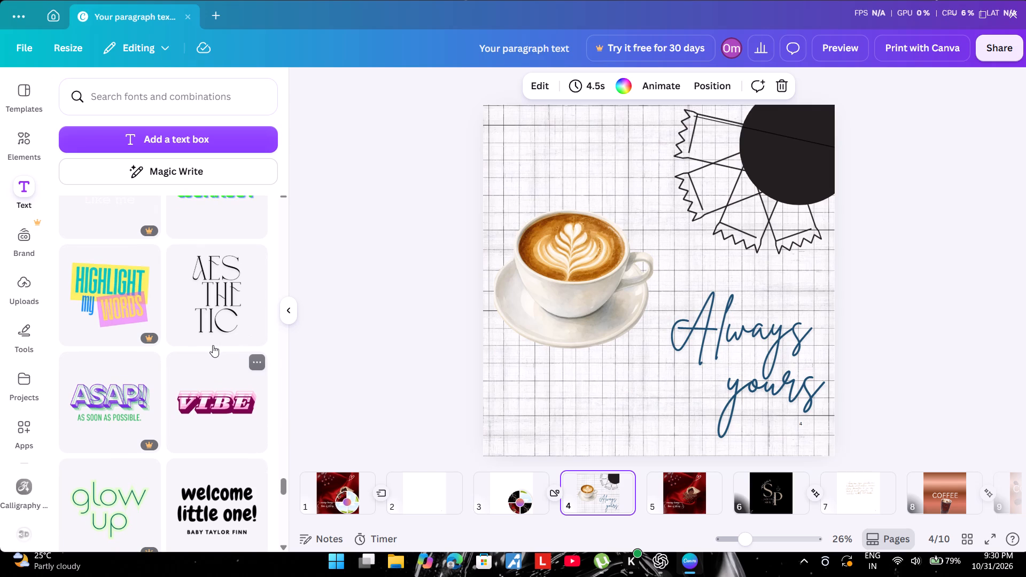
scroll(213, 345, down, 4)
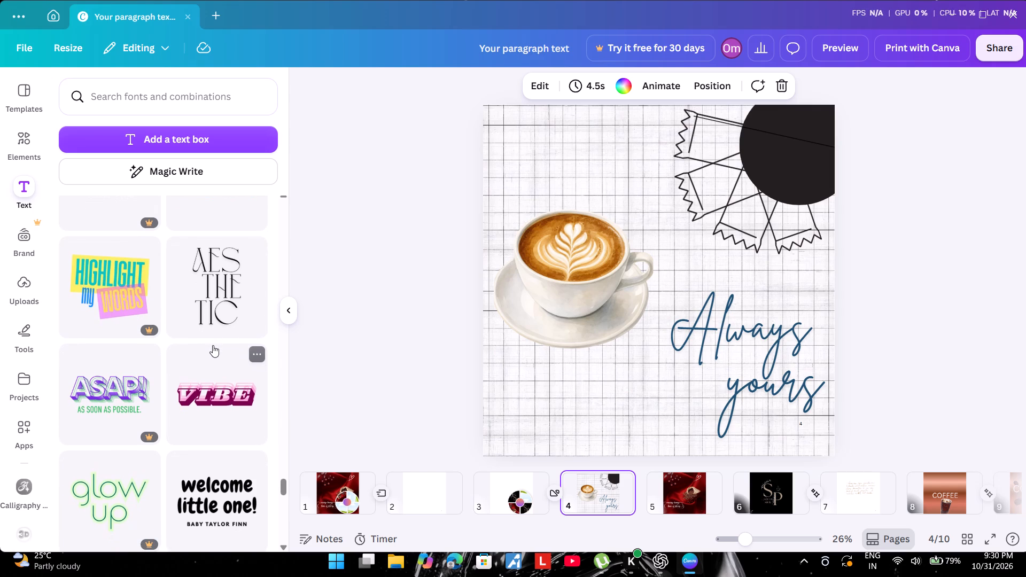
scroll(213, 345, down, 4)
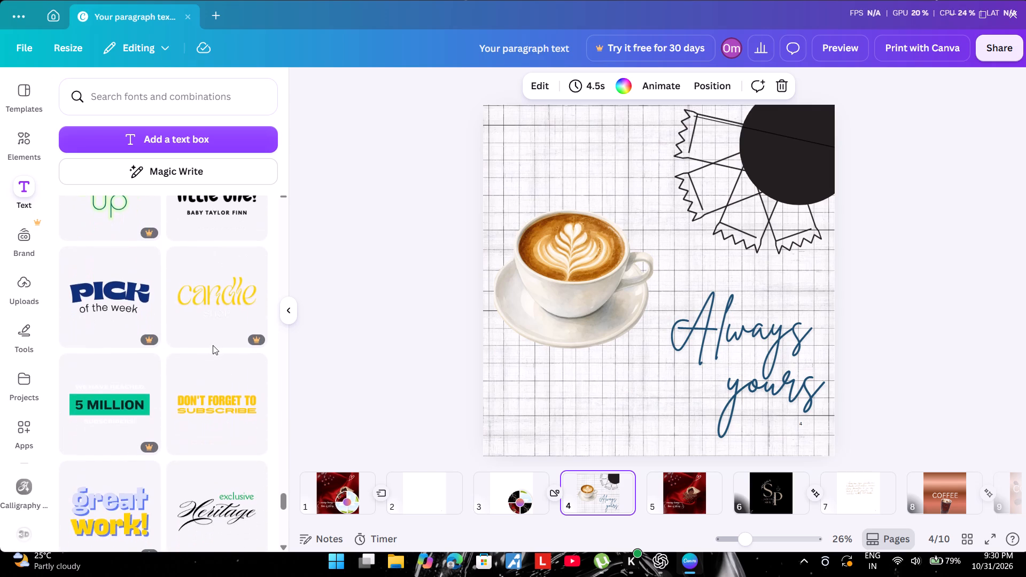
scroll(213, 345, down, 5)
scroll(213, 345, up, 1)
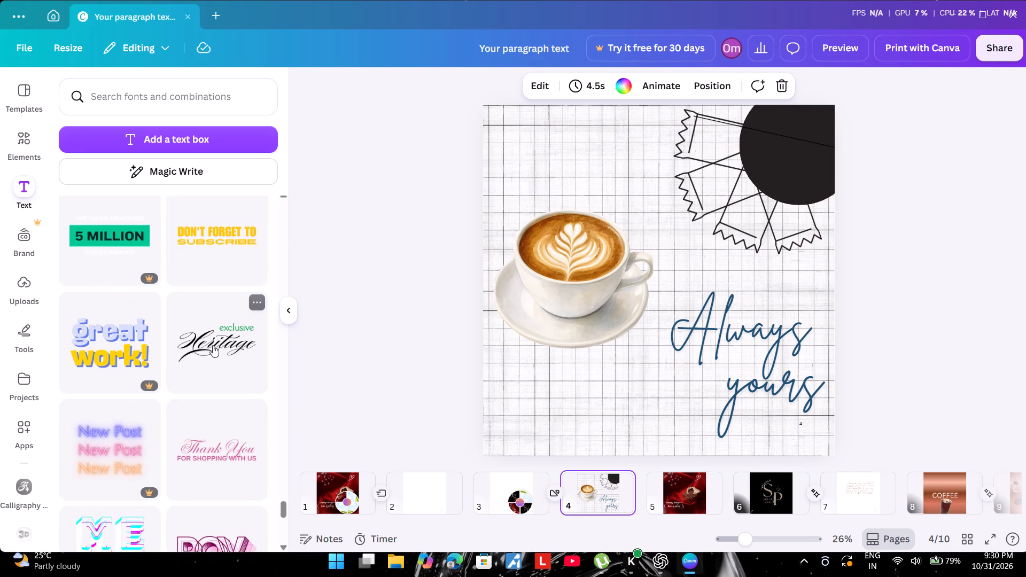
scroll(213, 345, up, 1)
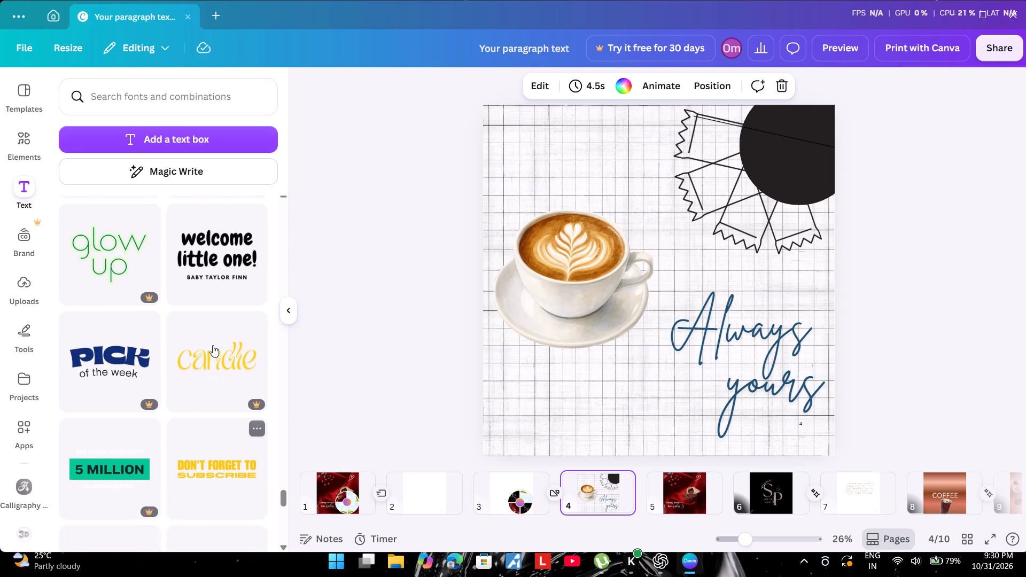
scroll(213, 345, up, 1)
scroll(213, 345, down, 5)
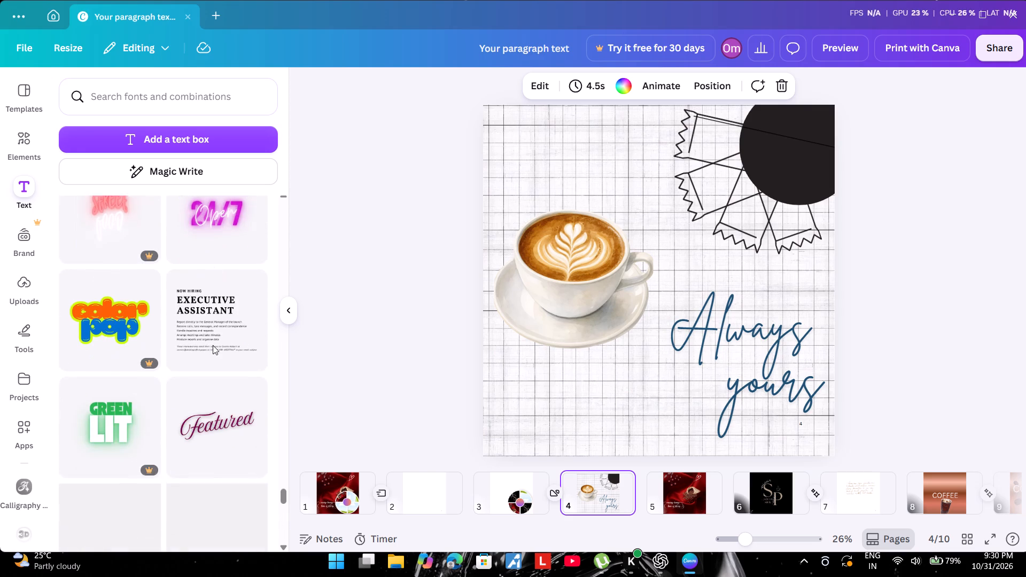
scroll(213, 345, down, 2)
scroll(213, 345, up, 1)
Add the burgundy "Featured" text effect to the latte cup page.
right_click(213, 345)
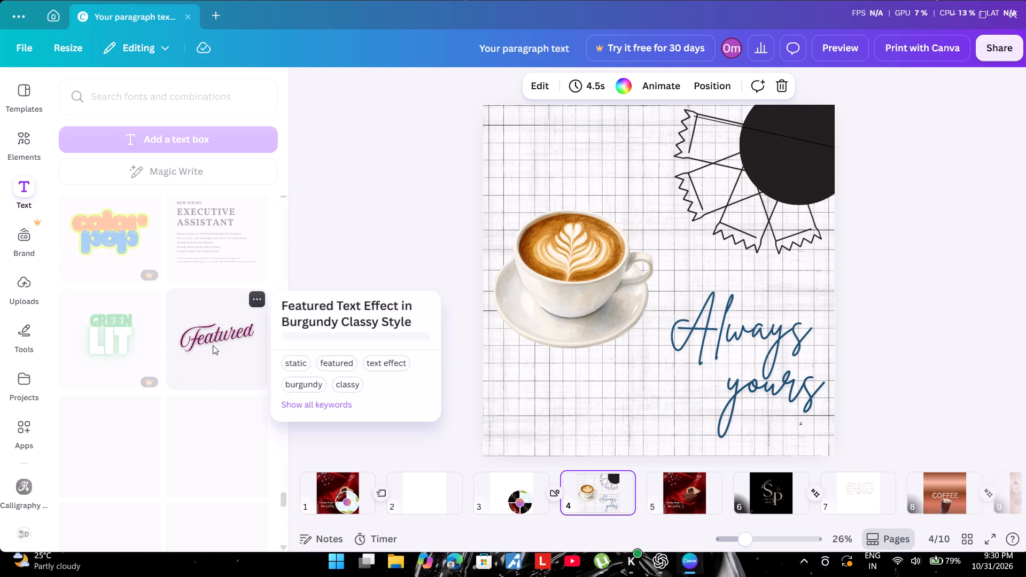
click(213, 345)
click(213, 345)
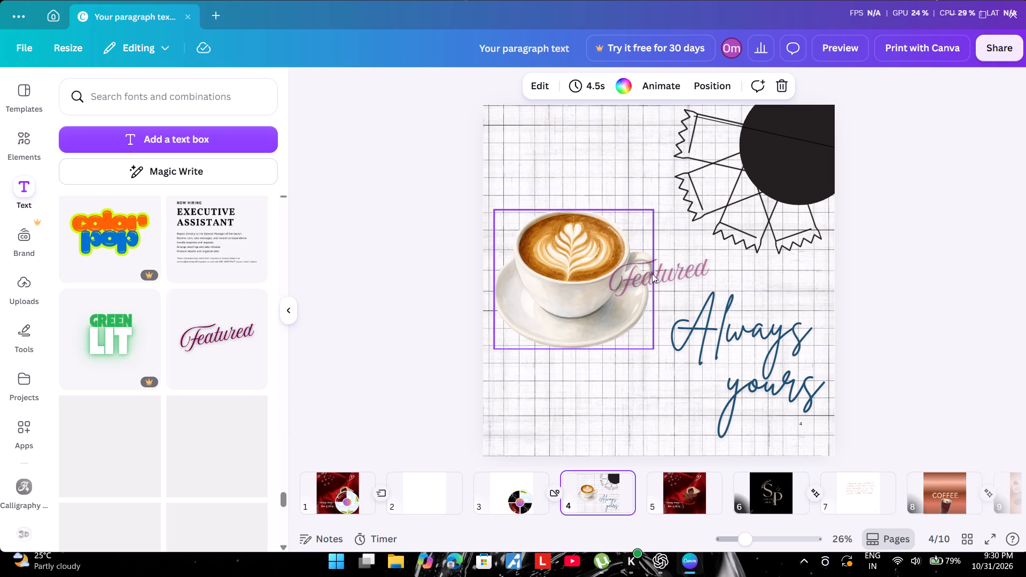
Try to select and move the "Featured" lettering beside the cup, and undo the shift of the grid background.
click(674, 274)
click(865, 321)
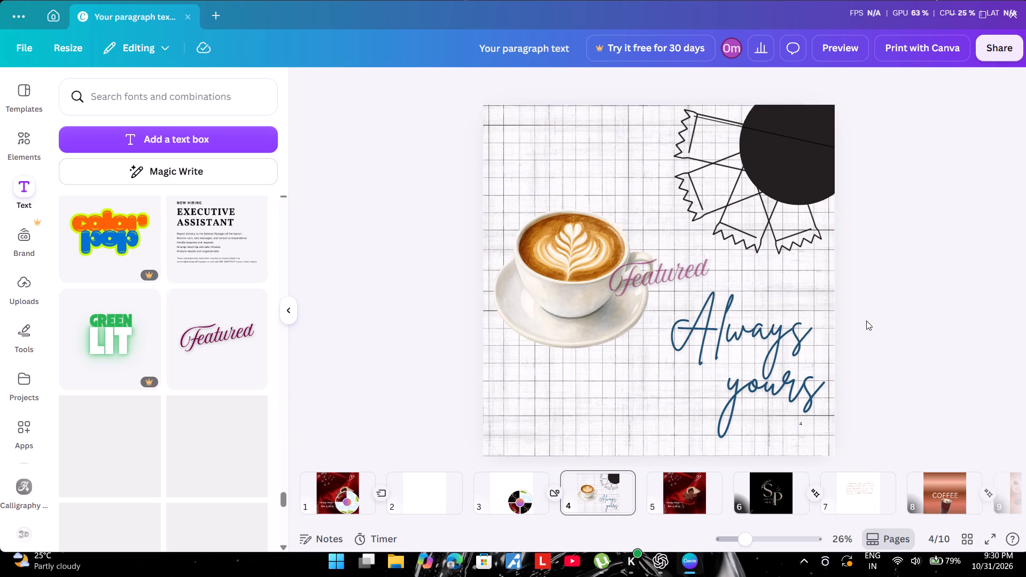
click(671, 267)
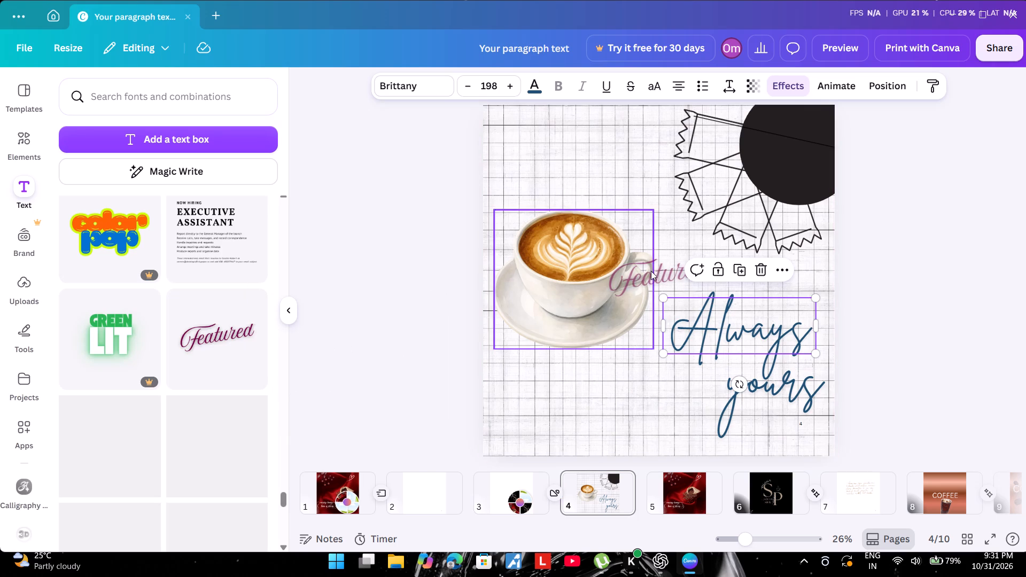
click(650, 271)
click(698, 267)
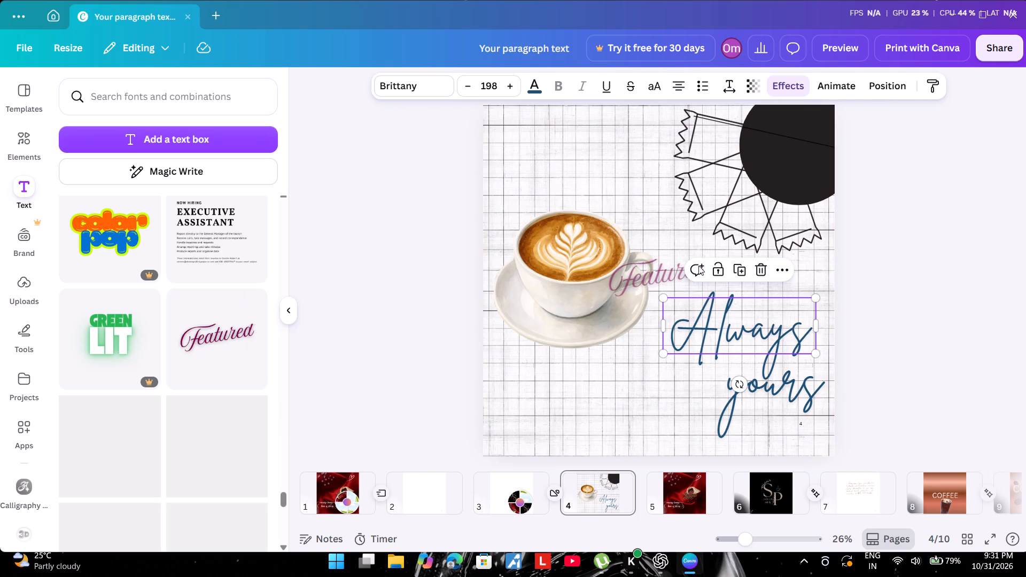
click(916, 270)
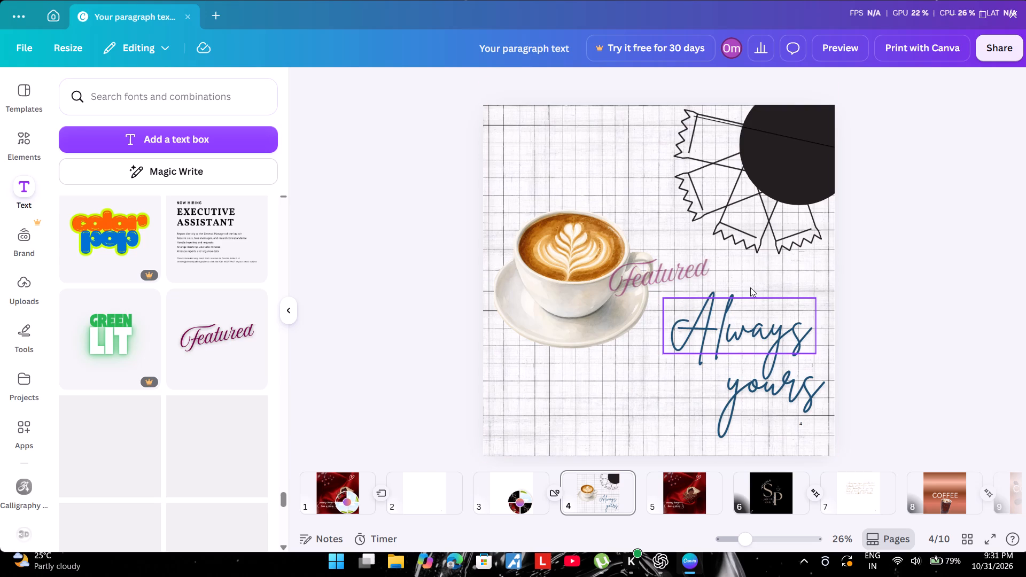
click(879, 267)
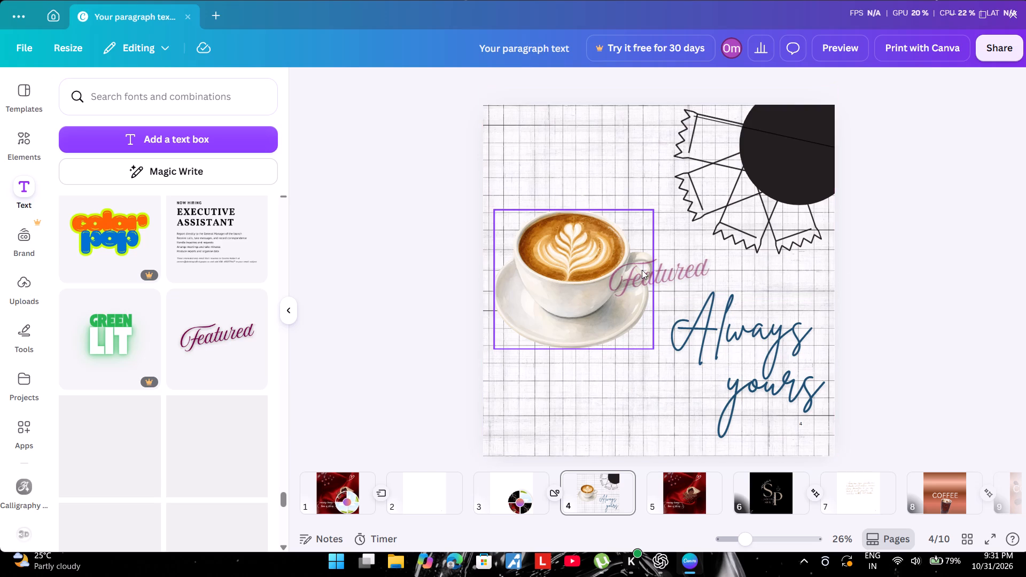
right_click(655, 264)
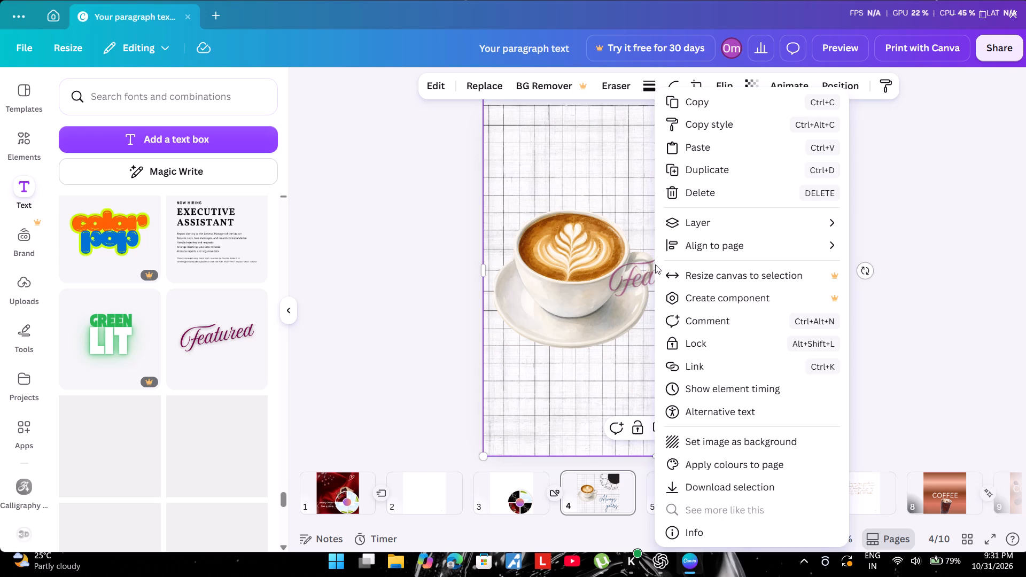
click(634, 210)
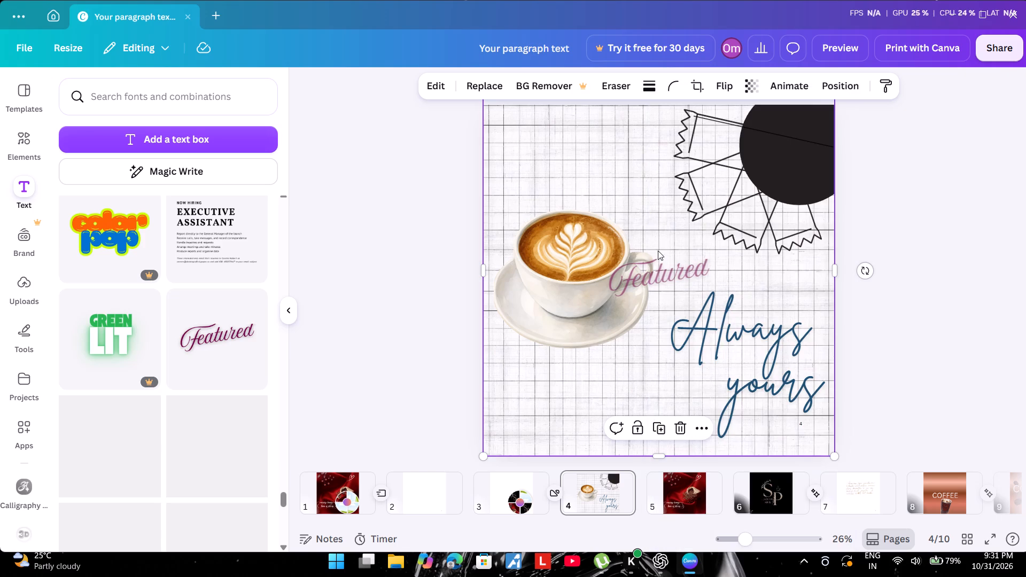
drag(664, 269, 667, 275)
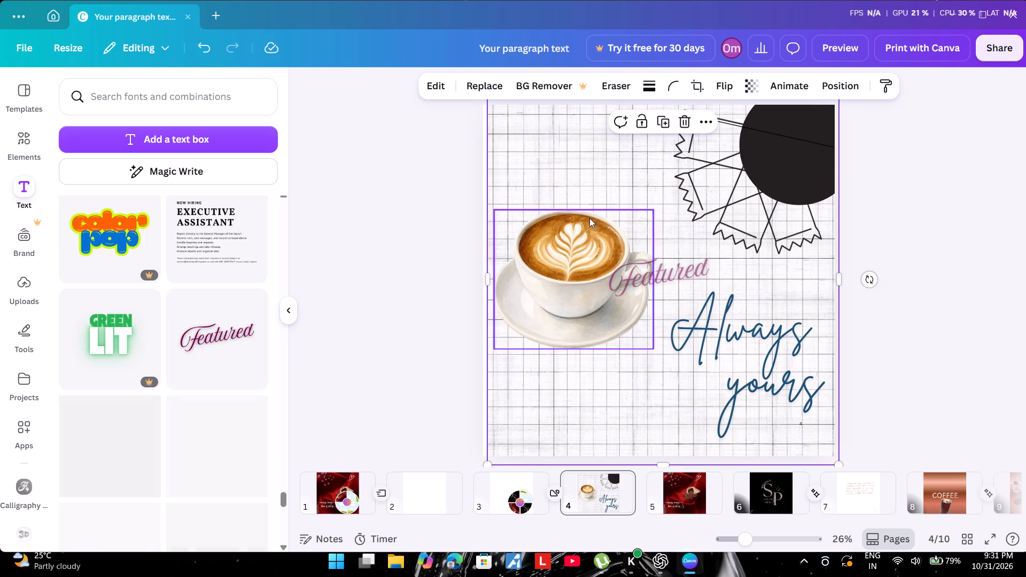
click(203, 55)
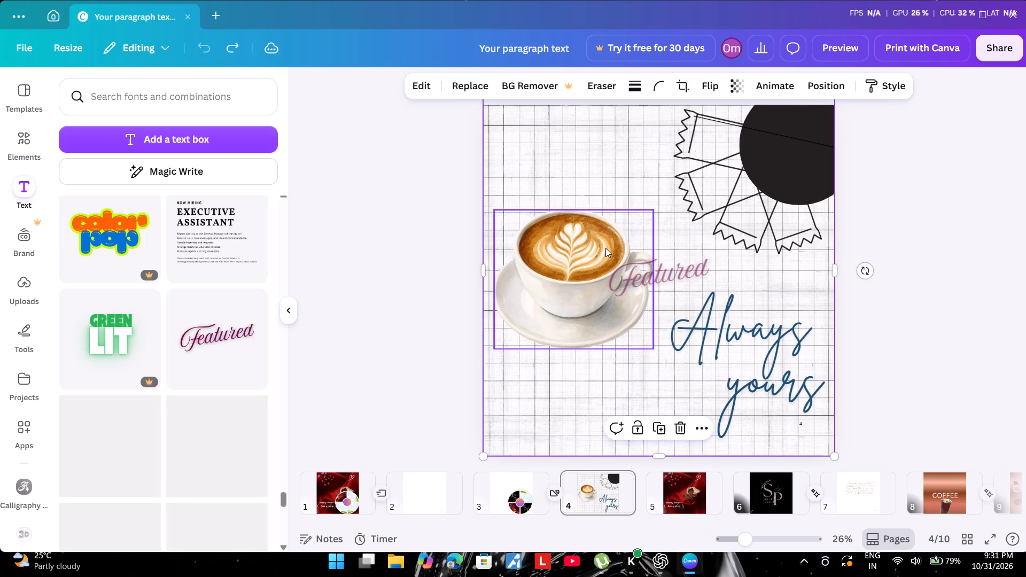
Add the "Featured" text effect to the page again and try to select it beside the cup.
click(239, 339)
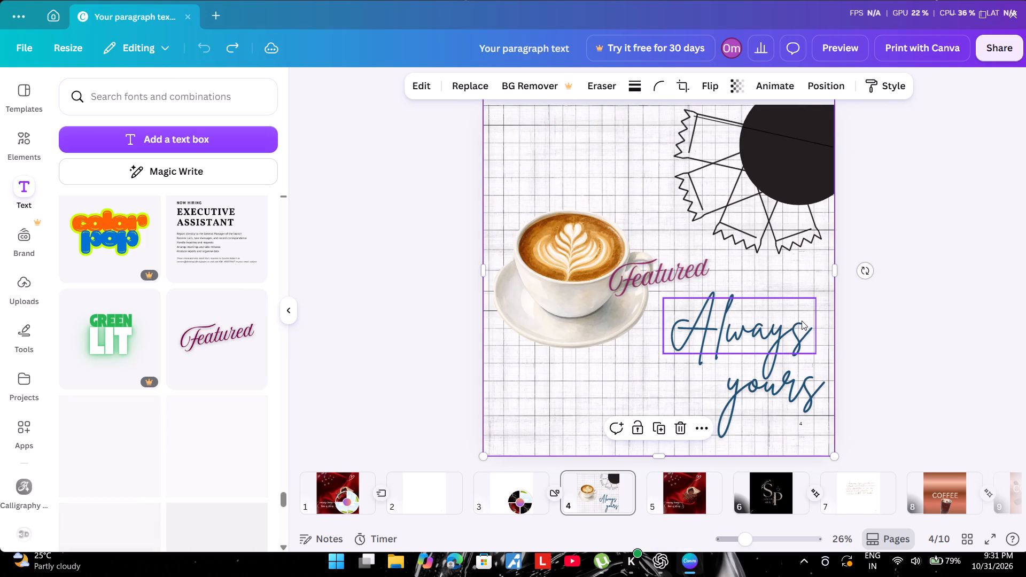
click(673, 271)
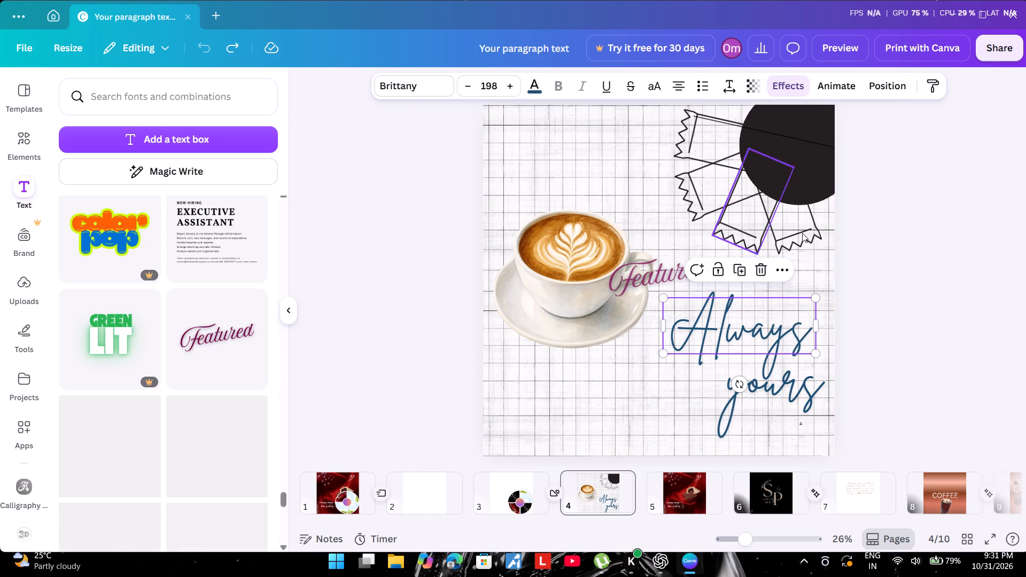
click(915, 229)
click(674, 269)
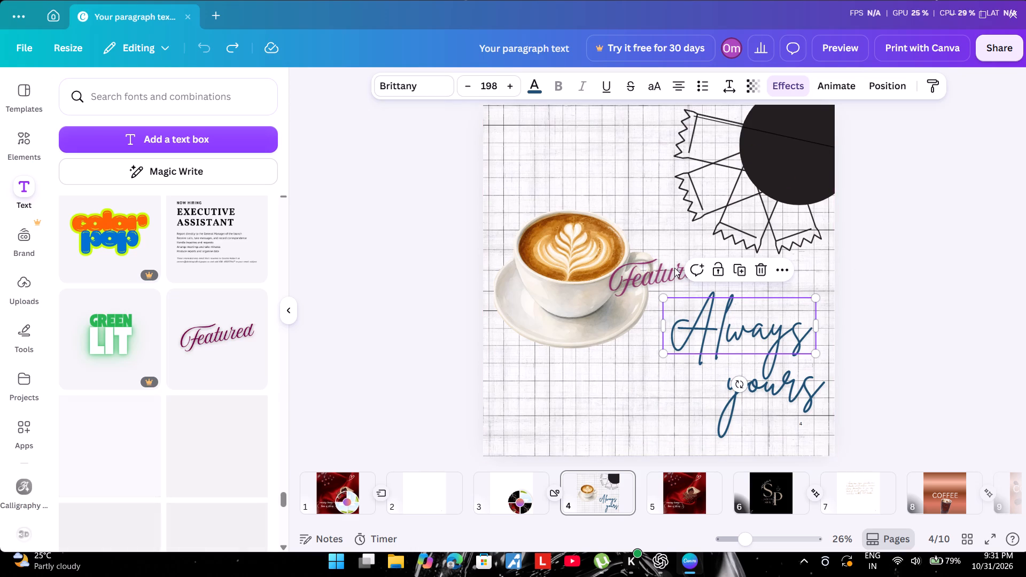
right_click(908, 286)
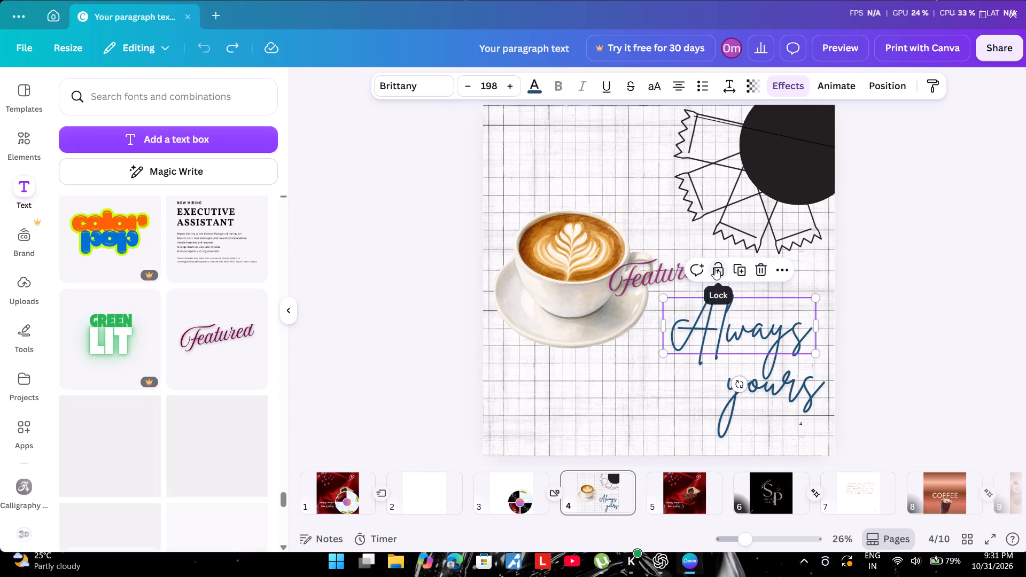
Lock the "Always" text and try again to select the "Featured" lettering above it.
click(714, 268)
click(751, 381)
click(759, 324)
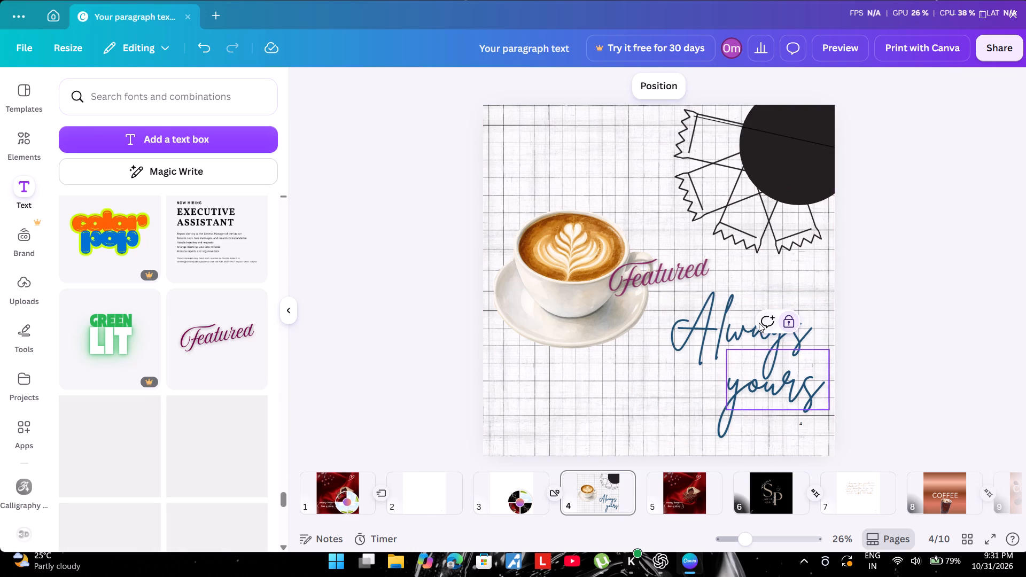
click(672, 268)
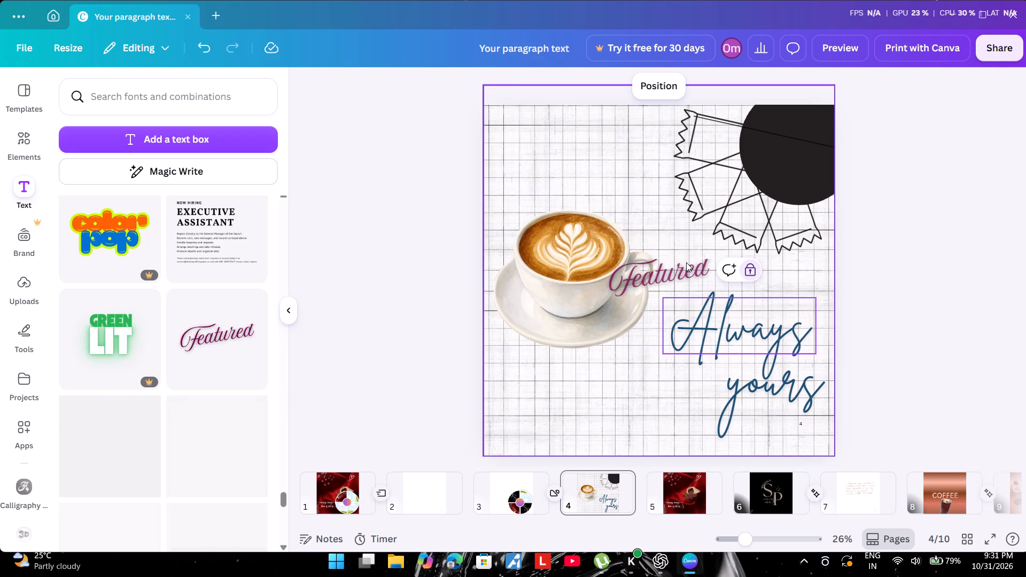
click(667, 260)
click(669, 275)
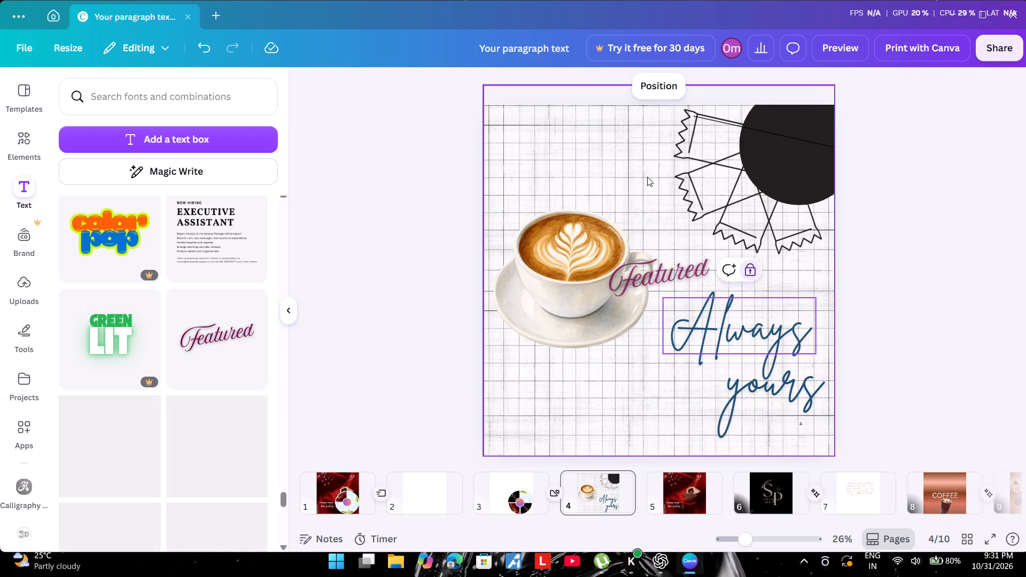
Lock the grid background image and try to select the "Featured" lettering over it.
click(647, 176)
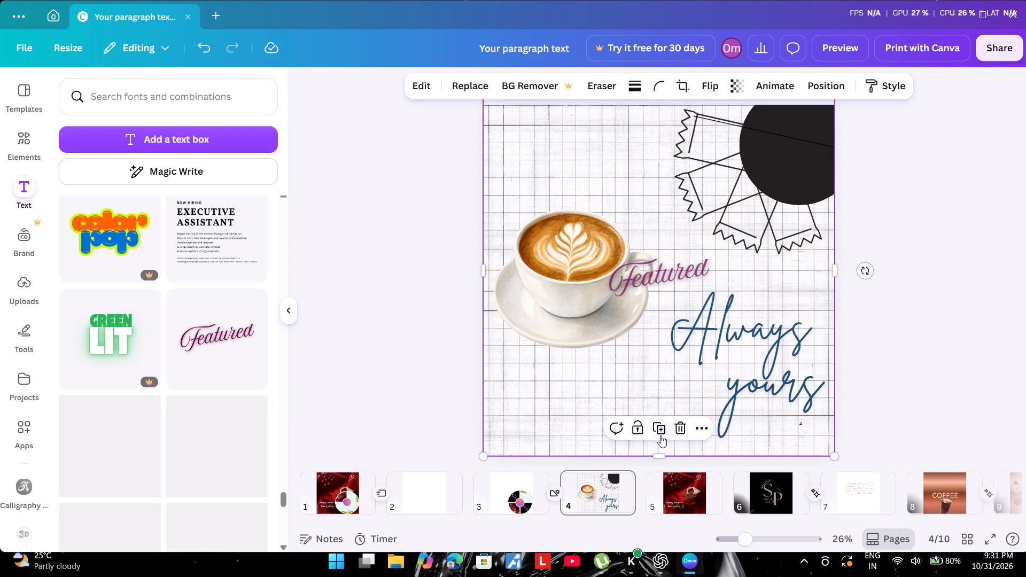
click(635, 435)
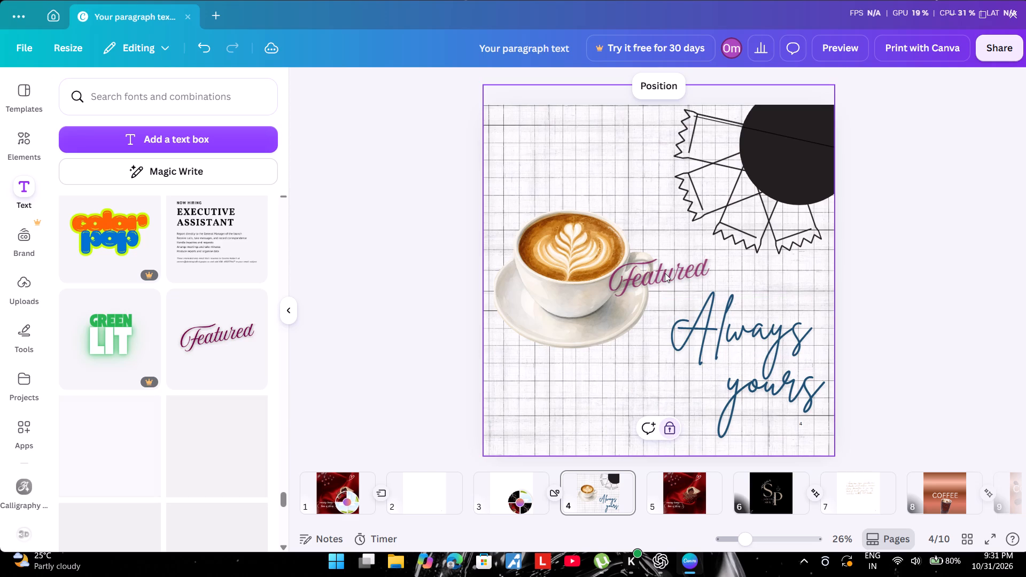
click(663, 269)
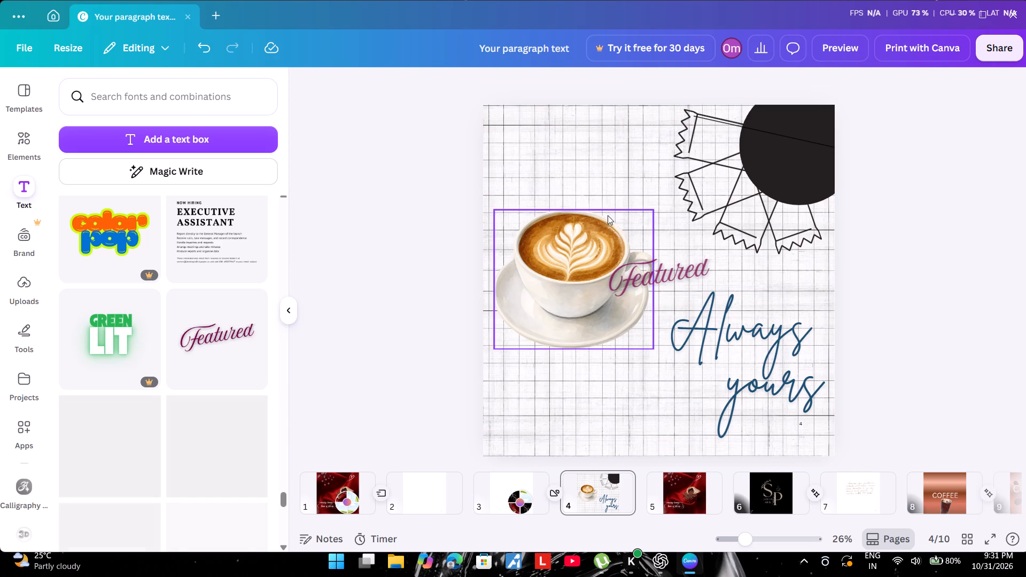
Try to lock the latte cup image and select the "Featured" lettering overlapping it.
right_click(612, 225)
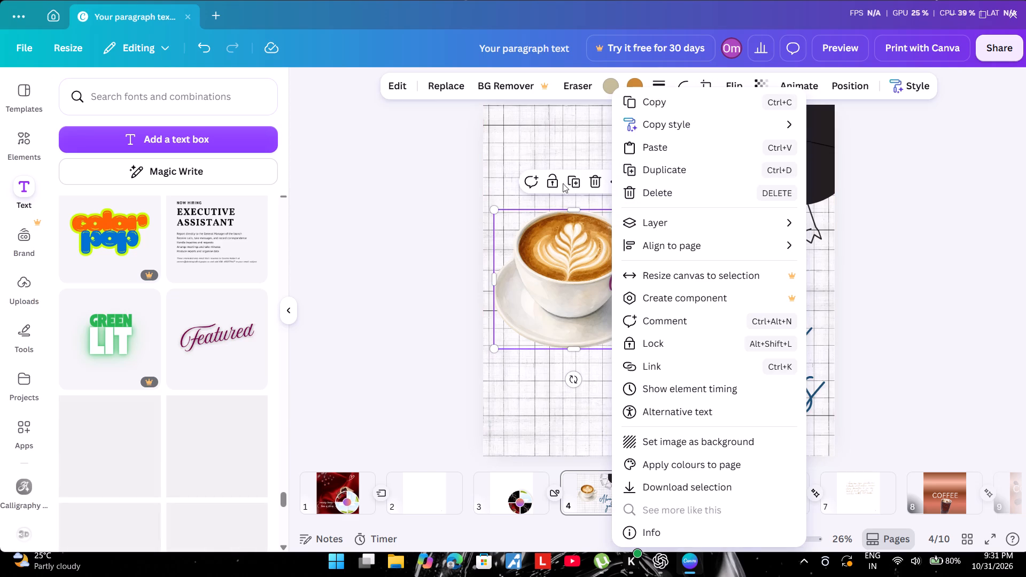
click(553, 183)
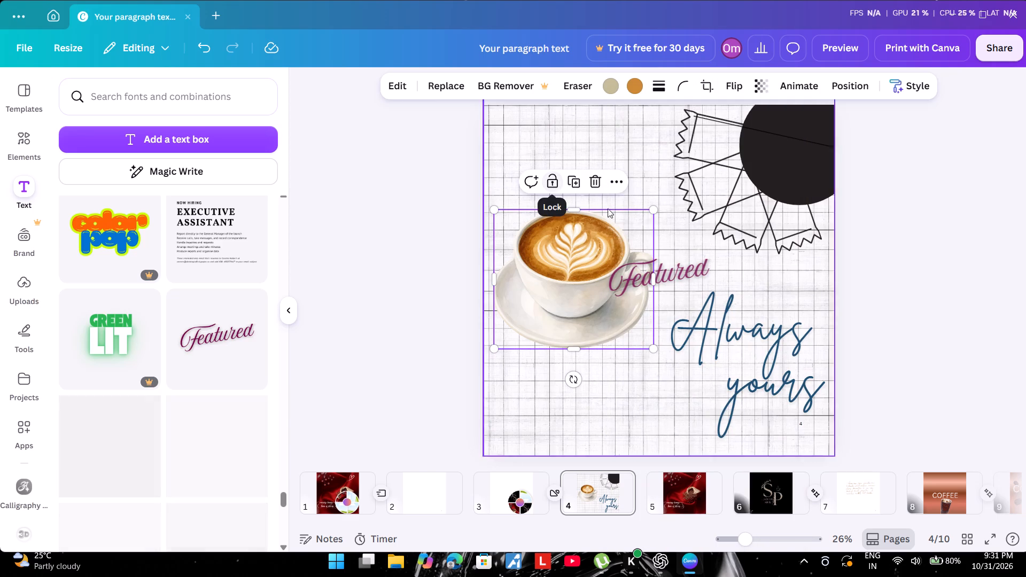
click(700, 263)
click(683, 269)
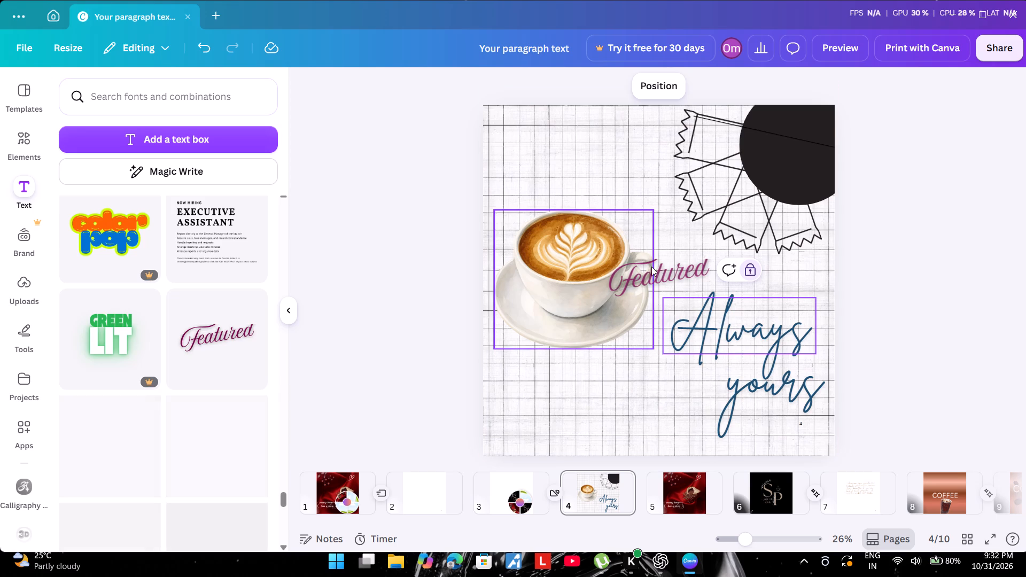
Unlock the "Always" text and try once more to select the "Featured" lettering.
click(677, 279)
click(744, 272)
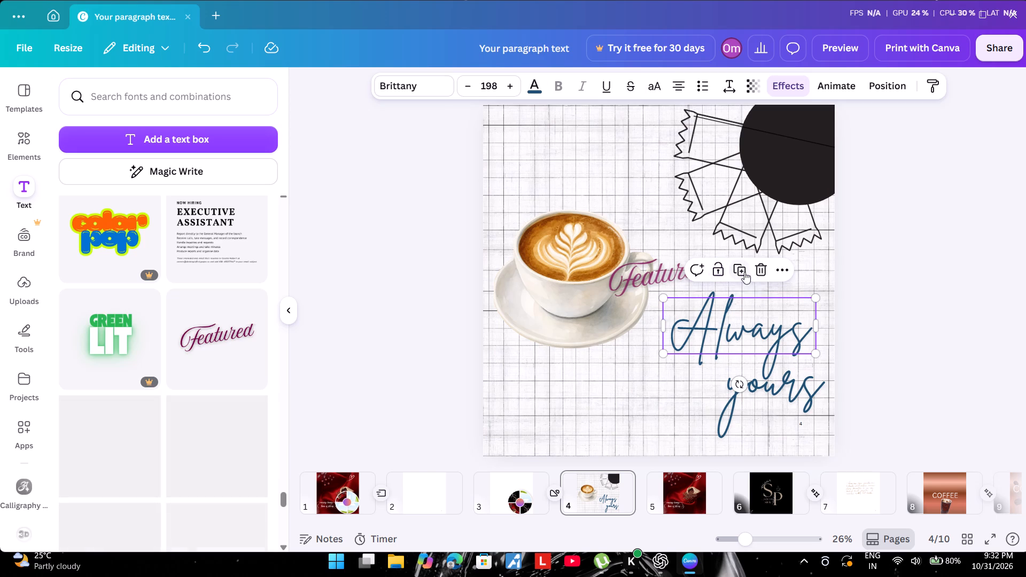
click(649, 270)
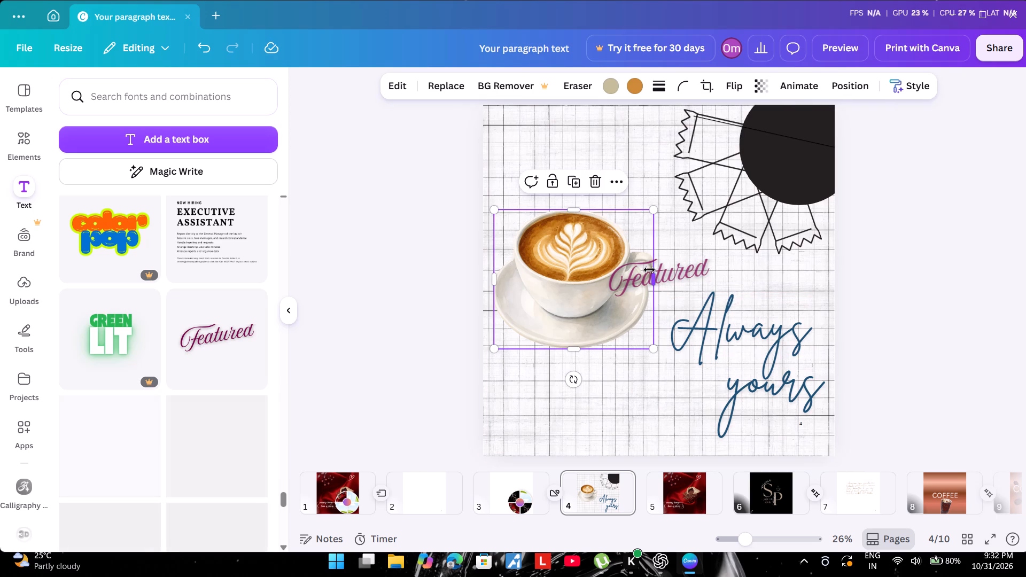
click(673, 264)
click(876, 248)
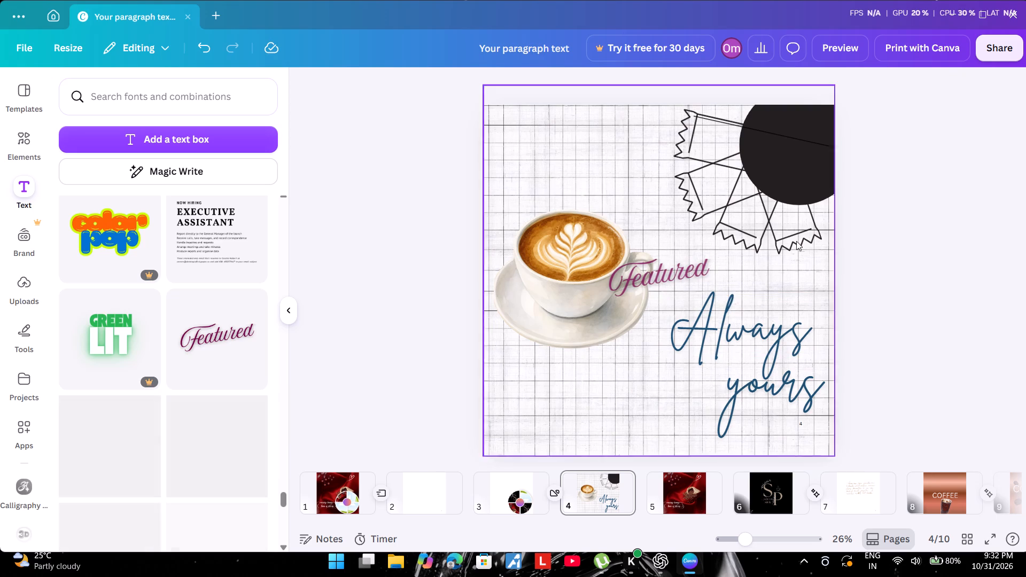
Undo all remaining recent changes on the latte cup page.
triple_click(206, 42)
double_click(206, 42)
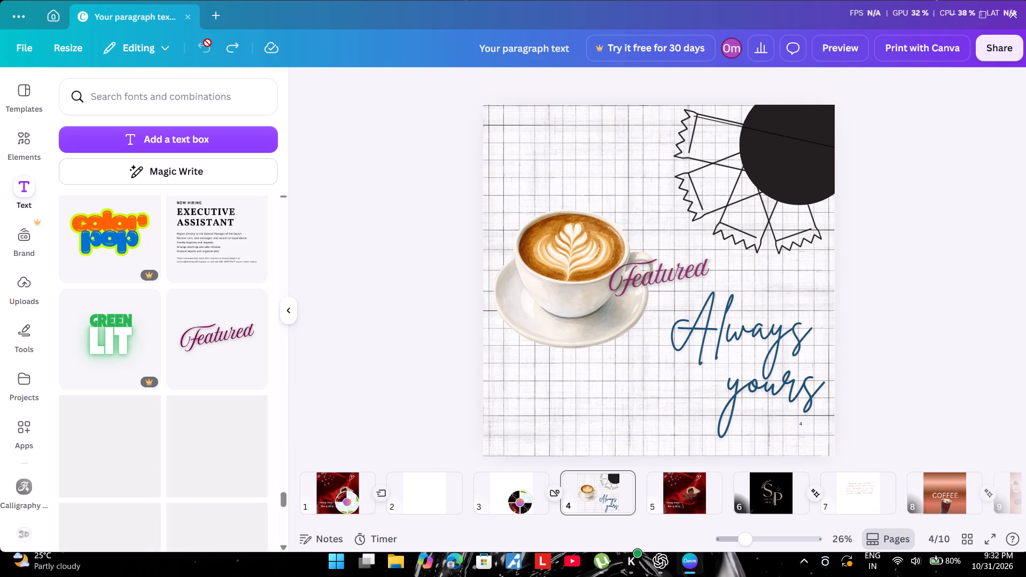
click(207, 43)
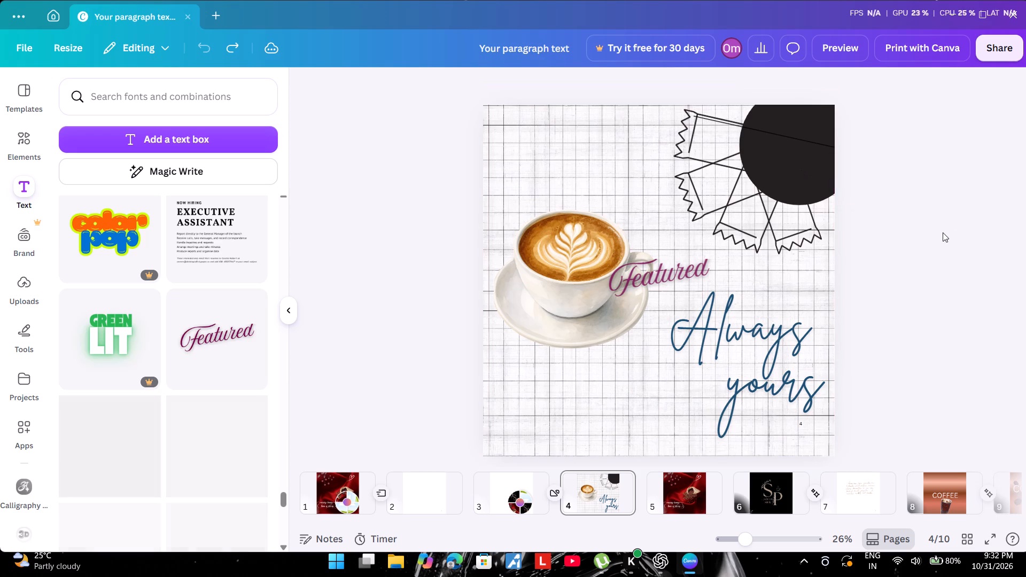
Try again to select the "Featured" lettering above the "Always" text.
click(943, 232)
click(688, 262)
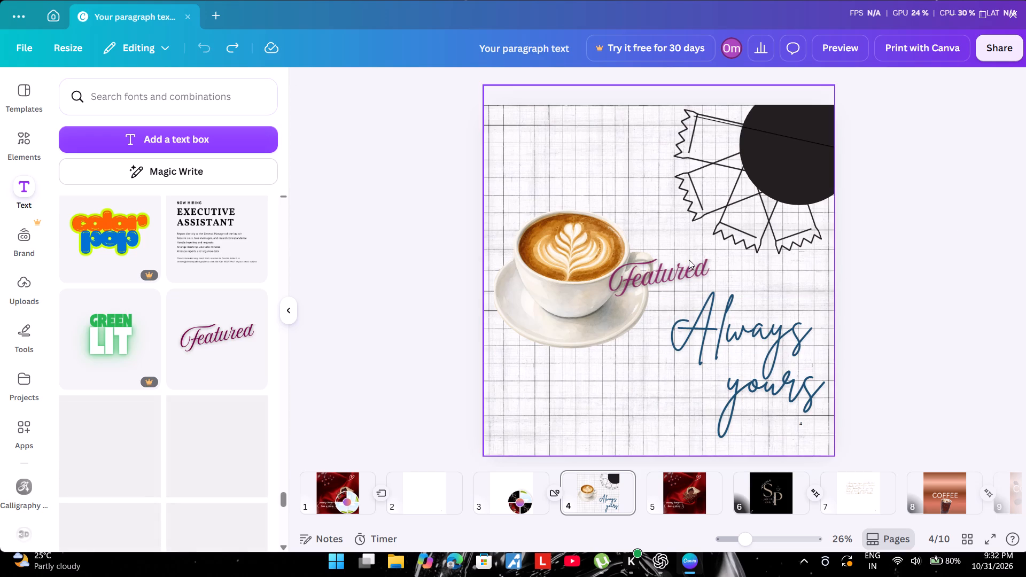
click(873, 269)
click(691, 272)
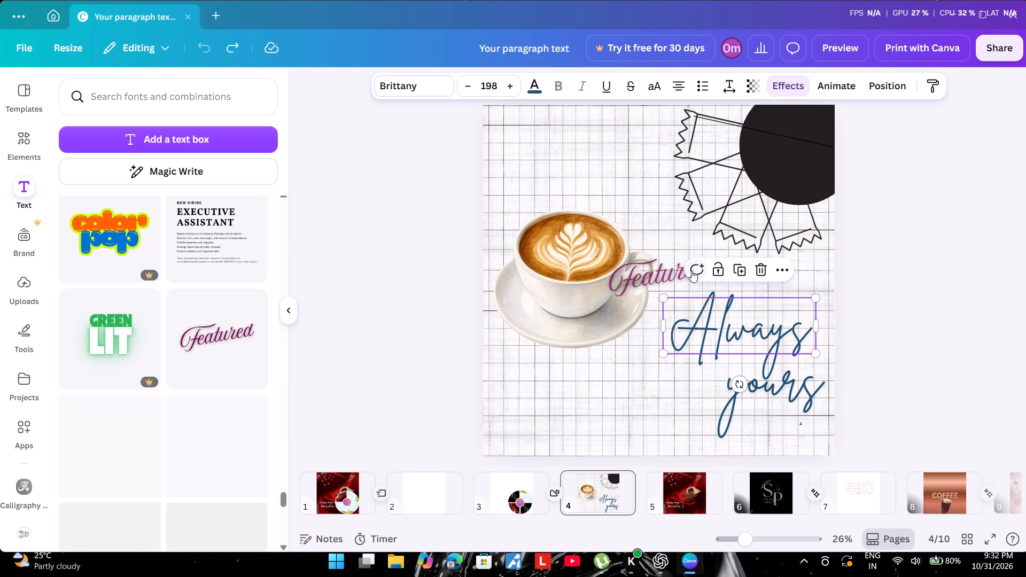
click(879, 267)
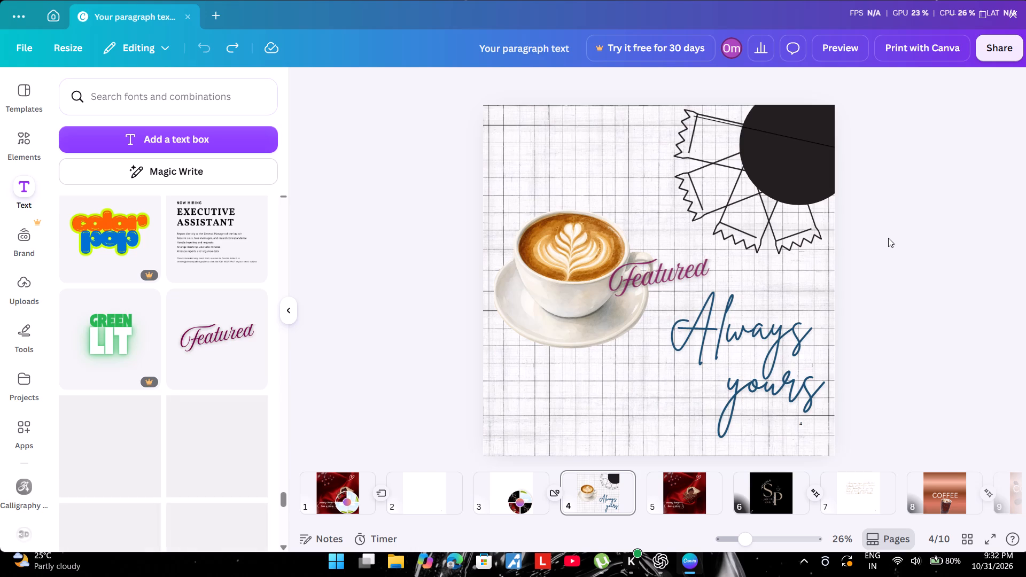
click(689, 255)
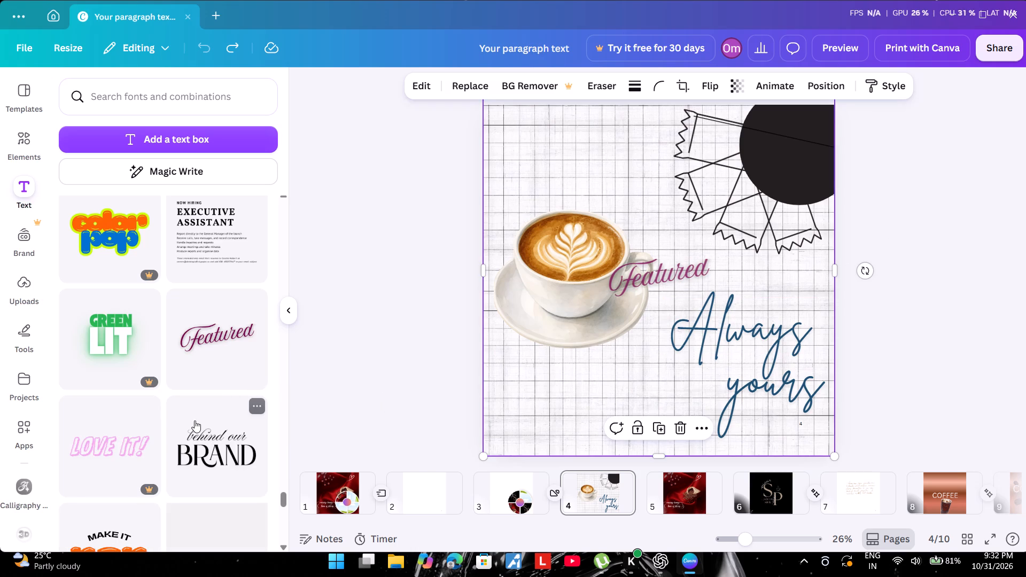
Browse the text combinations around the "Featured" design for other lettering styles.
scroll(195, 420, down, 3)
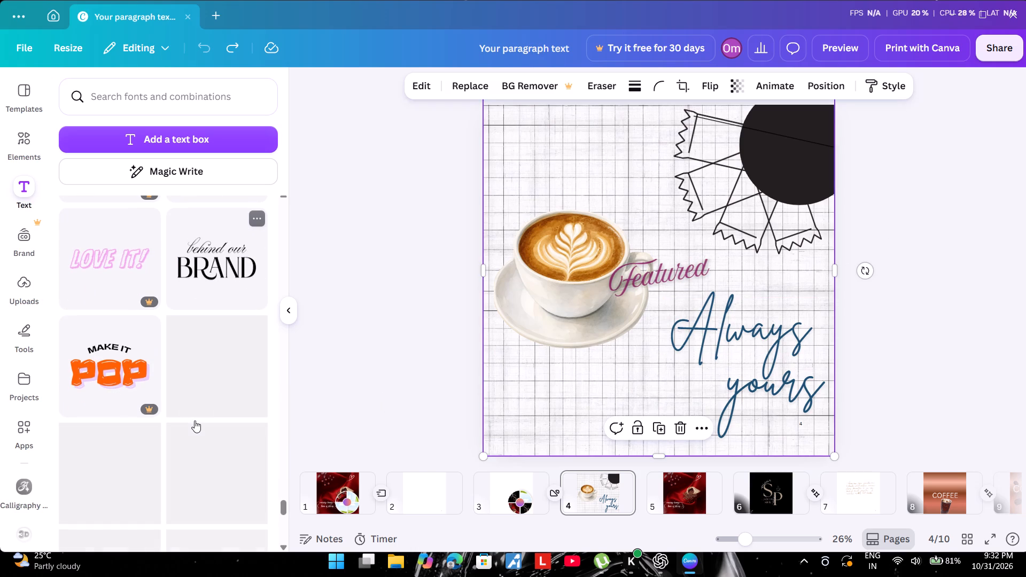
scroll(195, 420, down, 3)
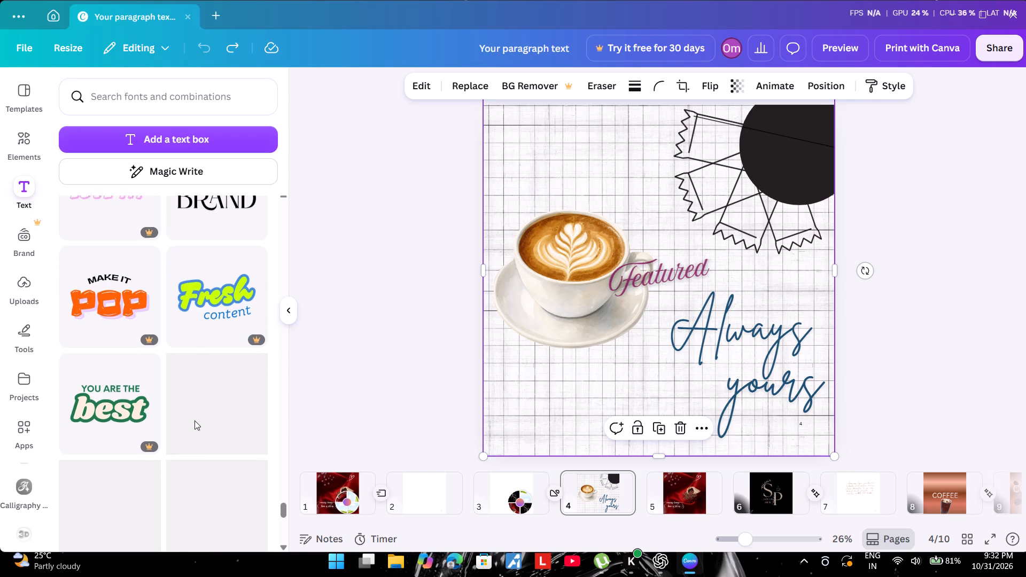
scroll(195, 420, down, 3)
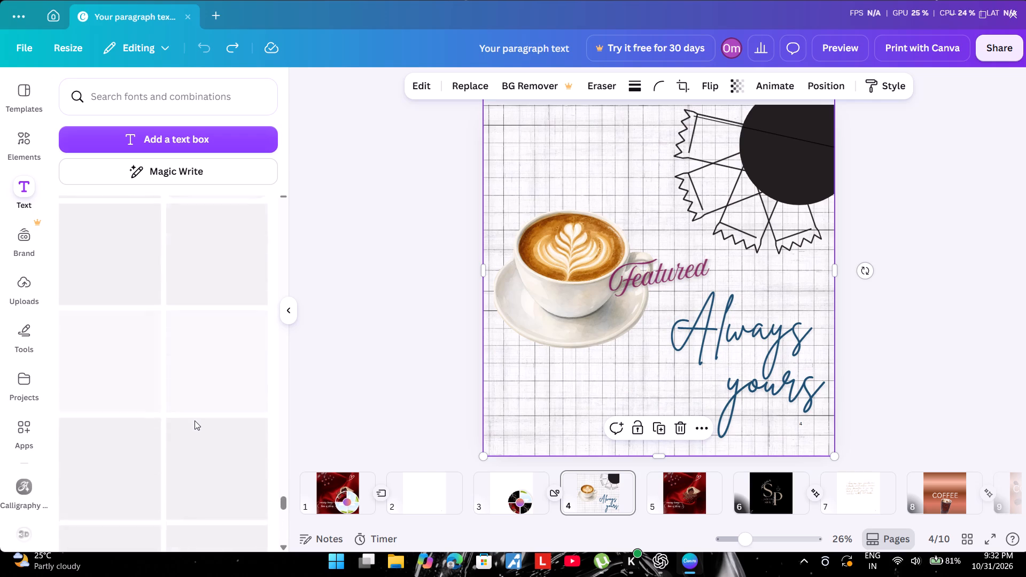
scroll(195, 420, up, 3)
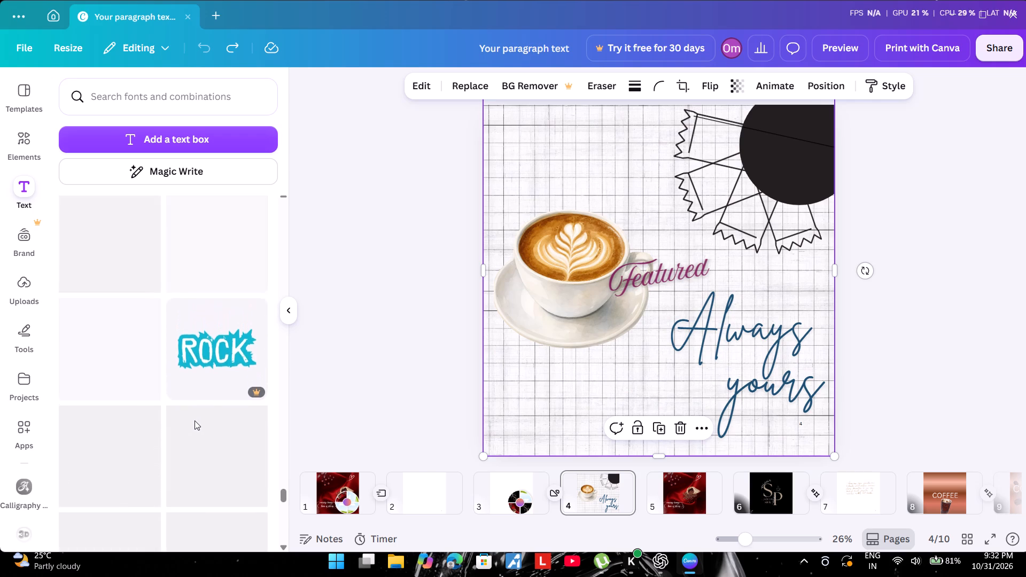
scroll(195, 420, up, 3)
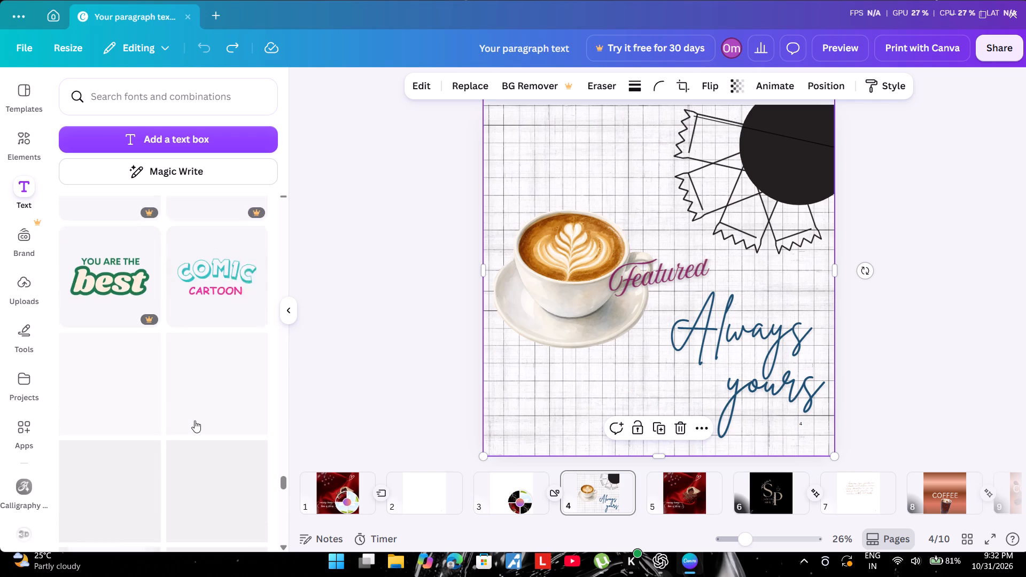
scroll(195, 420, up, 2)
scroll(195, 420, down, 4)
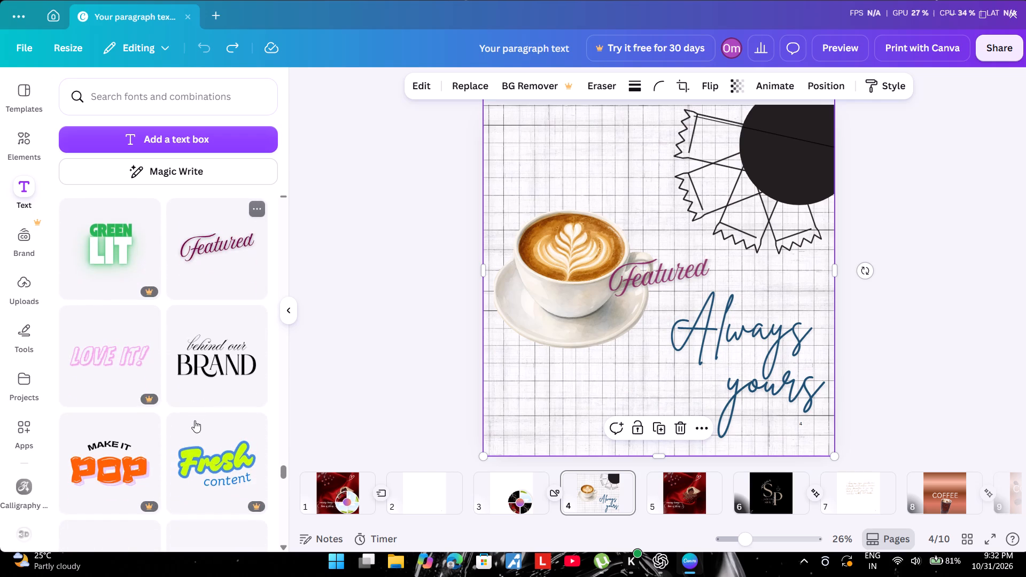
scroll(195, 420, down, 5)
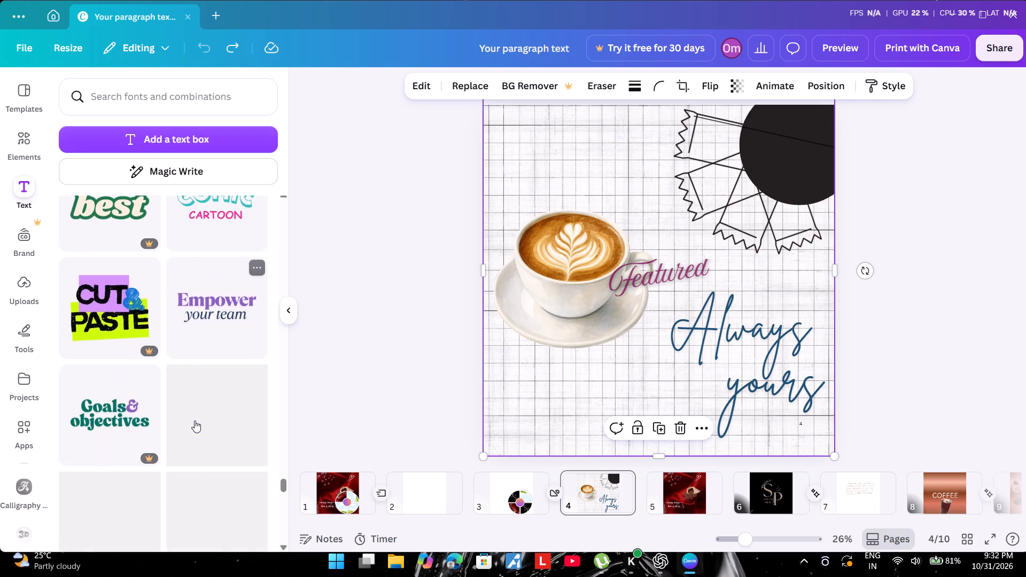
scroll(195, 420, down, 3)
scroll(195, 420, up, 2)
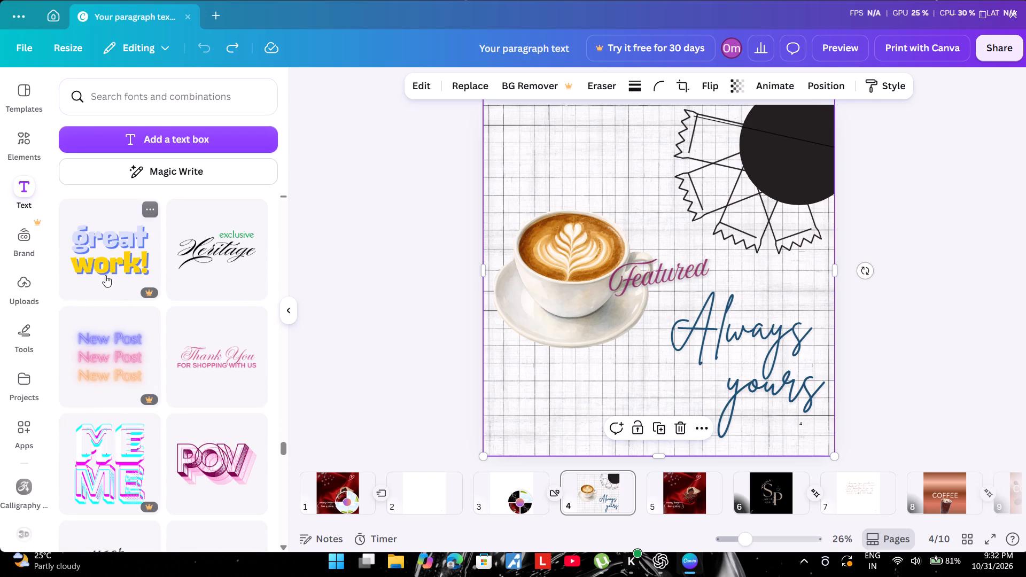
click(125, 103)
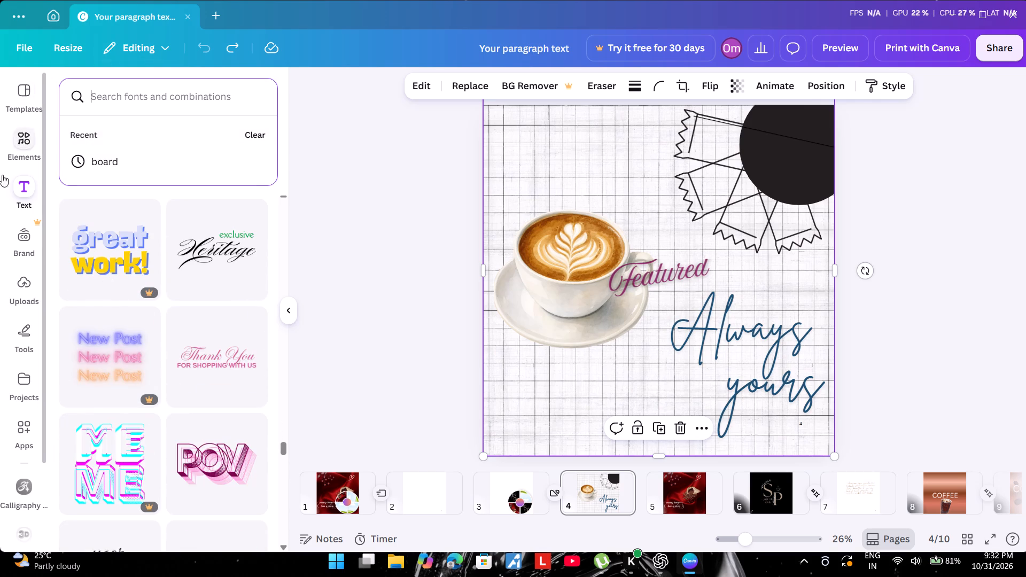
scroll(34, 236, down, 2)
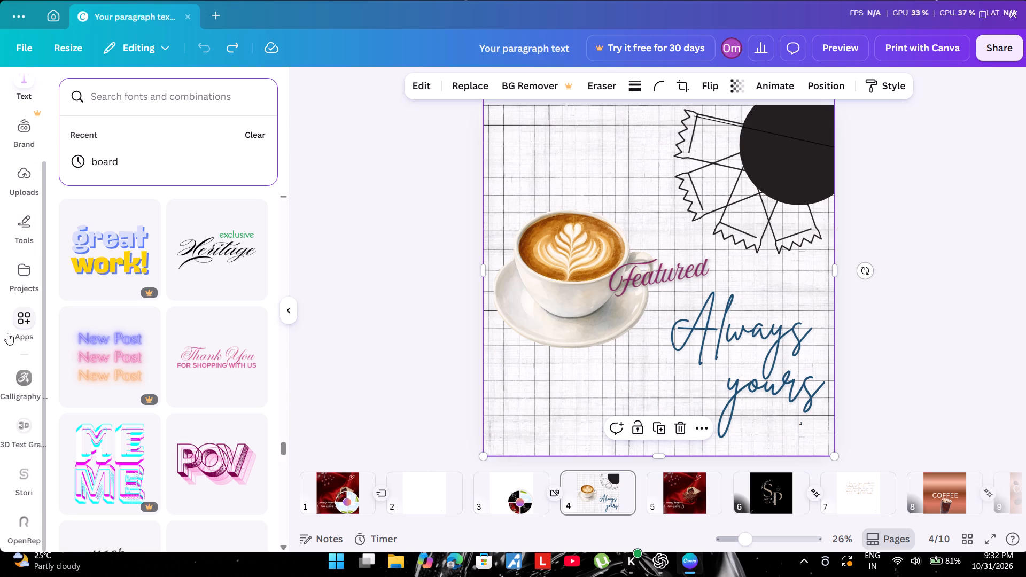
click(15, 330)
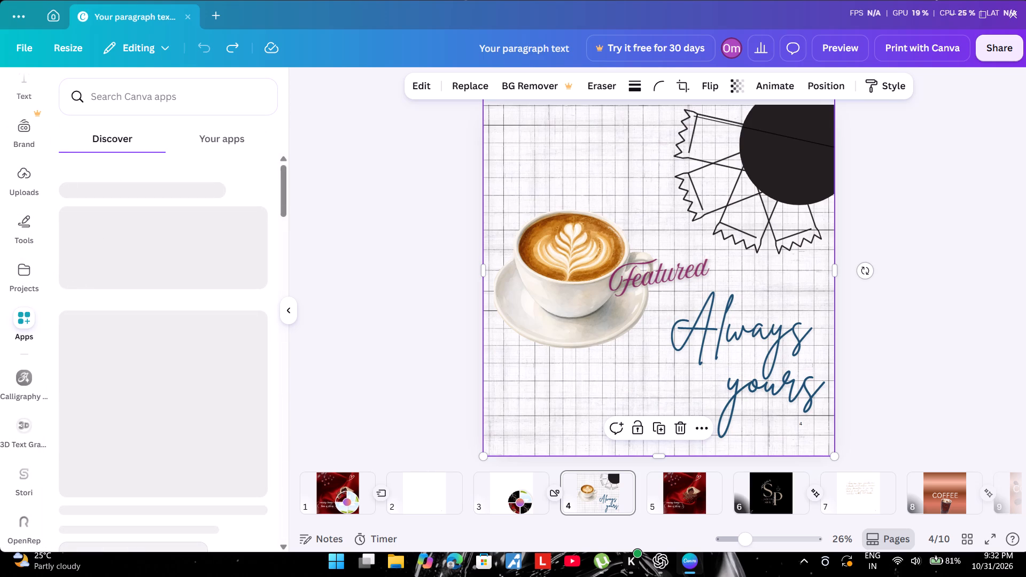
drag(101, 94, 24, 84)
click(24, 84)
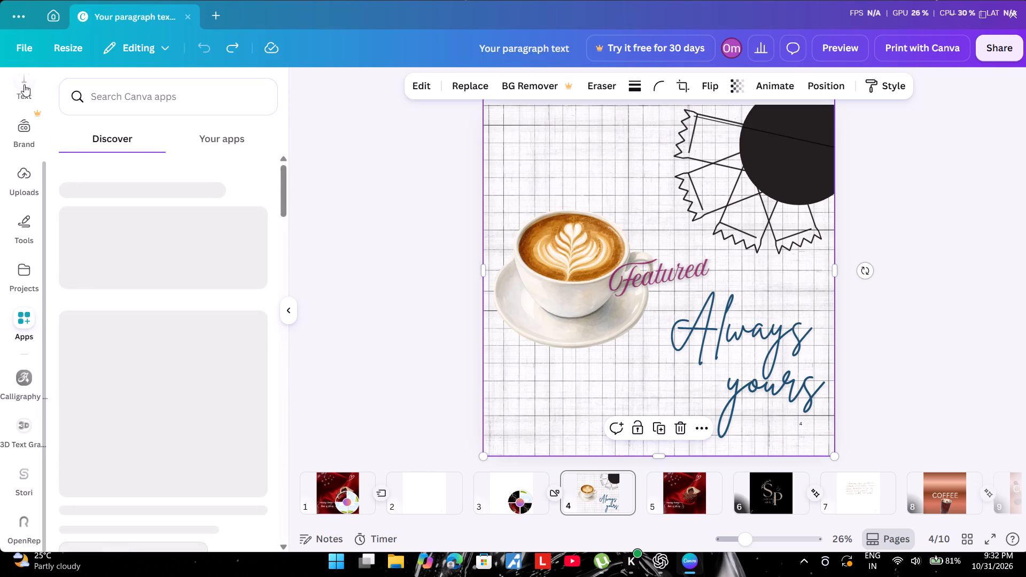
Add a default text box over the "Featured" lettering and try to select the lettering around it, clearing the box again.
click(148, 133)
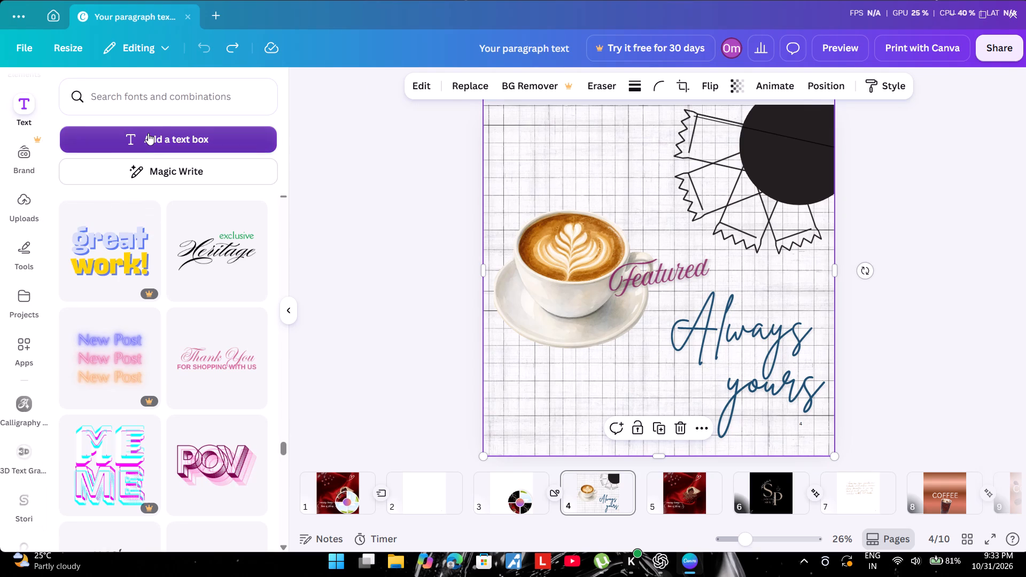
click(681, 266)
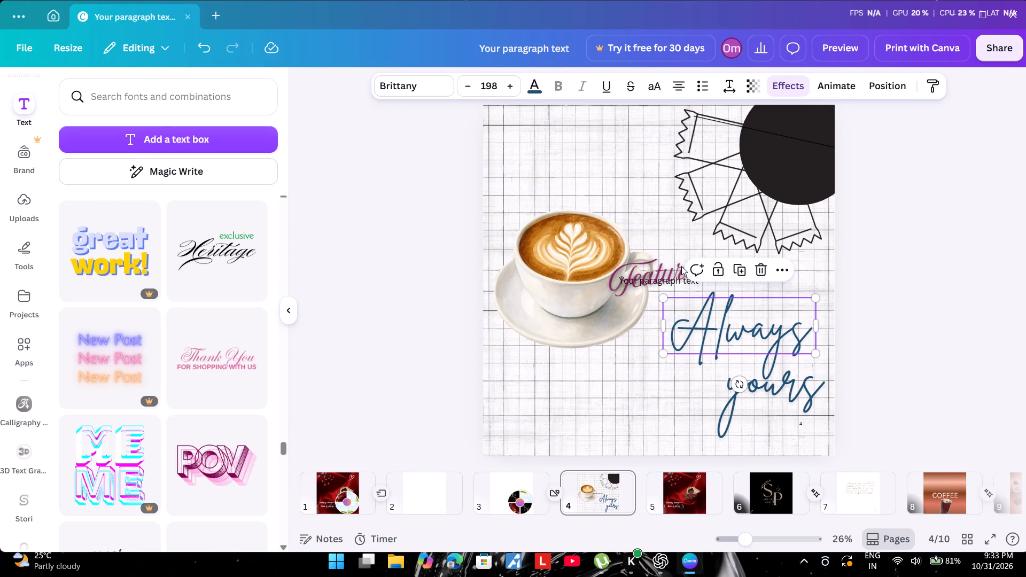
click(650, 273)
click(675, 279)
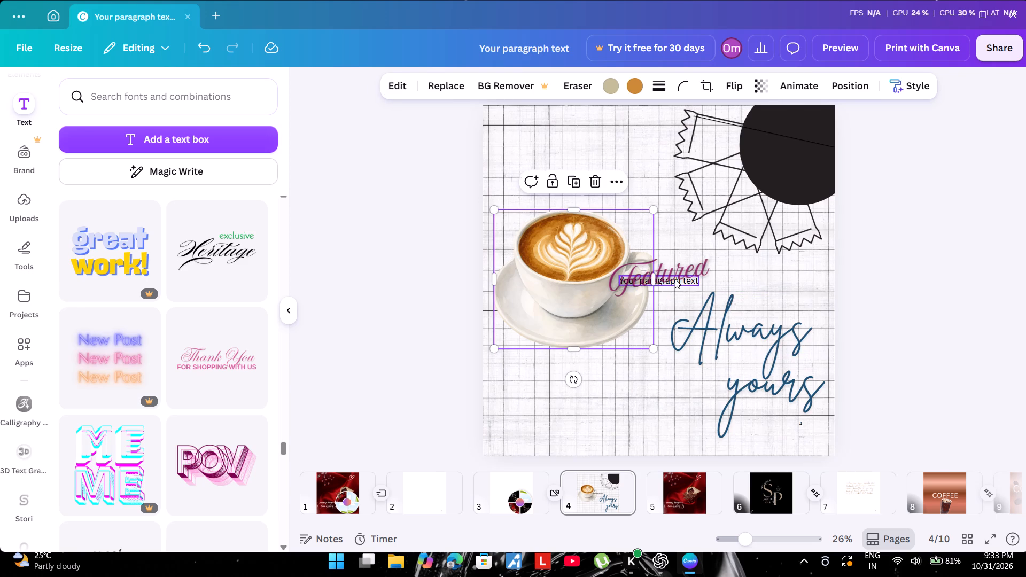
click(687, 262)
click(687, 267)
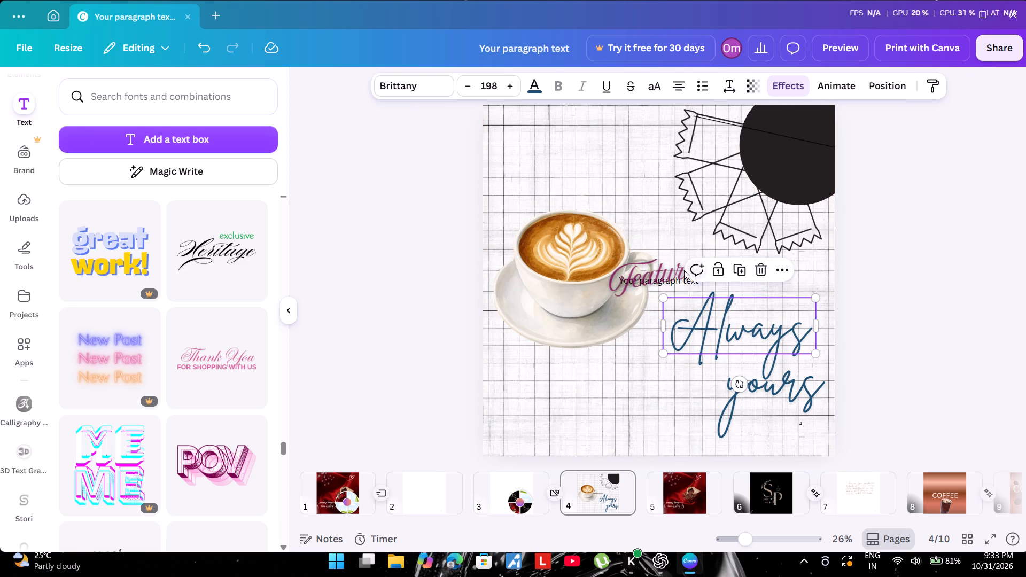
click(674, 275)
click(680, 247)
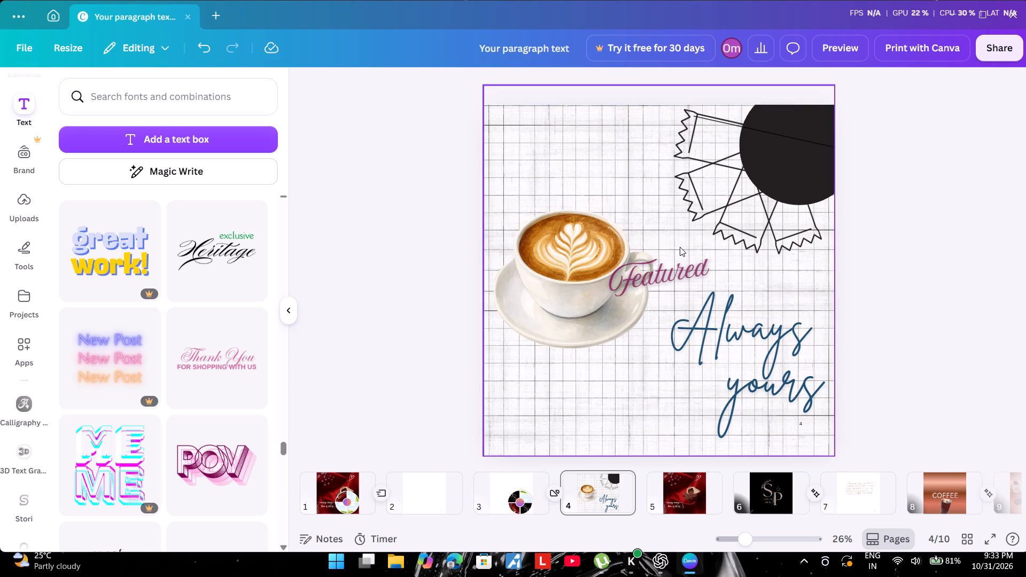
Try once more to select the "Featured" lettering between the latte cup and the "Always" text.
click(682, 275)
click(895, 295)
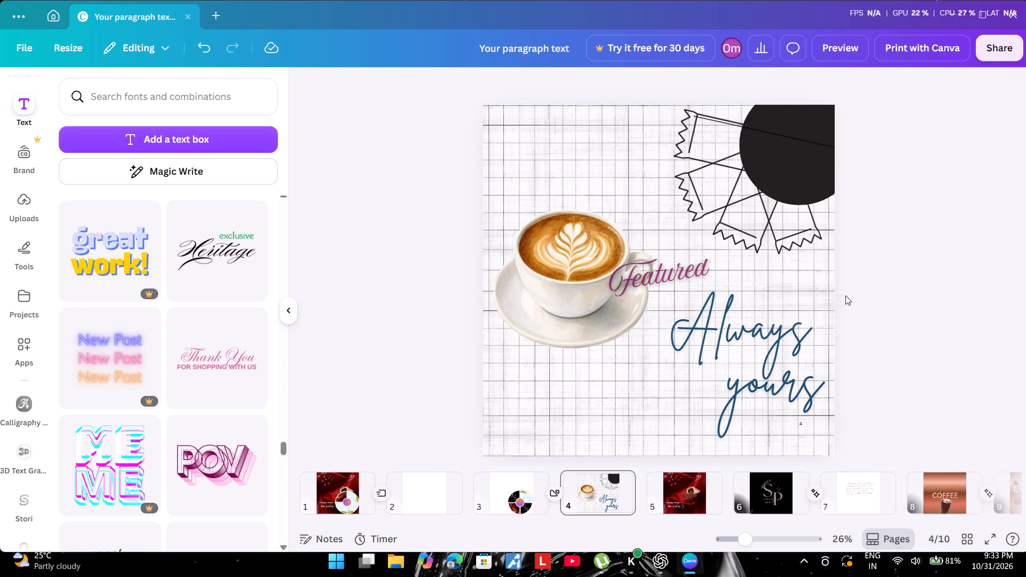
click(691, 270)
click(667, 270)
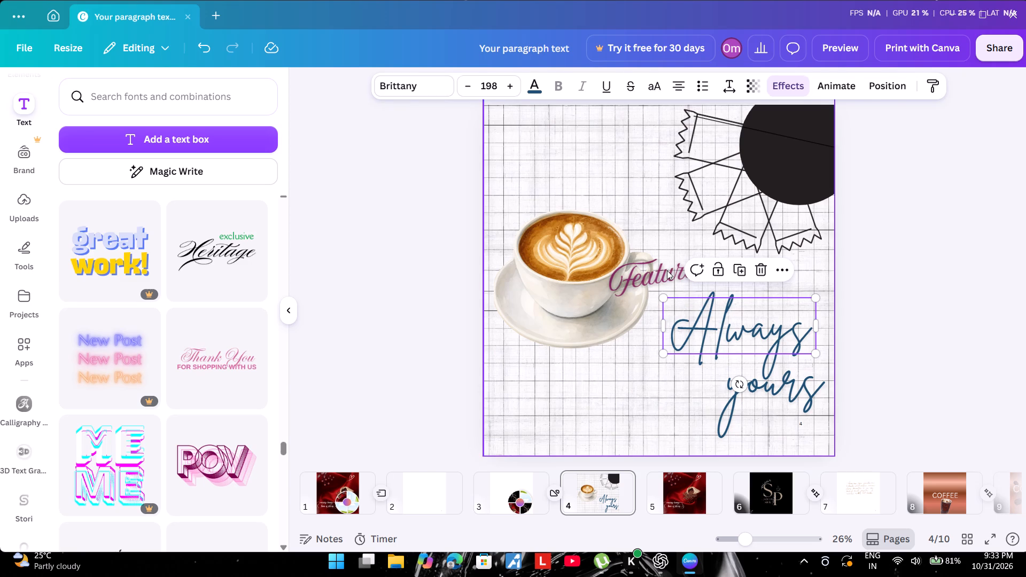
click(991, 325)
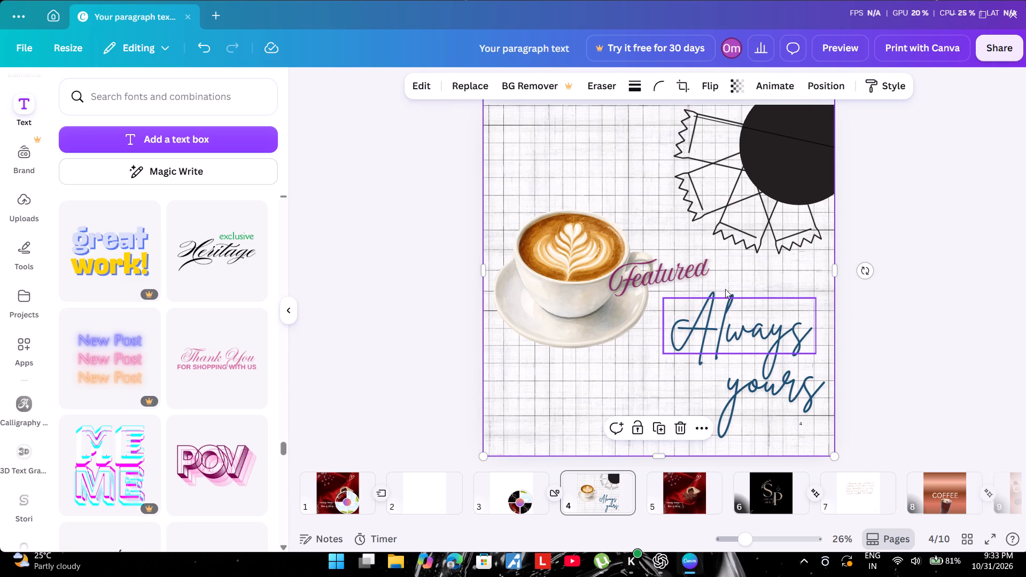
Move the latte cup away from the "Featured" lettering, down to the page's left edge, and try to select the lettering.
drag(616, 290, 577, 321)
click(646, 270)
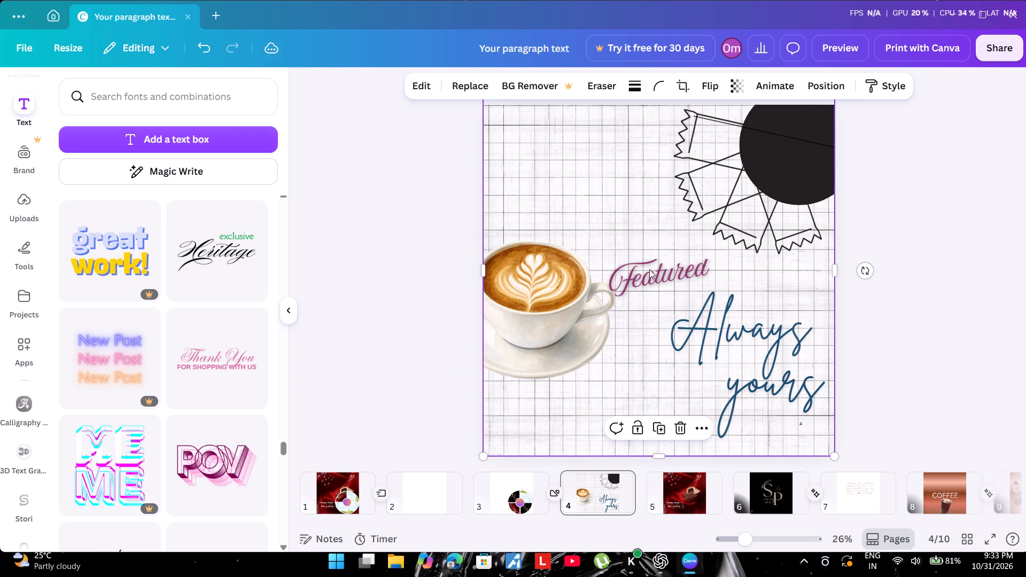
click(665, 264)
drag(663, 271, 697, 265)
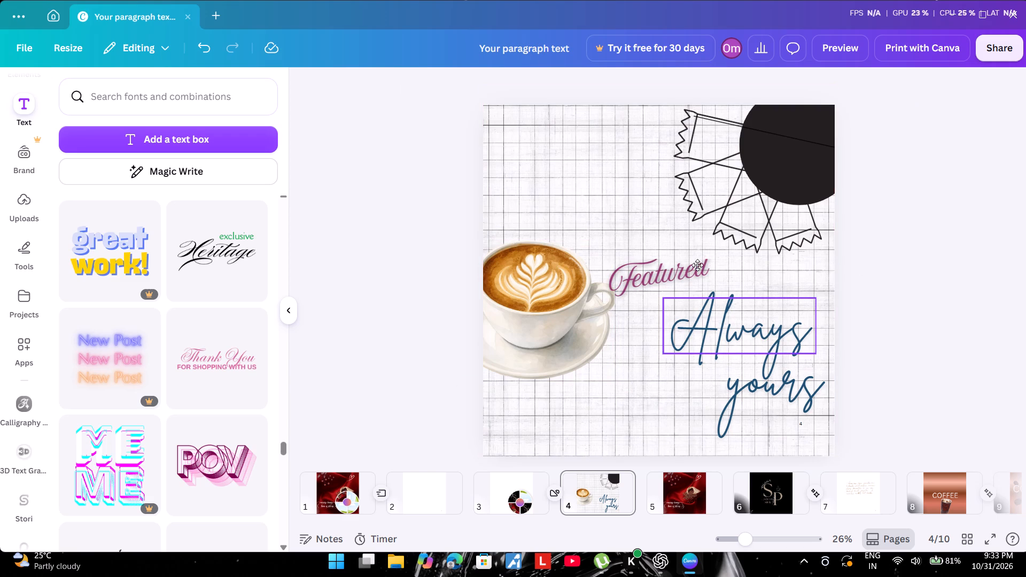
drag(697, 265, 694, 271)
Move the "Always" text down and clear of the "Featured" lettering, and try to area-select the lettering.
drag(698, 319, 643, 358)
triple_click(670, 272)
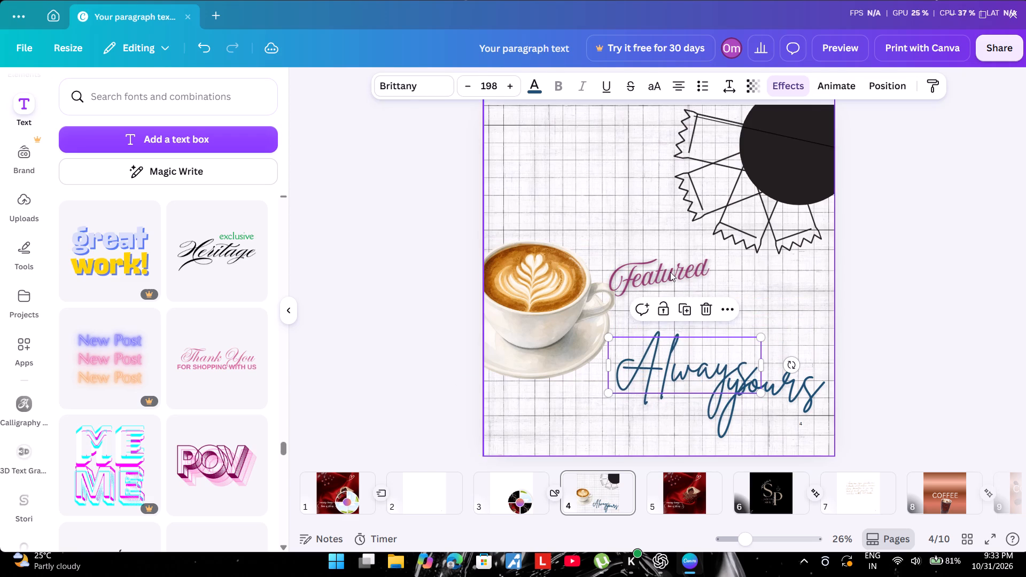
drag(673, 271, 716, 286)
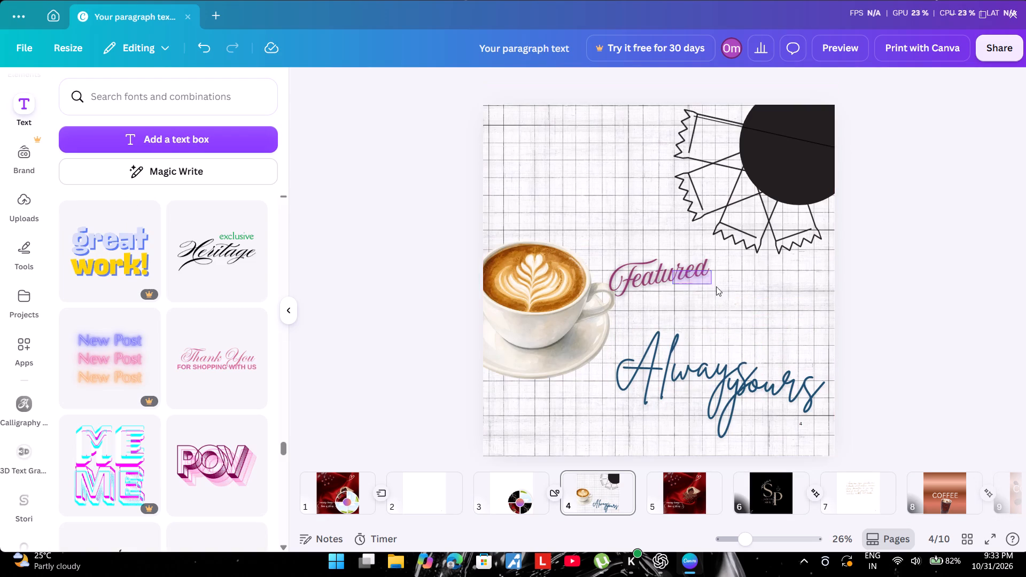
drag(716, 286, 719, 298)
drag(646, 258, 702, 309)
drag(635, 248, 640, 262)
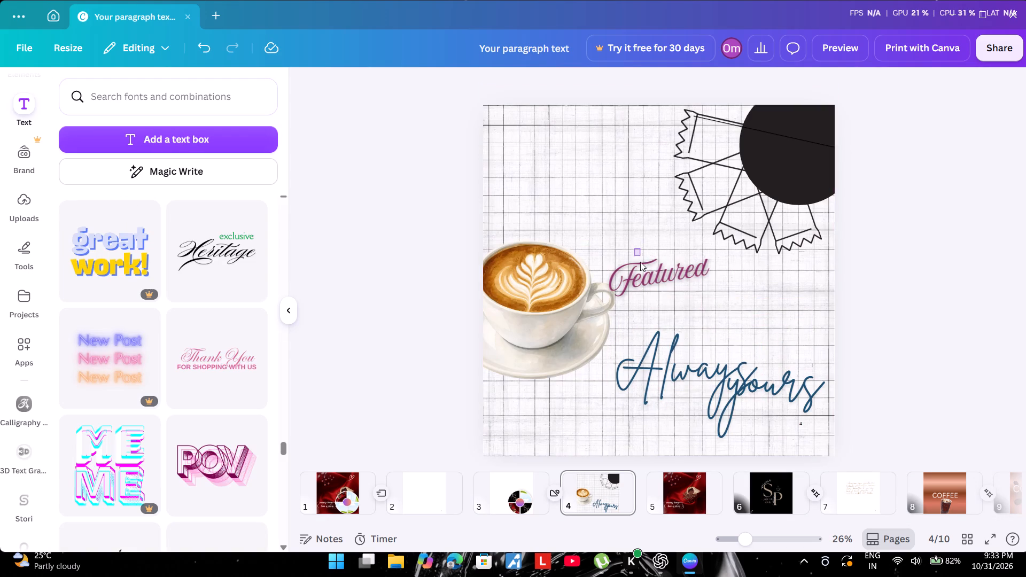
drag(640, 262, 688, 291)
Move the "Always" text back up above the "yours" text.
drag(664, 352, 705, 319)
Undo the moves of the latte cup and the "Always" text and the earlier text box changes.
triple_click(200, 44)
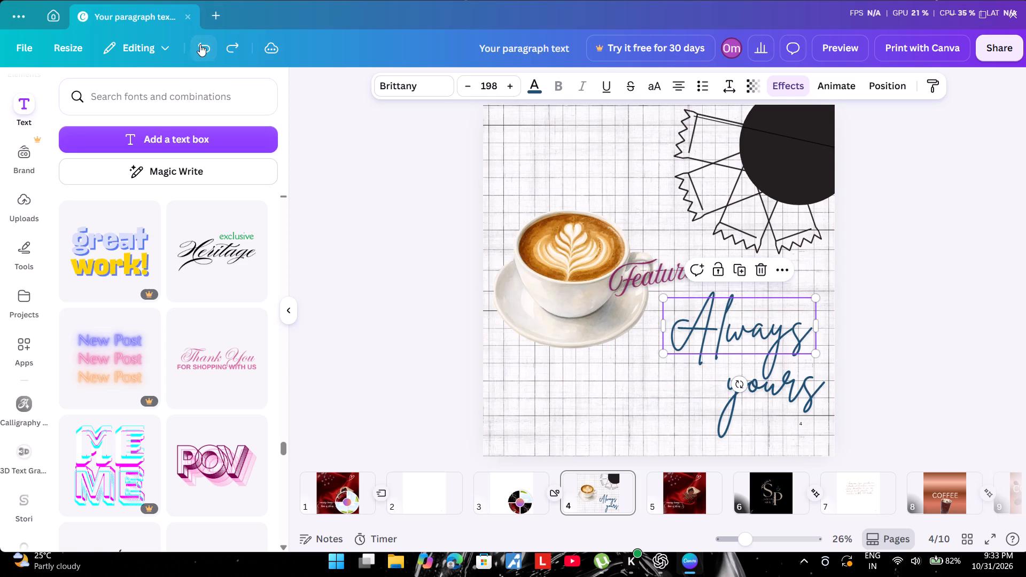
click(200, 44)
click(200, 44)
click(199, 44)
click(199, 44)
Add the "Featured" script text to the page, overlapping the latte cup above the "Always" text.
click(389, 173)
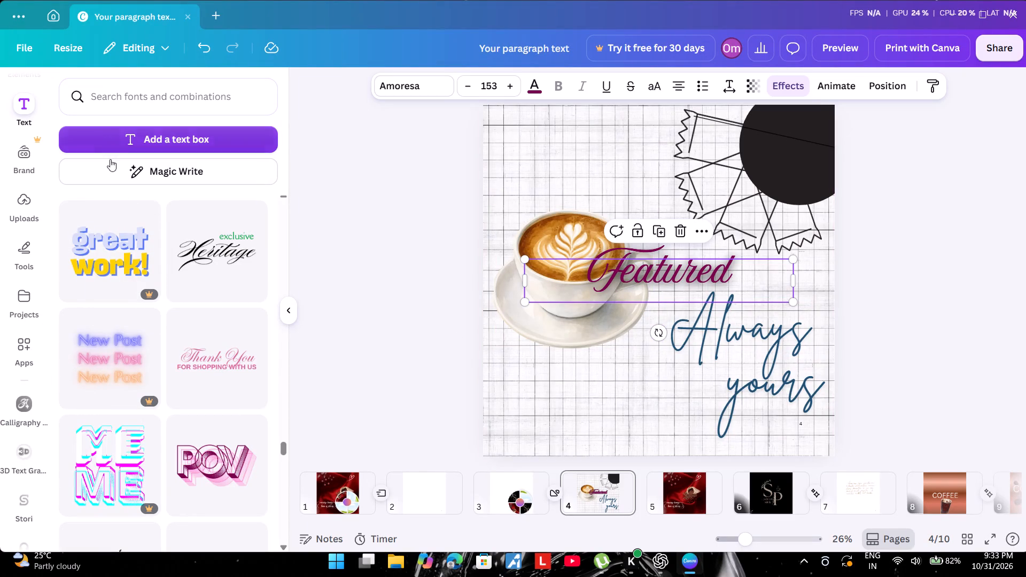
Delete the "Featured" script text overlapping the latte cup.
scroll(128, 369, up, 18)
scroll(128, 368, up, 3)
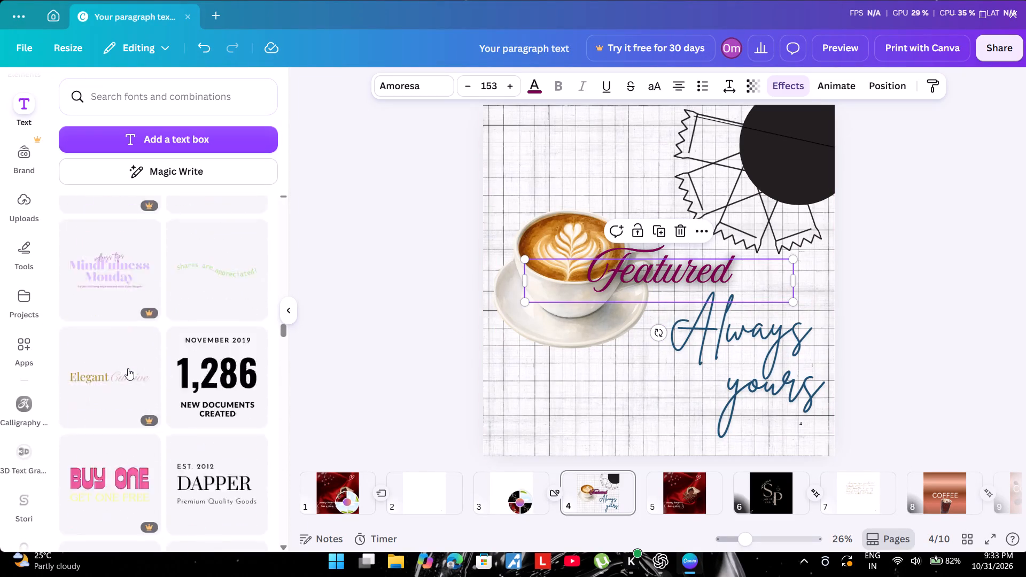
scroll(128, 368, up, 12)
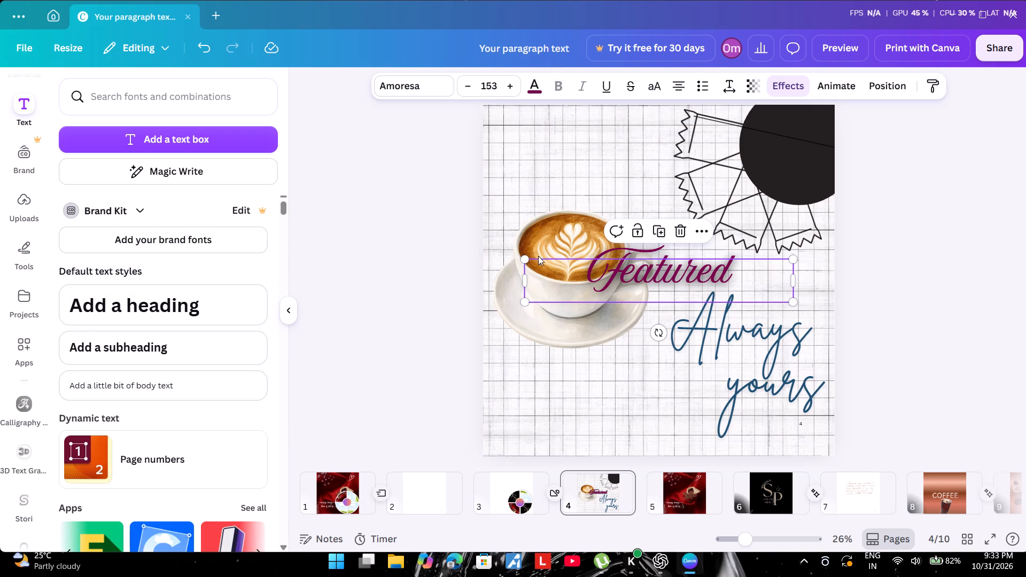
click(678, 227)
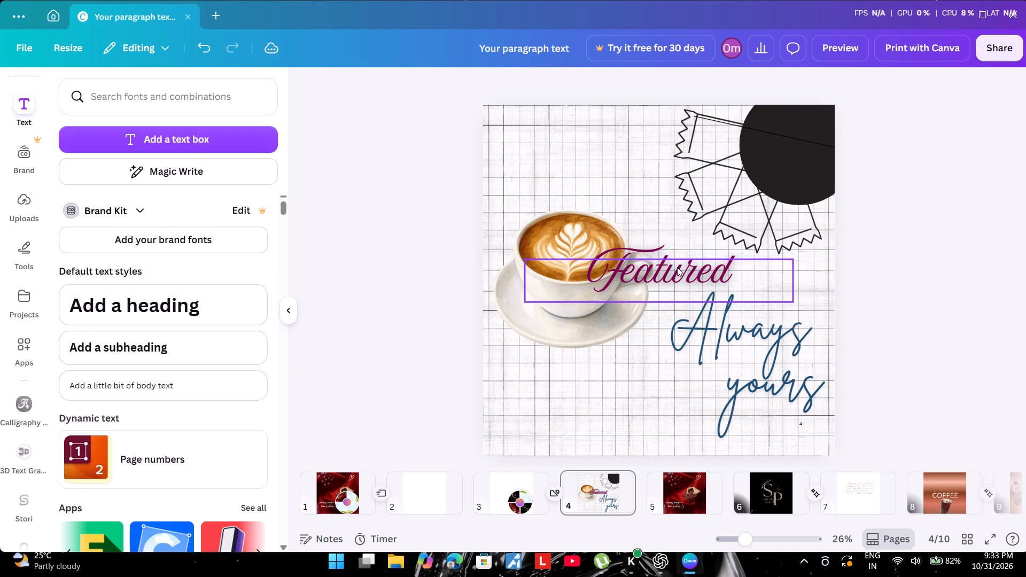
click(680, 261)
click(683, 233)
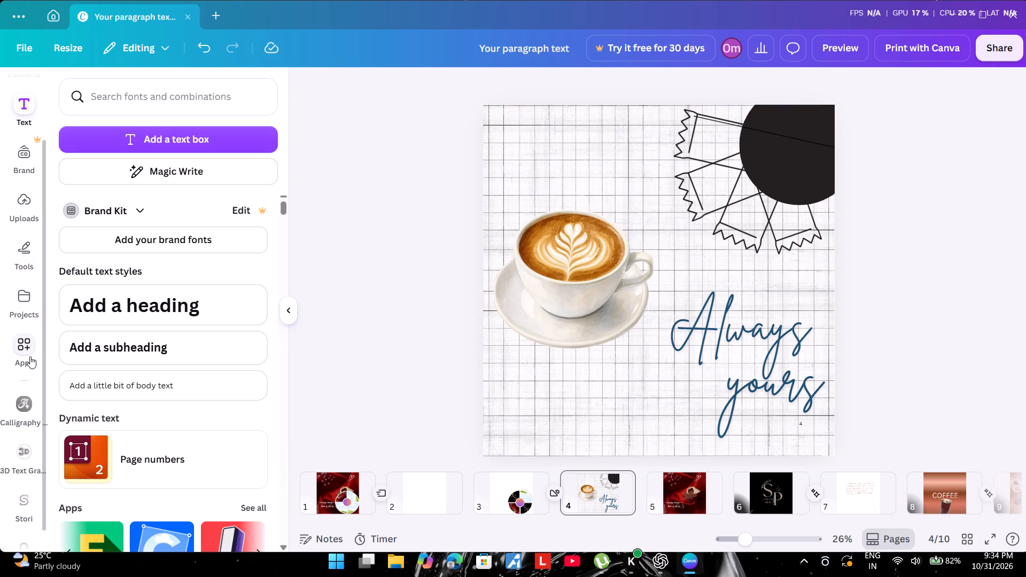
Add a new text box beside the latte cup and clear its placeholder text.
click(209, 135)
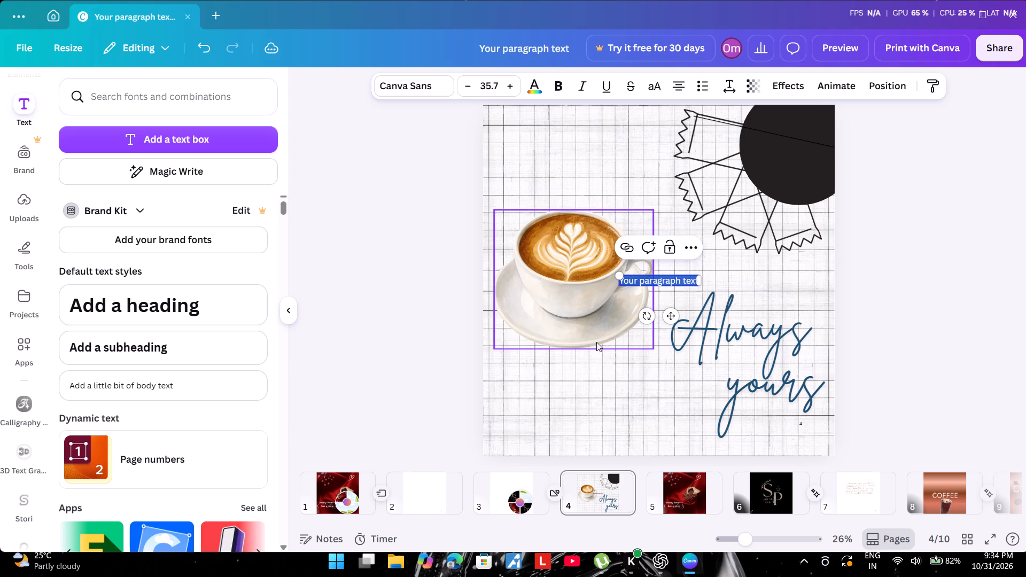
key(BackSpace)
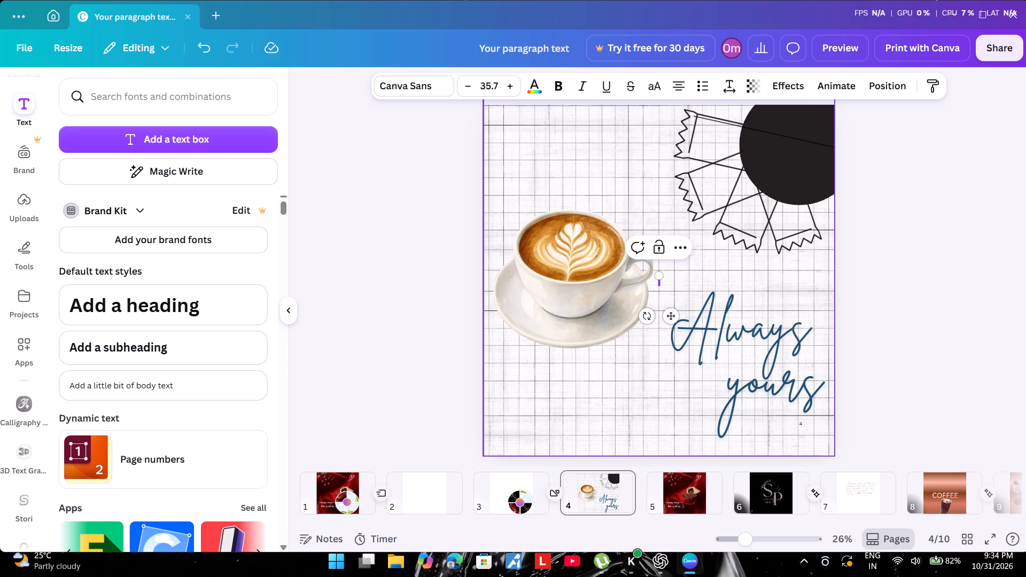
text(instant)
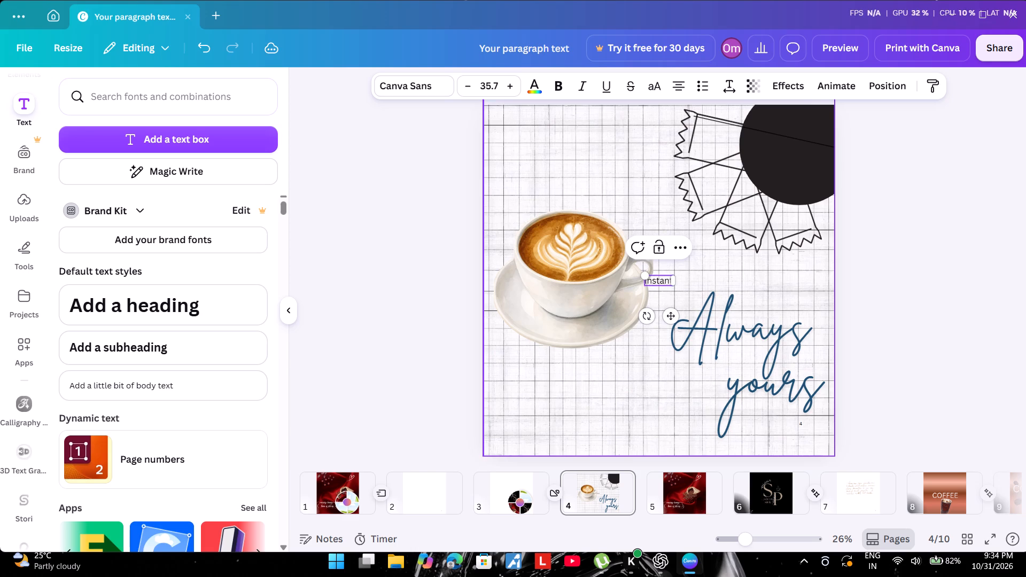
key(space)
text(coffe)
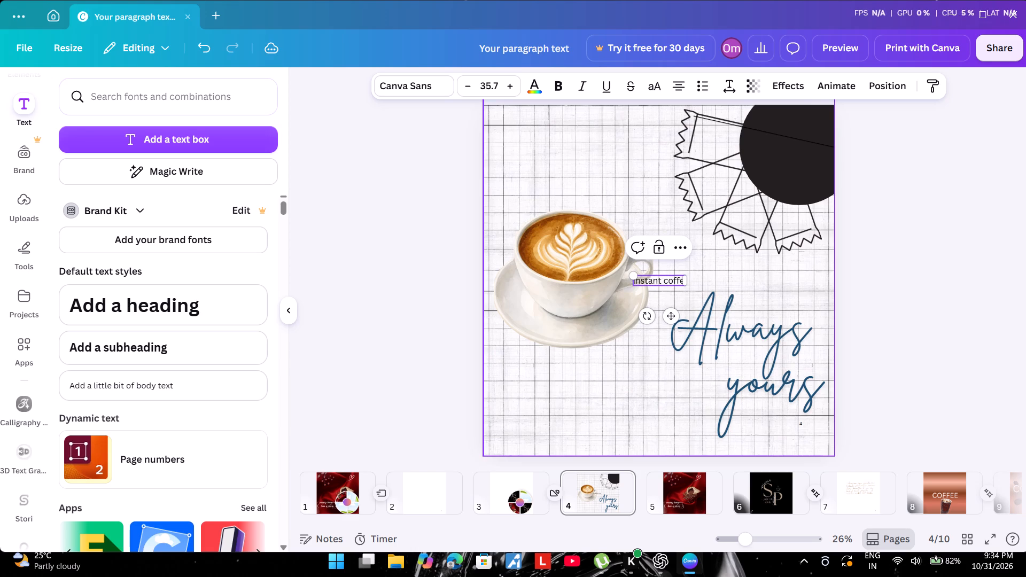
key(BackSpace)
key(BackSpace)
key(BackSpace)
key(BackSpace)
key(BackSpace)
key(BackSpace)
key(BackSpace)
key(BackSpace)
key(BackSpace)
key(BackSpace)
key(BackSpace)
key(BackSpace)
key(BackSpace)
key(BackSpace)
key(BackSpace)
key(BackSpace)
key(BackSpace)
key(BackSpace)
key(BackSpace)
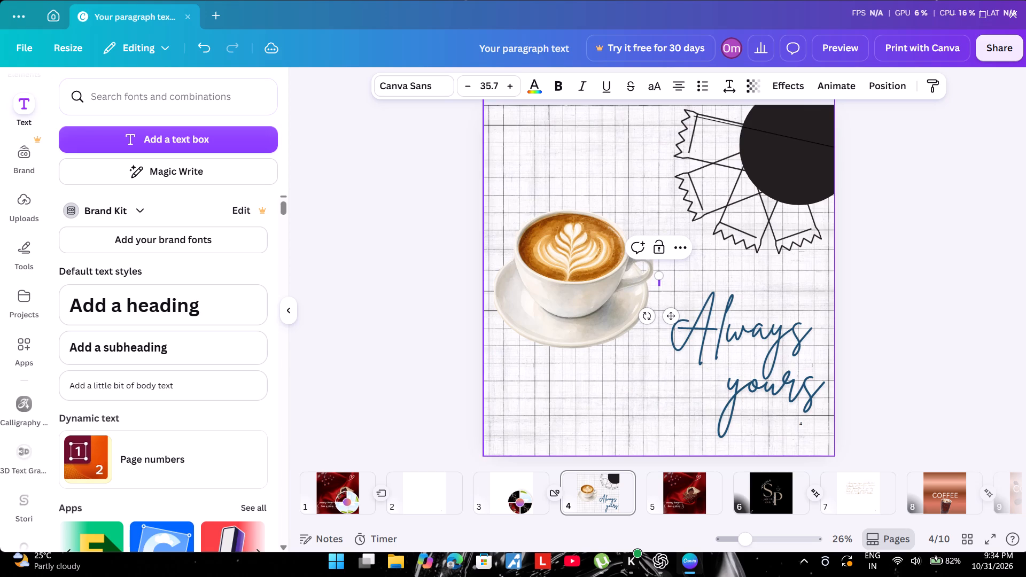
Enter "INSTANT BLACK COFFEE" in capitals in the new text box.
text(INSTAN)
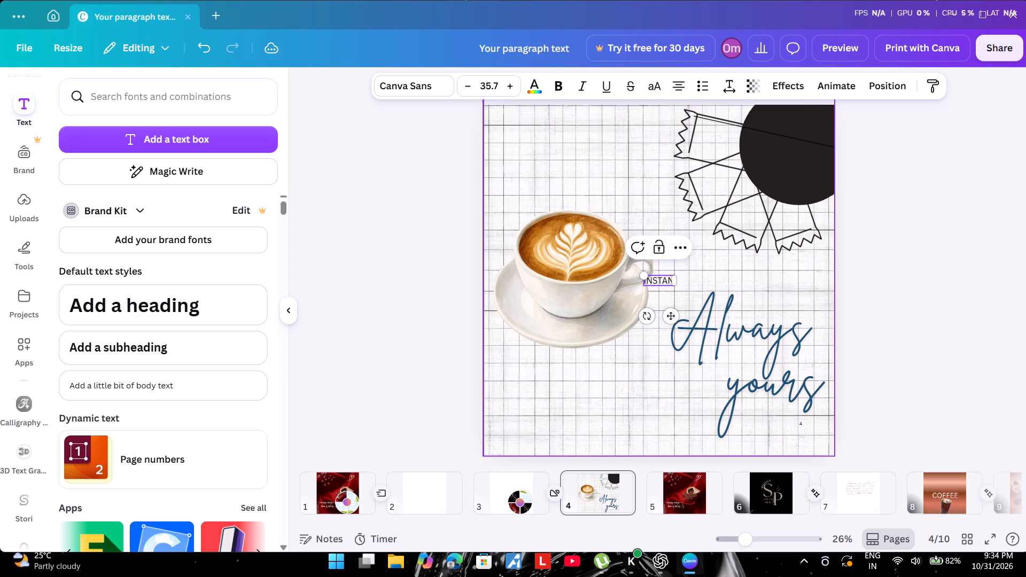
key(t)
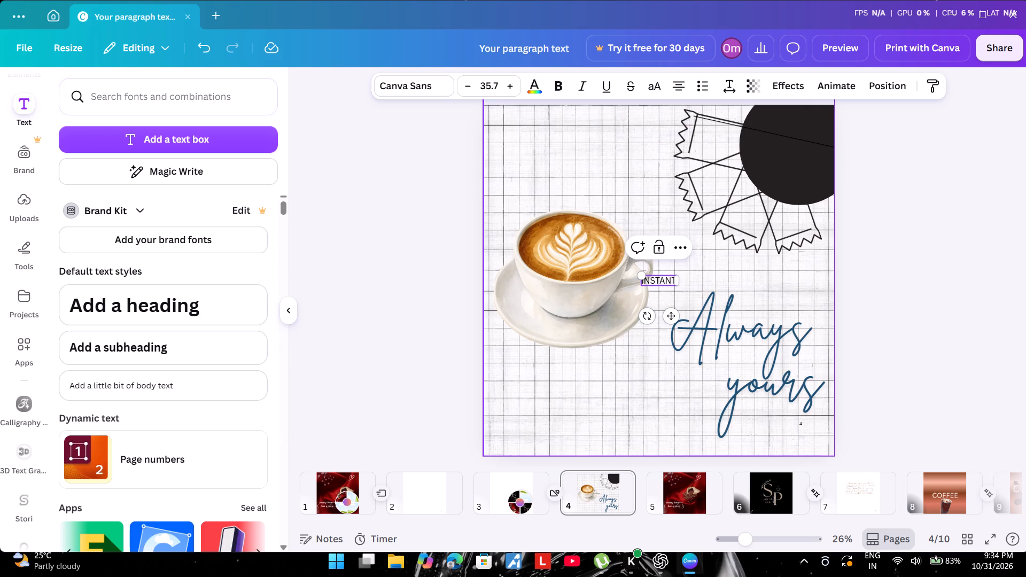
key(space)
text(BLACK COFFE)
key(e)
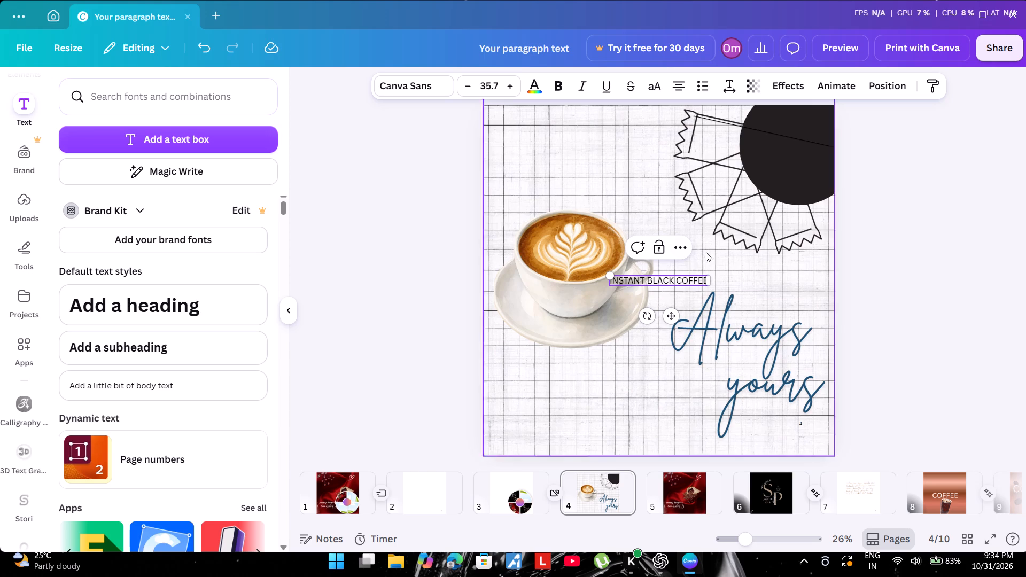
click(704, 281)
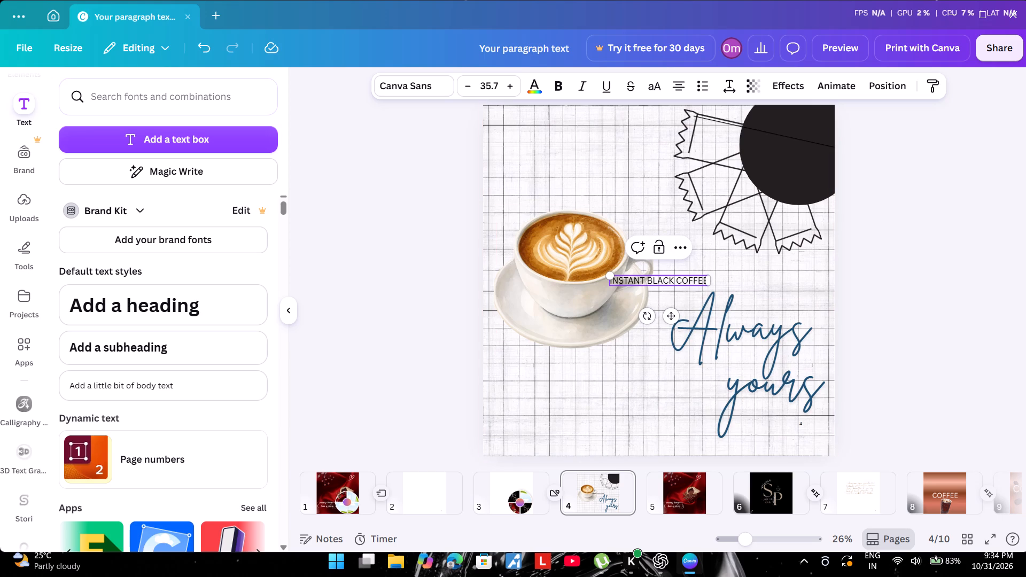
Enlarge the "INSTANT BLACK COFFEE" text to about size 52 and widen its text box slightly.
drag(609, 278, 569, 220)
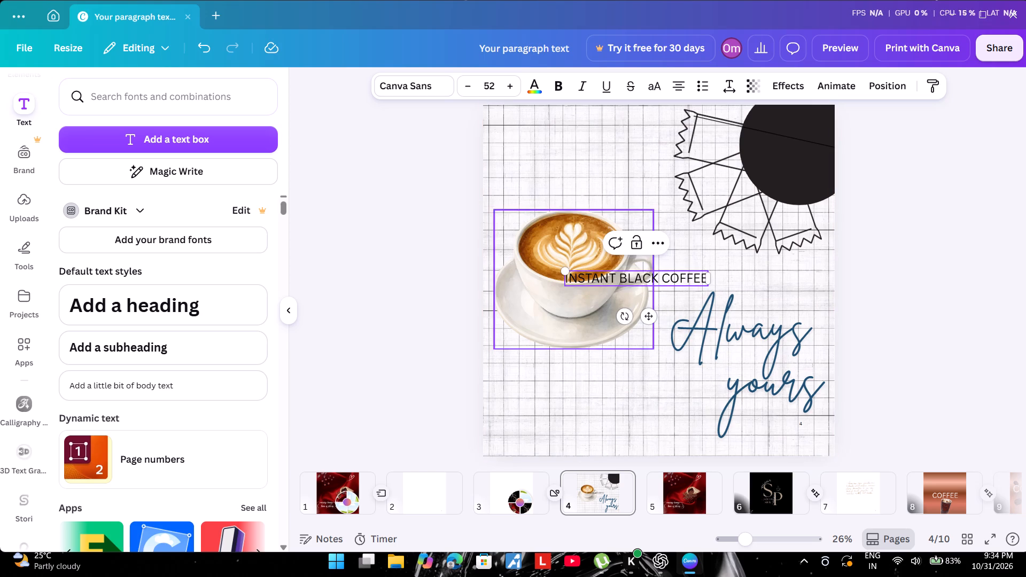
drag(712, 278, 713, 278)
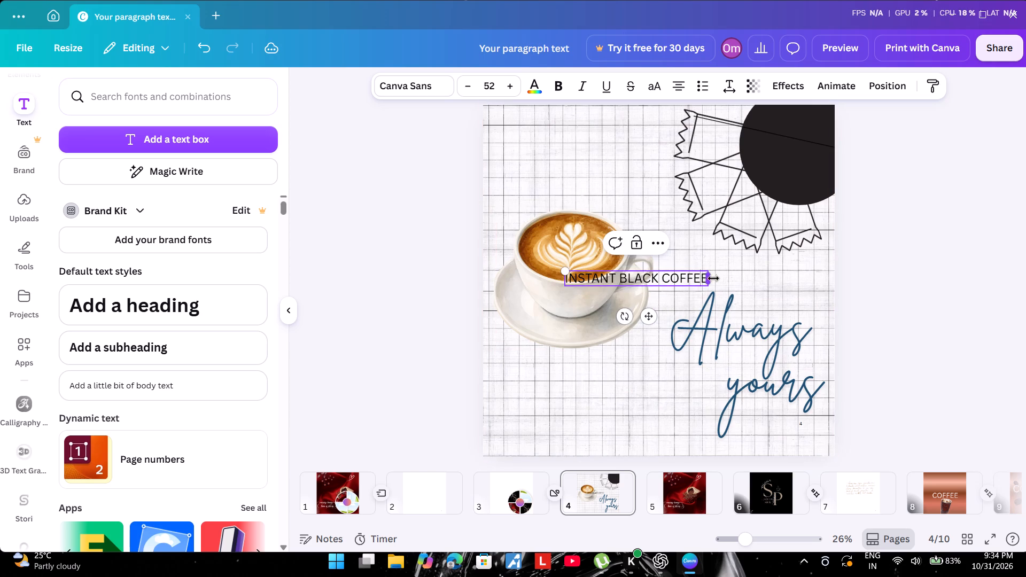
drag(713, 278, 729, 276)
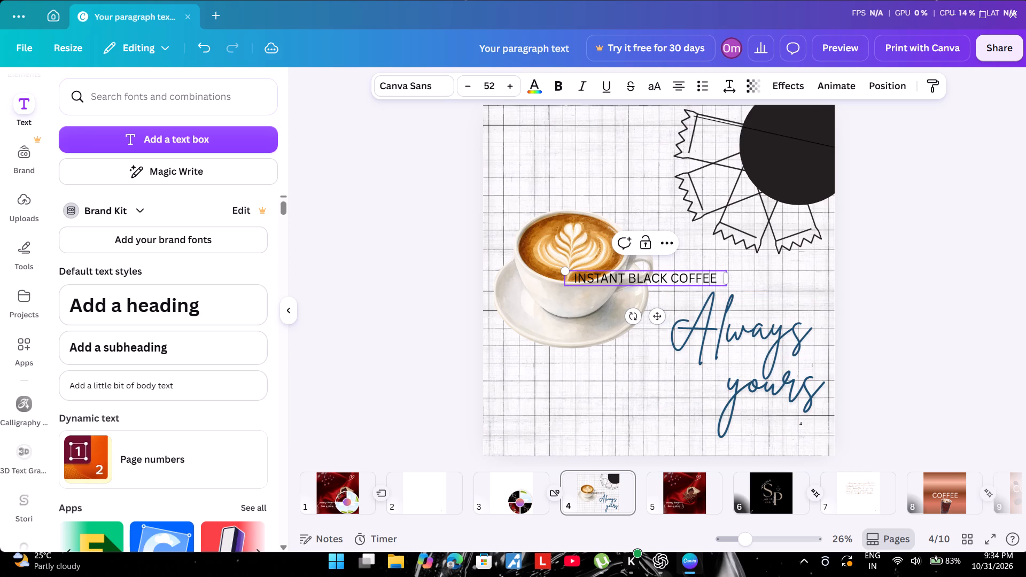
drag(659, 279, 648, 258)
drag(905, 232, 891, 244)
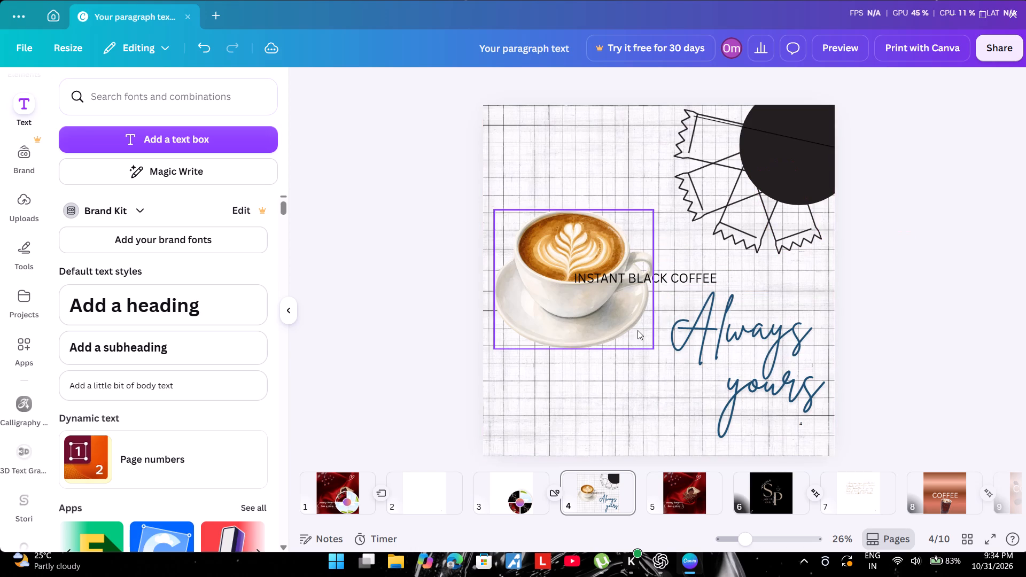
Break the "INSTANT BLACK COFFEE" text so that "COFFEE" sits on a second line.
click(666, 274)
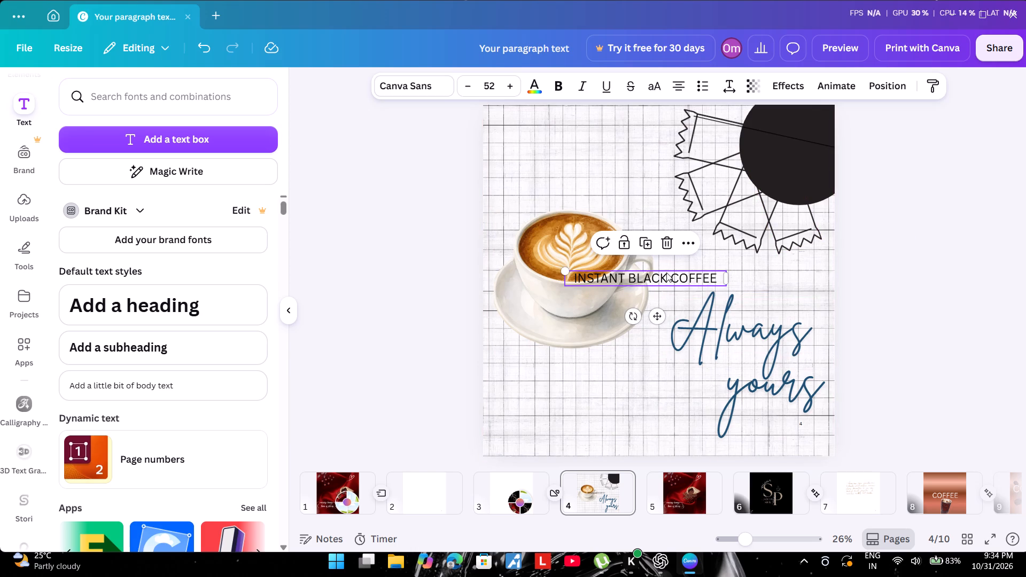
click(667, 272)
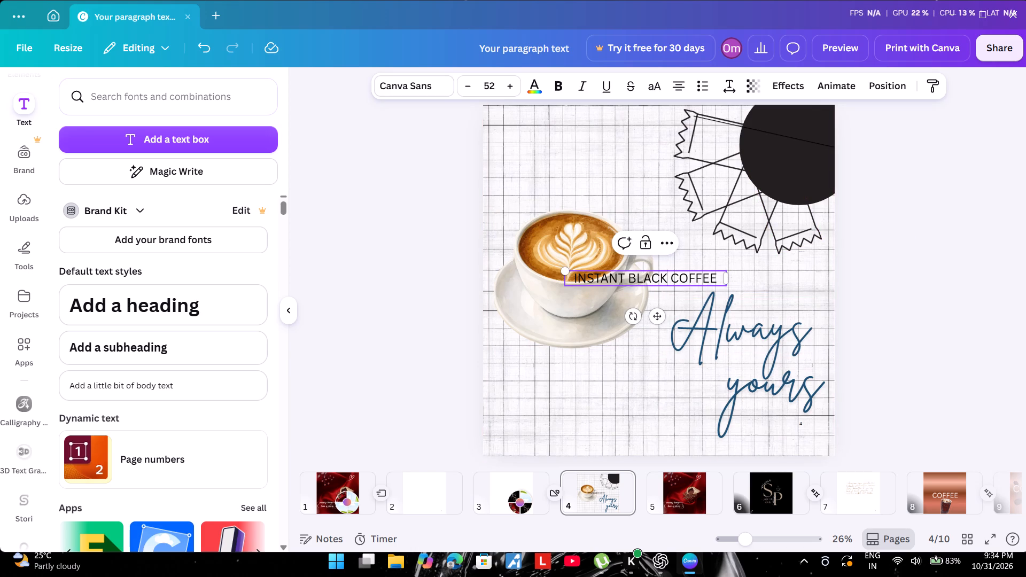
key(Down)
key(Return)
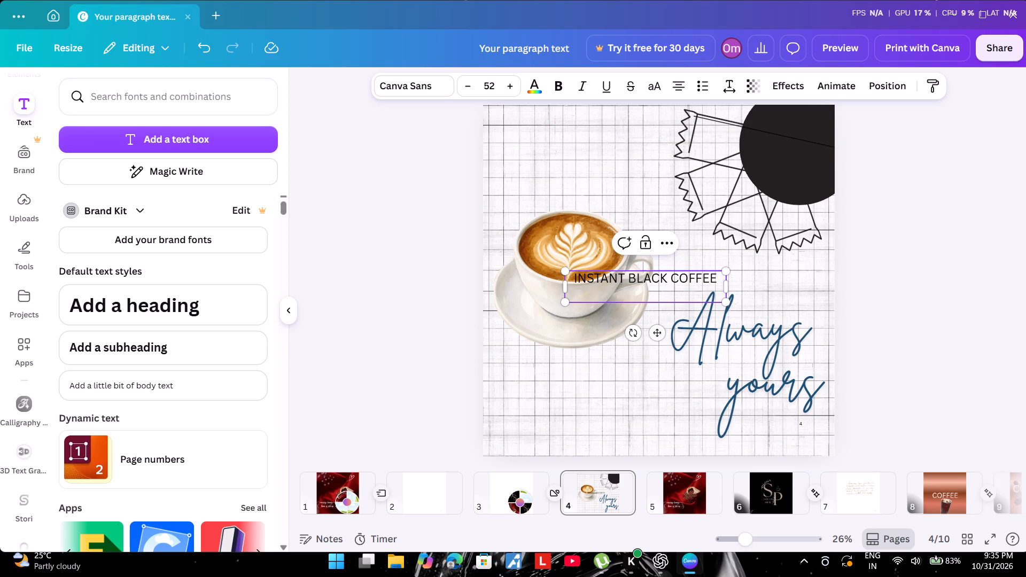
key(BackSpace)
key(BackSpace)
key(BackSpace)
key(BackSpace)
key(BackSpace)
key(BackSpace)
key(BackSpace)
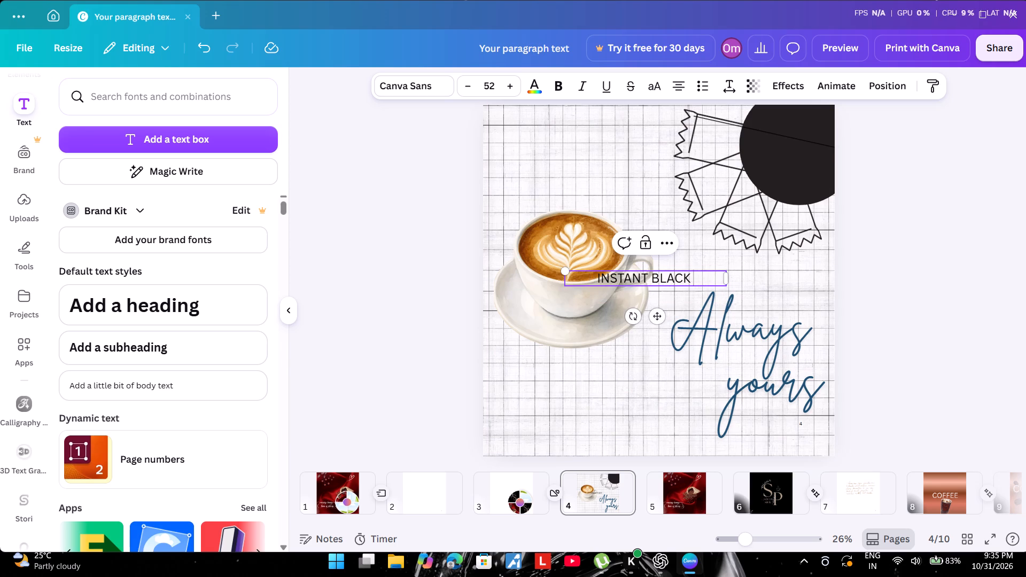
key(Return)
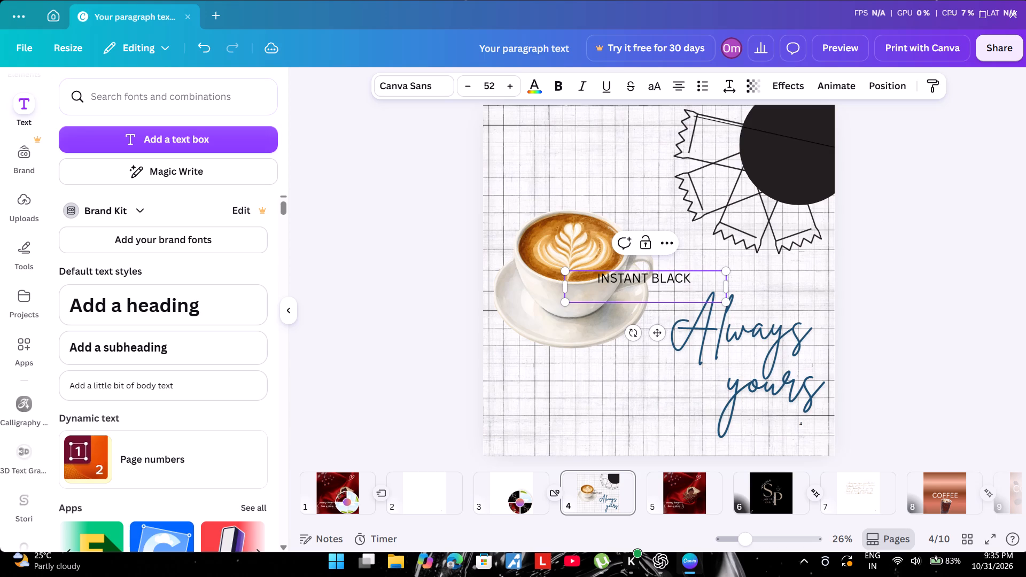
text(COFF)
text(EE)
Enlarge the two-line "INSTANT BLACK COFFEE" text to about size 99.
drag(732, 301, 838, 489)
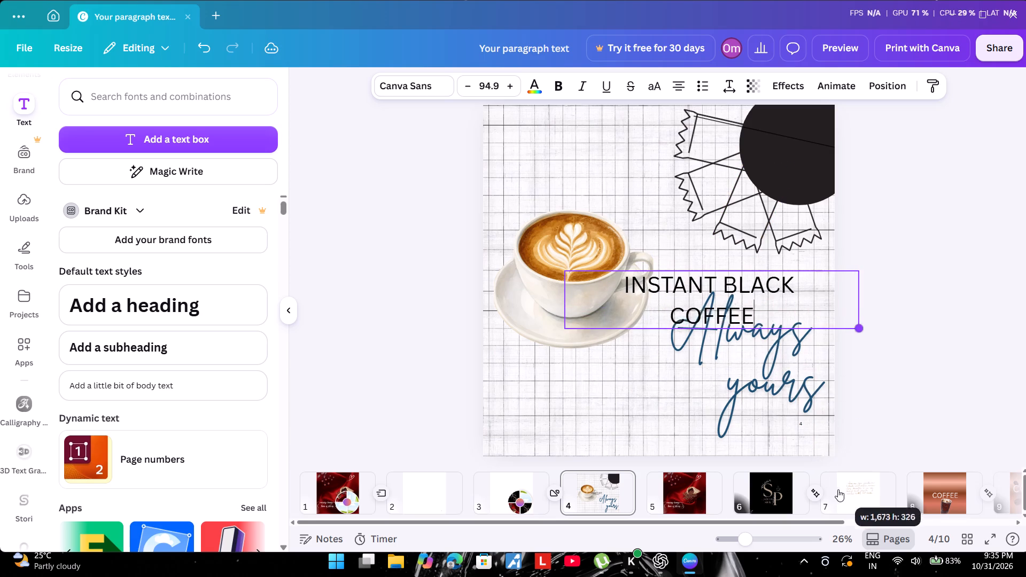
drag(838, 489, 845, 496)
Move the "INSTANT BLACK COFFEE" text directly above the latte cup, beside the black circle artwork.
drag(764, 307, 750, 303)
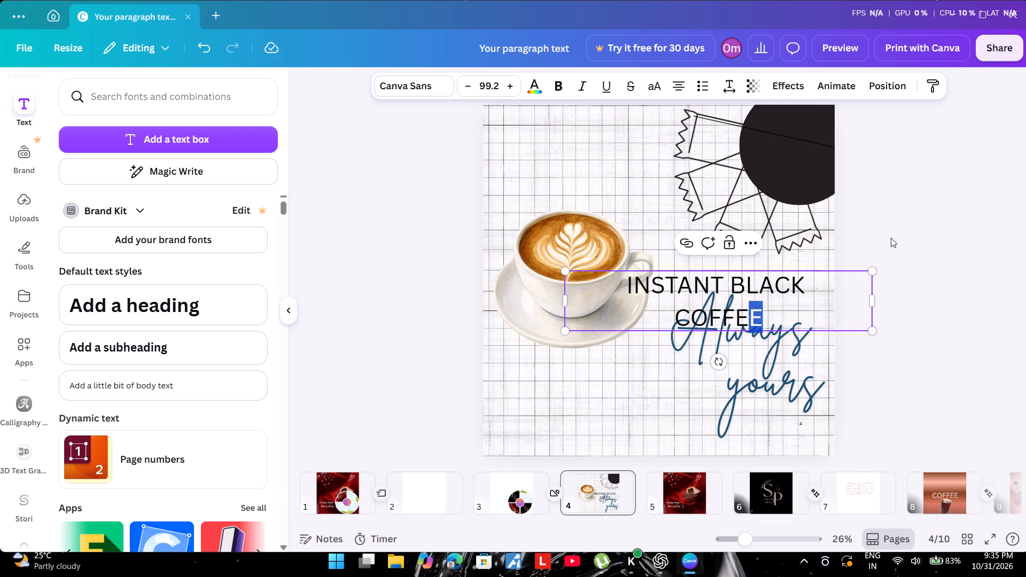
click(892, 237)
drag(767, 302, 637, 169)
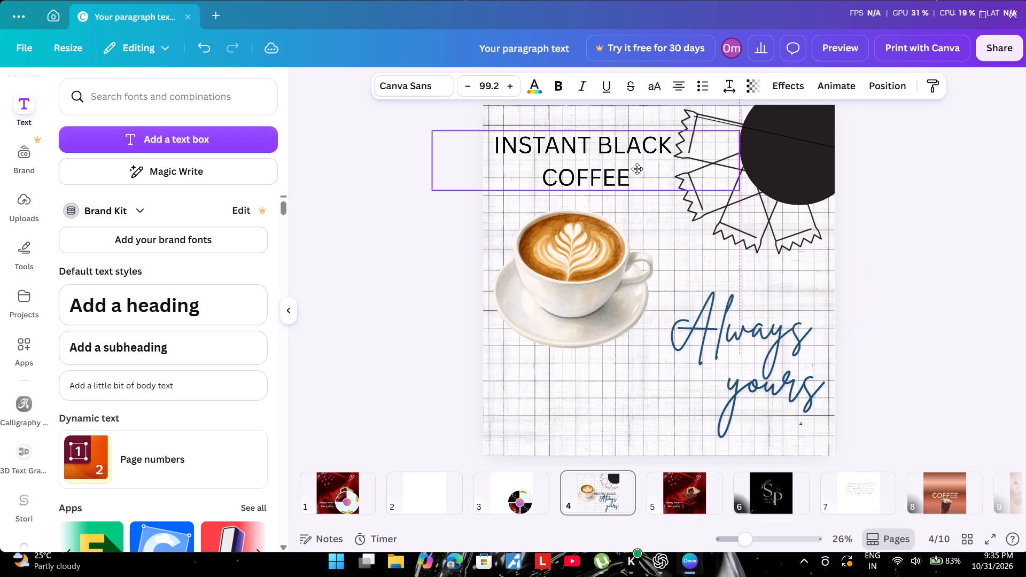
drag(637, 169, 630, 174)
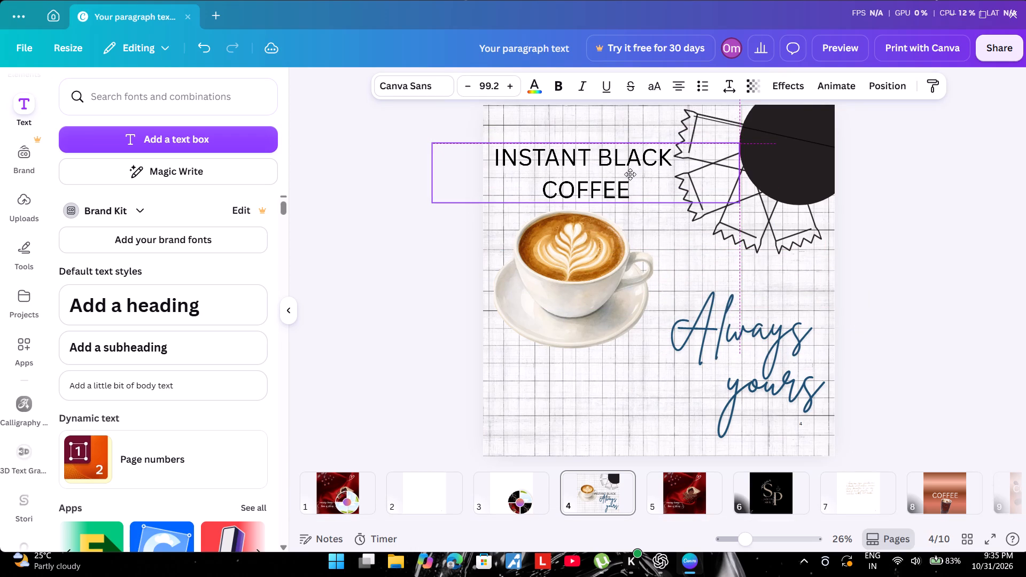
drag(630, 174, 627, 174)
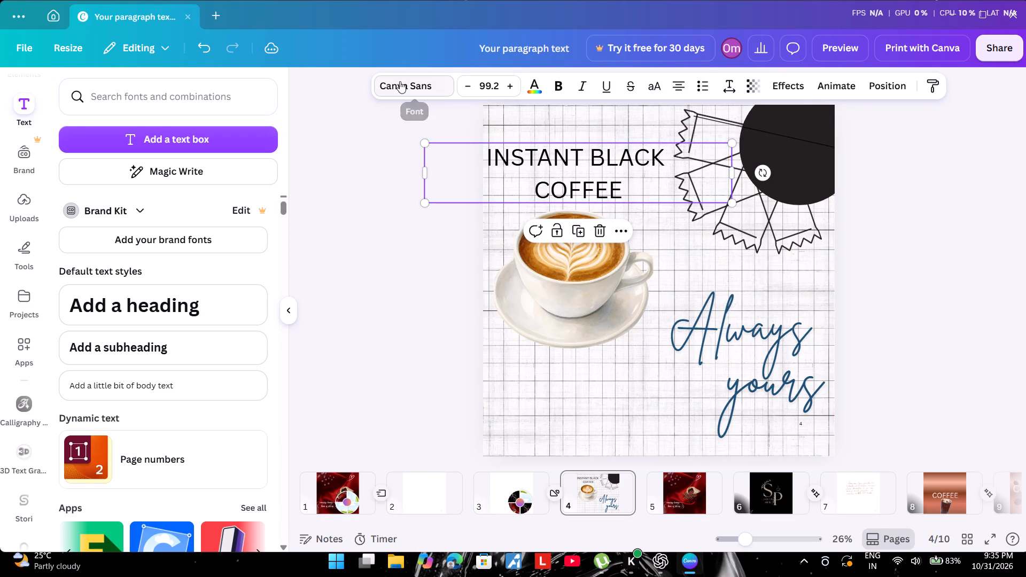
Set the font of the "INSTANT BLACK COFFEE" text to Anton, after trying Archivo Black.
click(400, 81)
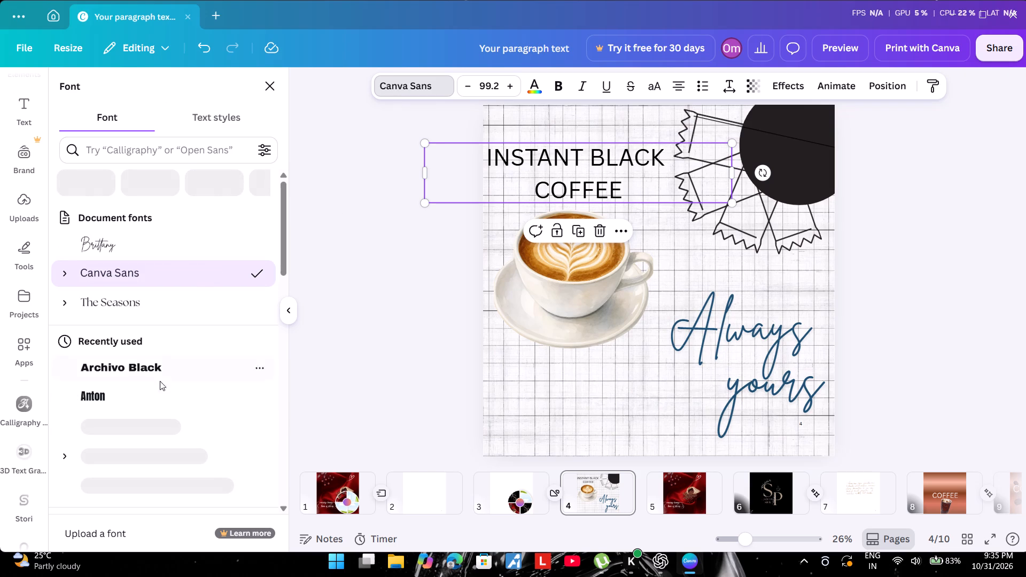
click(138, 361)
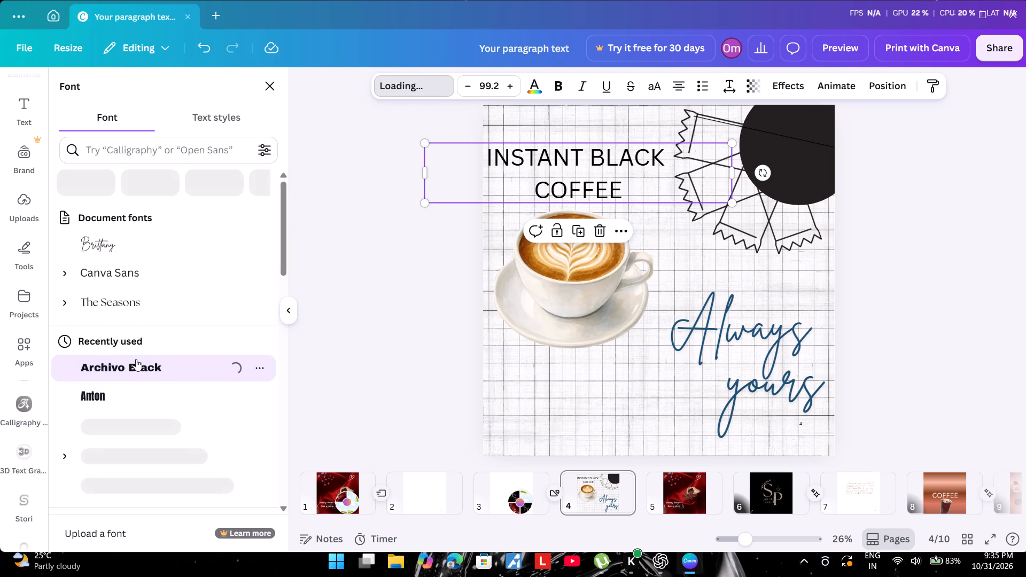
scroll(136, 359, down, 5)
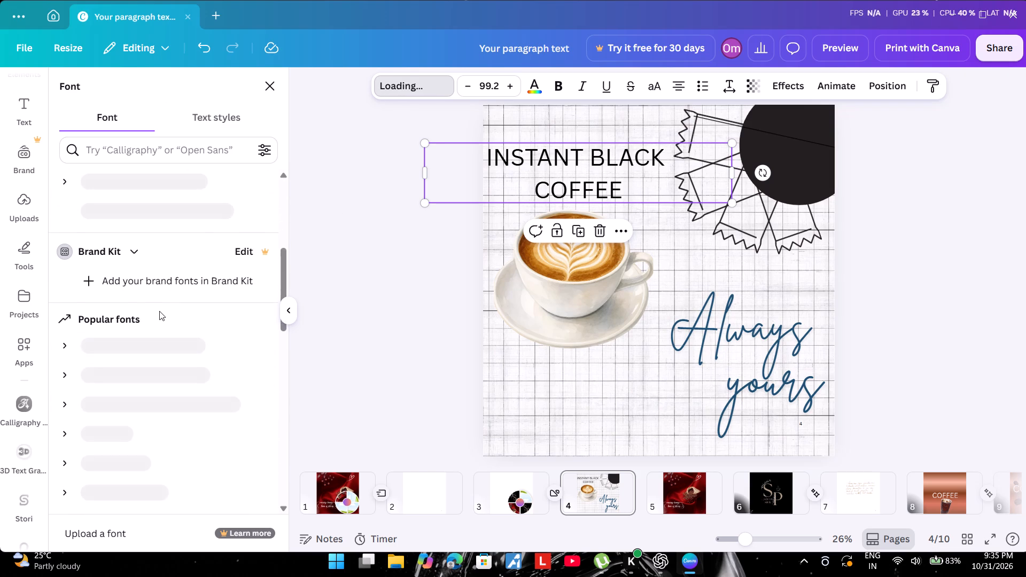
scroll(159, 311, up, 3)
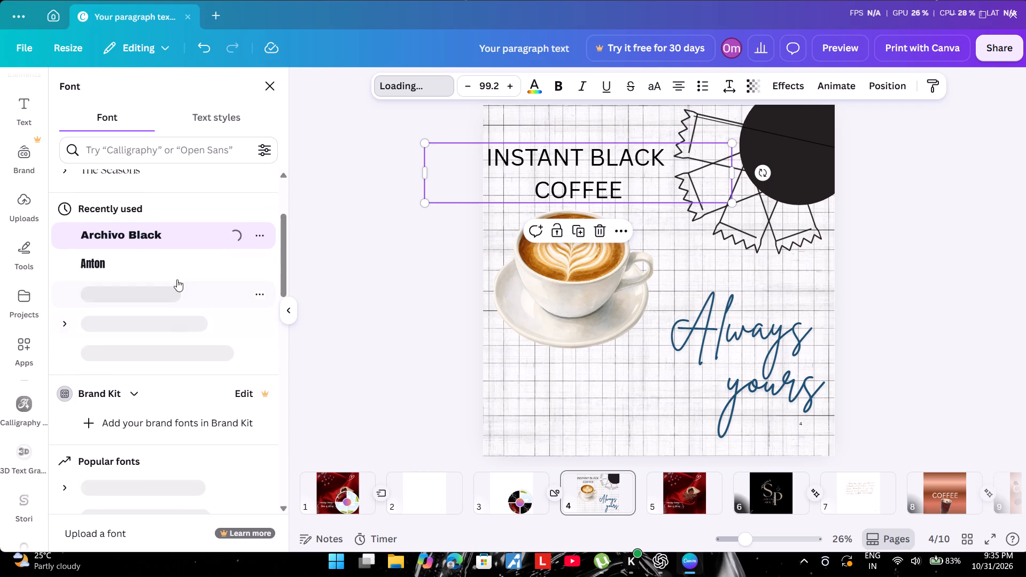
click(178, 269)
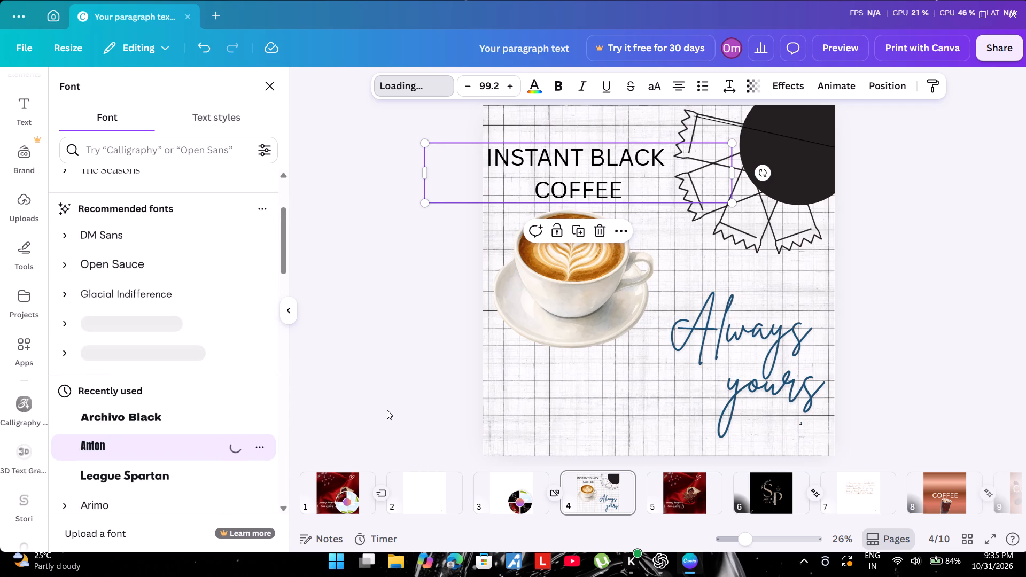
Change the font of the "INSTANT BLACK COFFEE" heading to The Seasons.
scroll(214, 461, down, 1)
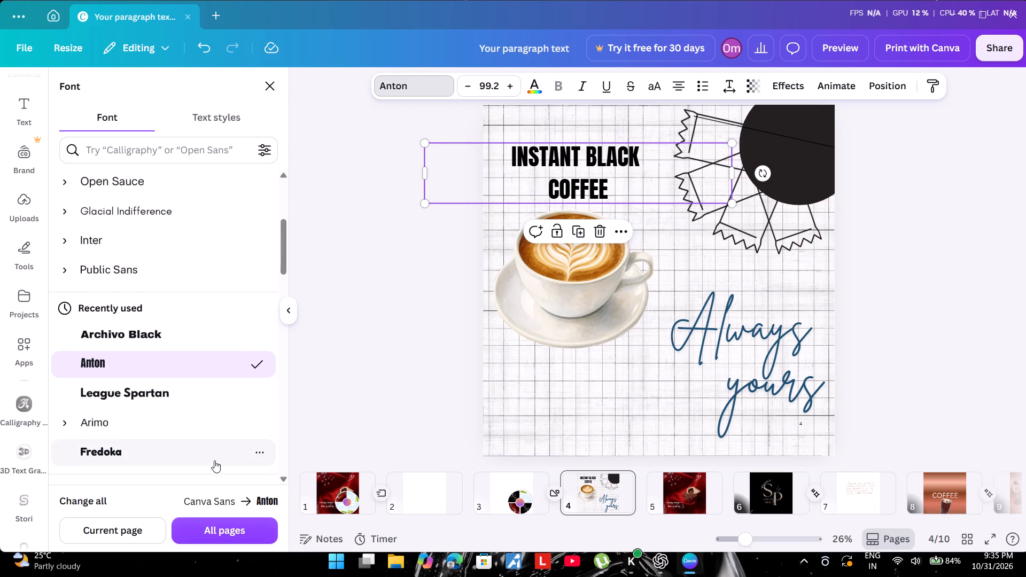
scroll(207, 449, down, 2)
scroll(189, 402, down, 2)
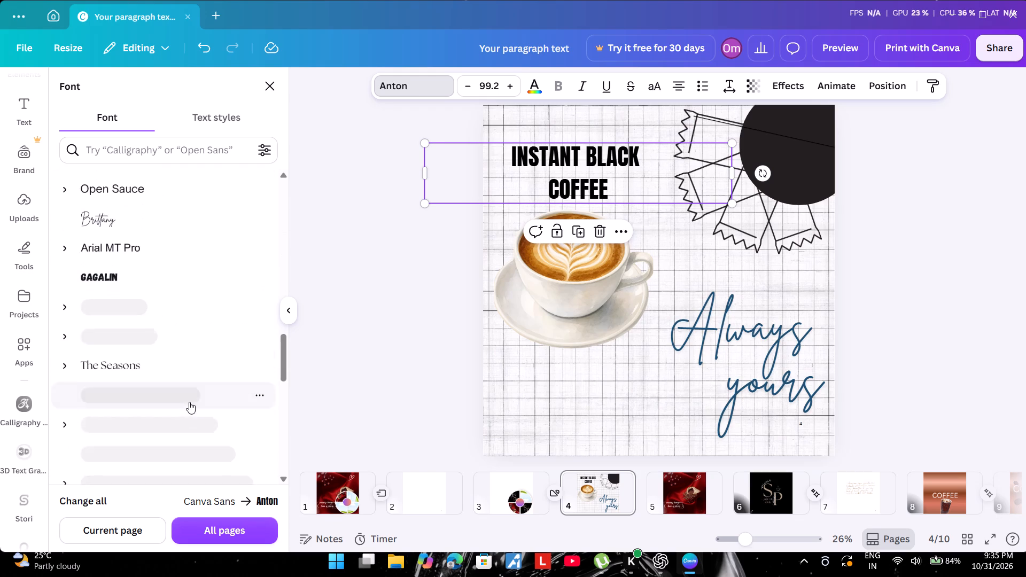
click(141, 301)
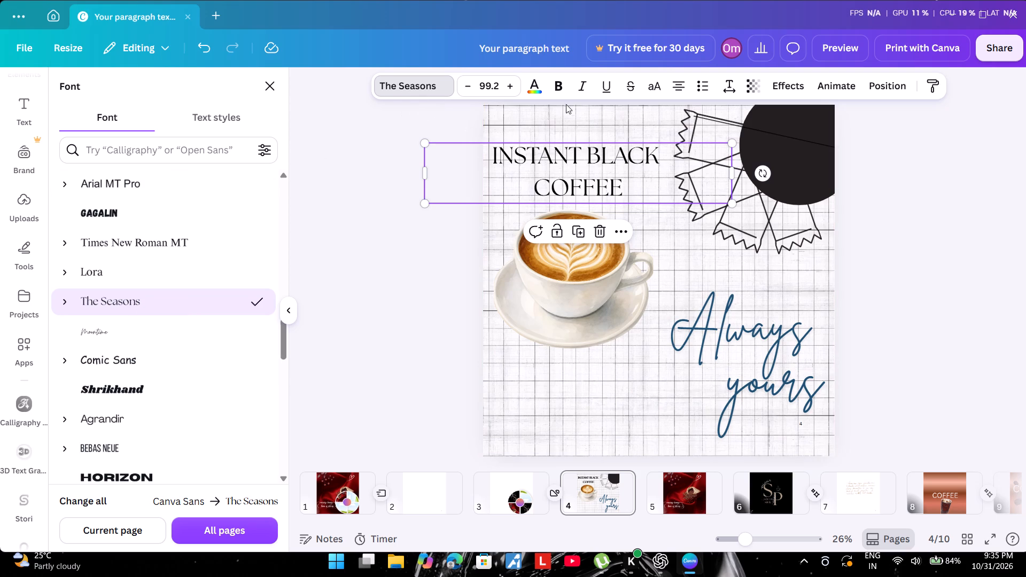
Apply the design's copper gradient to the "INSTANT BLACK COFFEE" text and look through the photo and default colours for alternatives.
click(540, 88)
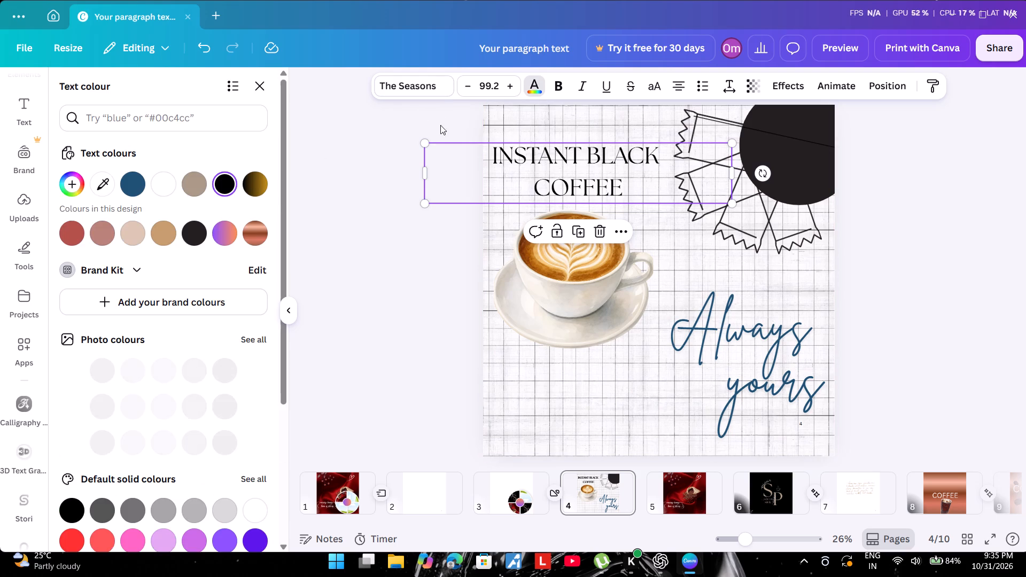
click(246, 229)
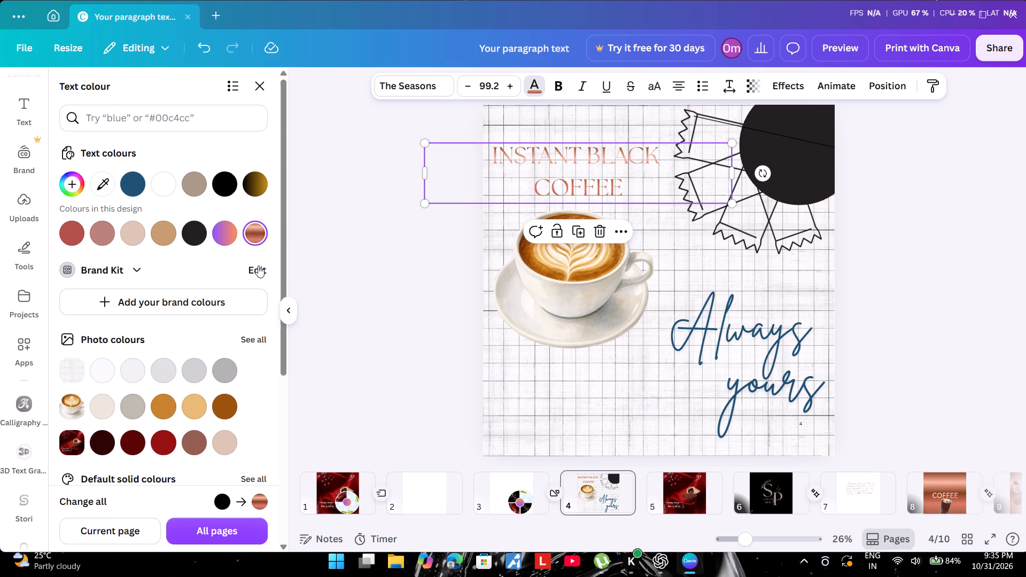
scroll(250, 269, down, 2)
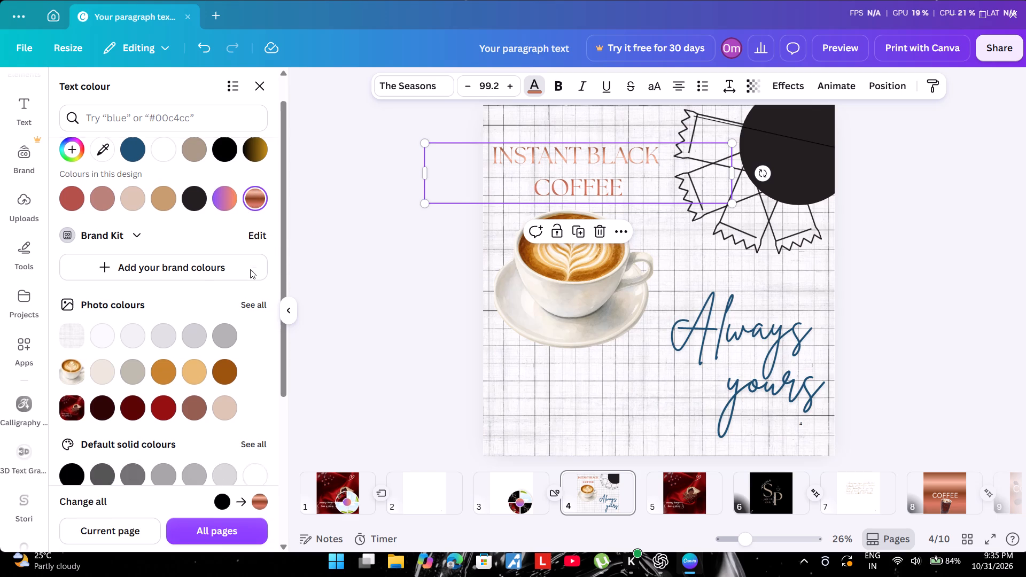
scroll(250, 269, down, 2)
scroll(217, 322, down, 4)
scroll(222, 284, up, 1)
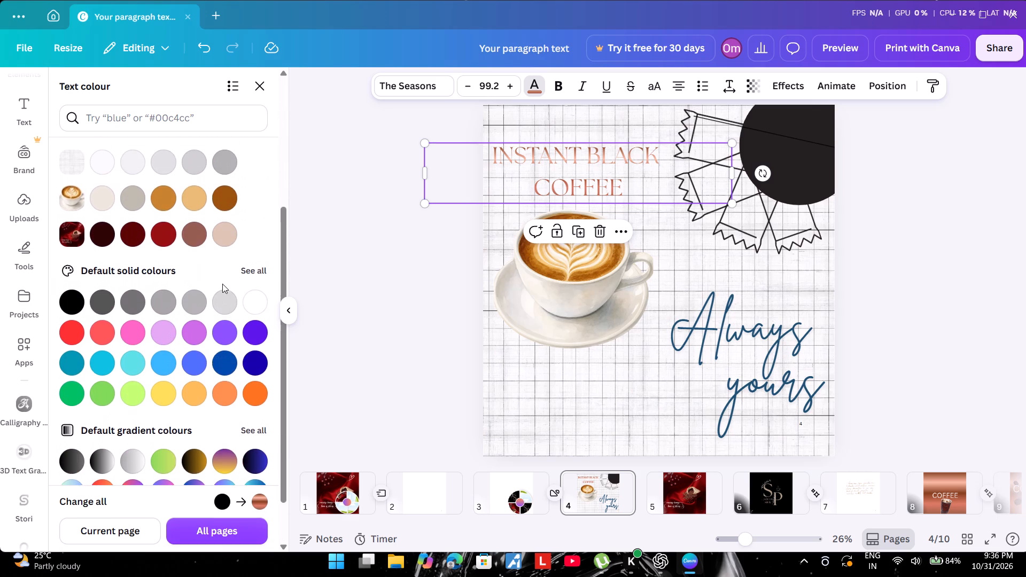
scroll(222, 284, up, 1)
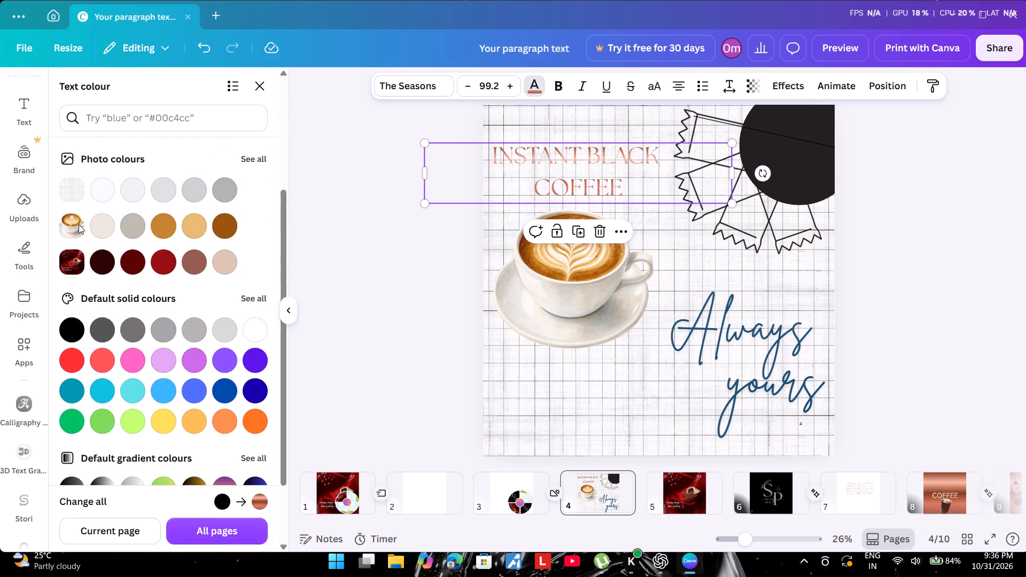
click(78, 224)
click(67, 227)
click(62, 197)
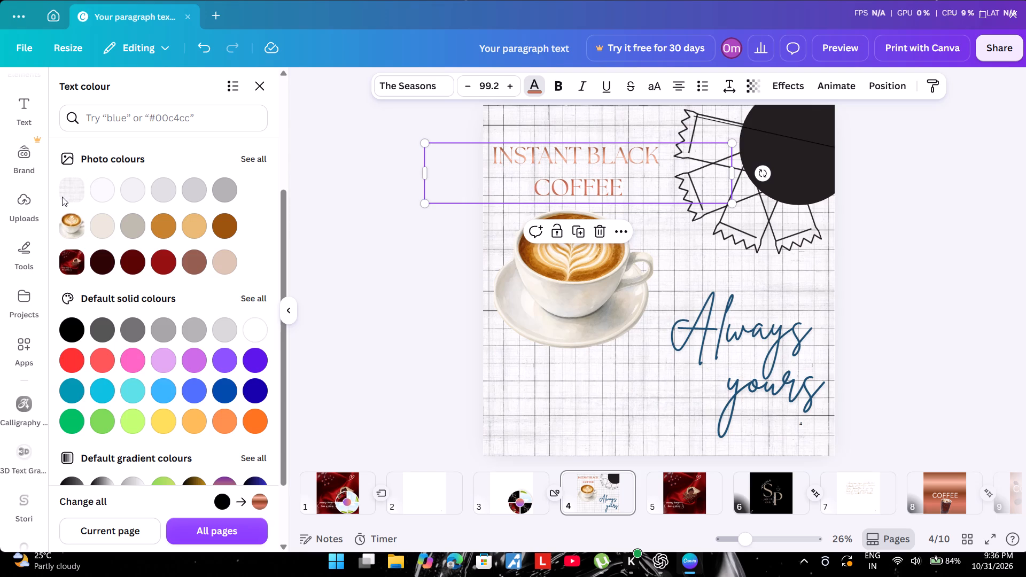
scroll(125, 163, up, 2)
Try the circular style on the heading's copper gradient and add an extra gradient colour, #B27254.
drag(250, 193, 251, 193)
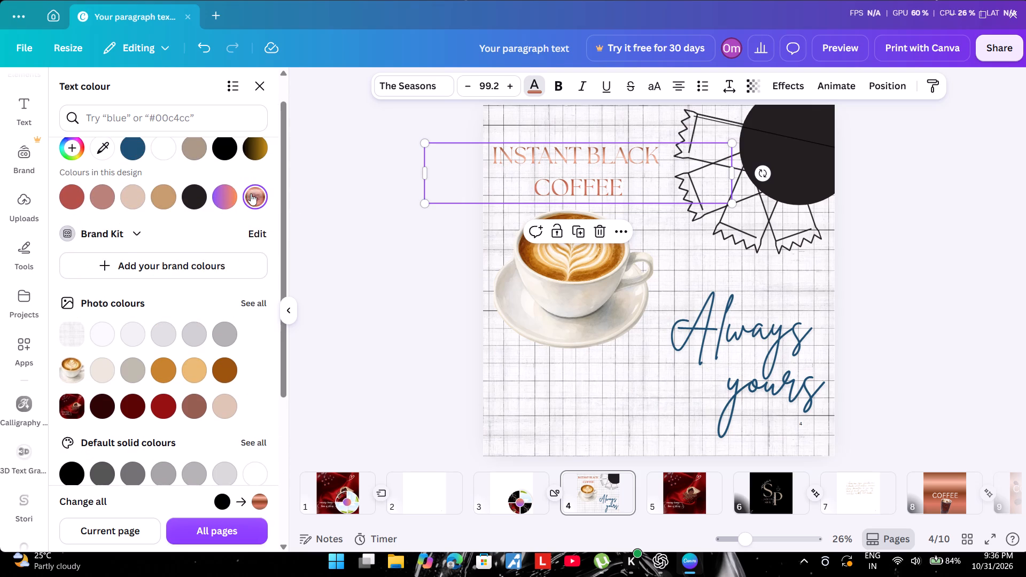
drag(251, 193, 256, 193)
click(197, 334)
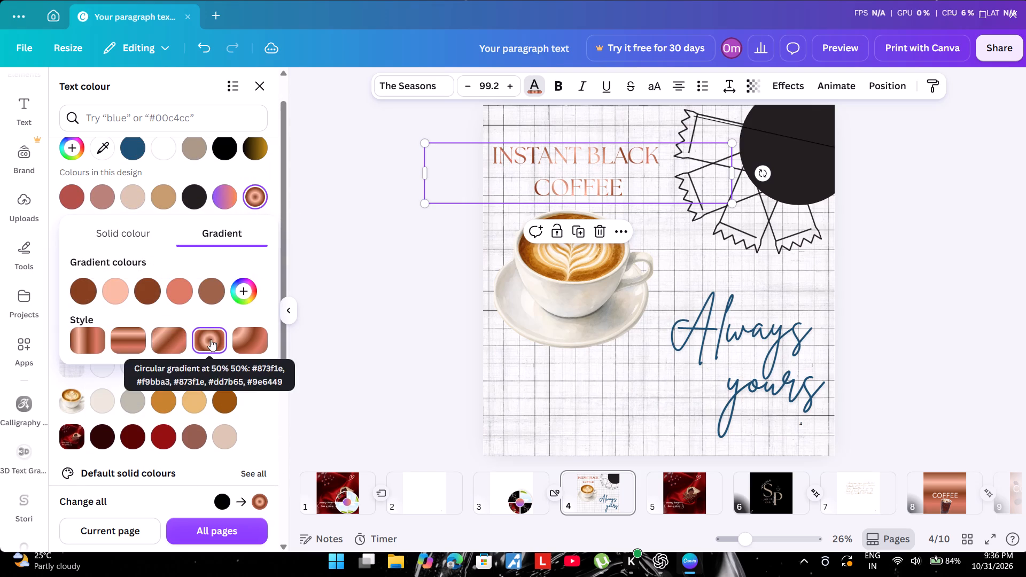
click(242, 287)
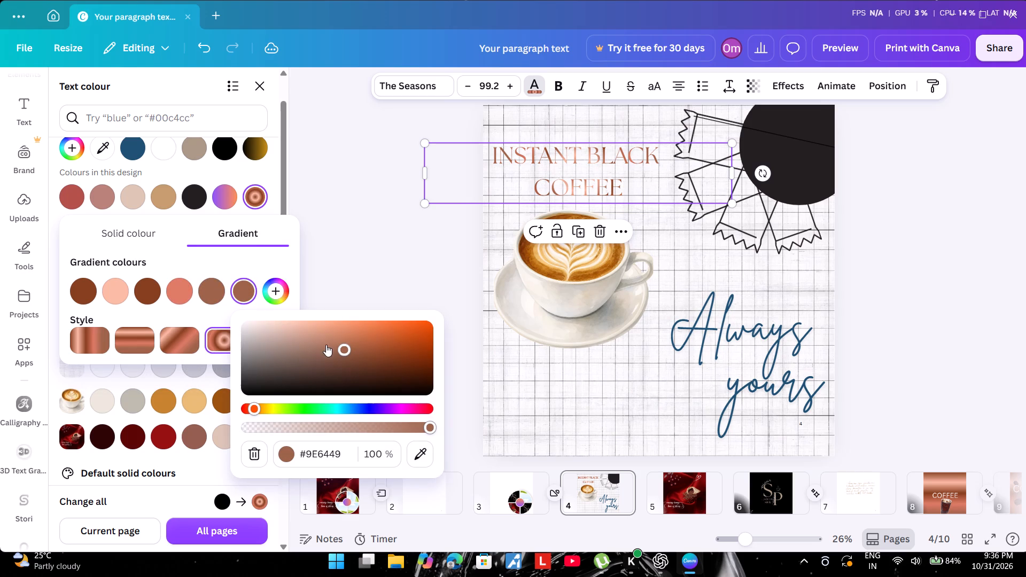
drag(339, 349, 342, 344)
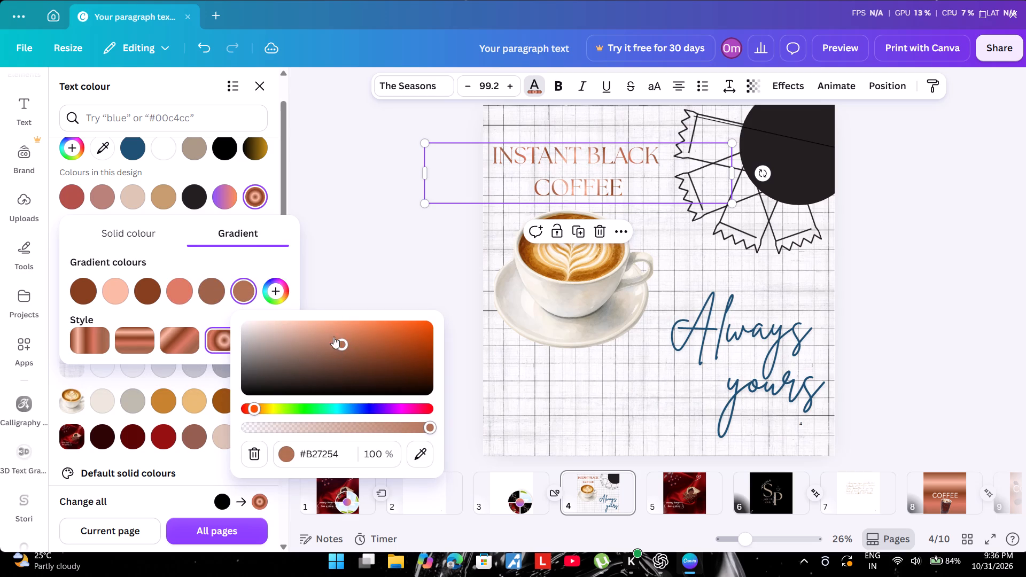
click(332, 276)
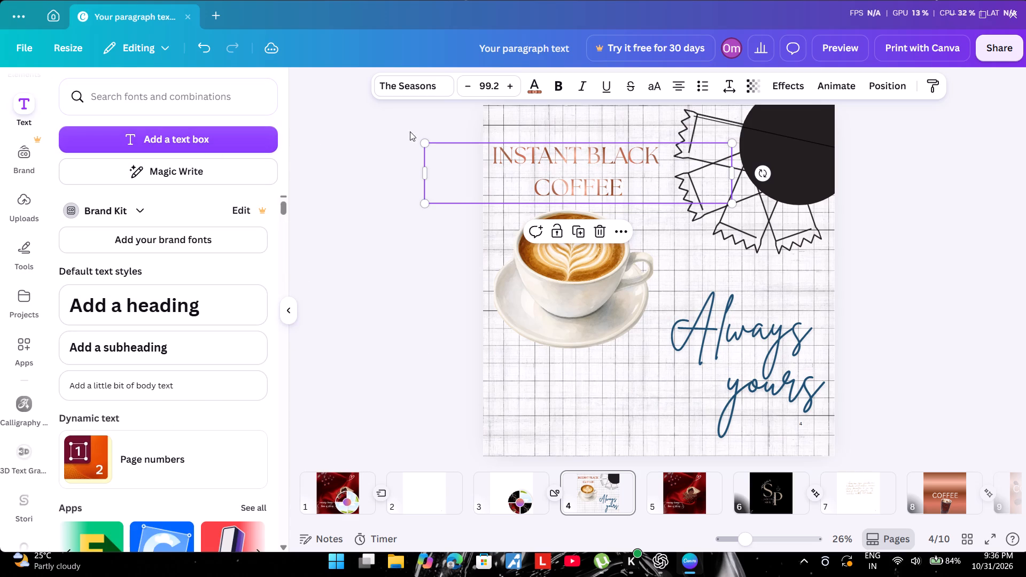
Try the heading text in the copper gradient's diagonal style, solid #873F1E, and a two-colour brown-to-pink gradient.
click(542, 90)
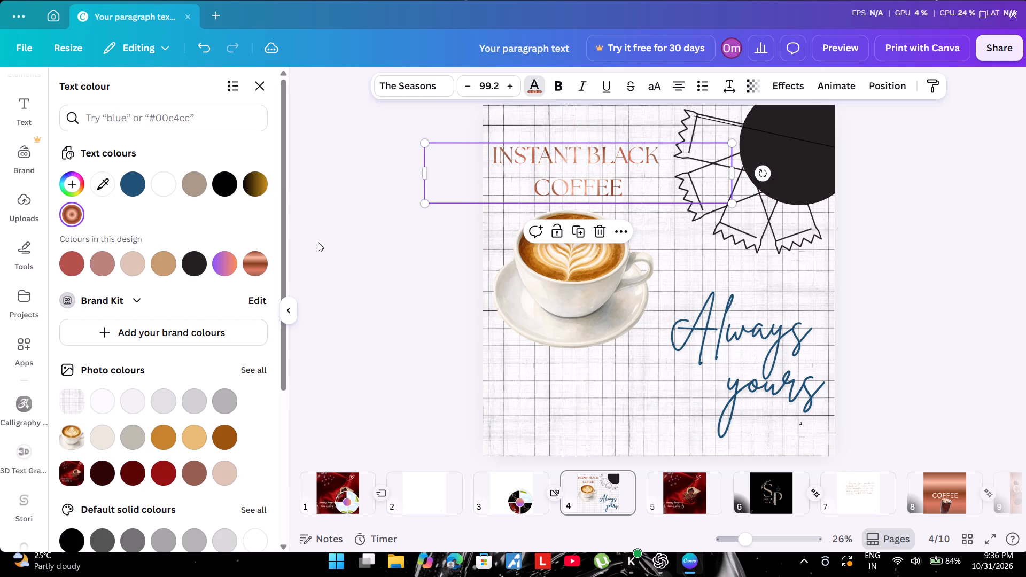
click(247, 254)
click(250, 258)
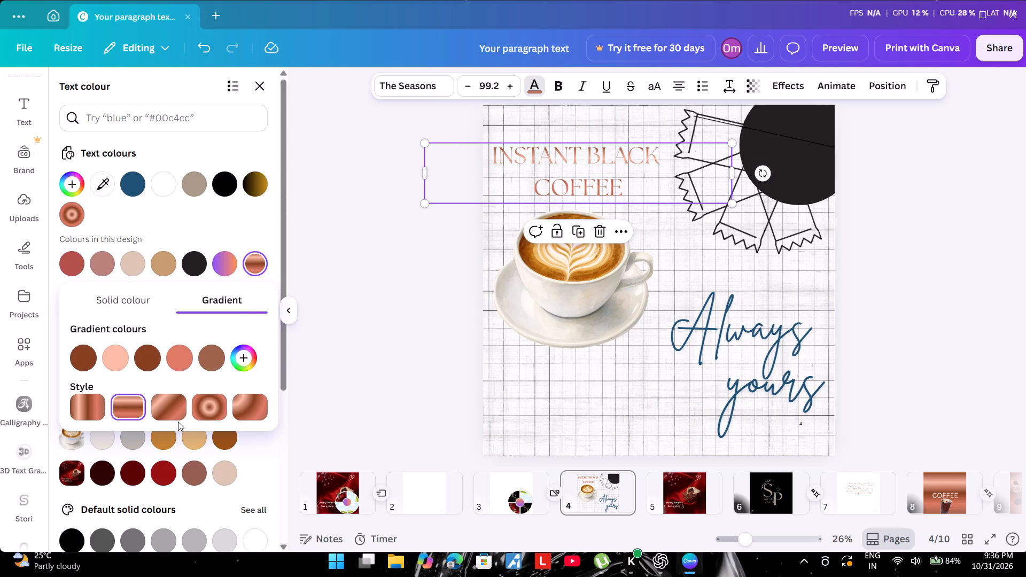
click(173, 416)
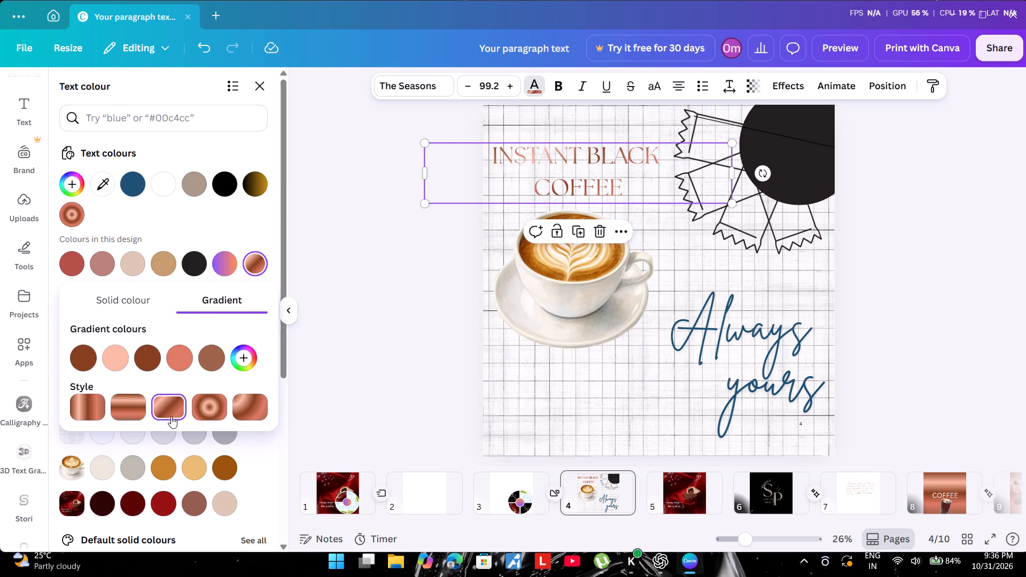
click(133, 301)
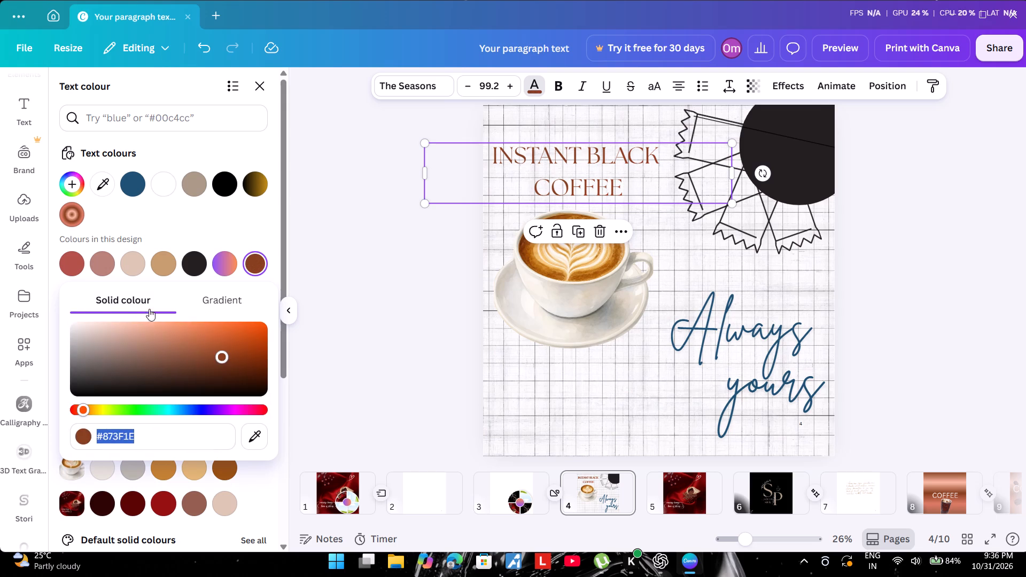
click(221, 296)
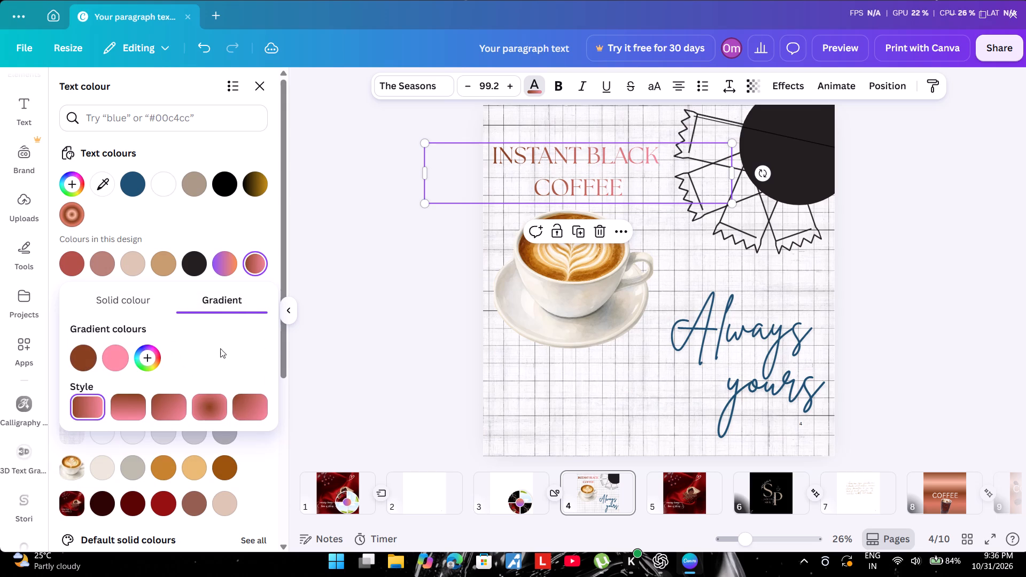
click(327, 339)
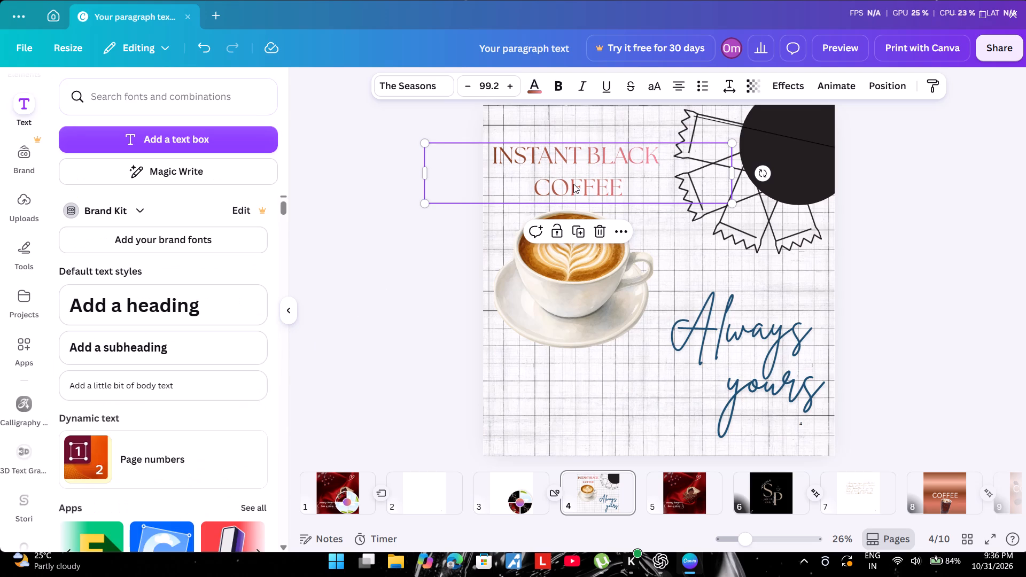
Apply the design's copper gradient to the heading with the last gradient style, after comparing the 135° and 180° linear styles.
click(525, 84)
click(258, 263)
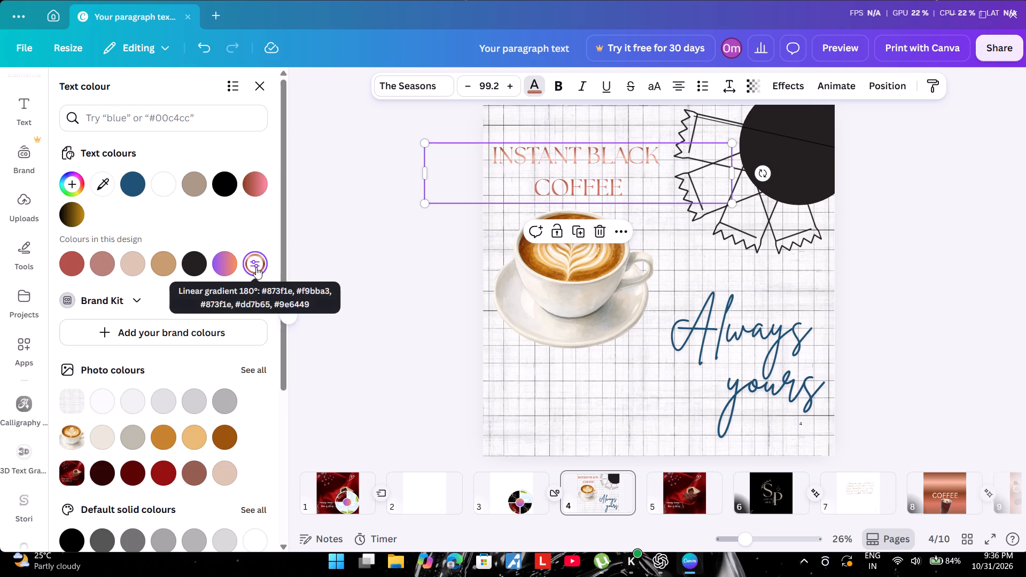
click(256, 268)
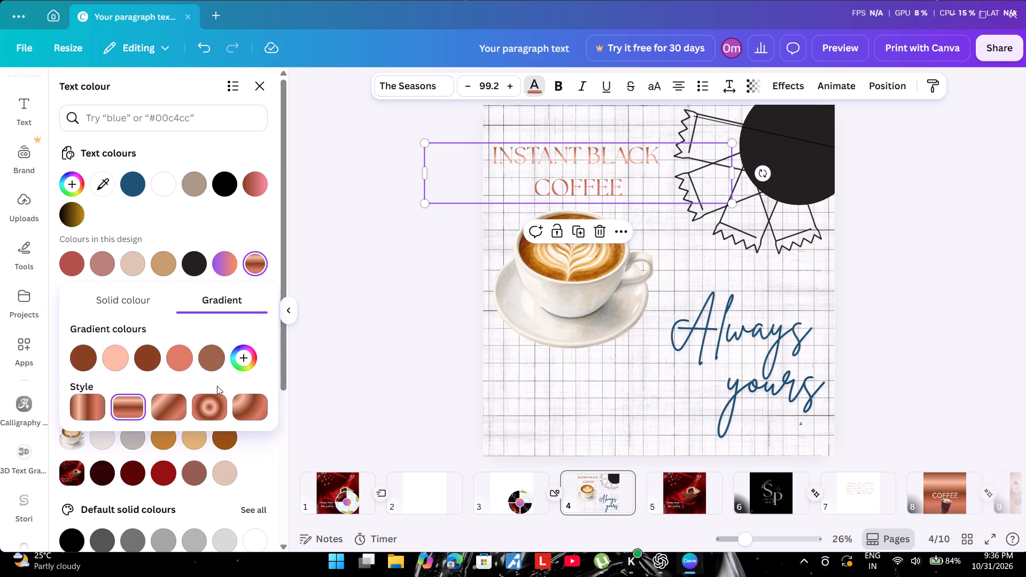
click(180, 408)
click(127, 395)
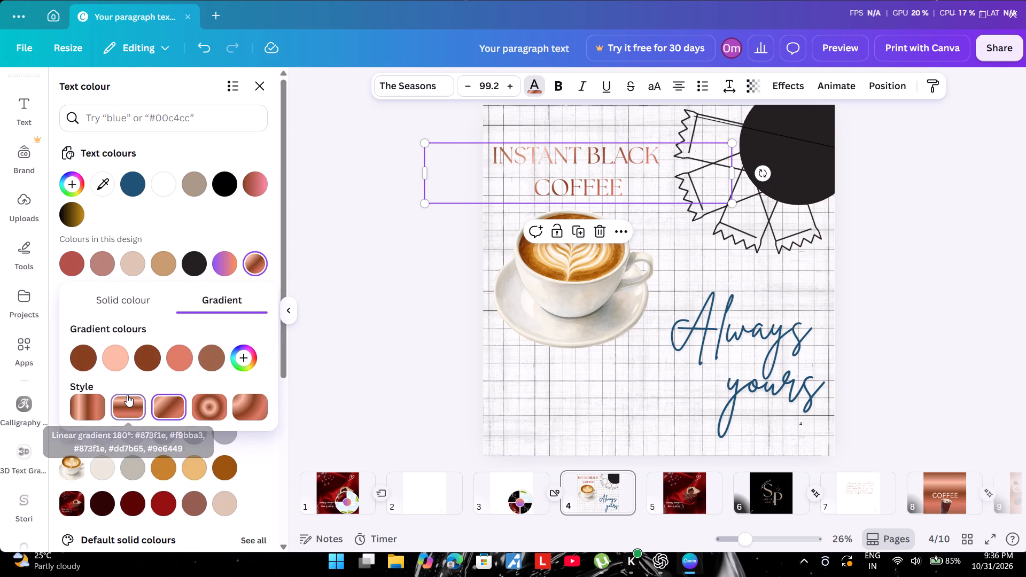
click(159, 404)
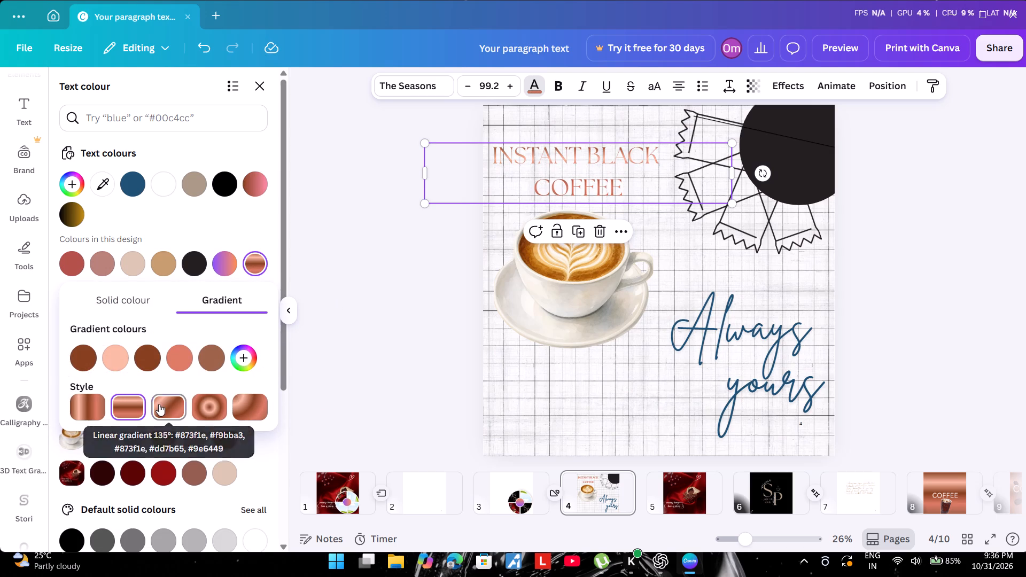
click(143, 402)
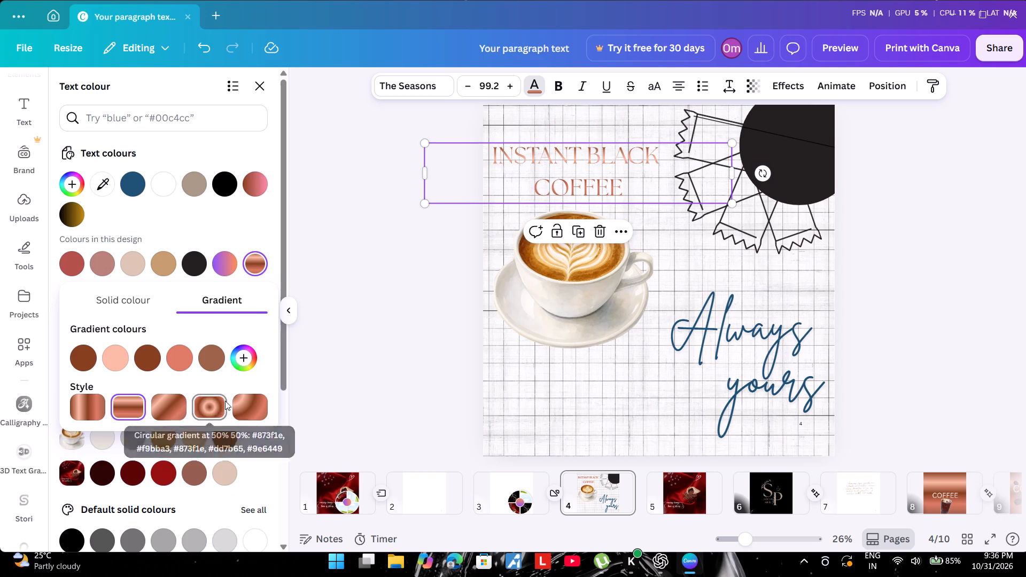
click(243, 401)
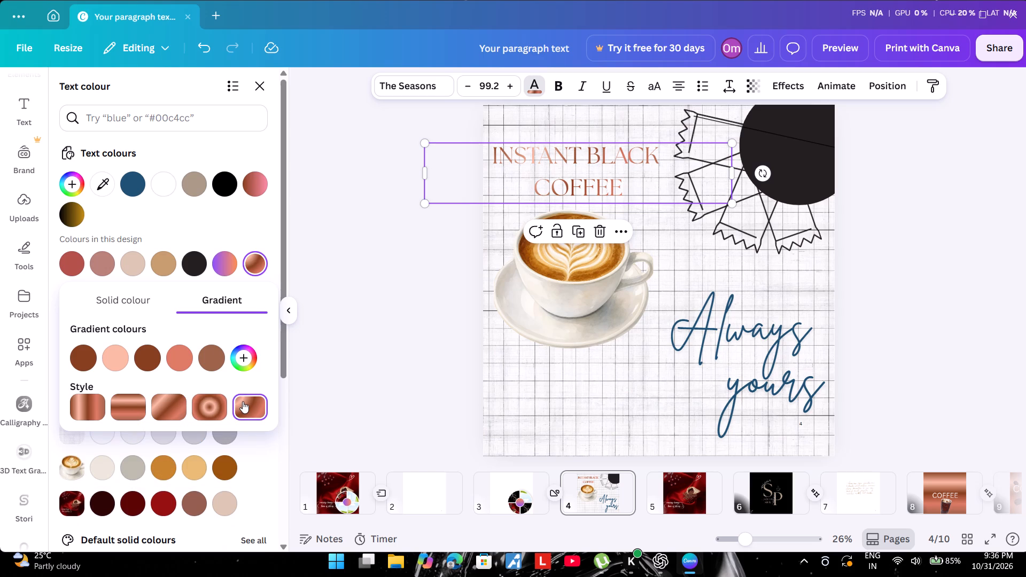
click(321, 350)
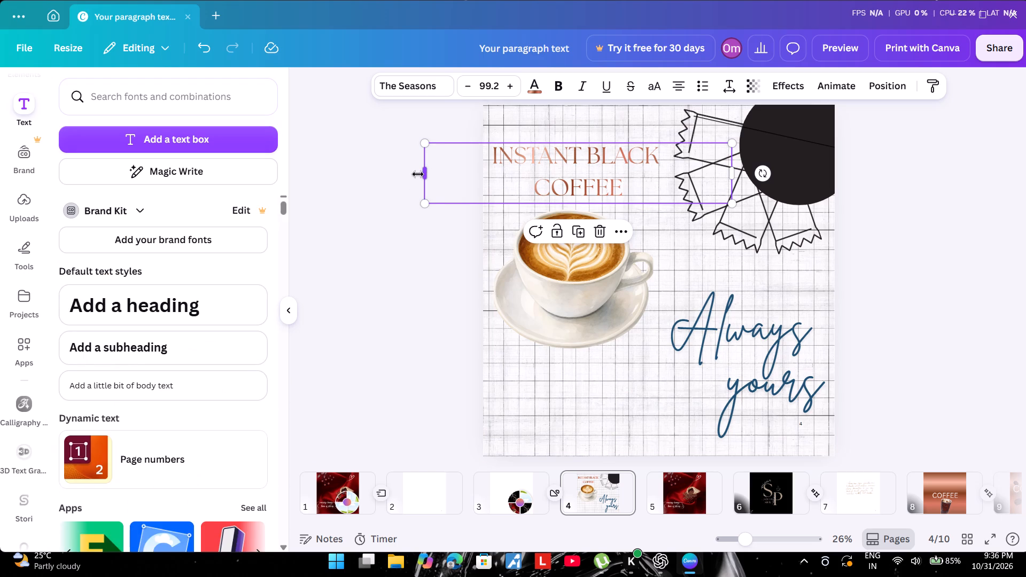
Narrow the "INSTANT BLACK COFFEE" text box slightly and reposition it just above the latte cup, clear of the page edge.
drag(419, 173, 441, 173)
drag(578, 163, 561, 165)
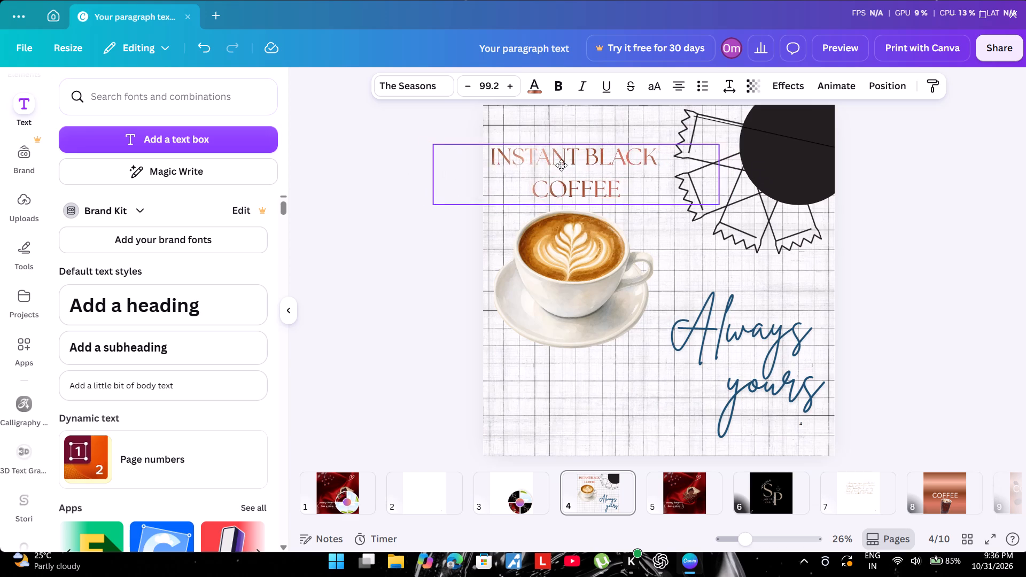
drag(561, 165, 558, 163)
click(929, 169)
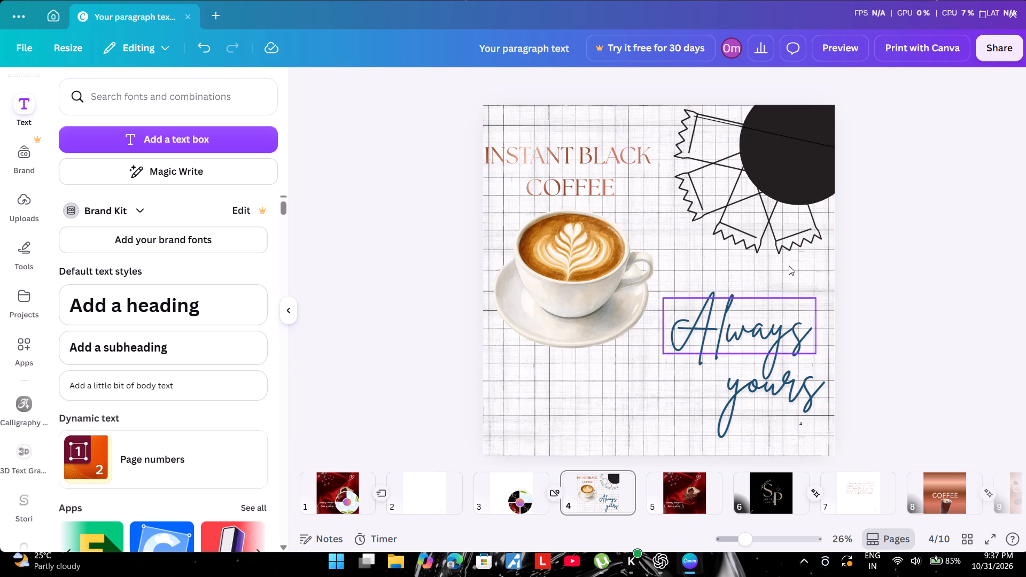
drag(557, 174, 570, 181)
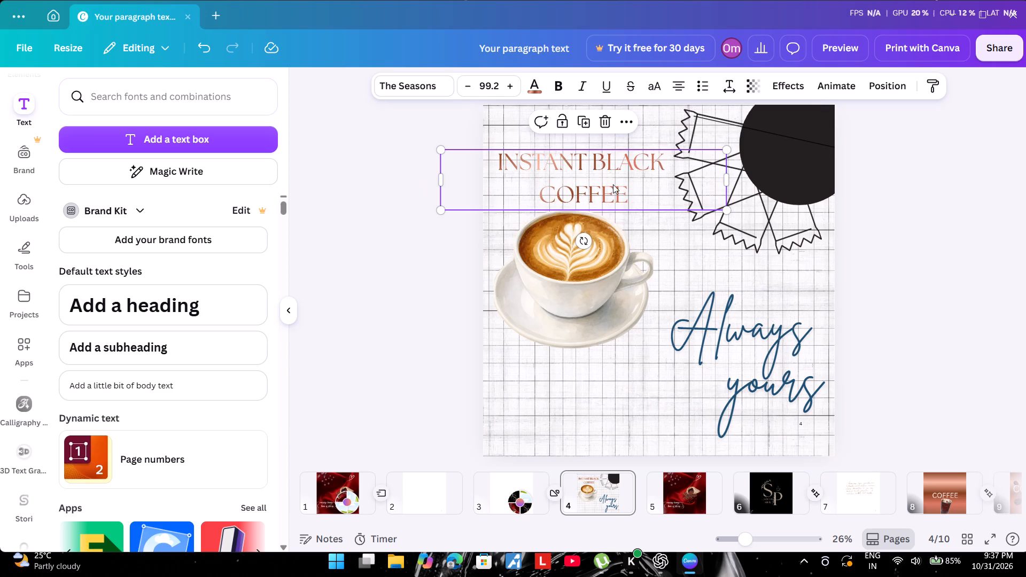
click(947, 177)
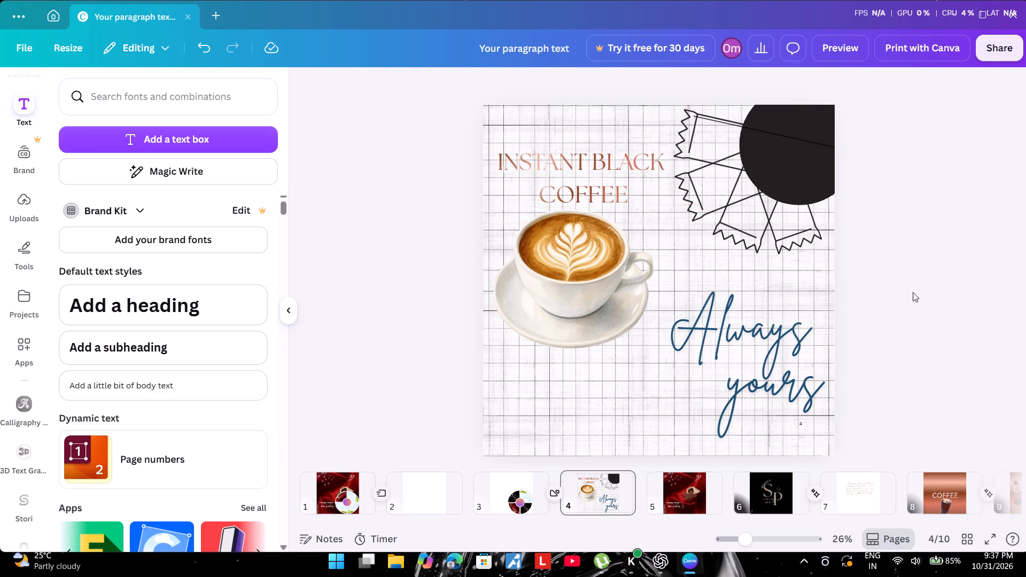
Capture a screenshot of the full coffee page with the heading, latte cup and "Always yours" text.
key(shift+super+s)
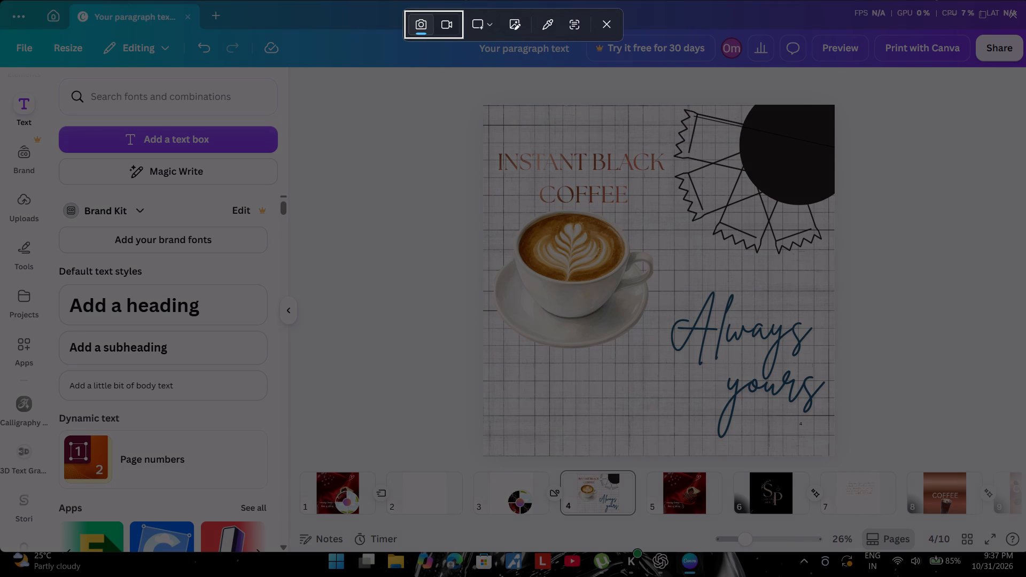
drag(483, 107, 482, 107)
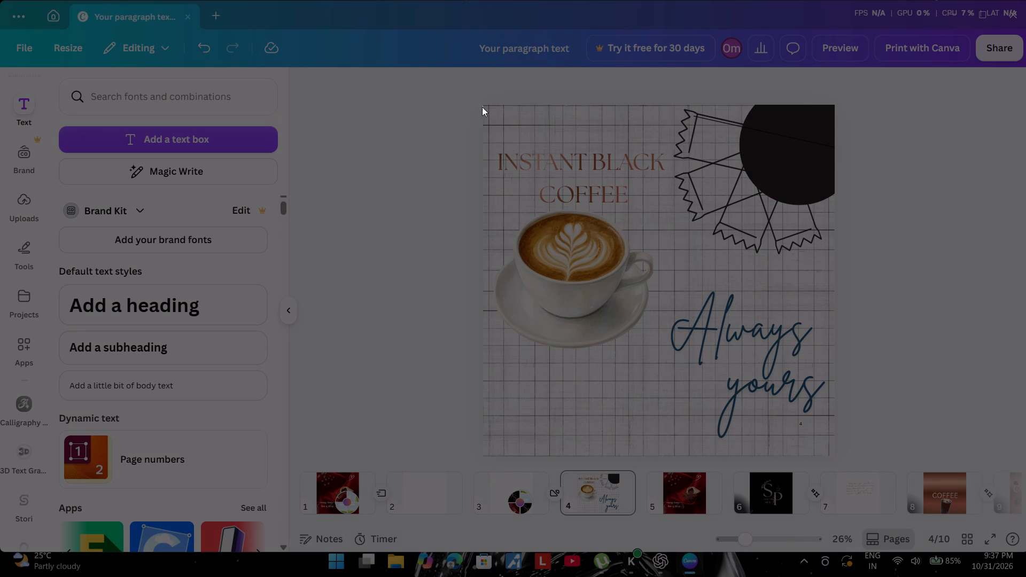
drag(482, 107, 711, 384)
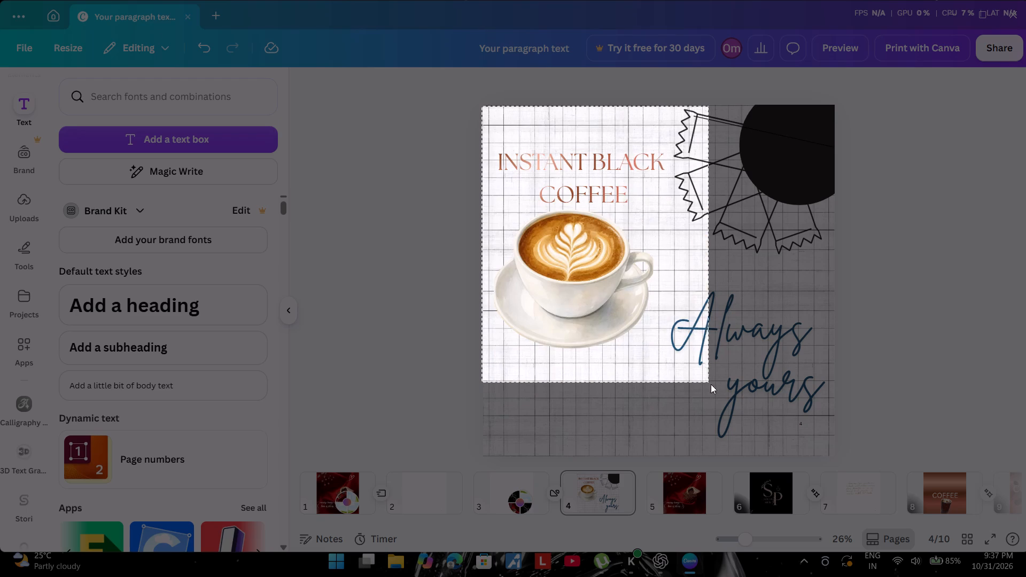
drag(711, 384, 835, 454)
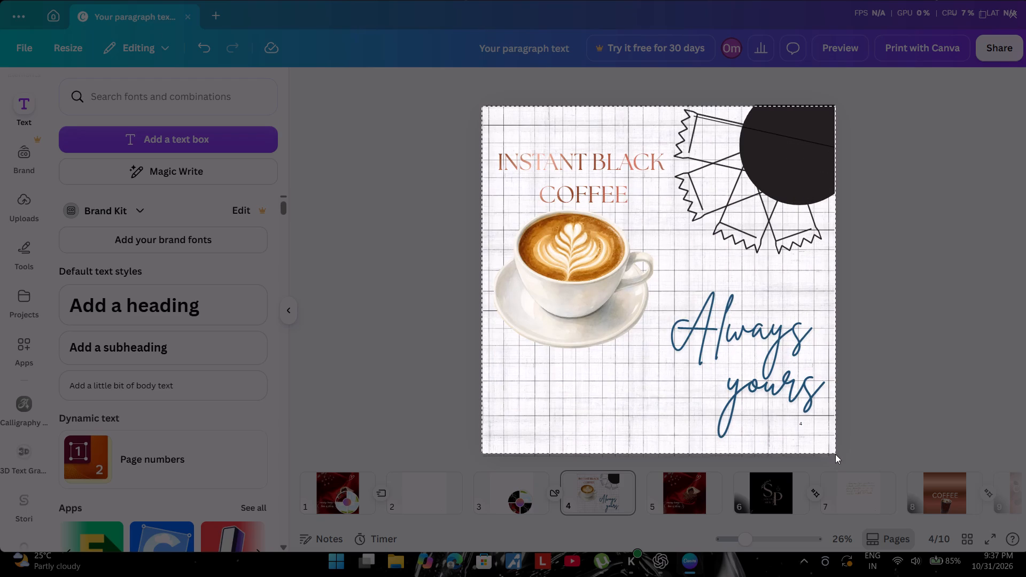
drag(835, 454, 835, 456)
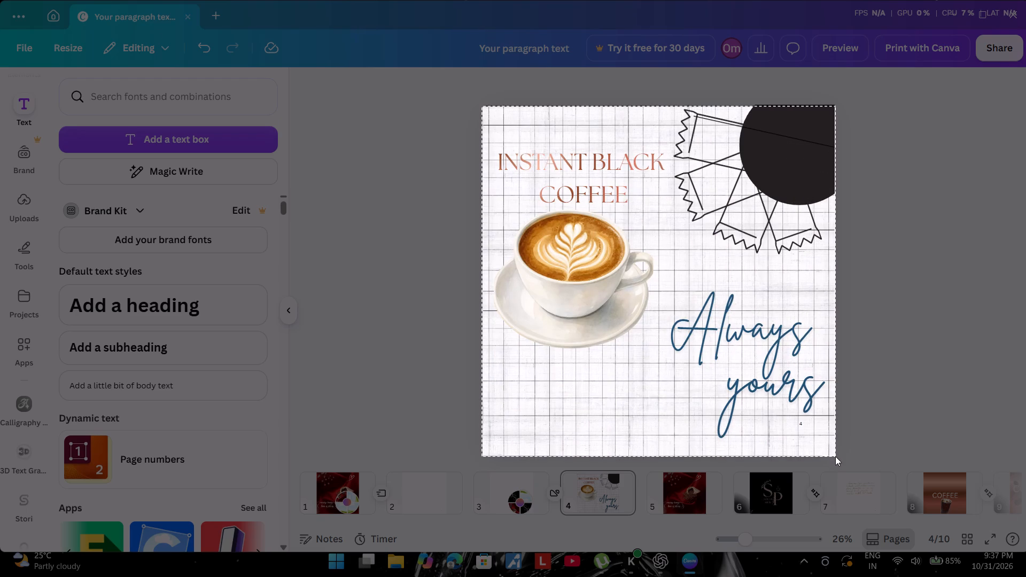
drag(835, 456, 834, 457)
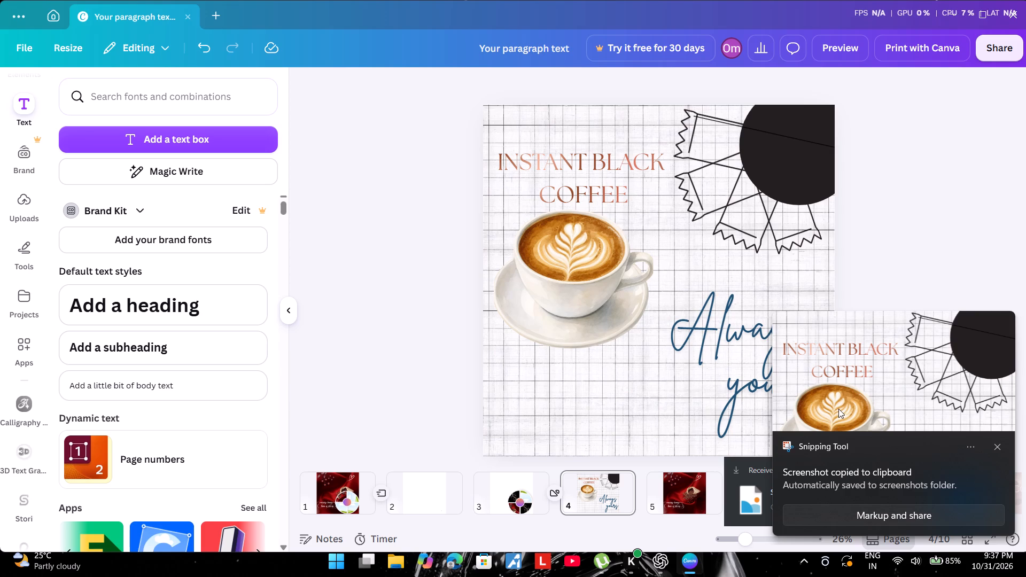
Open page 3, which holds the circular photo wheel.
click(505, 487)
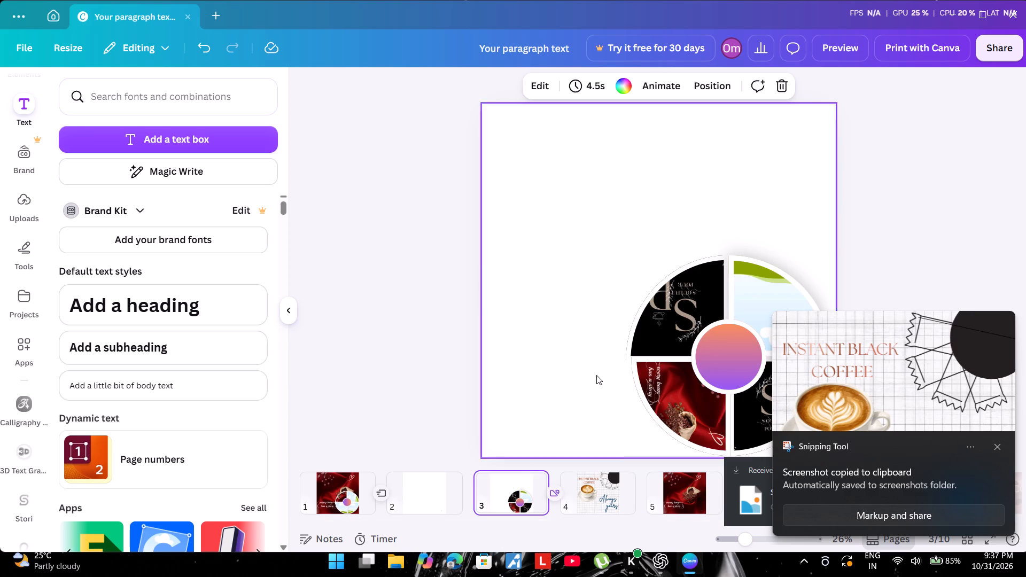
click(1007, 147)
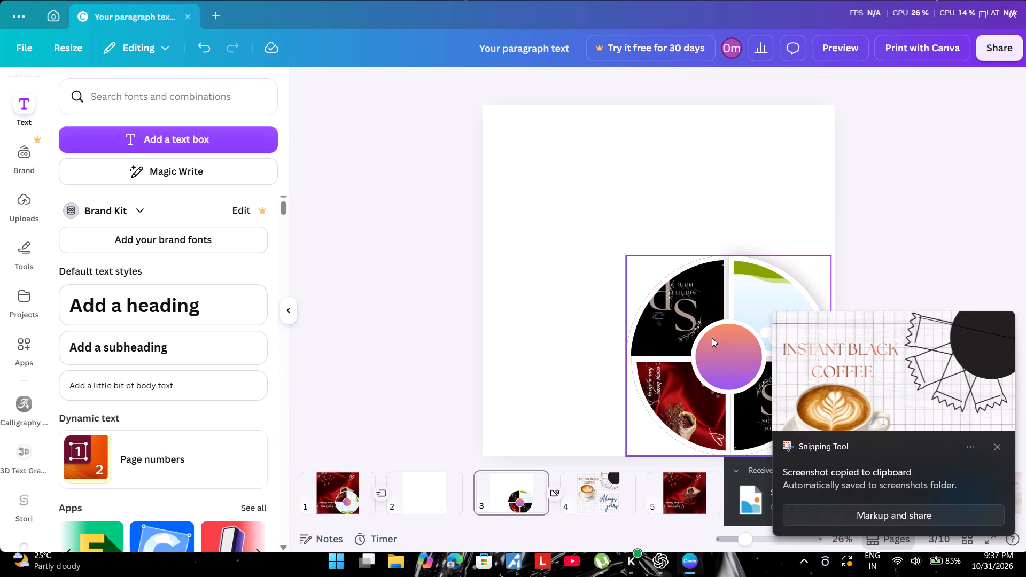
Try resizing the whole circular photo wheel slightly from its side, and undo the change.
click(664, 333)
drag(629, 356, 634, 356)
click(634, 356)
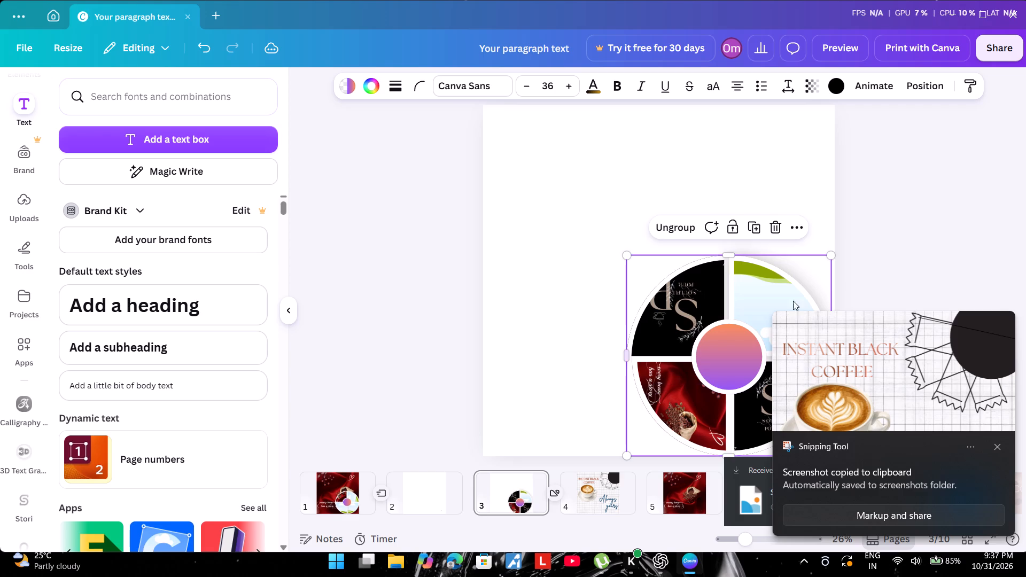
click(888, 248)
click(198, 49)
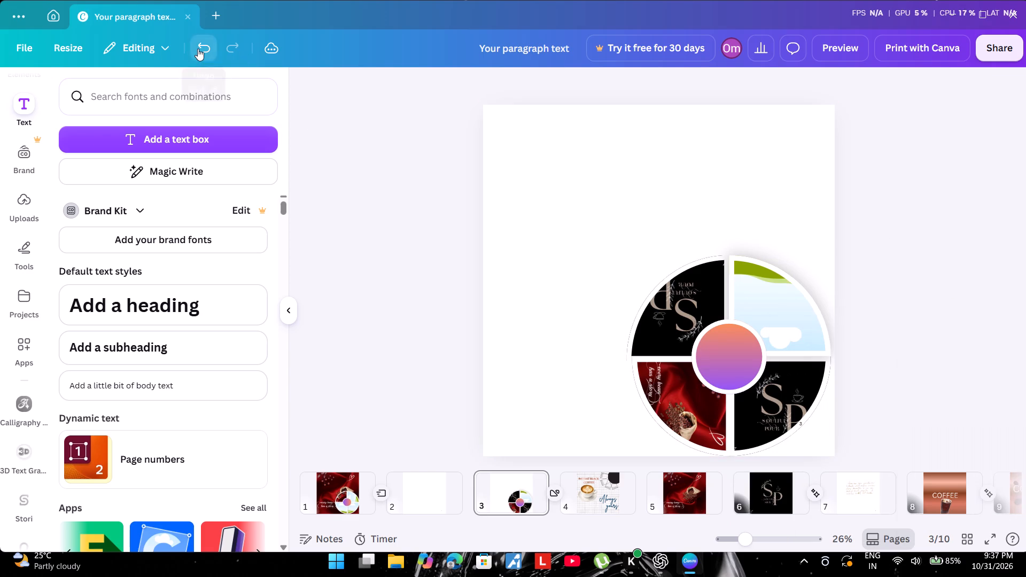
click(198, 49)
Ungroup the photo wheel and shrink its upper-left quarter frame slightly from the outer lower corner.
click(686, 293)
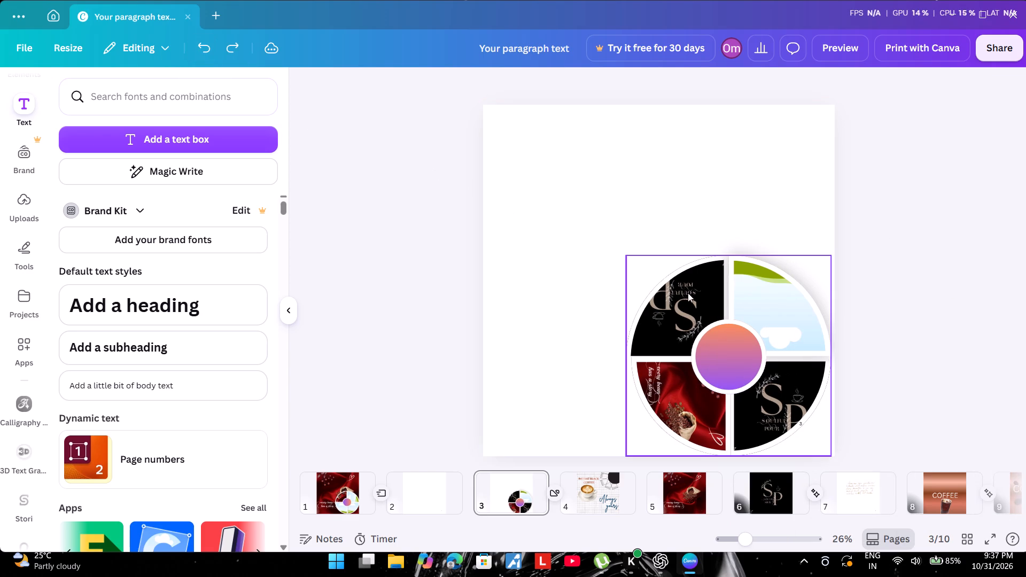
click(682, 300)
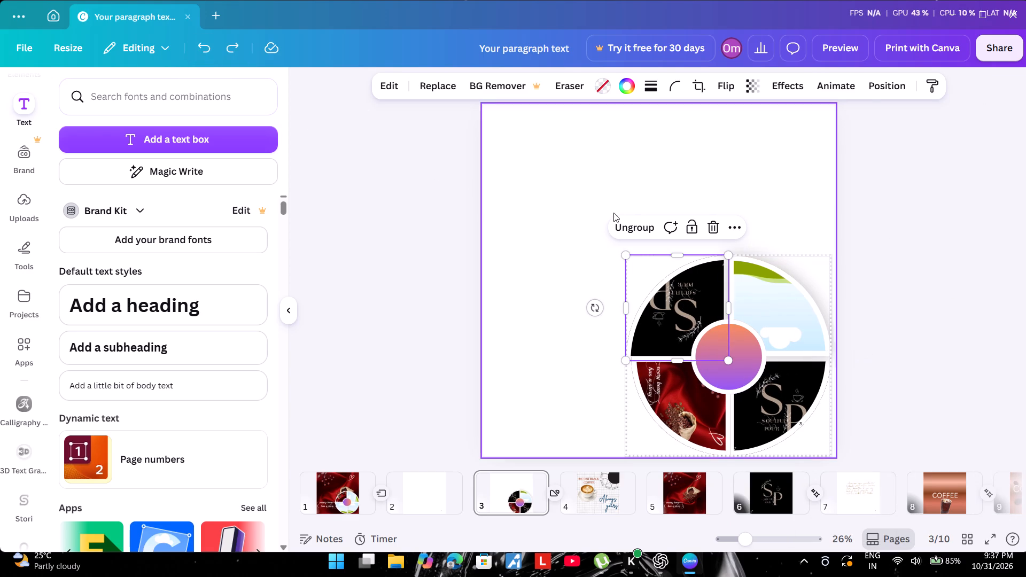
click(625, 223)
click(660, 294)
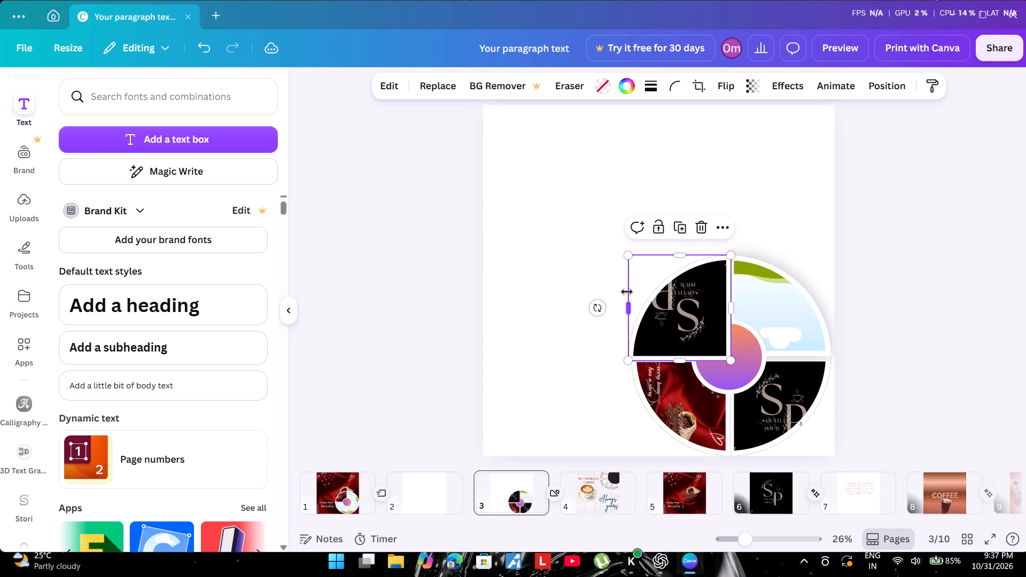
drag(628, 361, 630, 360)
drag(630, 360, 633, 361)
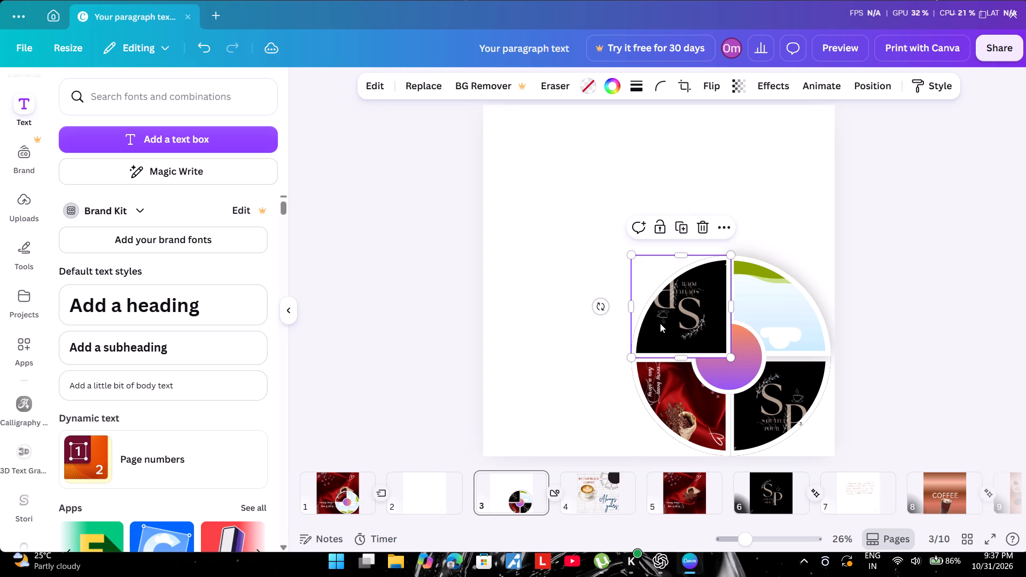
click(906, 264)
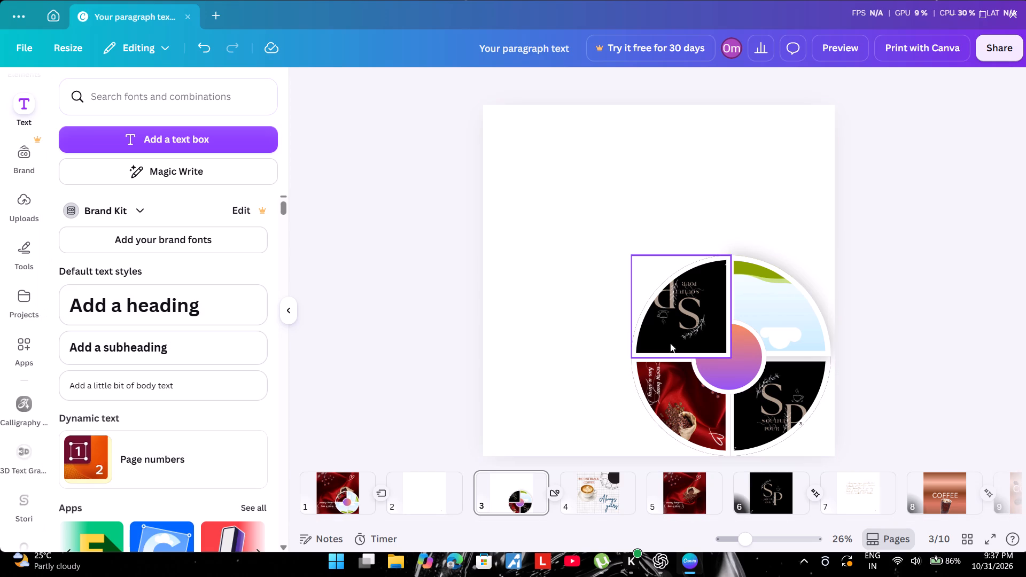
Delete the black SP logo image from the wheel's upper-left quarter, keeping the empty frame.
click(691, 334)
click(895, 271)
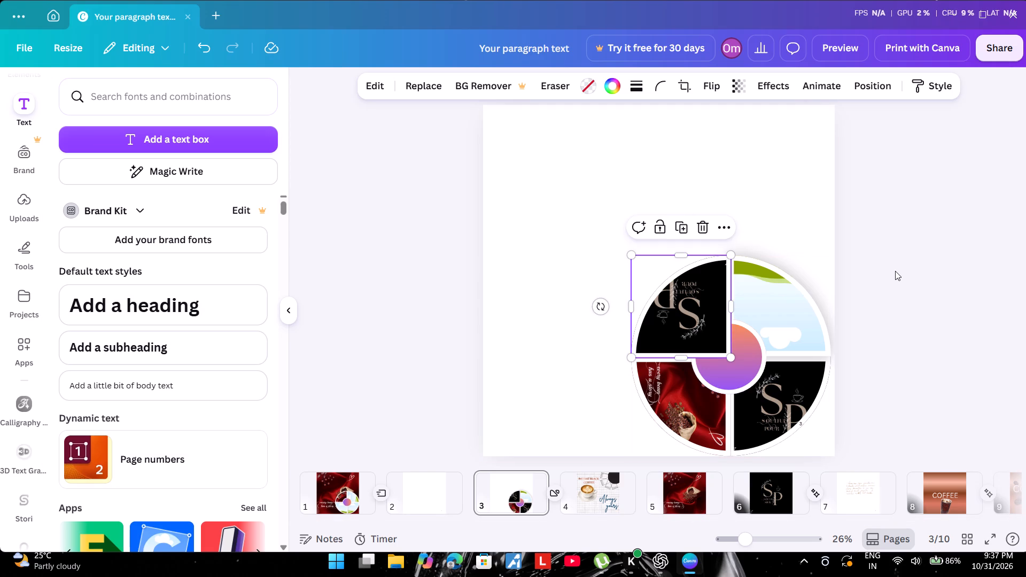
click(681, 322)
click(703, 230)
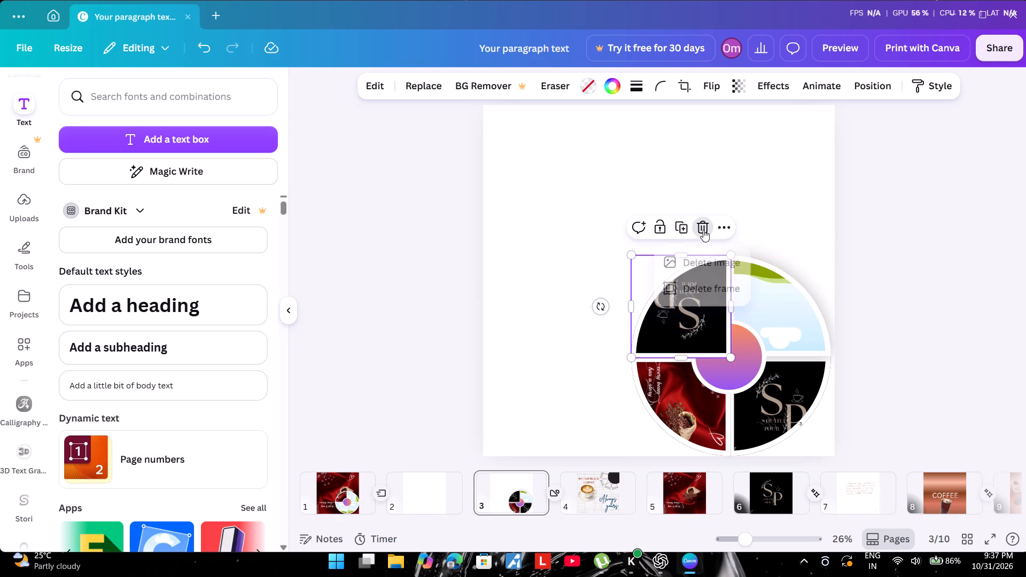
click(701, 268)
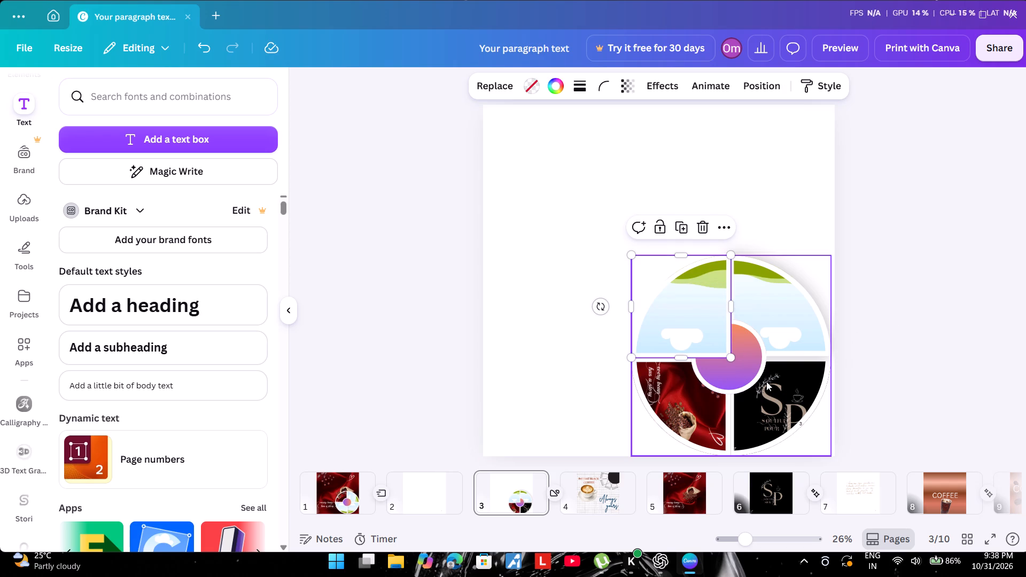
Ungroup the orange-to-purple gradient circle from the wheel and bring it to the front, above the quarter frames.
click(740, 371)
click(735, 367)
click(732, 359)
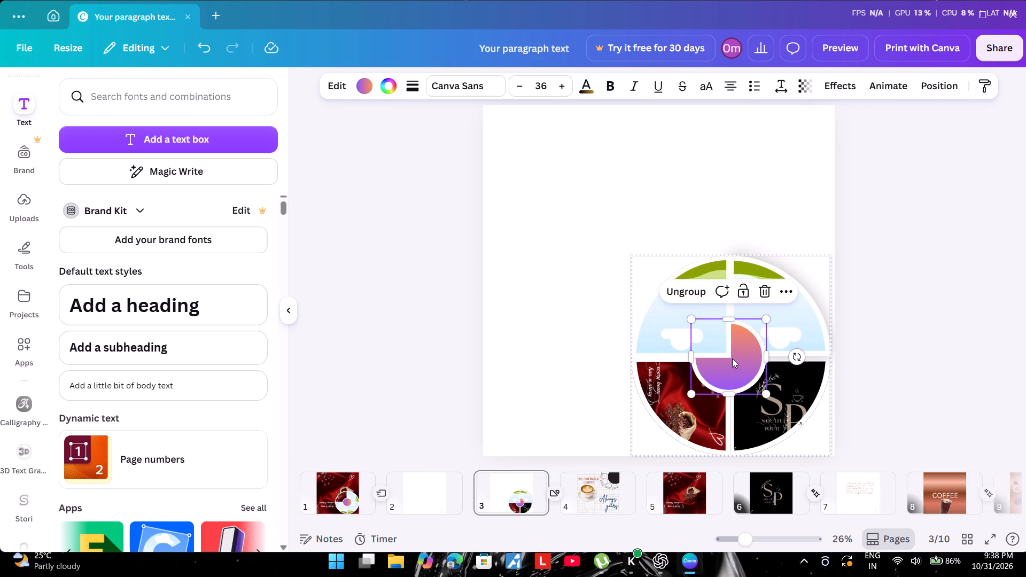
click(702, 291)
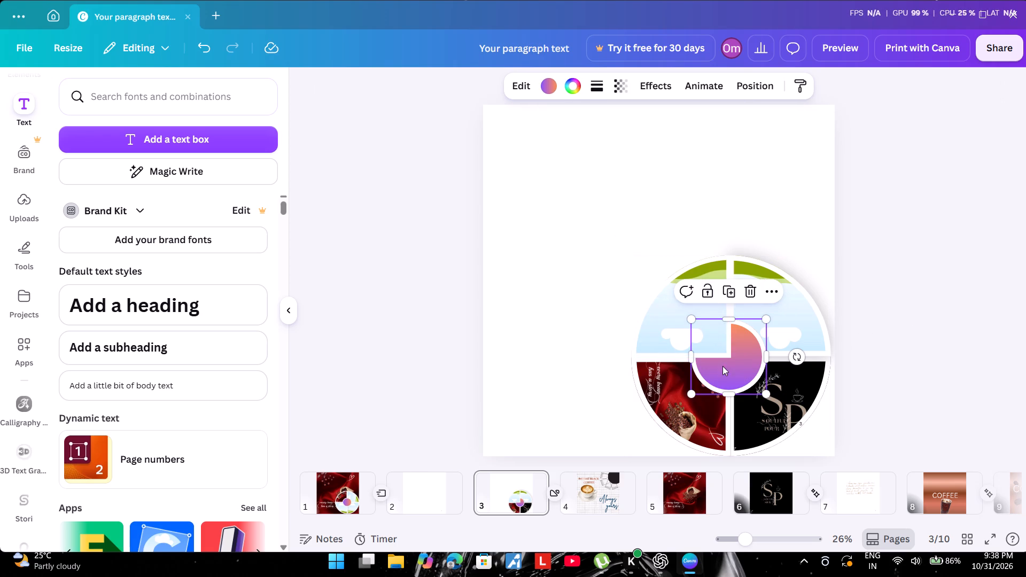
click(769, 283)
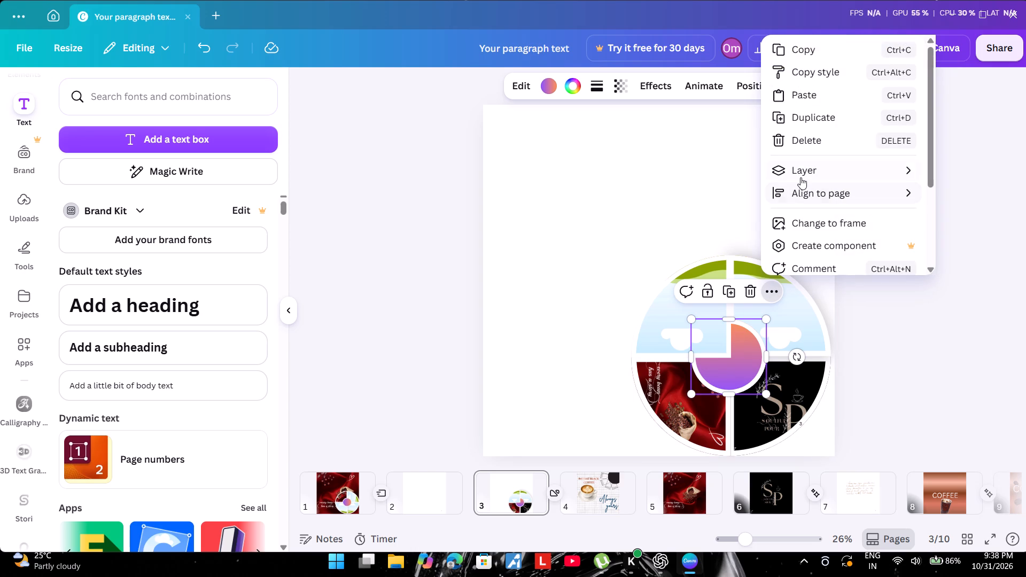
click(800, 177)
click(844, 170)
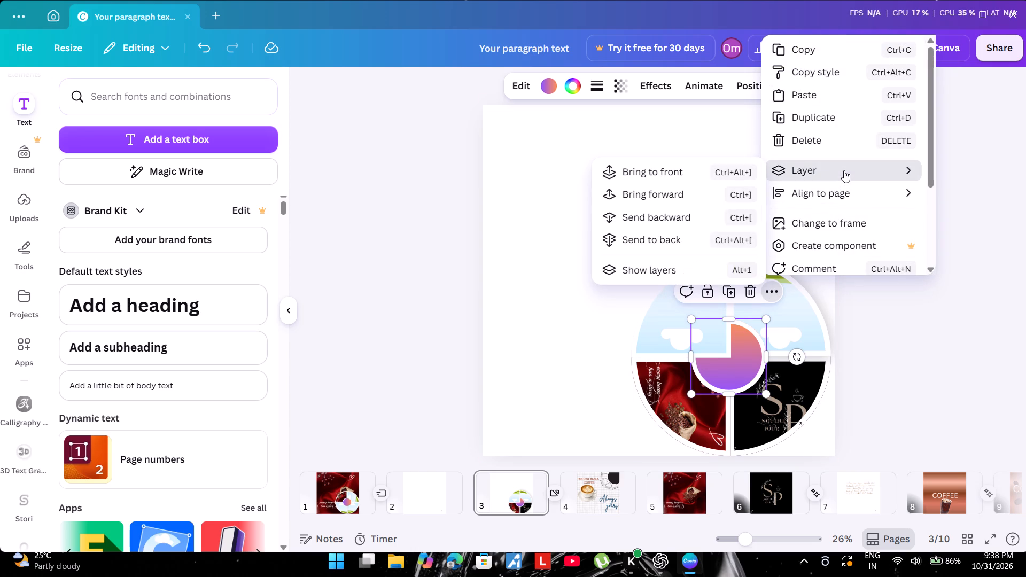
click(726, 179)
click(916, 333)
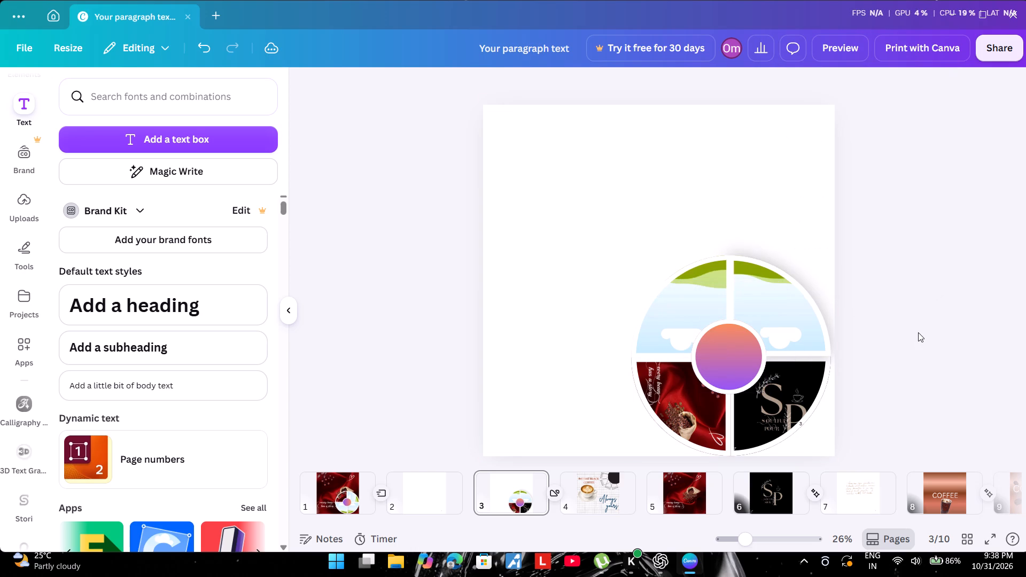
Nudge the gradient circle slightly so it is centred where the wheel's four quarters meet.
drag(753, 362, 755, 357)
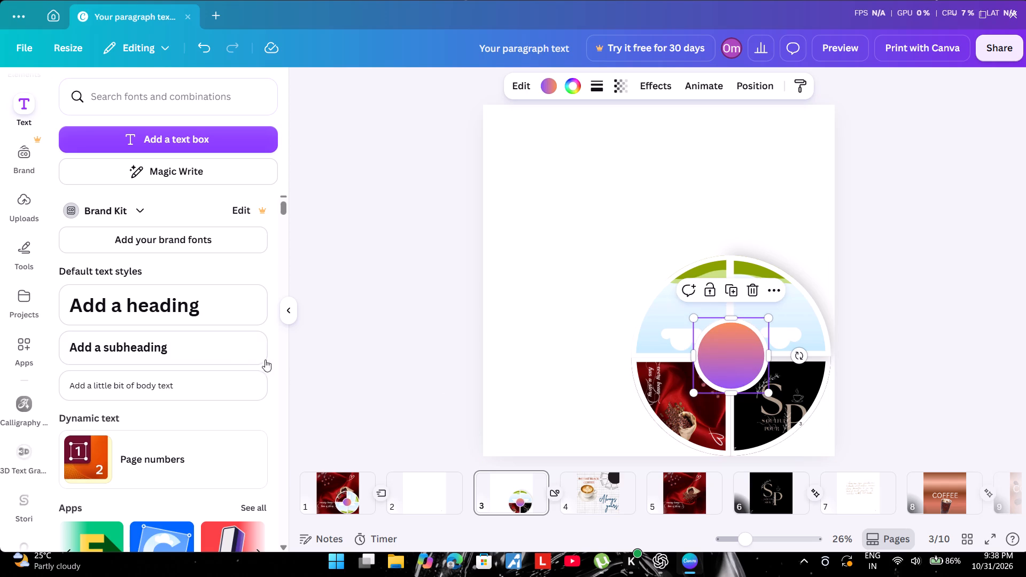
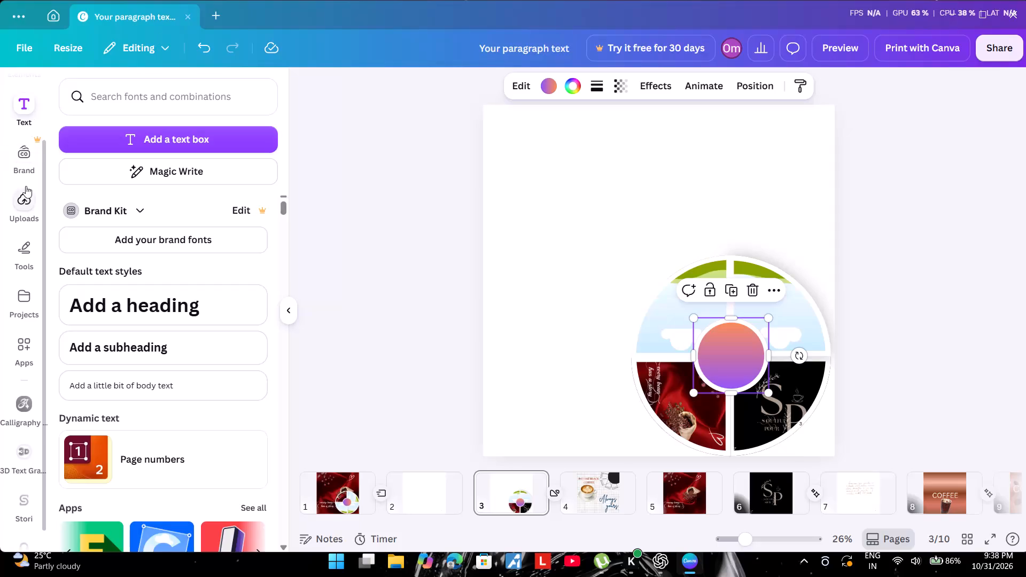
scroll(20, 176, up, 1)
click(22, 137)
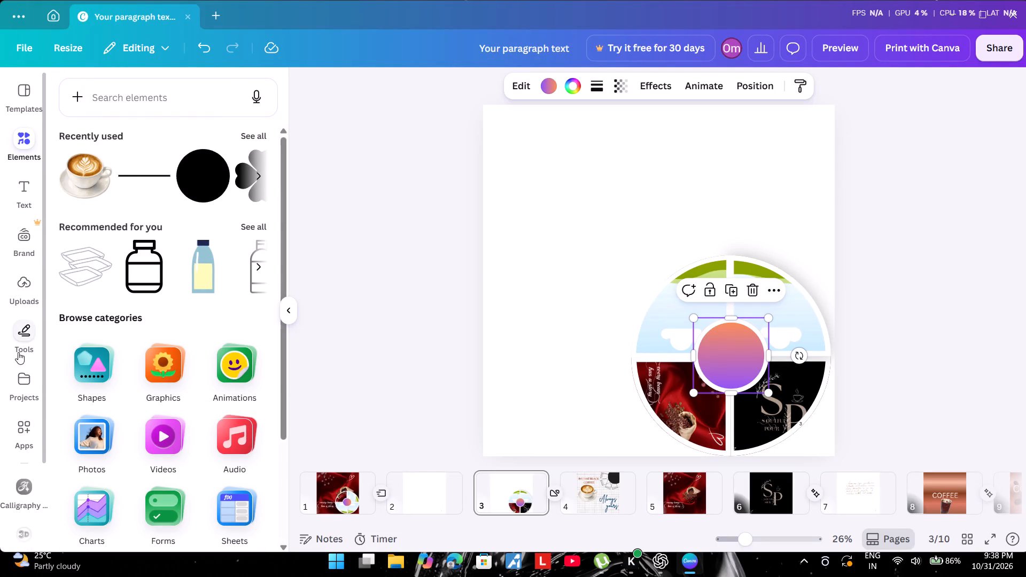
click(23, 289)
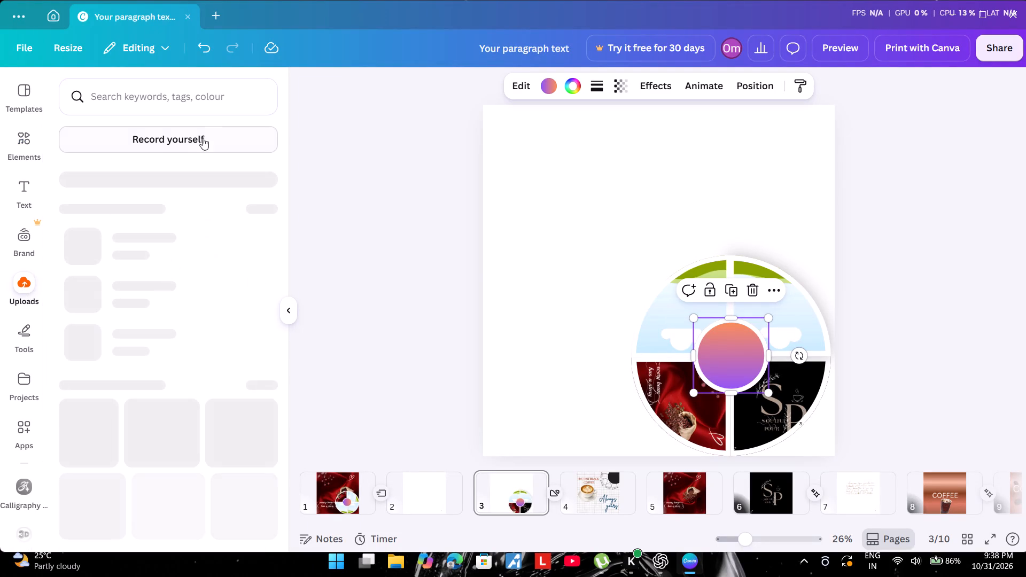
click(197, 141)
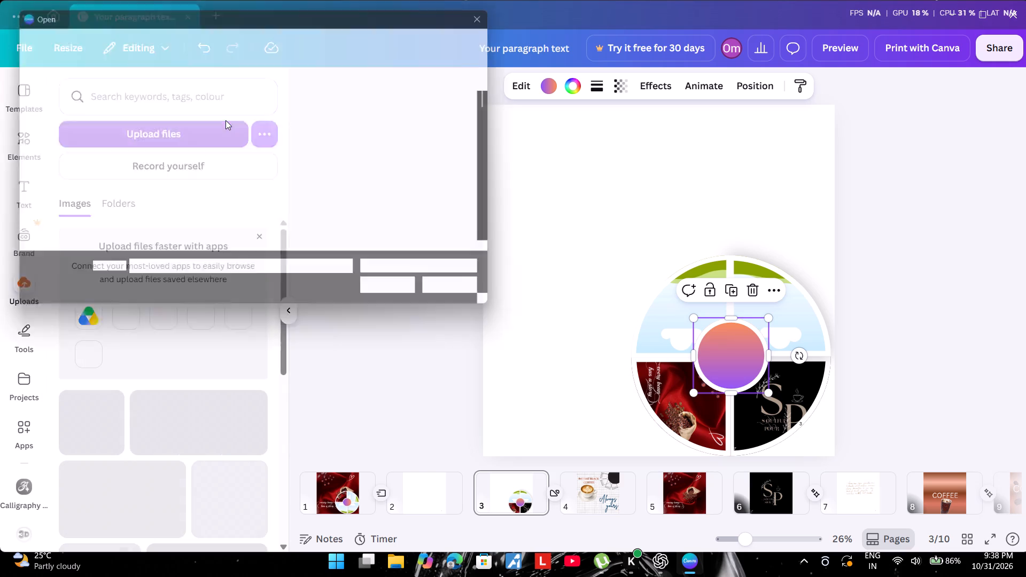
click(175, 137)
double_click(175, 137)
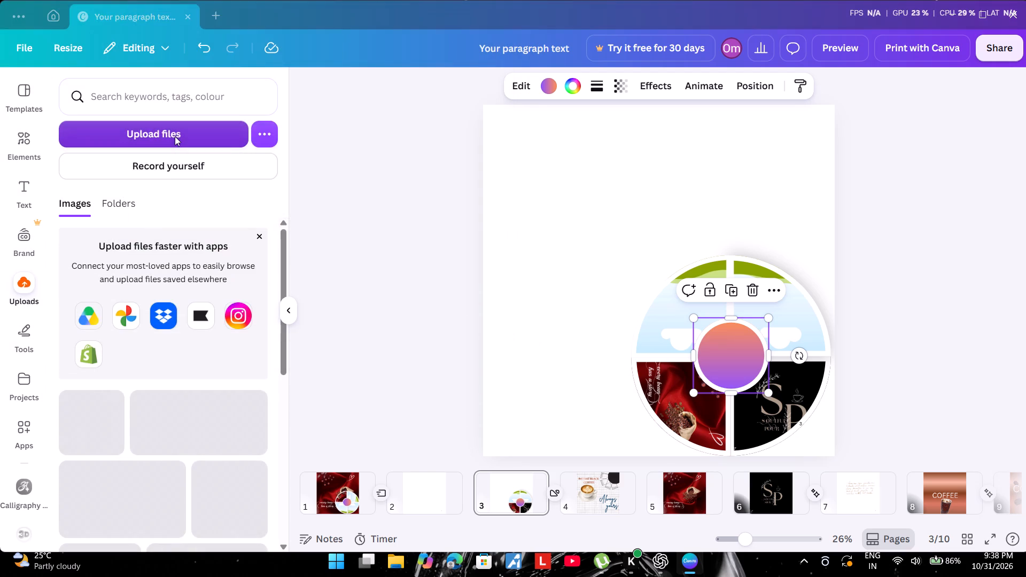
click(168, 103)
click(165, 104)
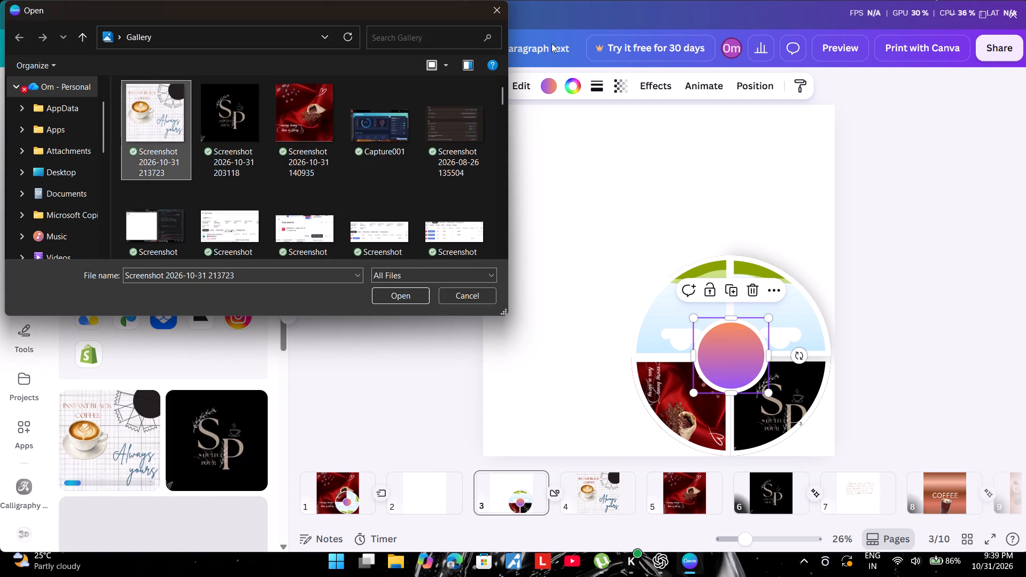
click(493, 16)
Add the uploaded Instant Black Coffee screenshot to page 3.
click(99, 451)
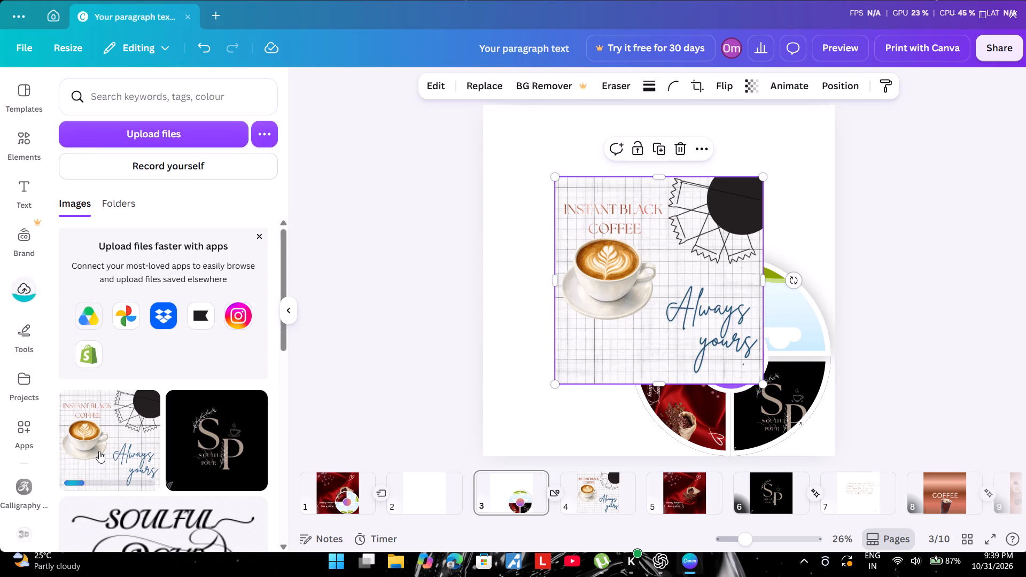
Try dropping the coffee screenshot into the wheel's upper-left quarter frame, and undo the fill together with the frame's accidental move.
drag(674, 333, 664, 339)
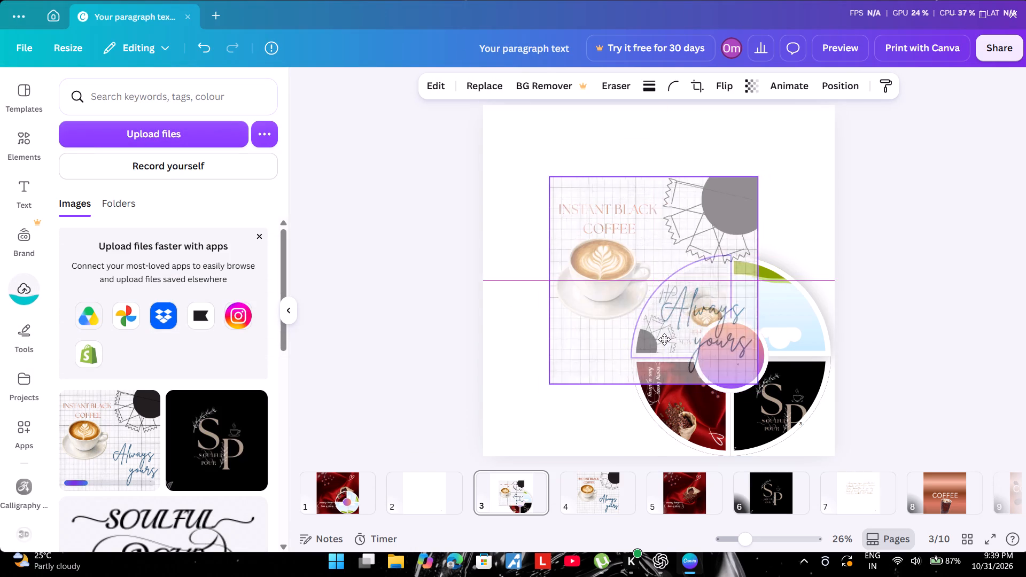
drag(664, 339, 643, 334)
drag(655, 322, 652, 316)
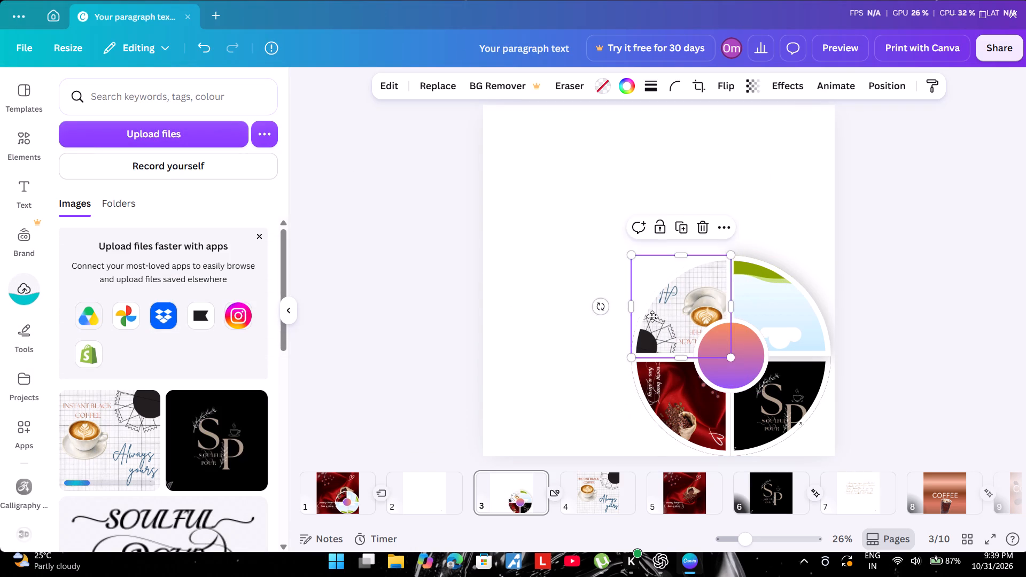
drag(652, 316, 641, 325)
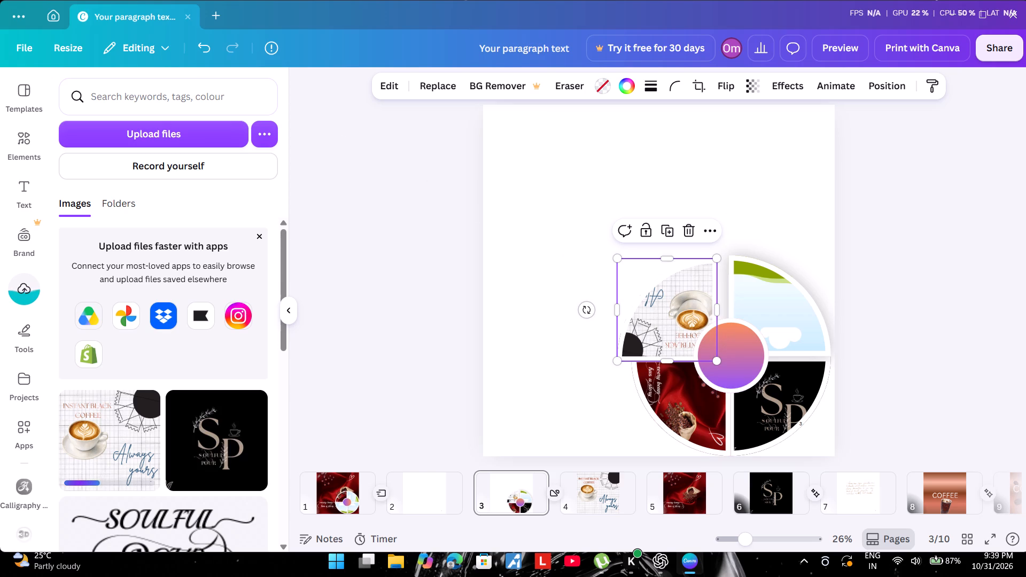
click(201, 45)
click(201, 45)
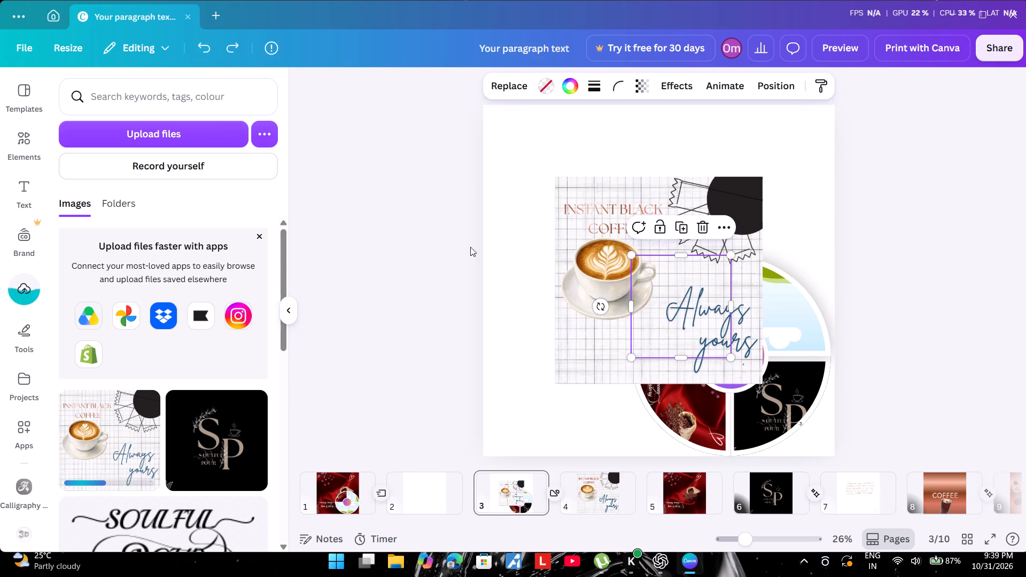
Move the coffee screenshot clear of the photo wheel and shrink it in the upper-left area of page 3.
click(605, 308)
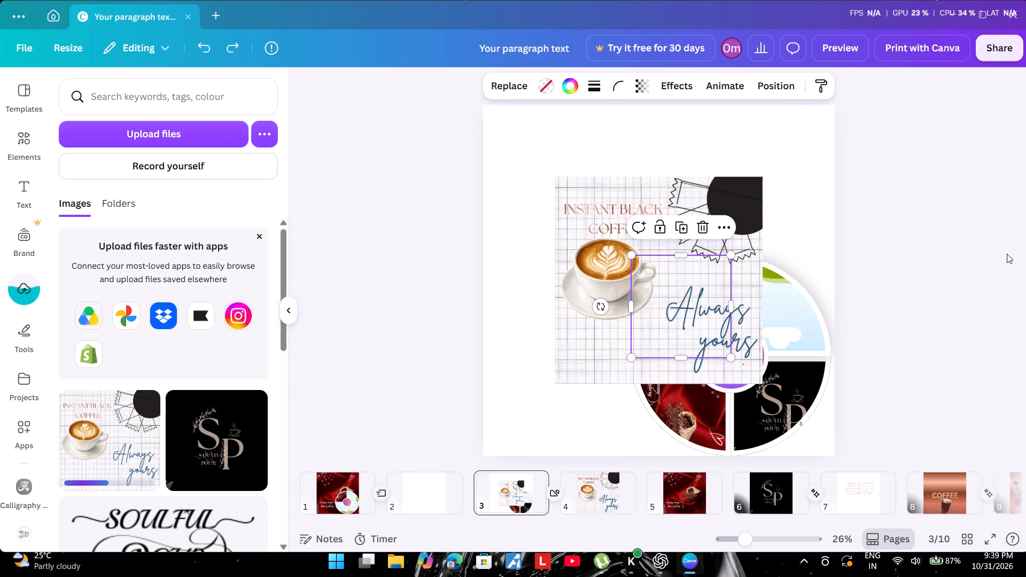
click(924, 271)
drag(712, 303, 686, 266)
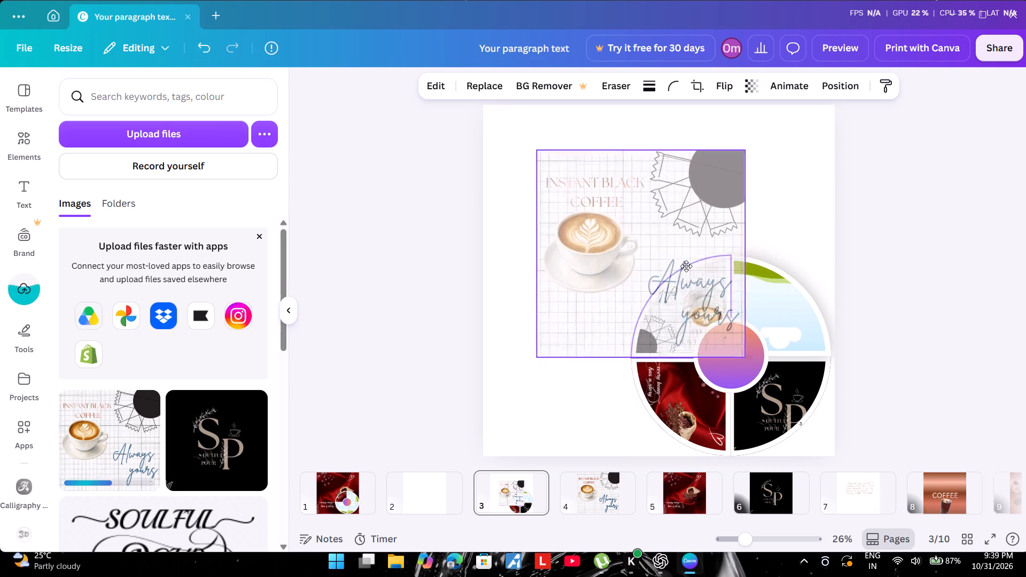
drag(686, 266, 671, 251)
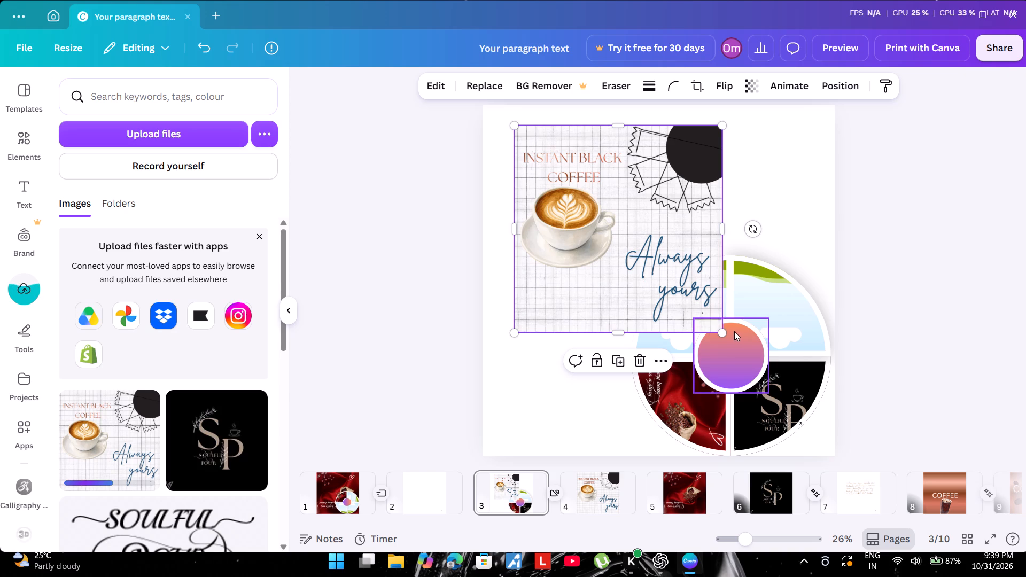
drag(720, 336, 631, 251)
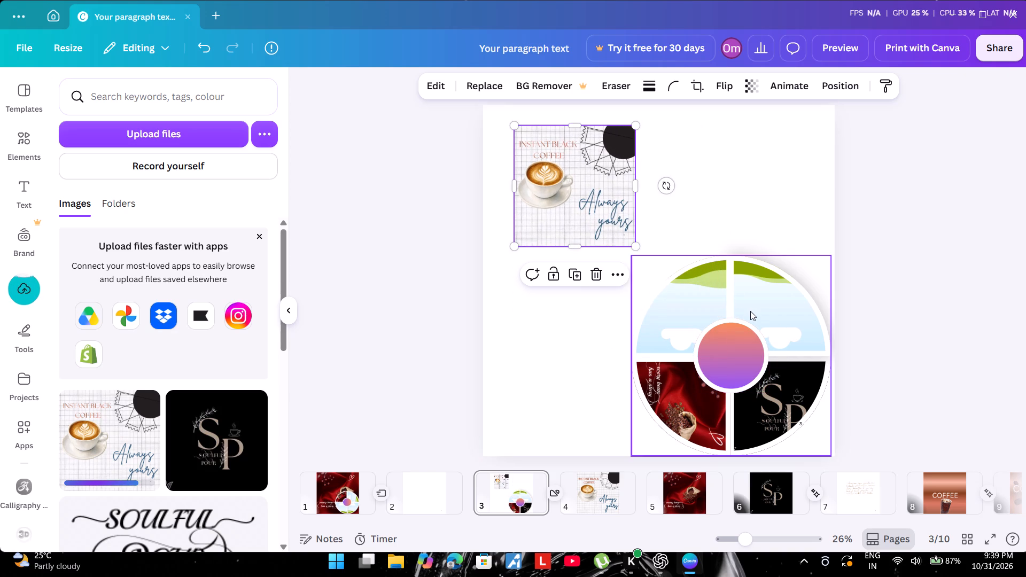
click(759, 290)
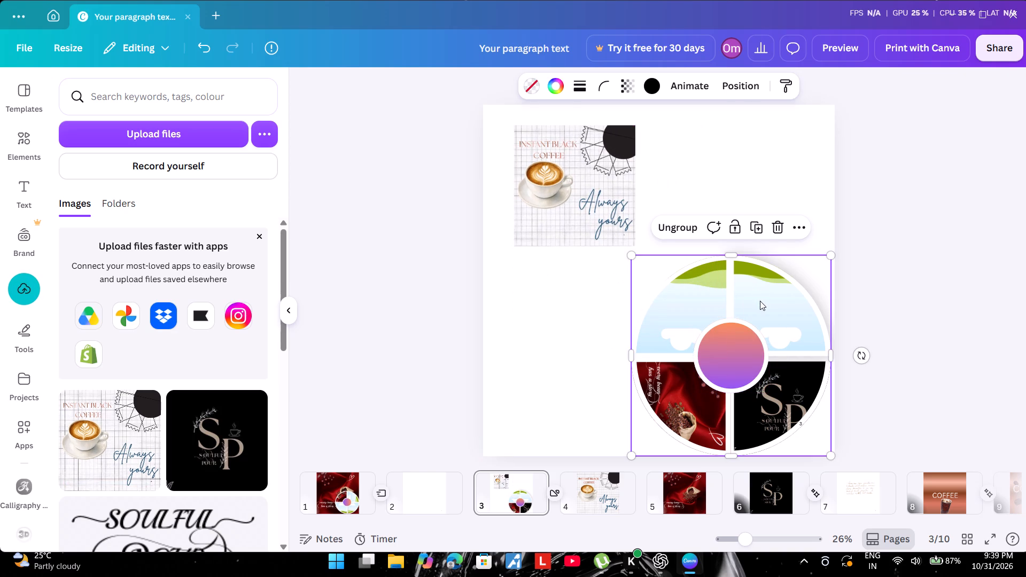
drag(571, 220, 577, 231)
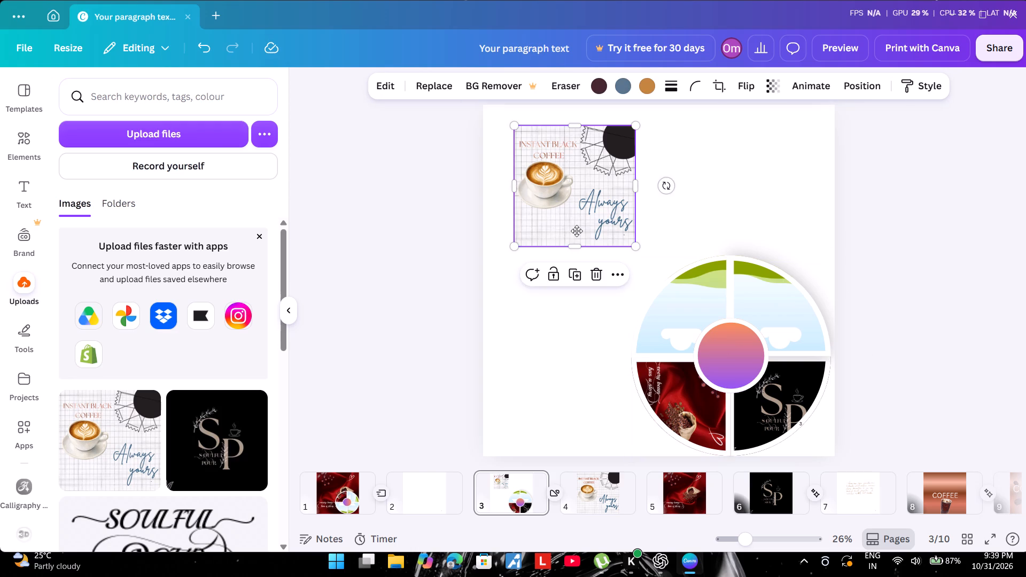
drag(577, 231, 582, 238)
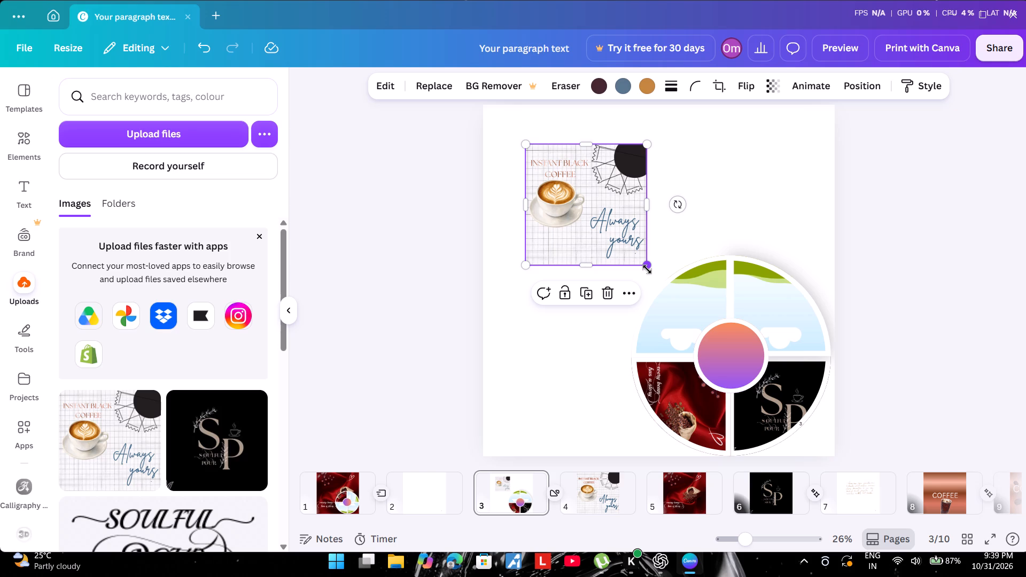
On page 1, add the Instant Black Coffee screenshot, enlarge it and fill the wheel's upper-right quarter frame with it.
click(359, 499)
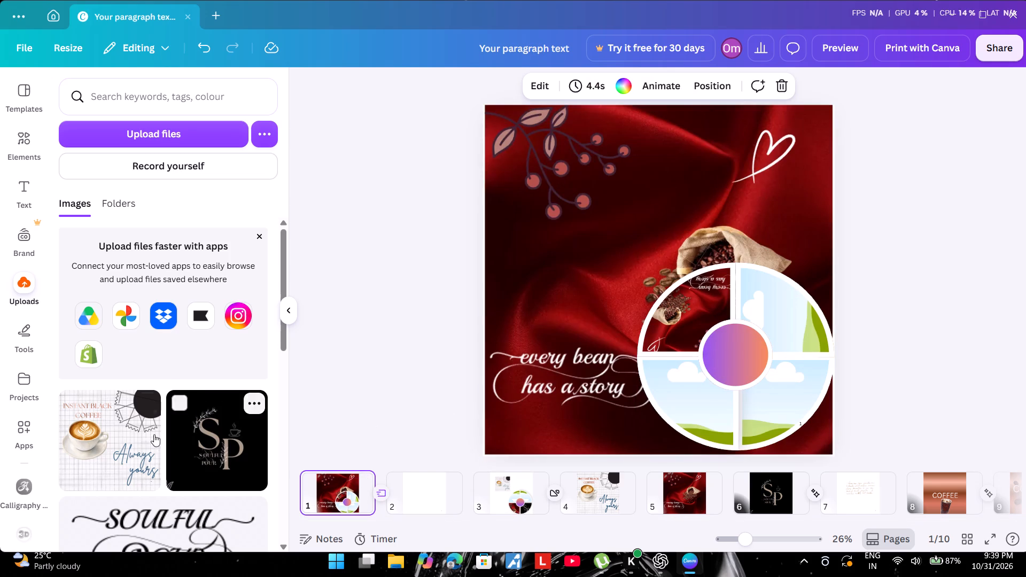
click(127, 439)
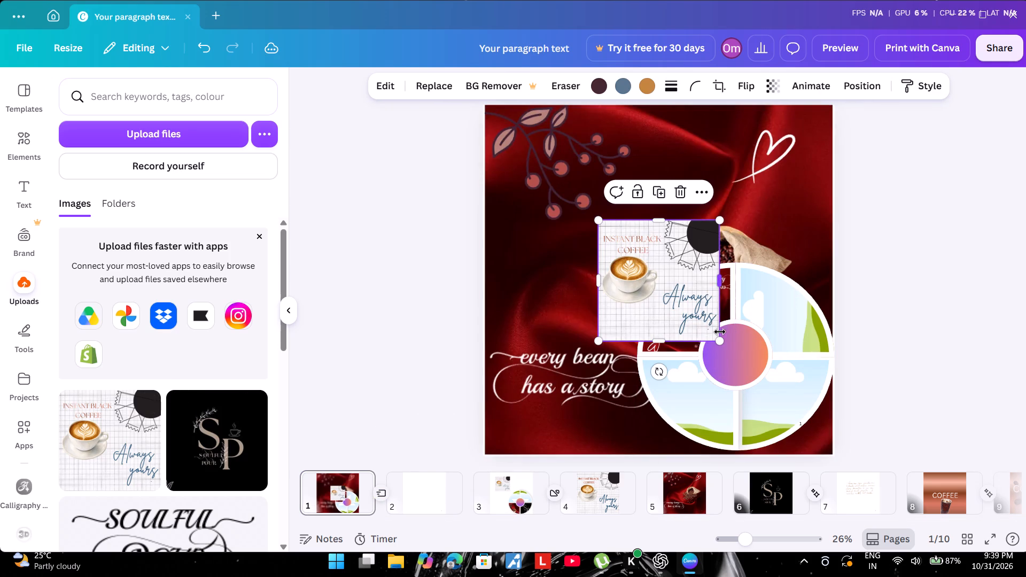
drag(718, 339, 723, 391)
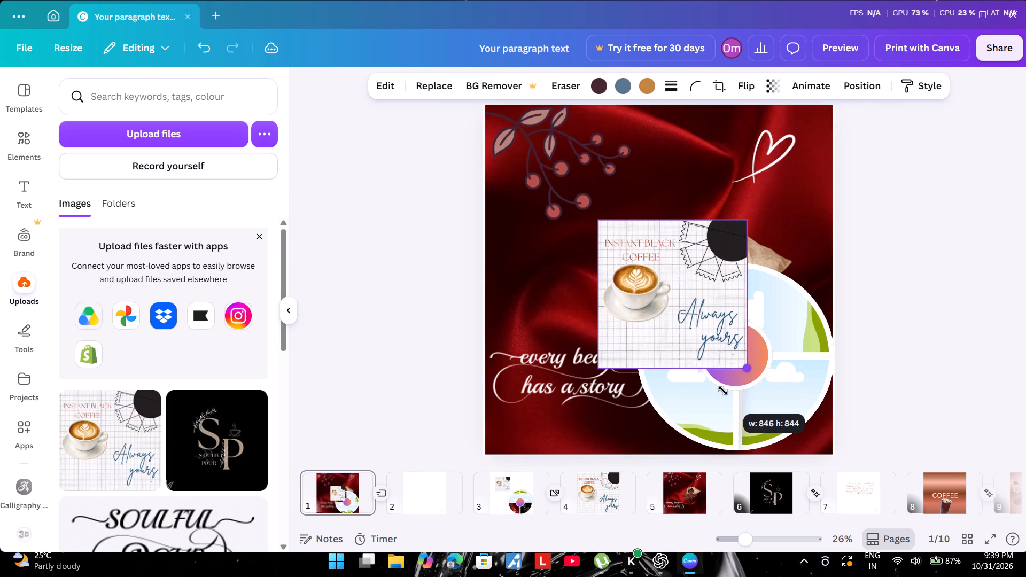
drag(723, 391, 725, 396)
drag(649, 283, 759, 301)
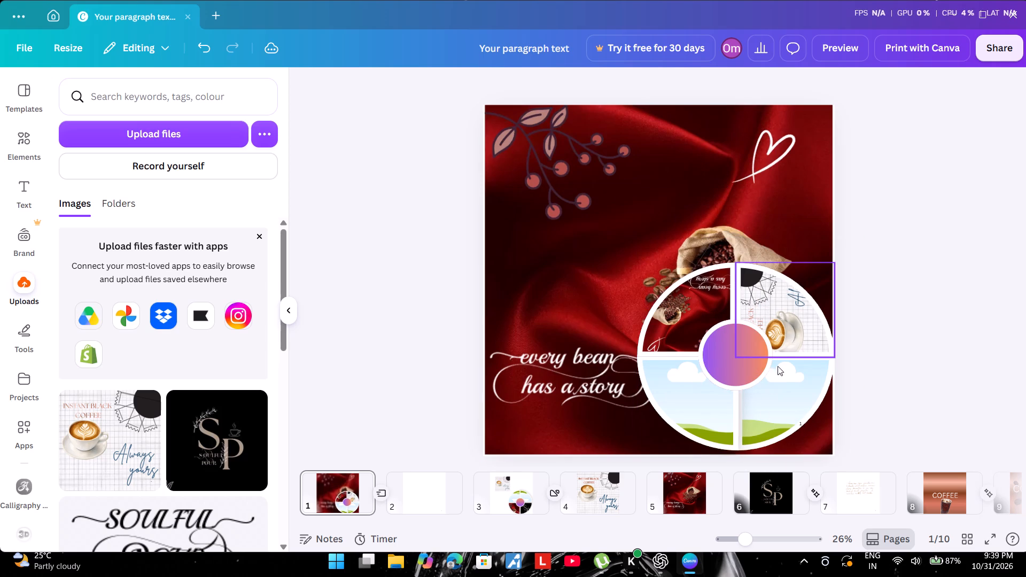
On page 3, enlarge the coffee screenshot to about 1,759 × 1,754 and fill the wheel's upper-left quarter frame with it.
click(630, 488)
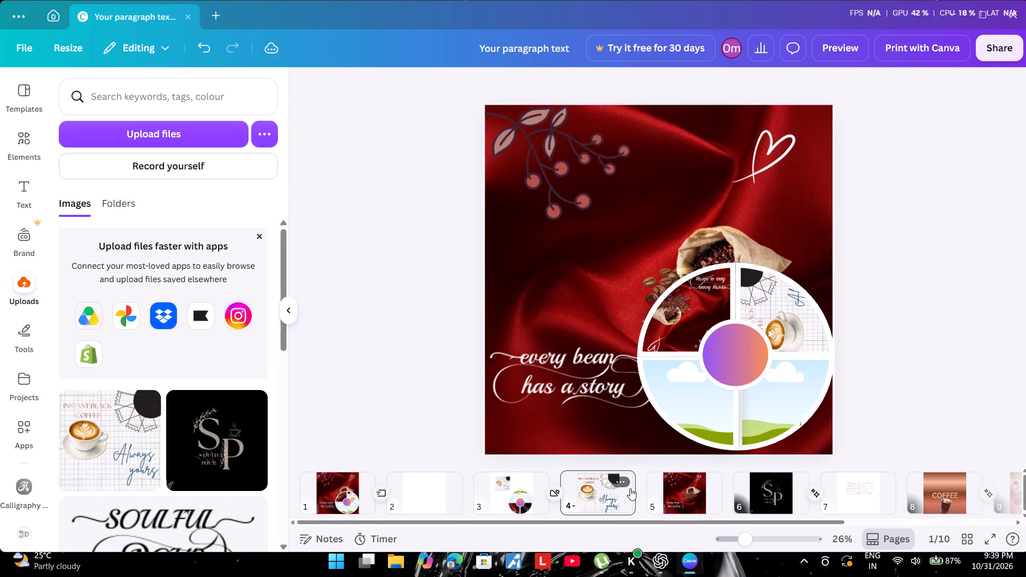
click(503, 482)
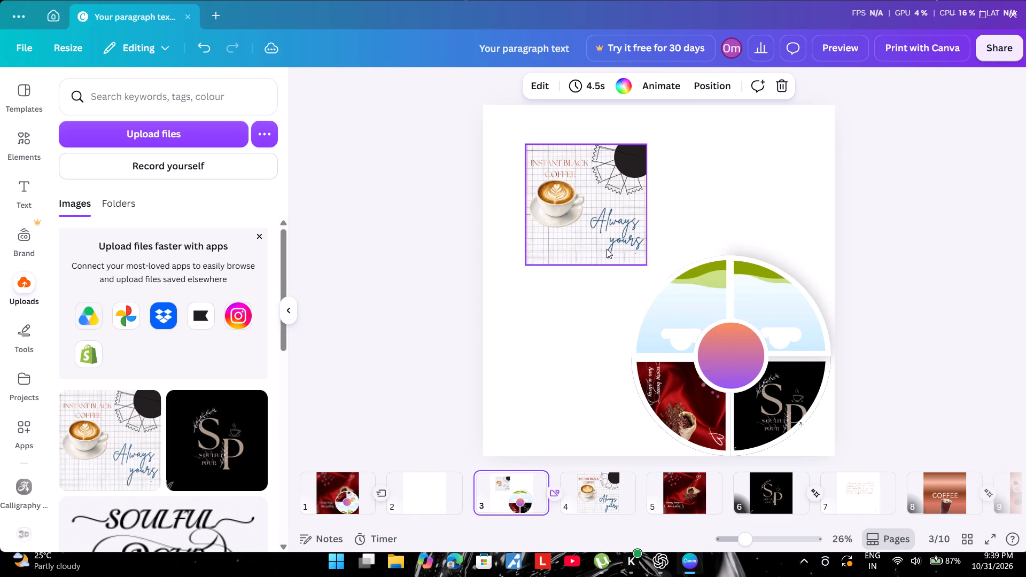
click(607, 249)
drag(648, 265, 704, 325)
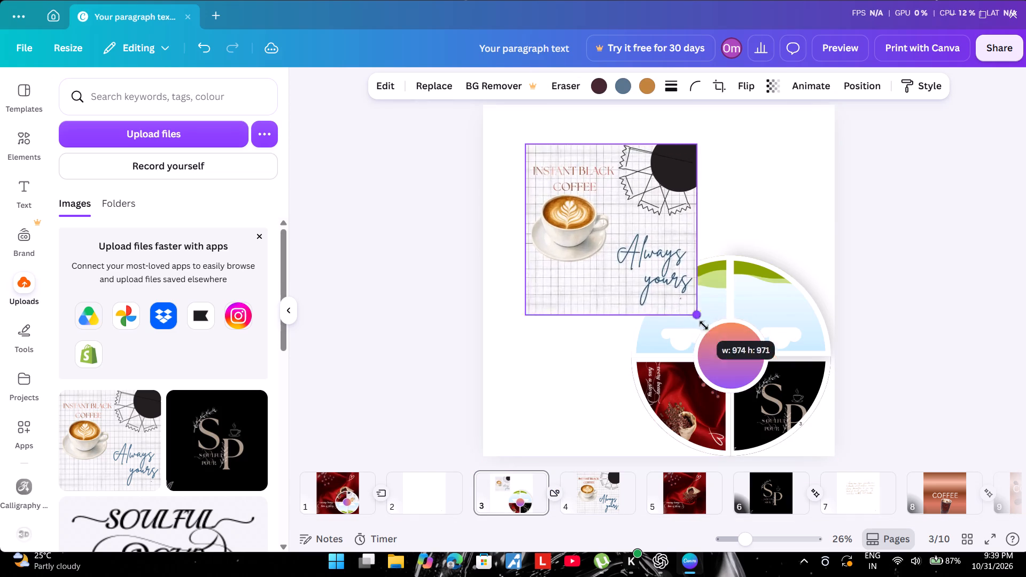
drag(704, 325, 833, 456)
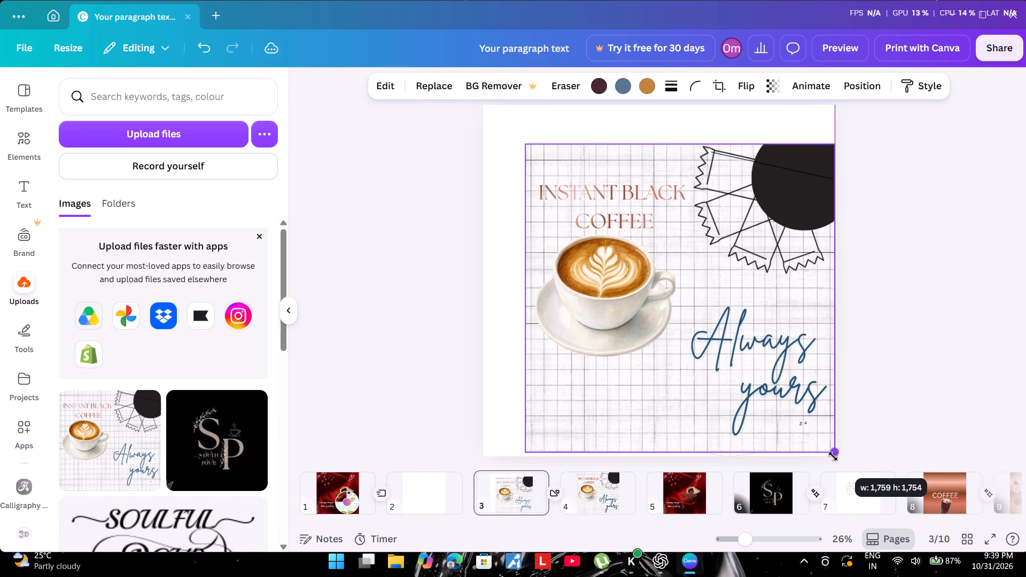
drag(833, 456, 833, 456)
drag(703, 312, 678, 306)
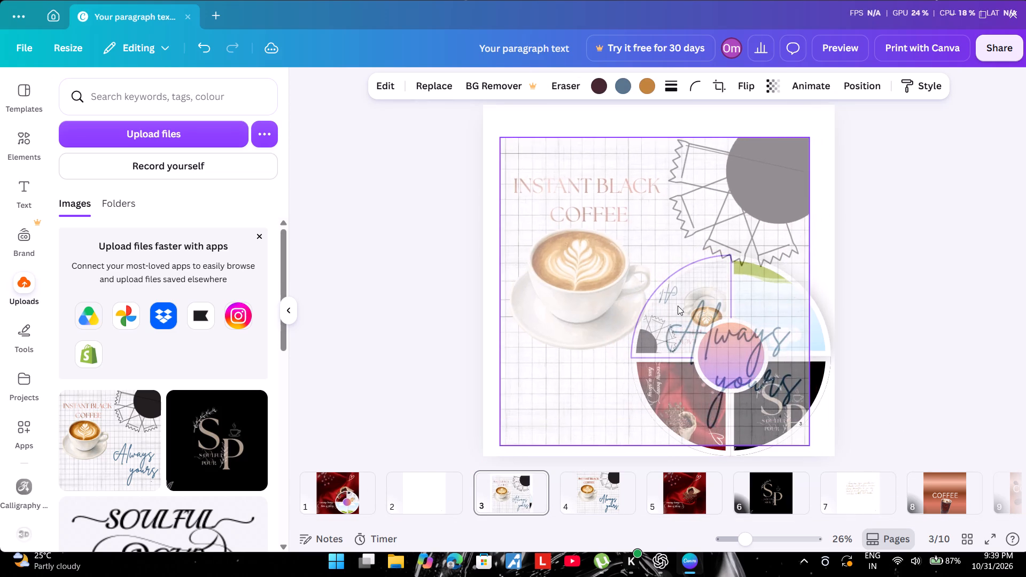
click(670, 301)
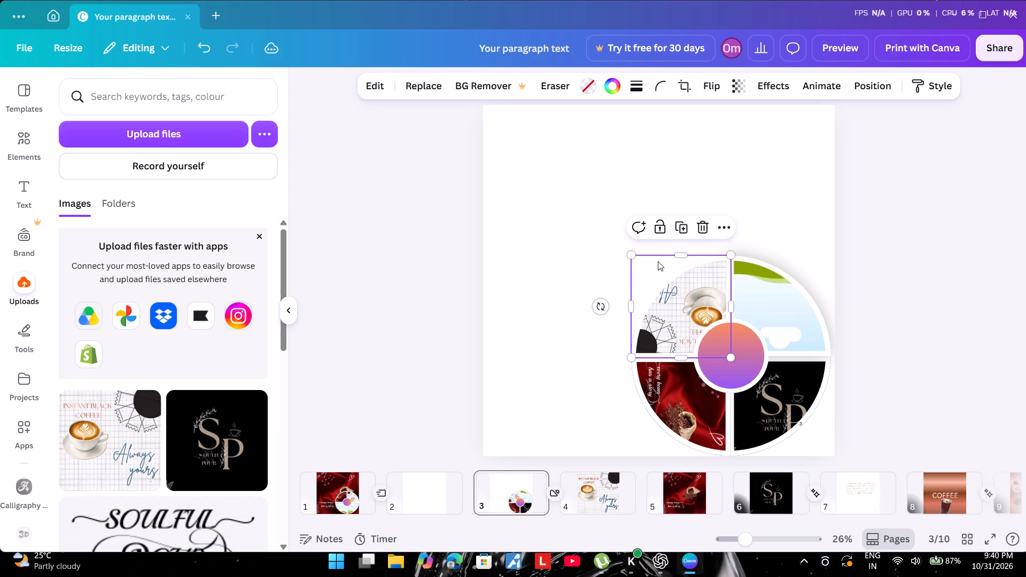
Add another copy of the Instant Black Coffee screenshot to page 3 and enlarge it until it nearly covers the page.
click(600, 276)
click(117, 423)
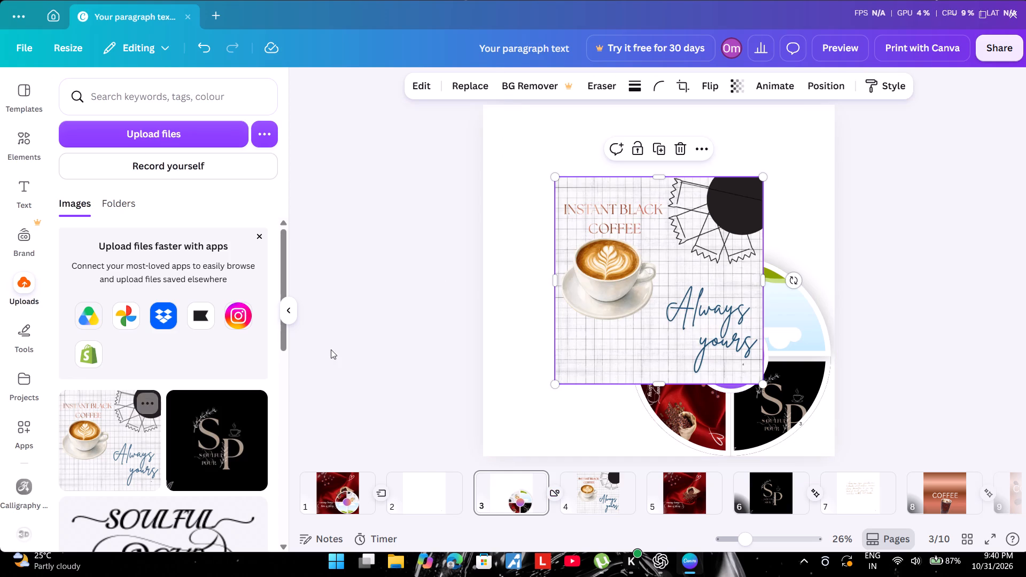
drag(554, 179, 481, 121)
drag(761, 386, 775, 405)
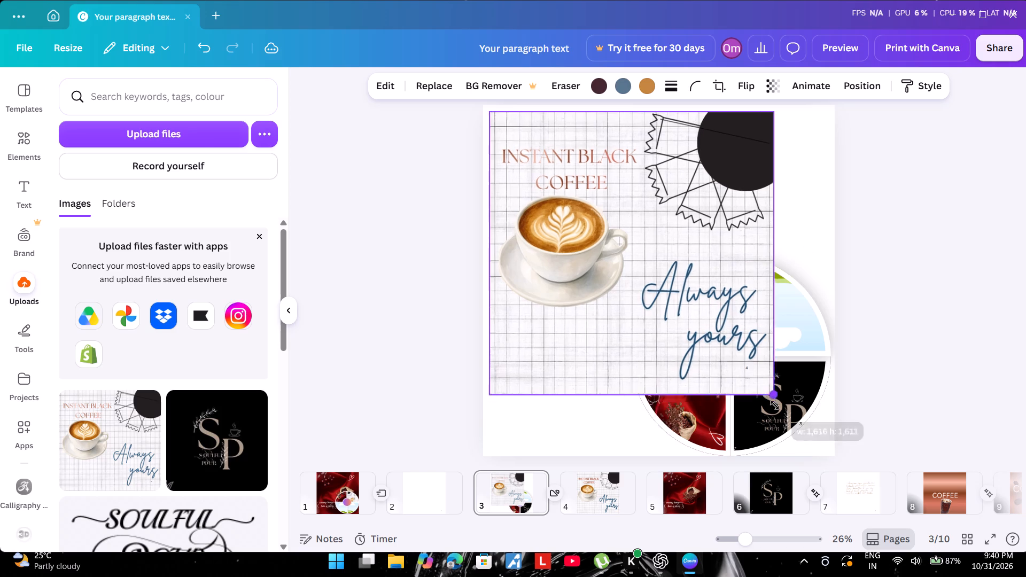
drag(775, 405, 825, 459)
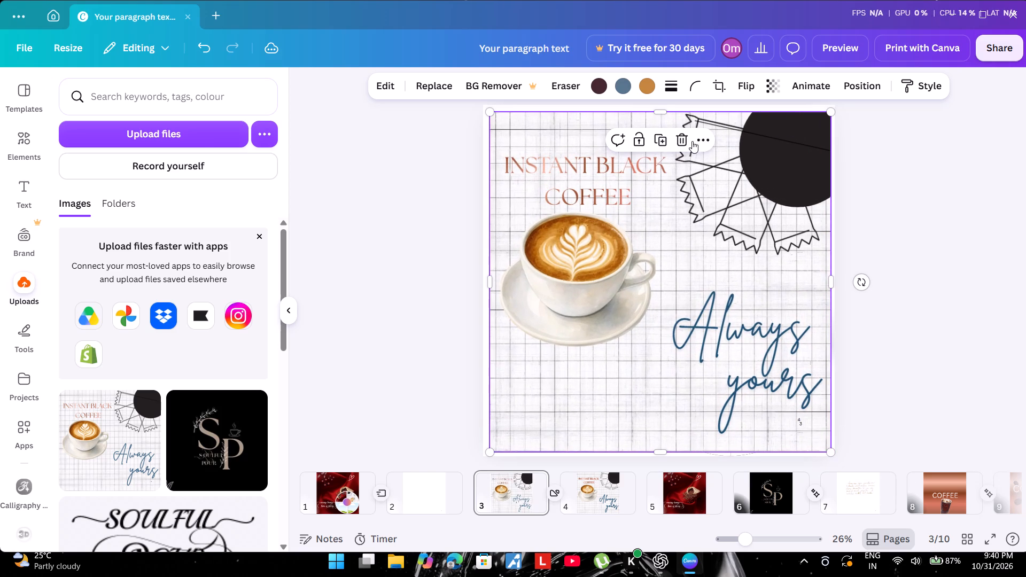
Send the large coffee screenshot to the back, behind the photo wheel.
click(700, 141)
click(753, 292)
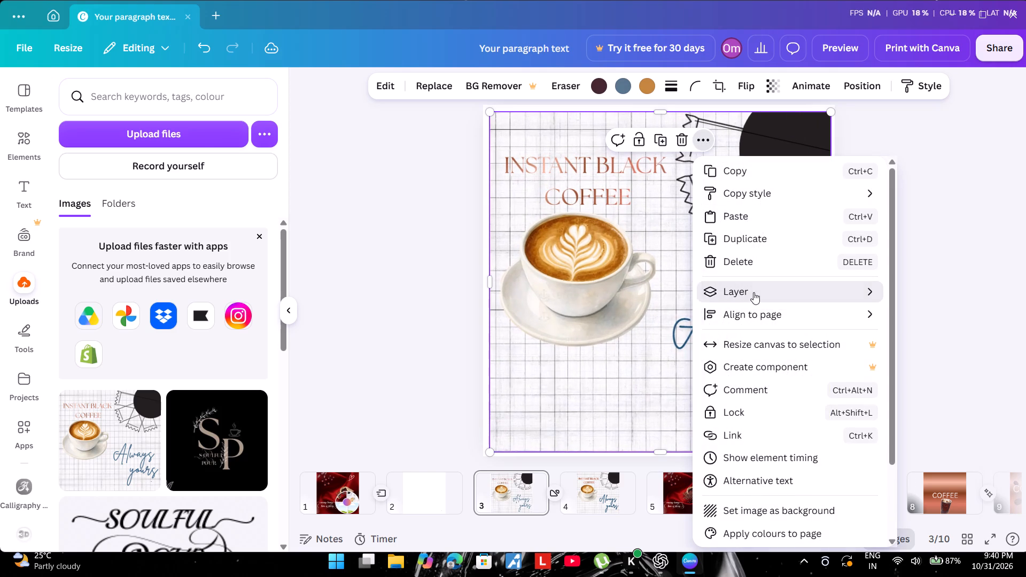
click(672, 298)
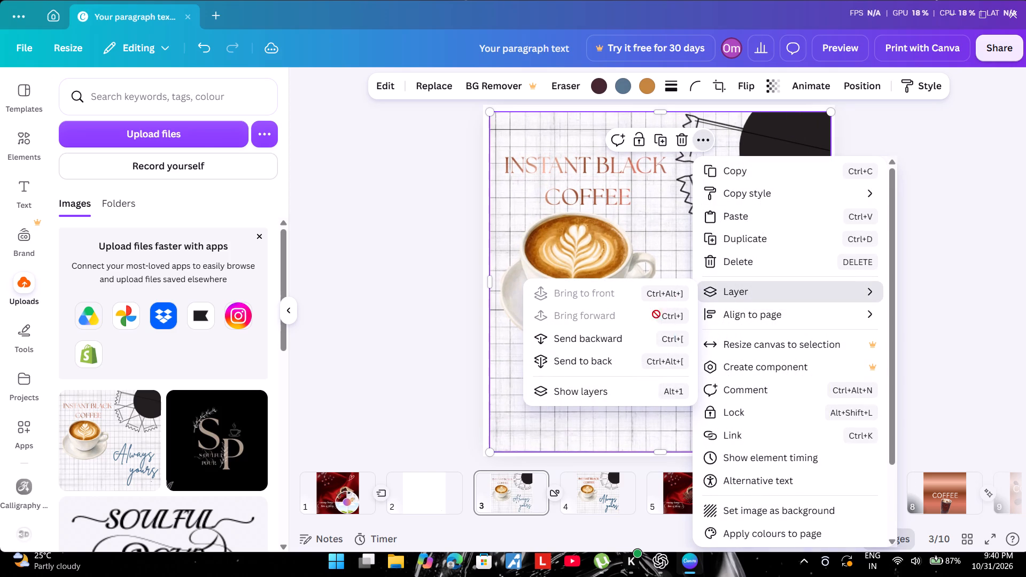
click(650, 360)
Move the background coffee screenshot up and left so it meets page 3's left edge, close to the top.
click(617, 217)
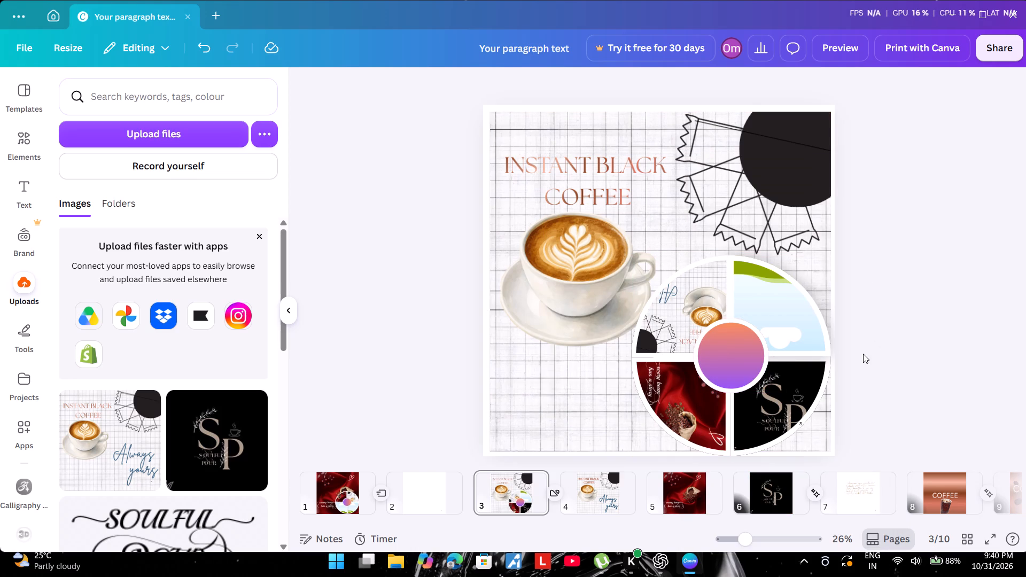
drag(617, 223, 610, 217)
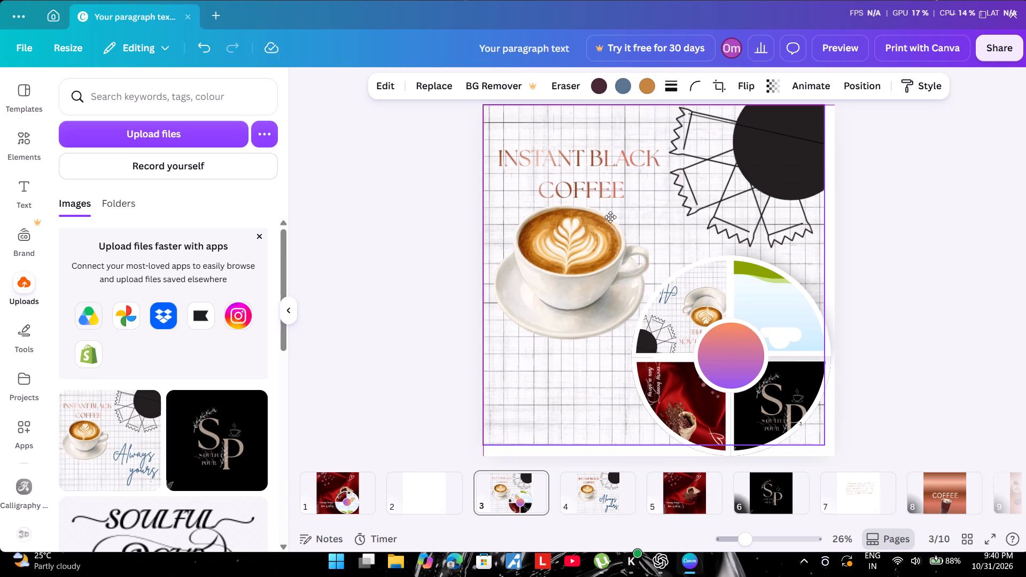
drag(610, 217, 610, 219)
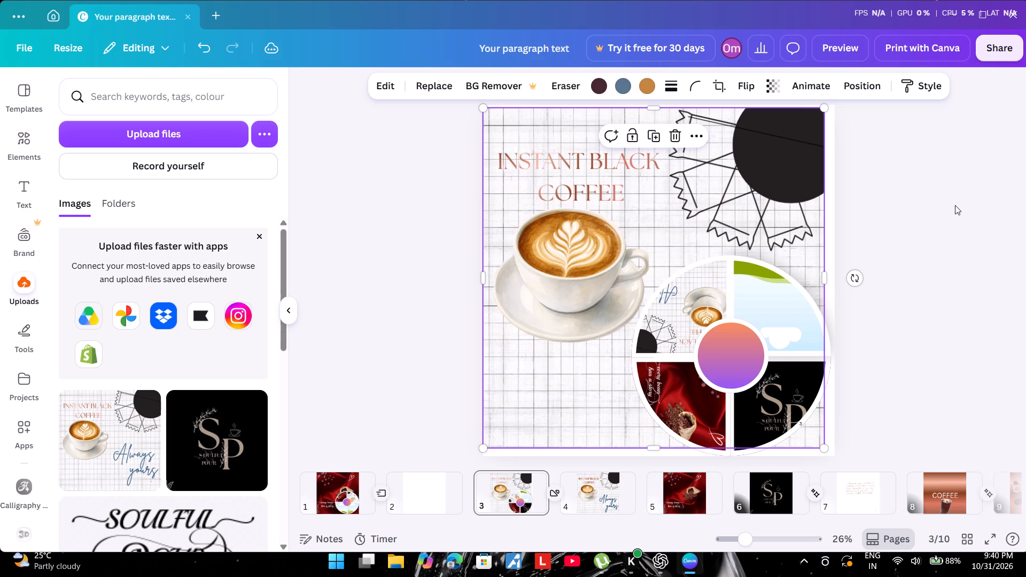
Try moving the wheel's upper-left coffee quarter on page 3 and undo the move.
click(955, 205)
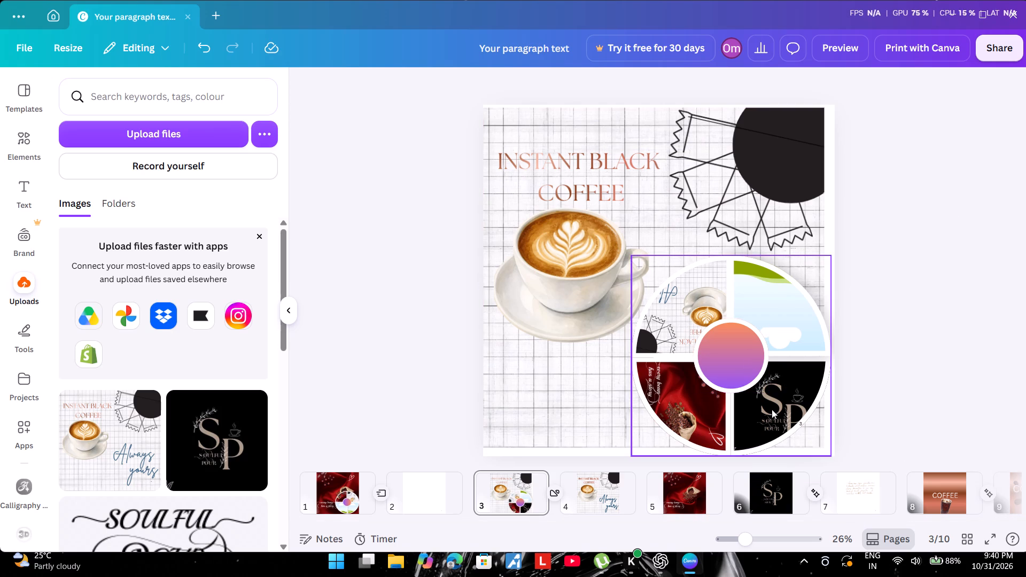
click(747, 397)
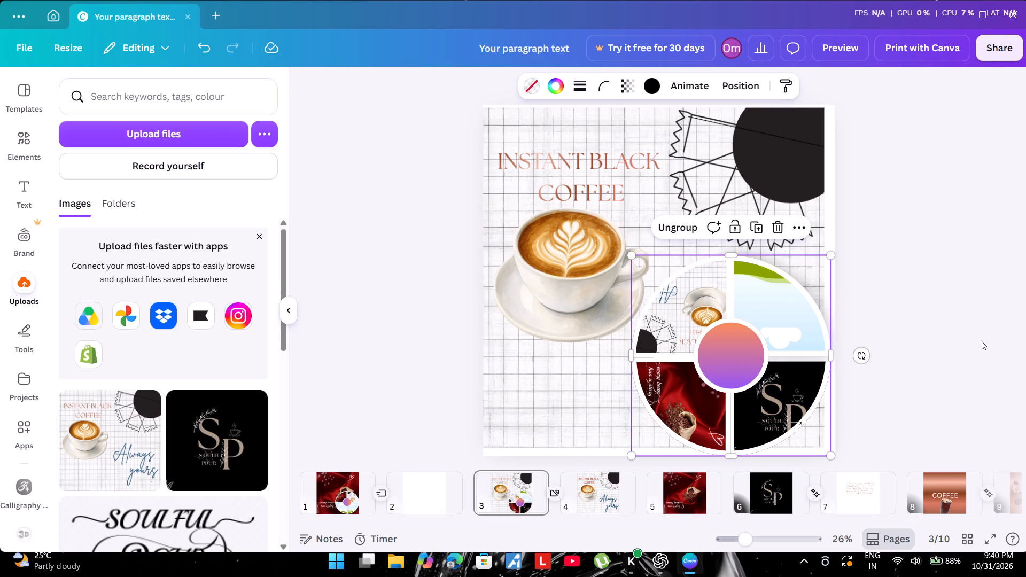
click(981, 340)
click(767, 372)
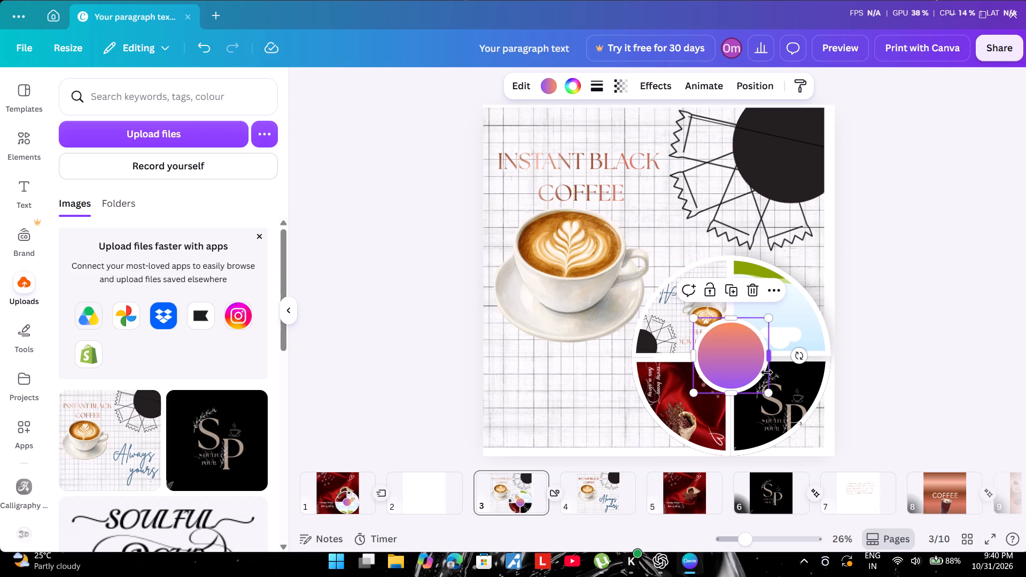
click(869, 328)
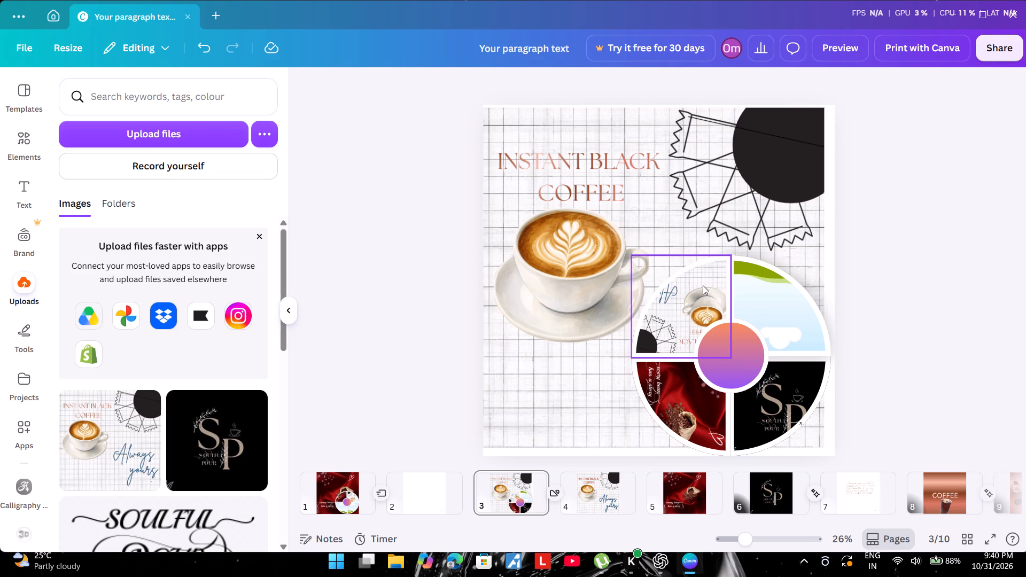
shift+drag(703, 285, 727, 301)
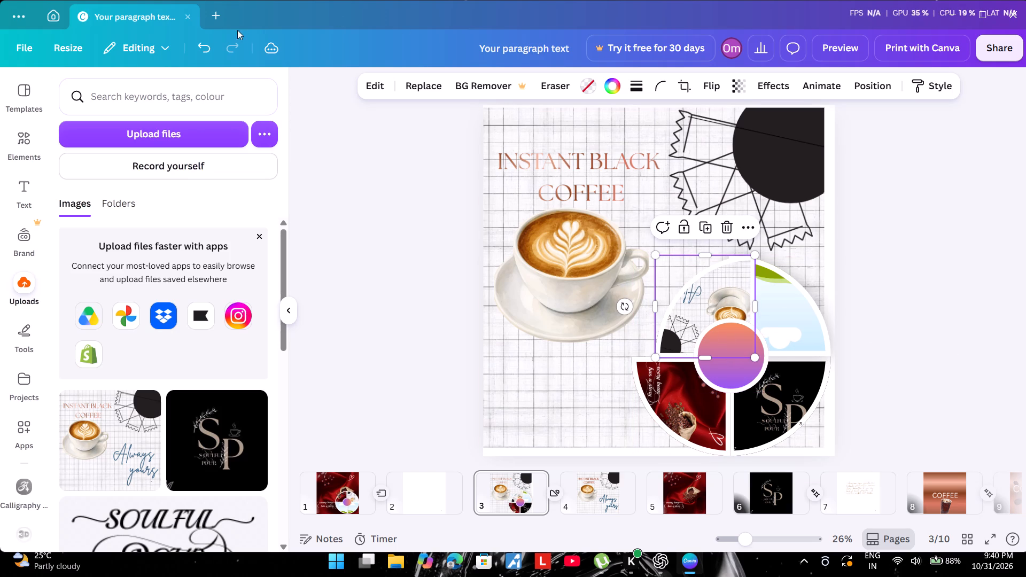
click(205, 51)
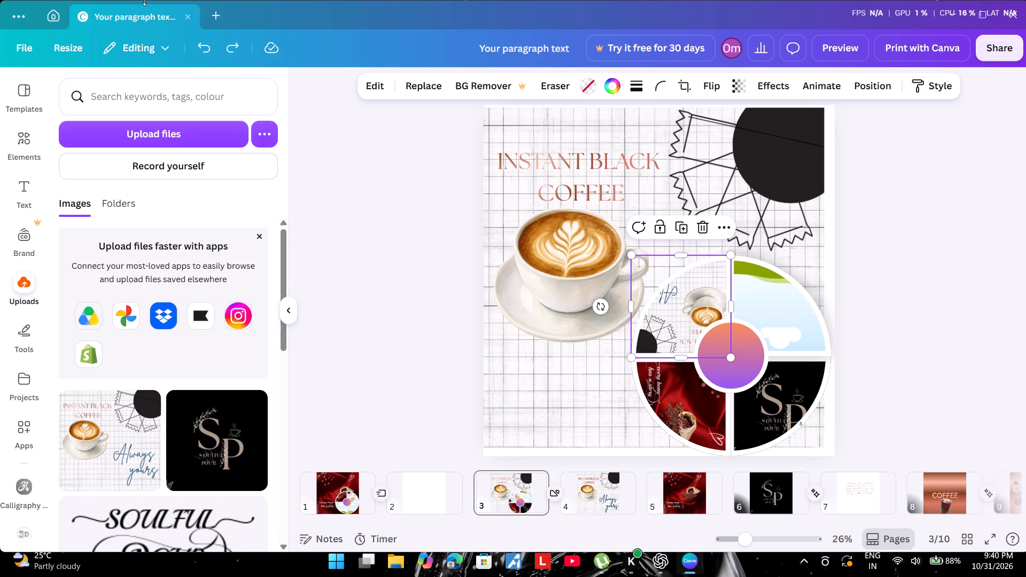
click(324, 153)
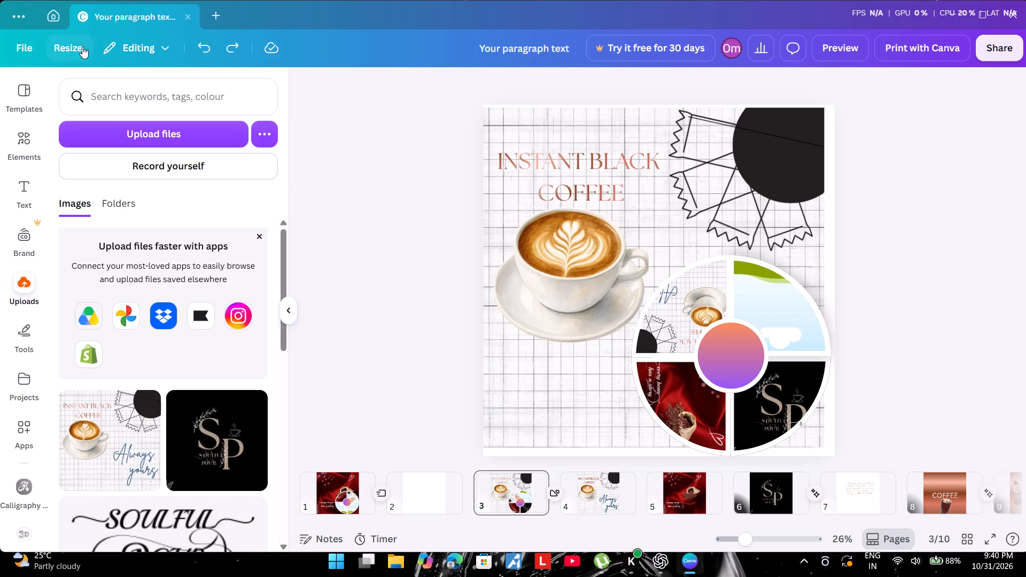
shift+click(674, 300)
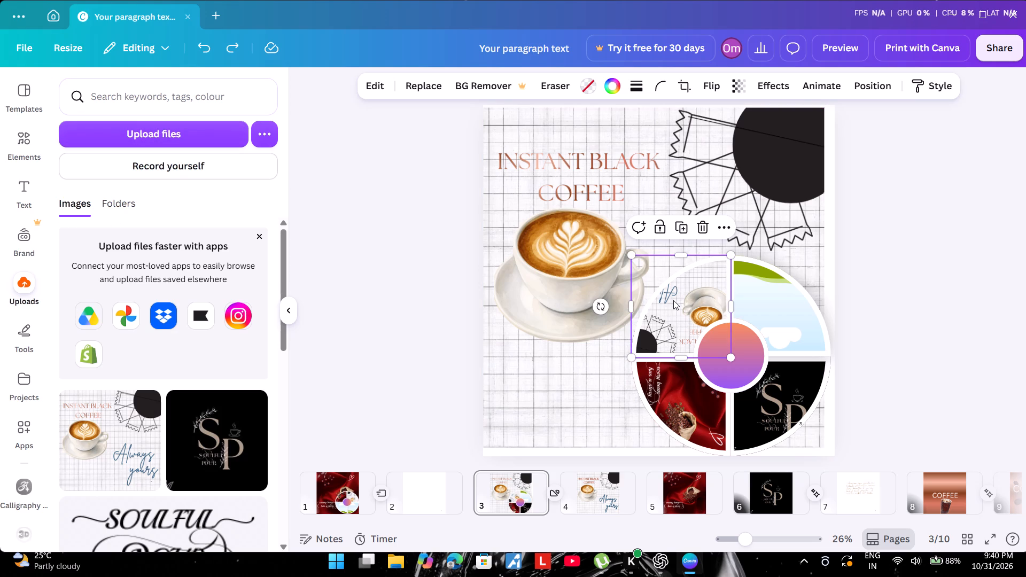
Copy page 3, add a blank page after it, and paste the copied page behind that blank page.
click(532, 495)
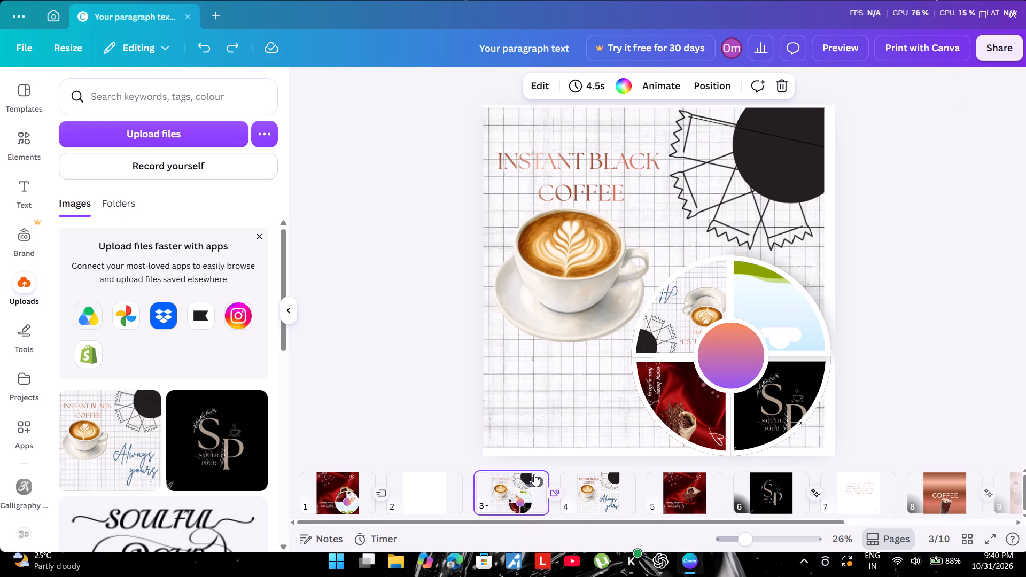
click(536, 478)
click(603, 112)
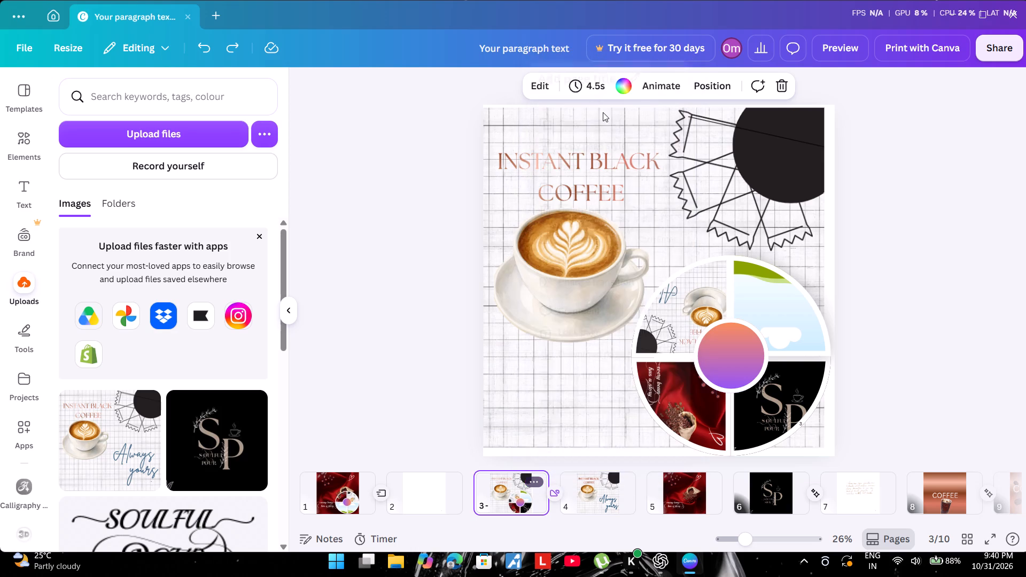
click(555, 479)
right_click(575, 485)
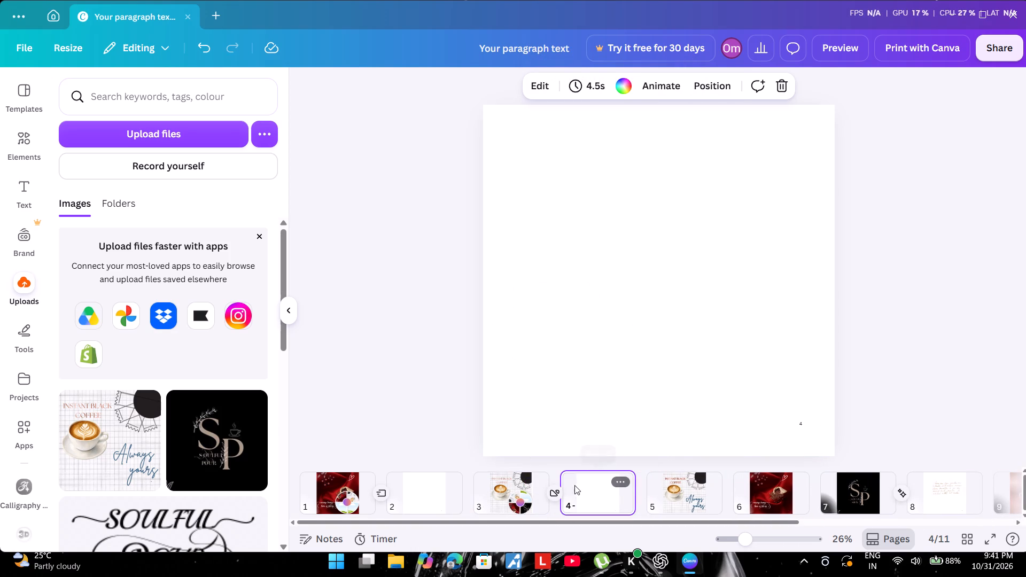
click(610, 171)
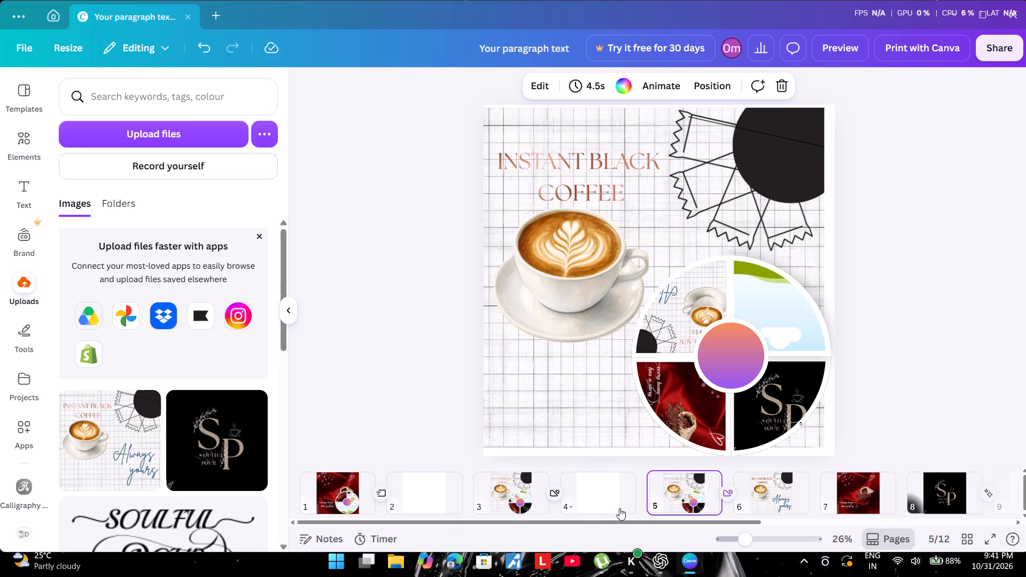
Delete the blank page 4 that sits between page 3 and its pasted copy.
click(613, 502)
click(623, 478)
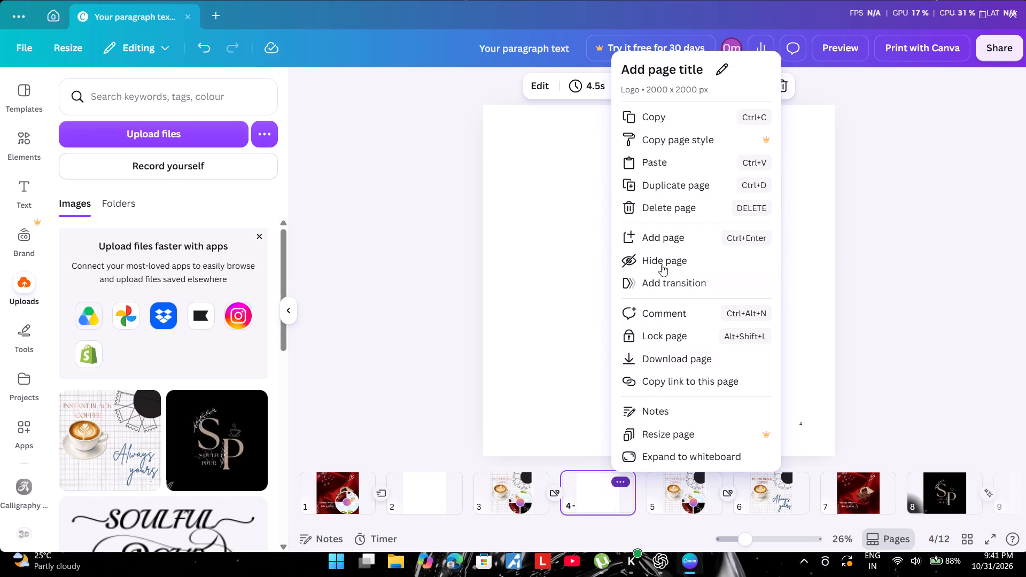
click(662, 205)
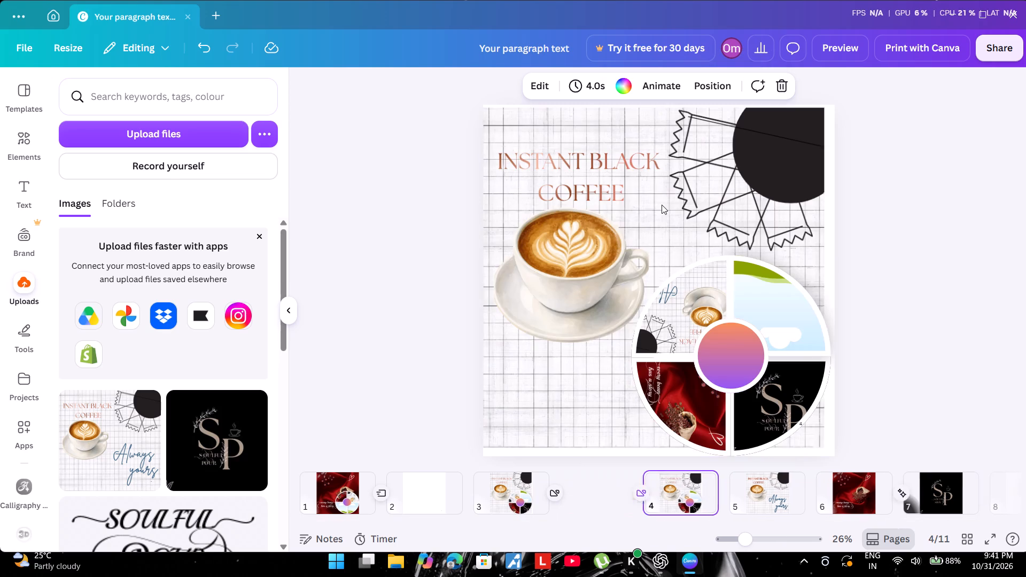
Delete the large Instant Black Coffee background screenshot from the copied page 4, keeping the photo wheel.
click(610, 357)
click(672, 136)
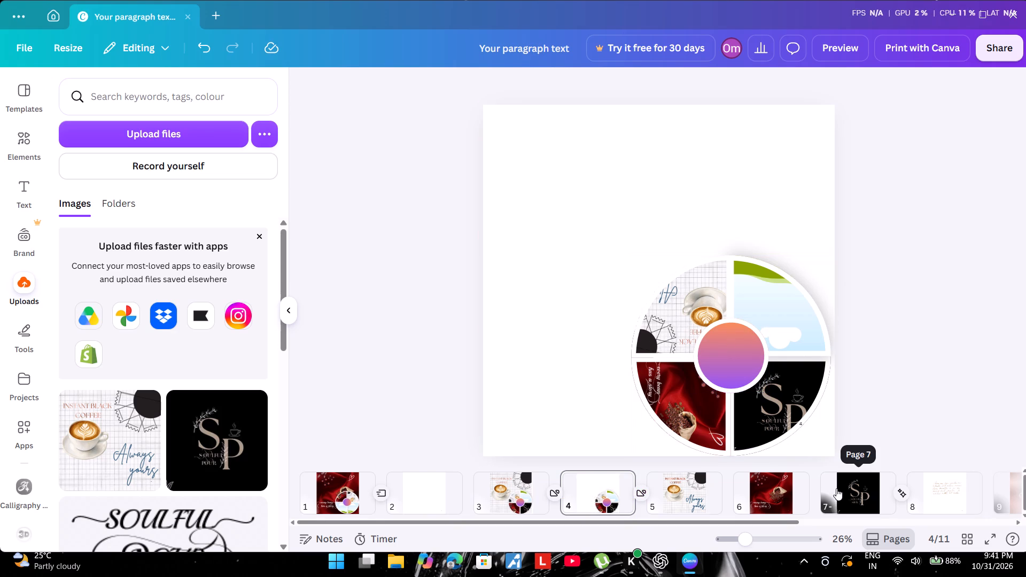
Move the black SP Soulful Pour logo page ahead of the red coffee page, into position 6.
drag(836, 488, 672, 433)
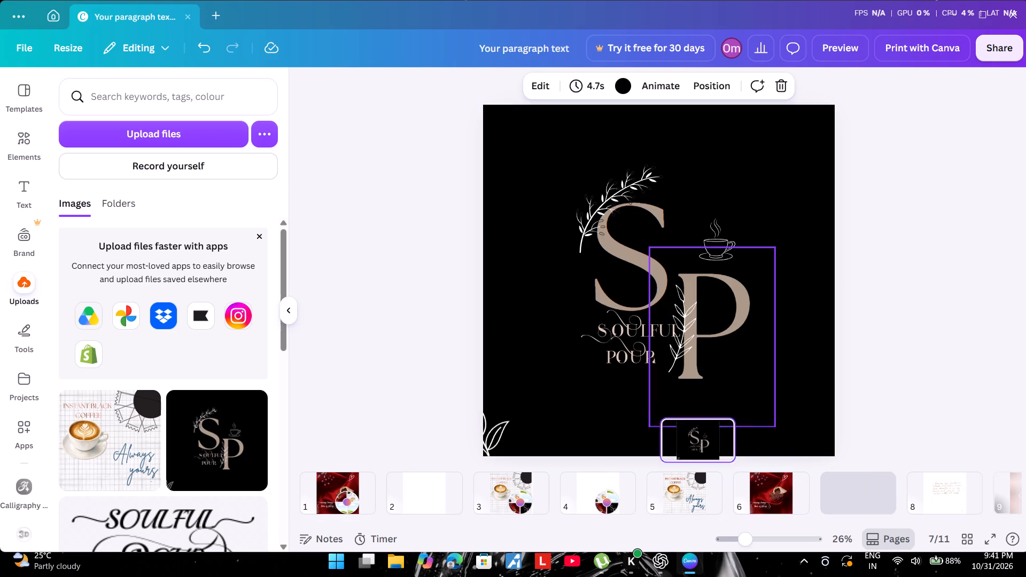
drag(672, 433, 640, 446)
drag(852, 493, 610, 496)
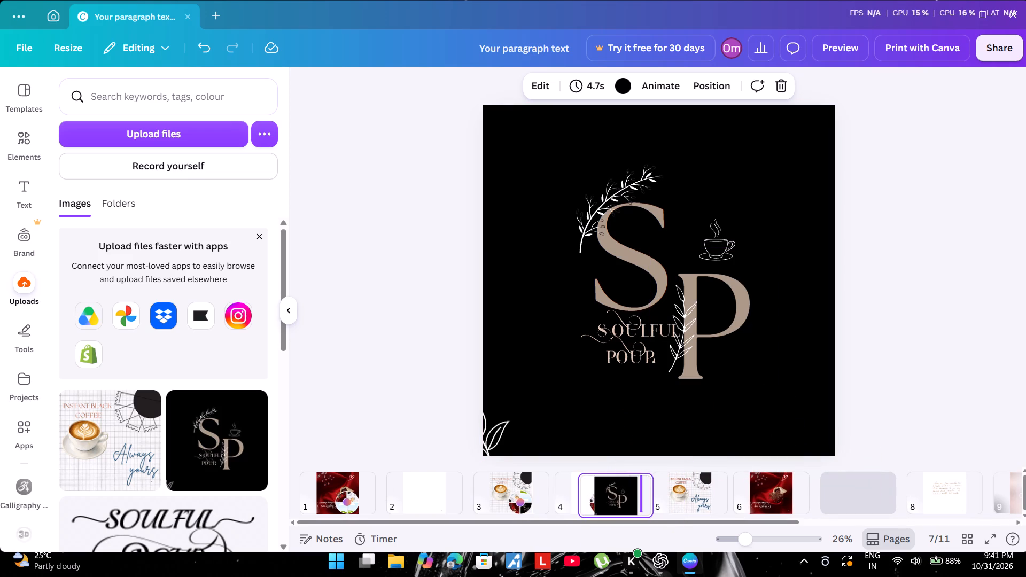
drag(610, 496, 715, 494)
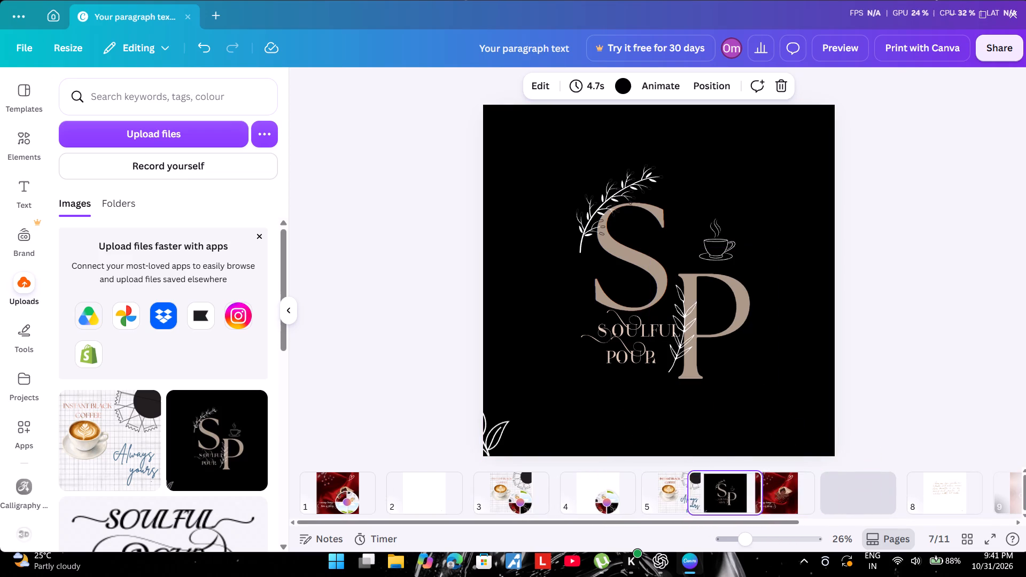
drag(715, 494, 713, 494)
Move the wheel-only page behind the full Instant Black Coffee page, into position 5, and open it.
drag(592, 496, 610, 470)
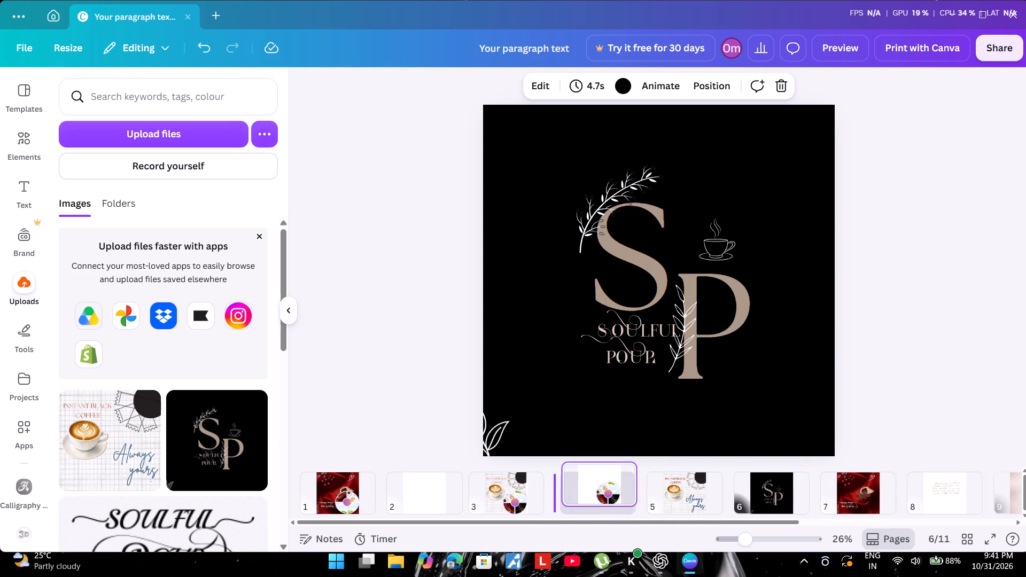
drag(610, 470, 712, 496)
click(750, 486)
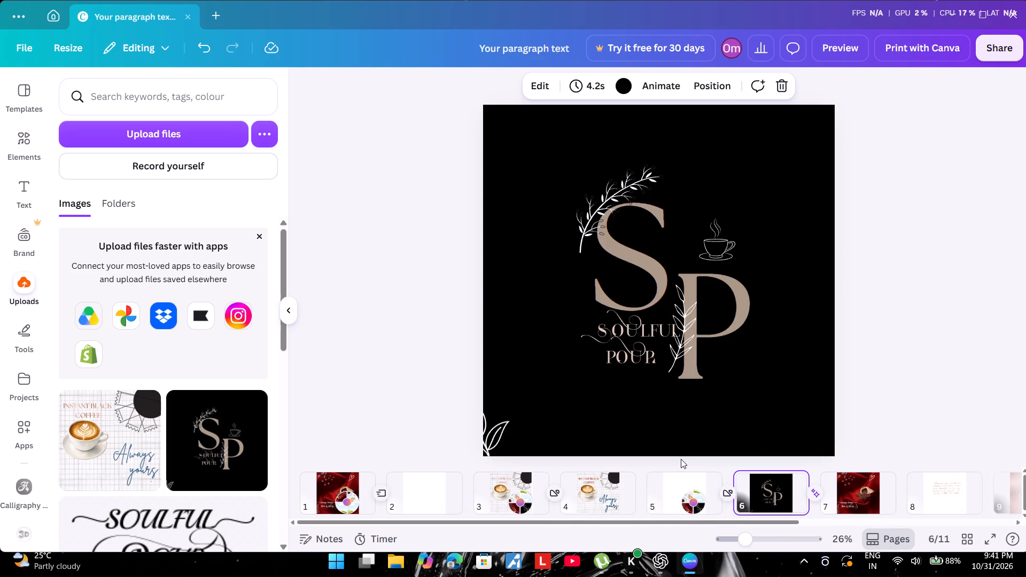
click(689, 506)
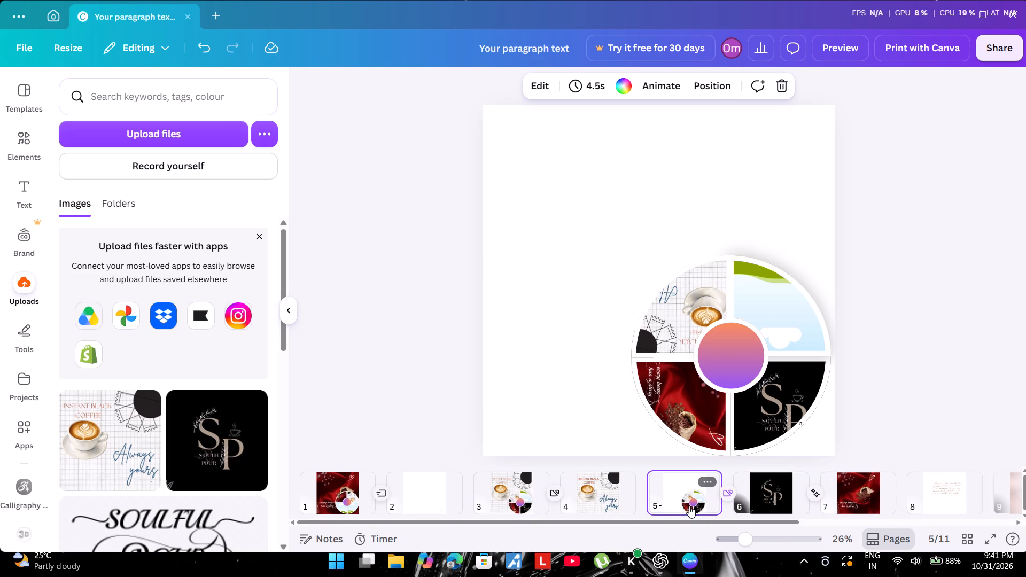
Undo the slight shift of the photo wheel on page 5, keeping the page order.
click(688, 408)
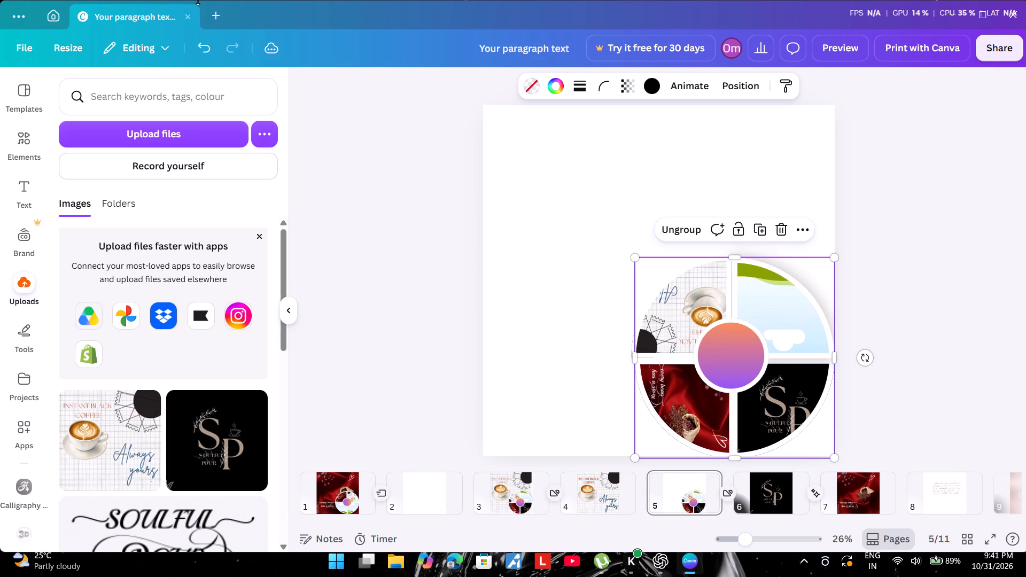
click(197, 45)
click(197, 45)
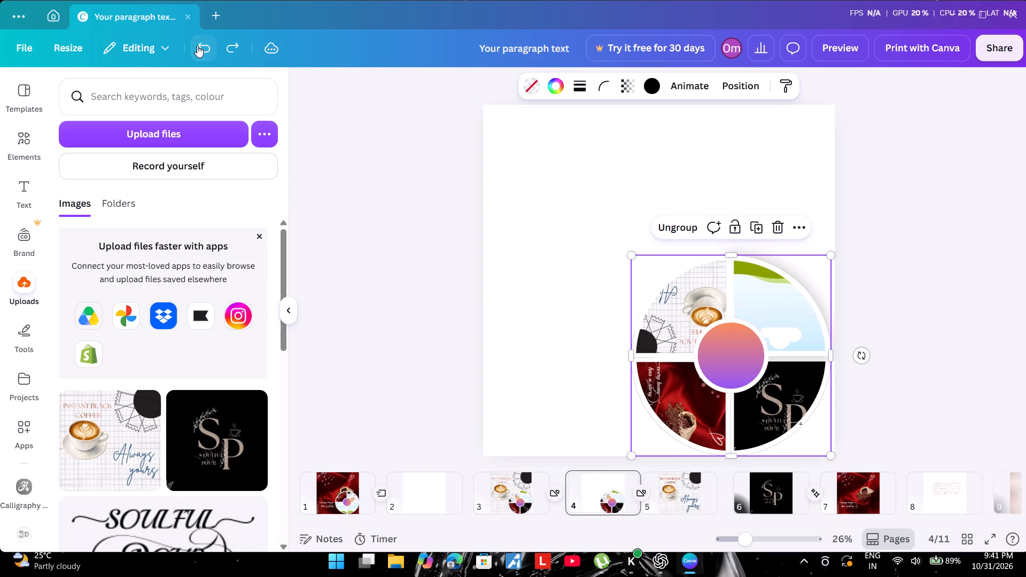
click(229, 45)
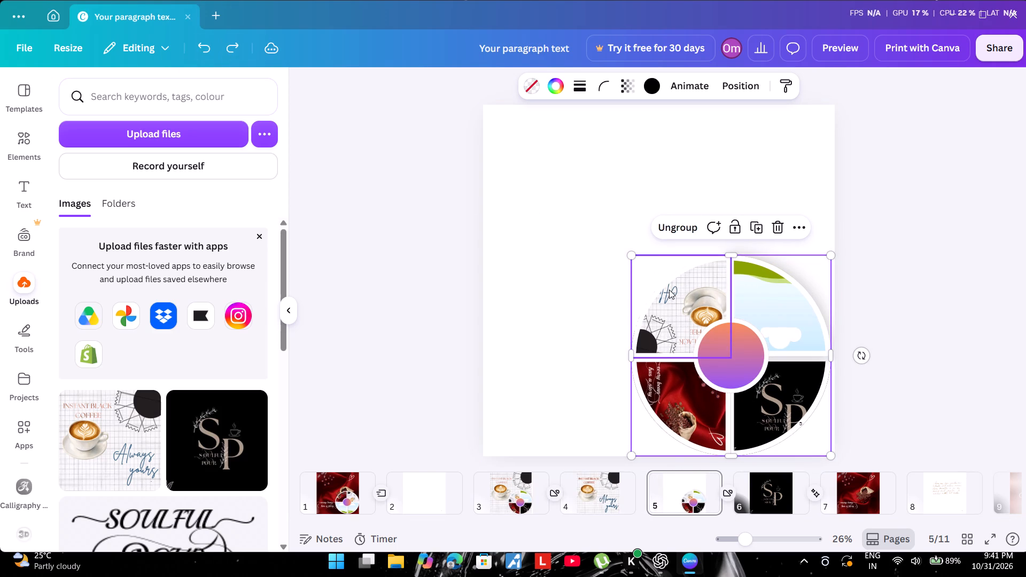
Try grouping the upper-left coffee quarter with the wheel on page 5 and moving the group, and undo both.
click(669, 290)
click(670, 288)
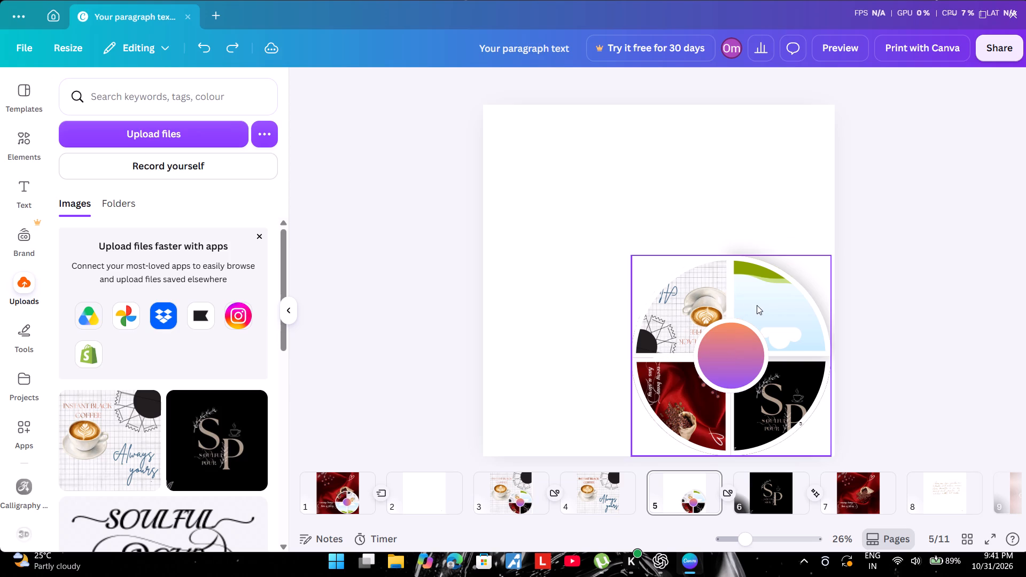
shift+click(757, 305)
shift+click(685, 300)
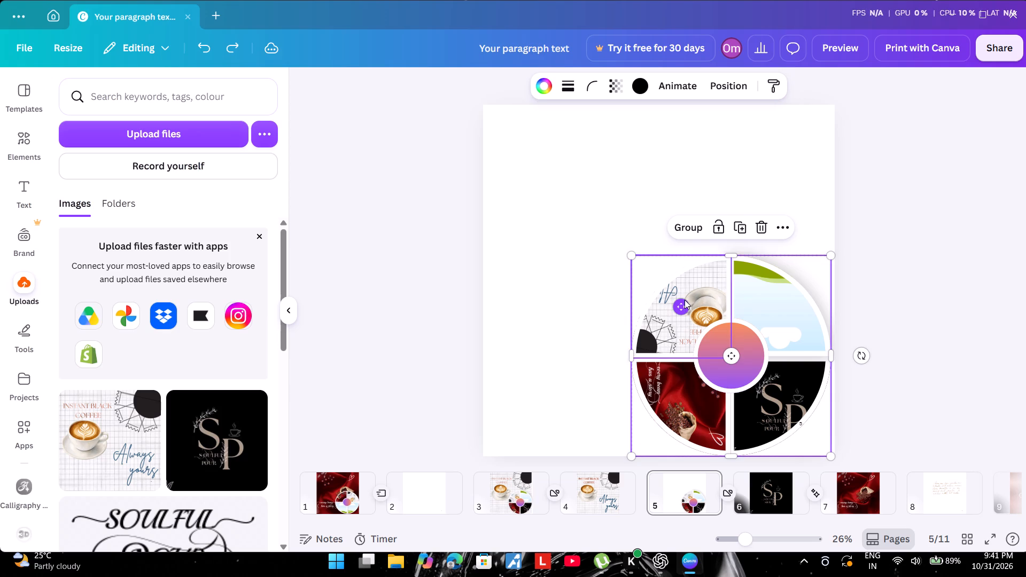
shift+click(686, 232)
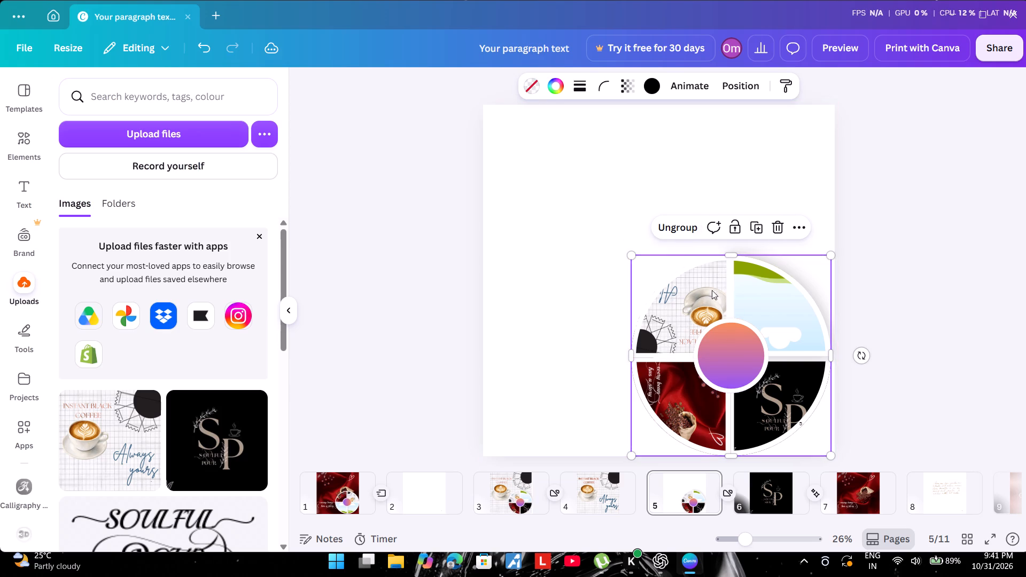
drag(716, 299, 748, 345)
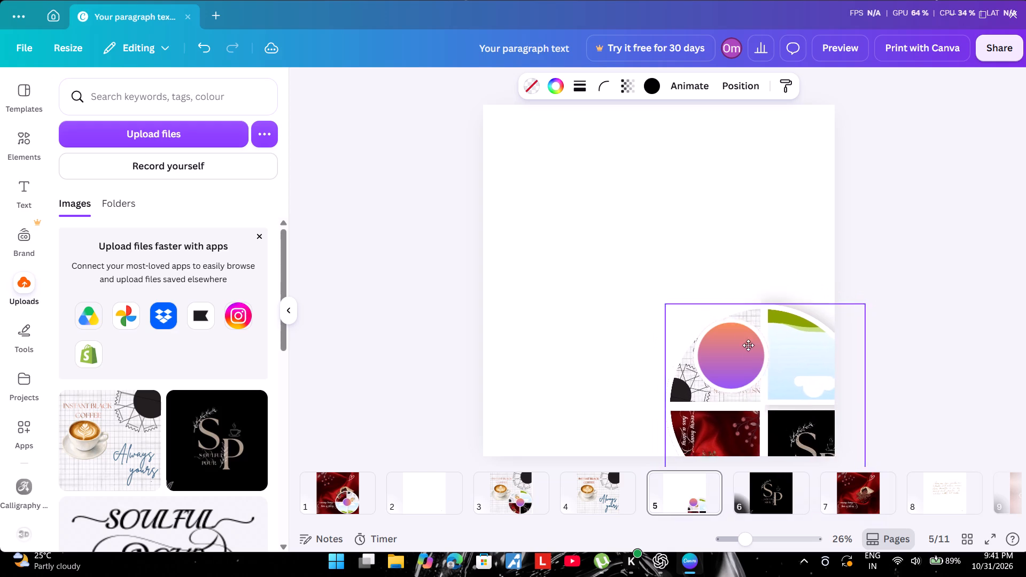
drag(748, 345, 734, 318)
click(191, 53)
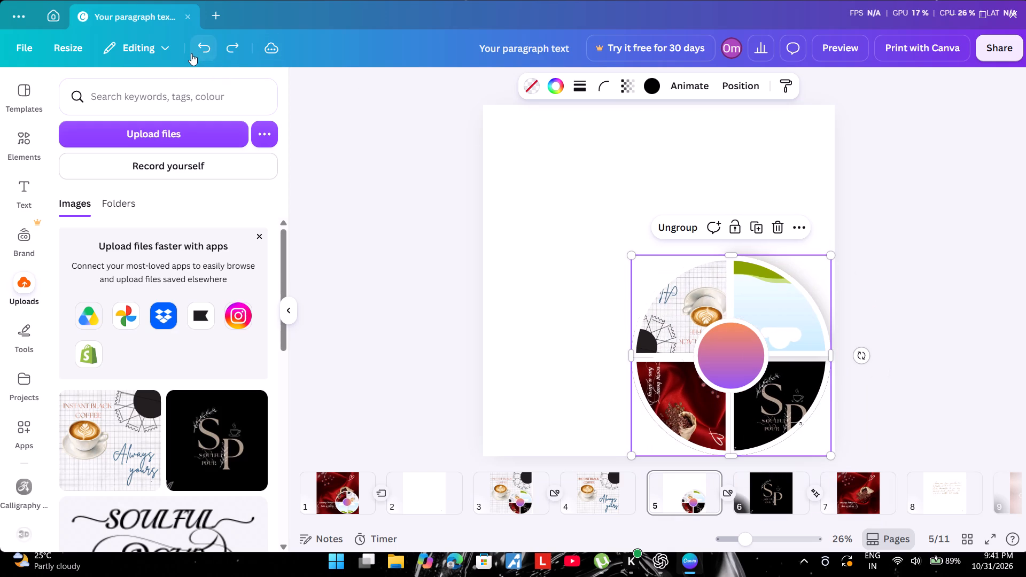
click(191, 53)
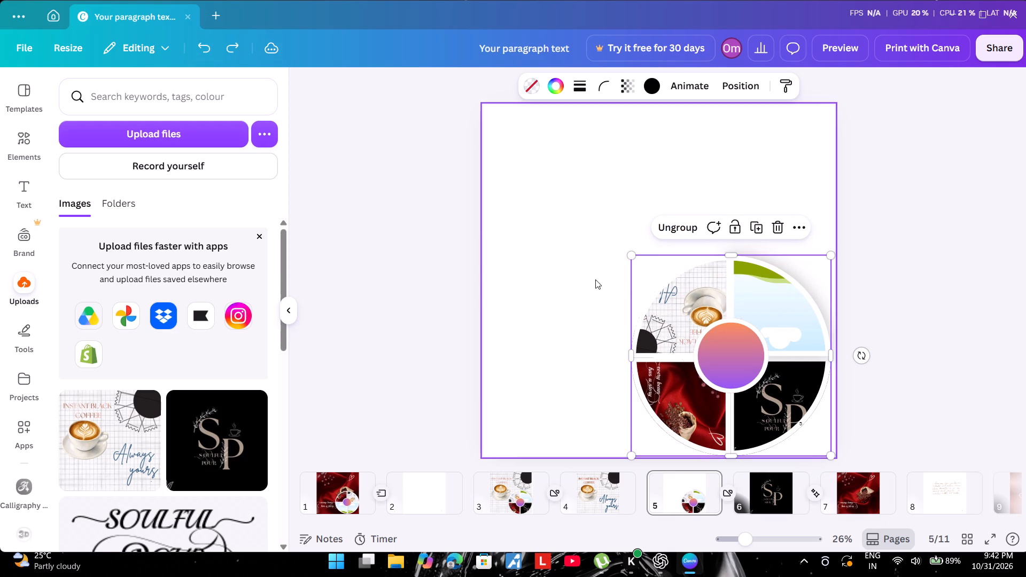
Group the upper-left coffee quarter, the rest of the photo wheel and its gradient centre circle on page 5.
shift+click(666, 297)
shift+click(757, 301)
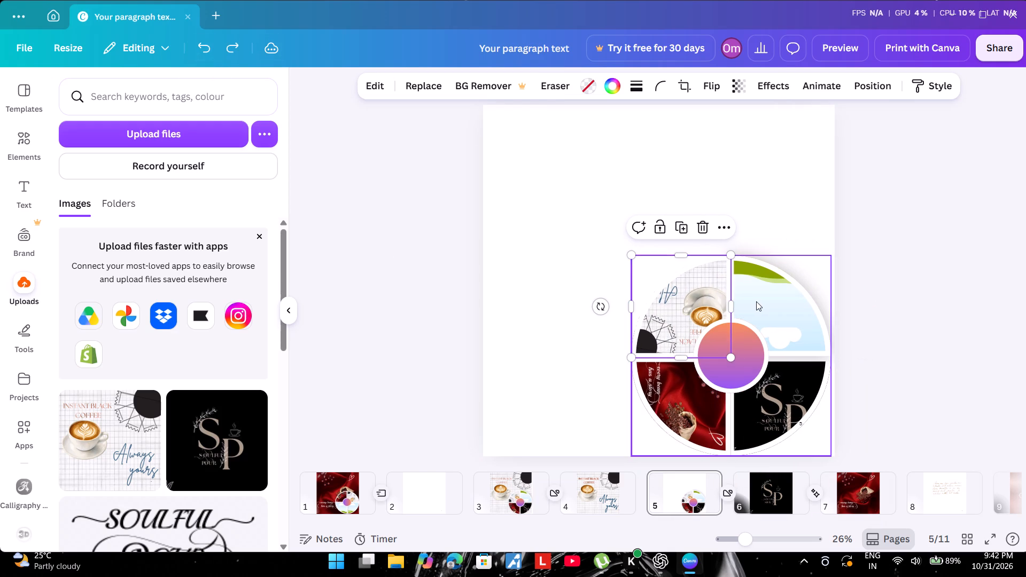
shift+click(673, 284)
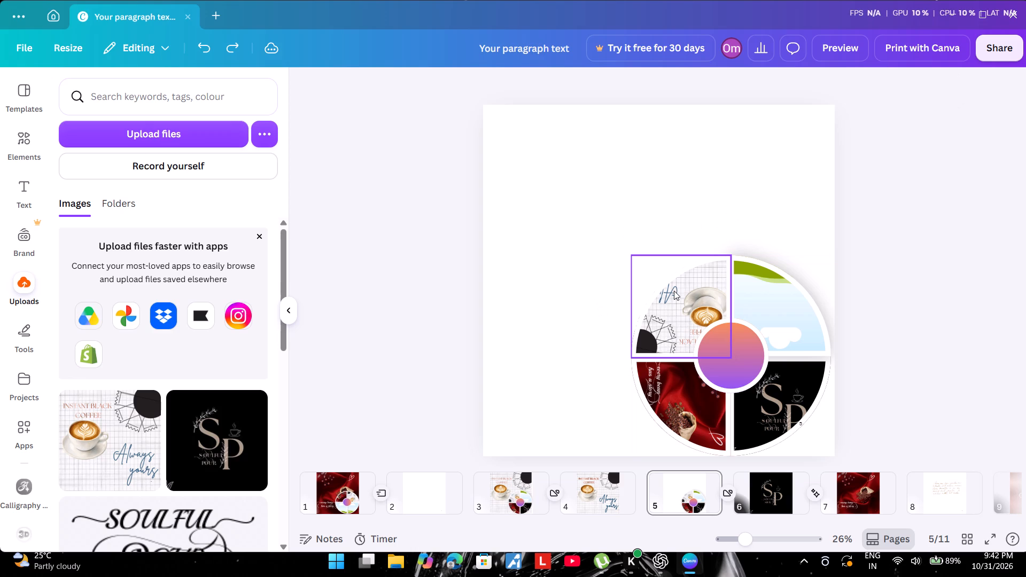
shift+click(674, 291)
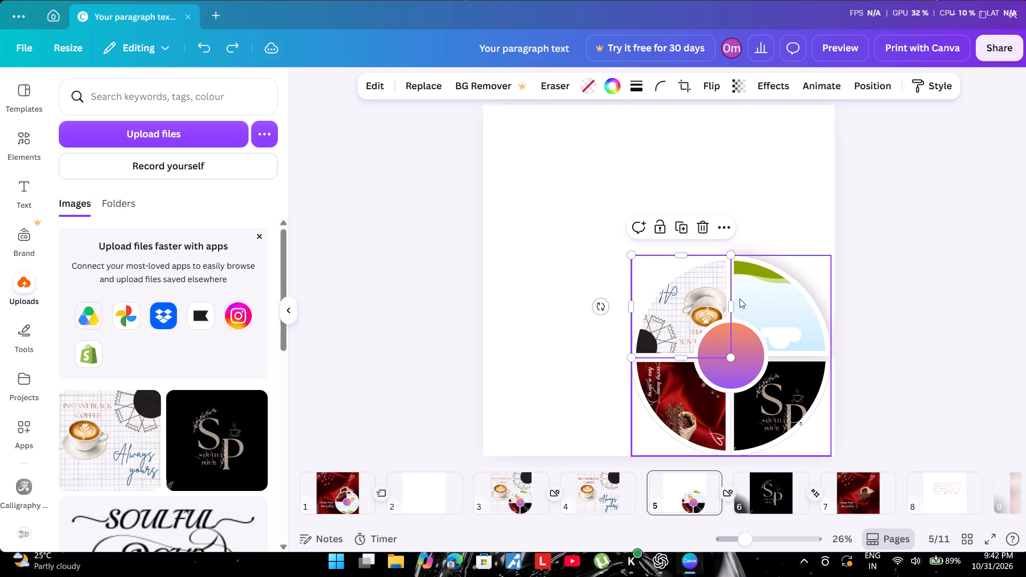
shift+click(740, 299)
shift+click(693, 229)
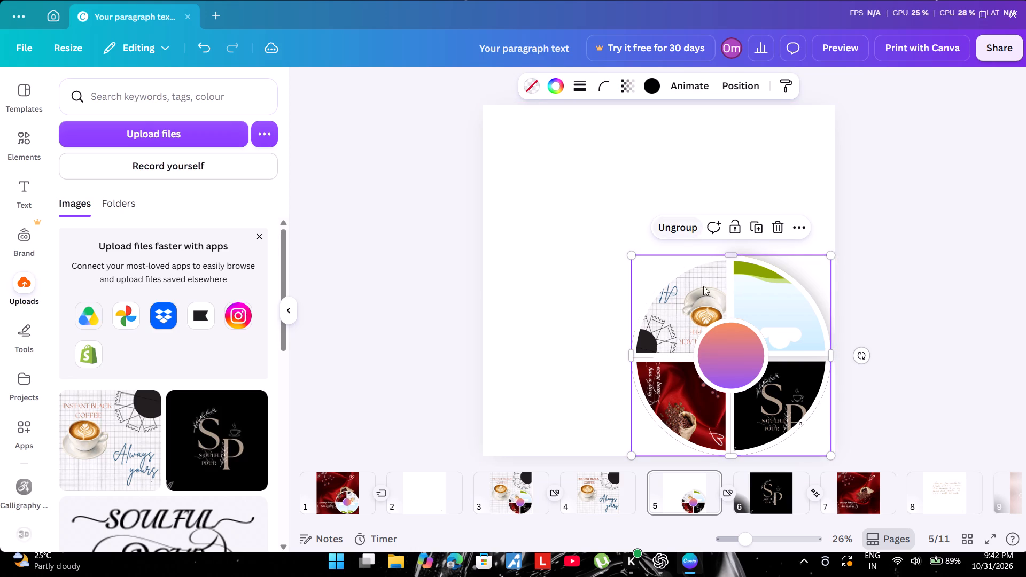
shift+click(724, 337)
shift+click(682, 231)
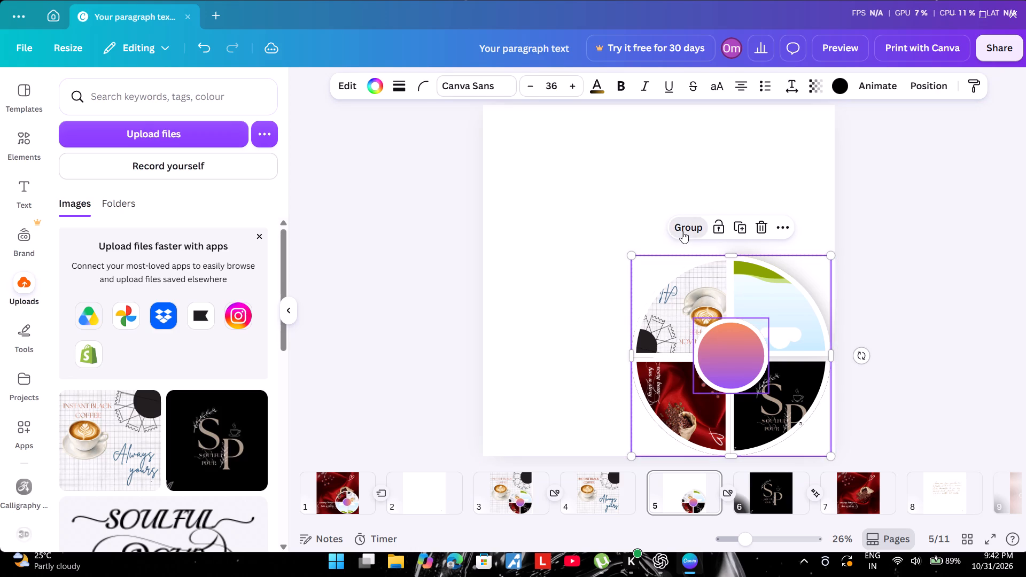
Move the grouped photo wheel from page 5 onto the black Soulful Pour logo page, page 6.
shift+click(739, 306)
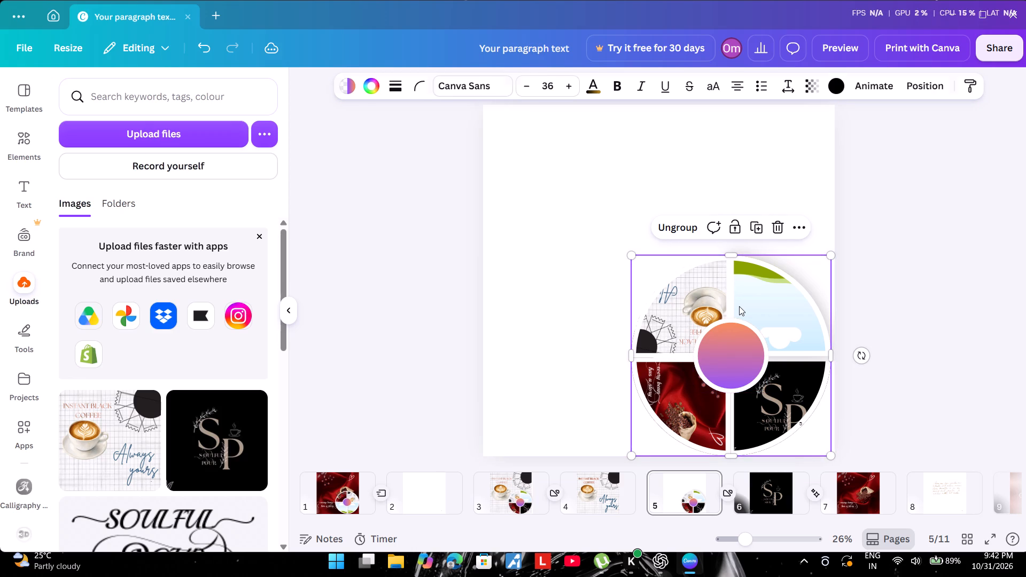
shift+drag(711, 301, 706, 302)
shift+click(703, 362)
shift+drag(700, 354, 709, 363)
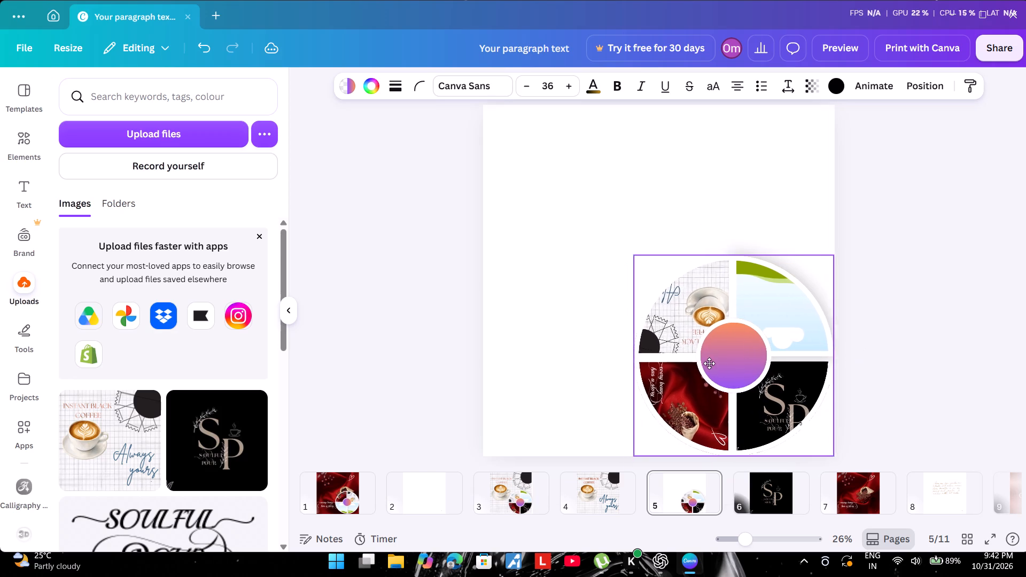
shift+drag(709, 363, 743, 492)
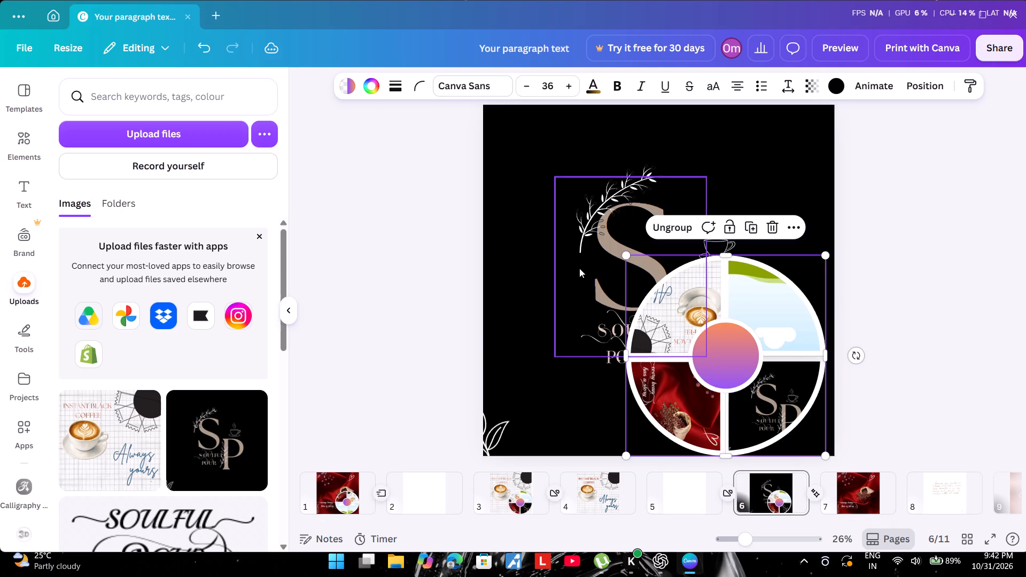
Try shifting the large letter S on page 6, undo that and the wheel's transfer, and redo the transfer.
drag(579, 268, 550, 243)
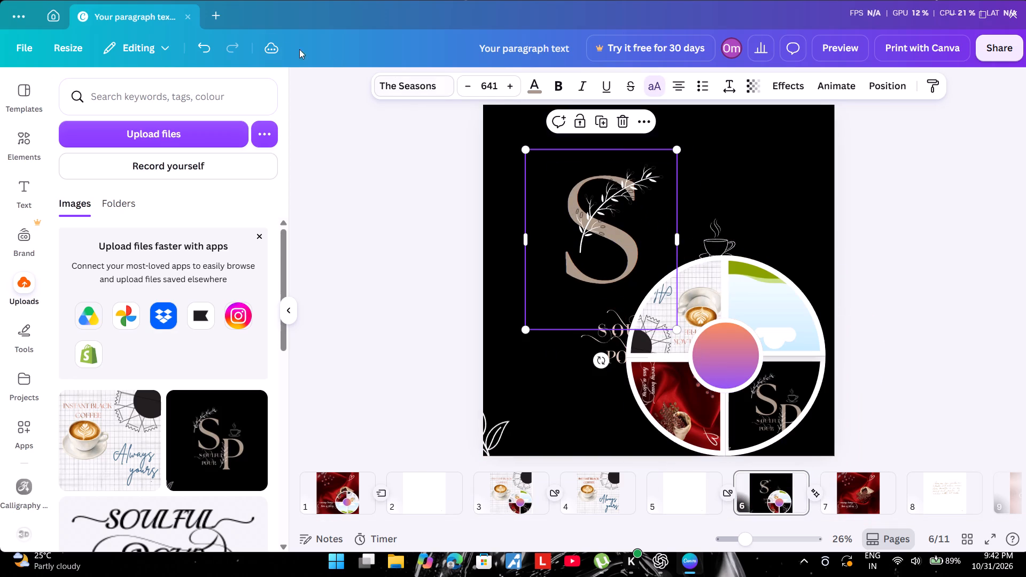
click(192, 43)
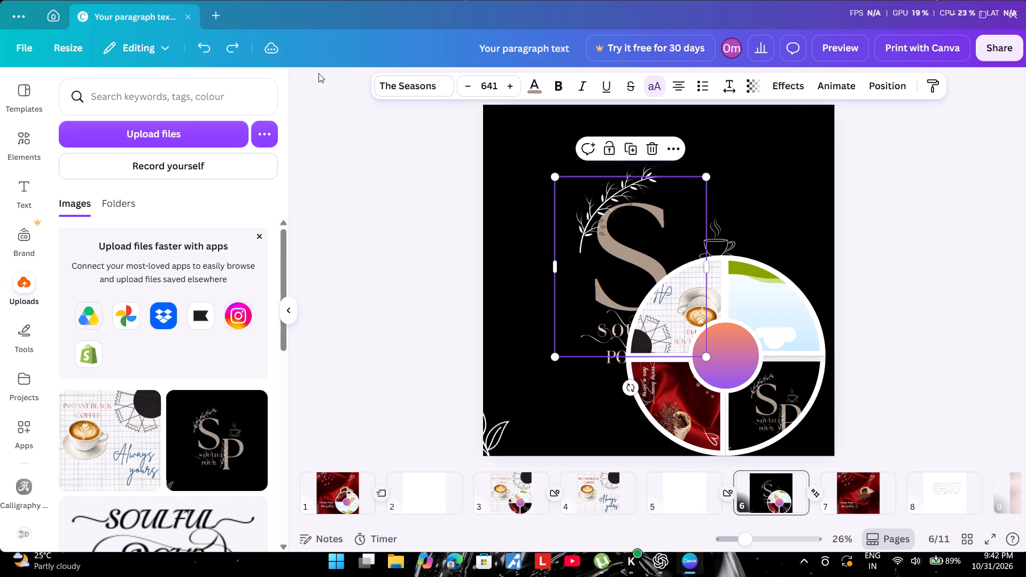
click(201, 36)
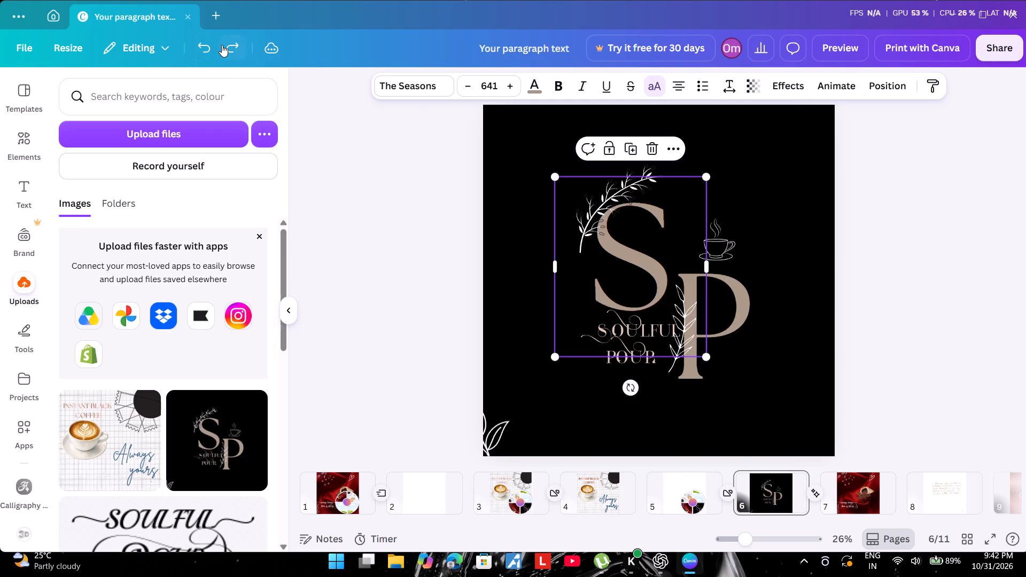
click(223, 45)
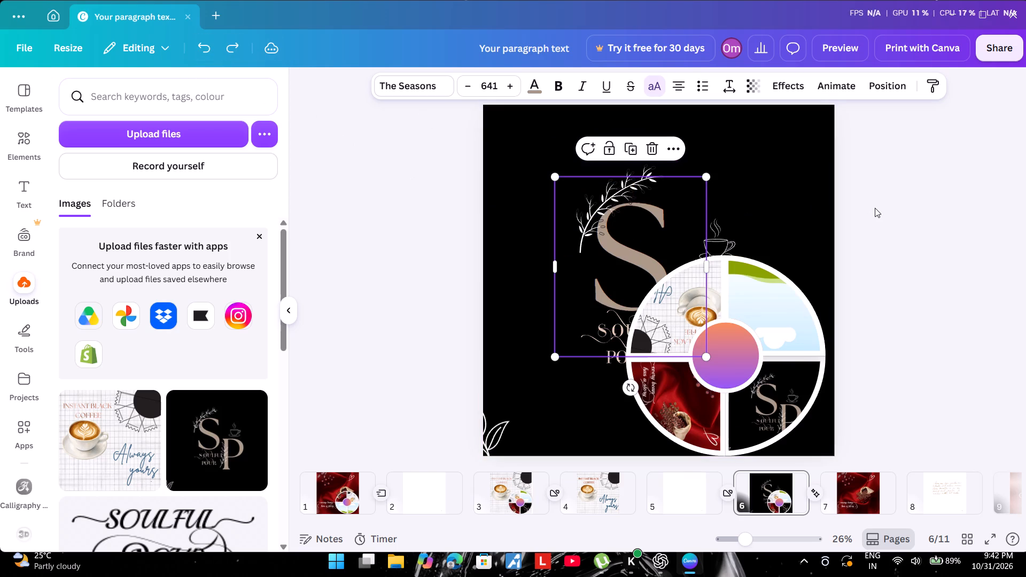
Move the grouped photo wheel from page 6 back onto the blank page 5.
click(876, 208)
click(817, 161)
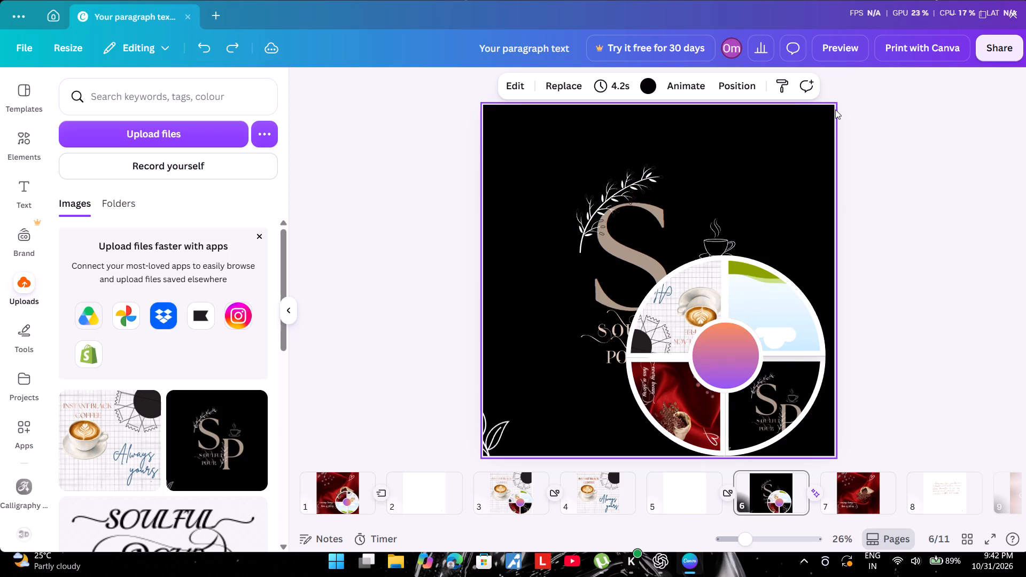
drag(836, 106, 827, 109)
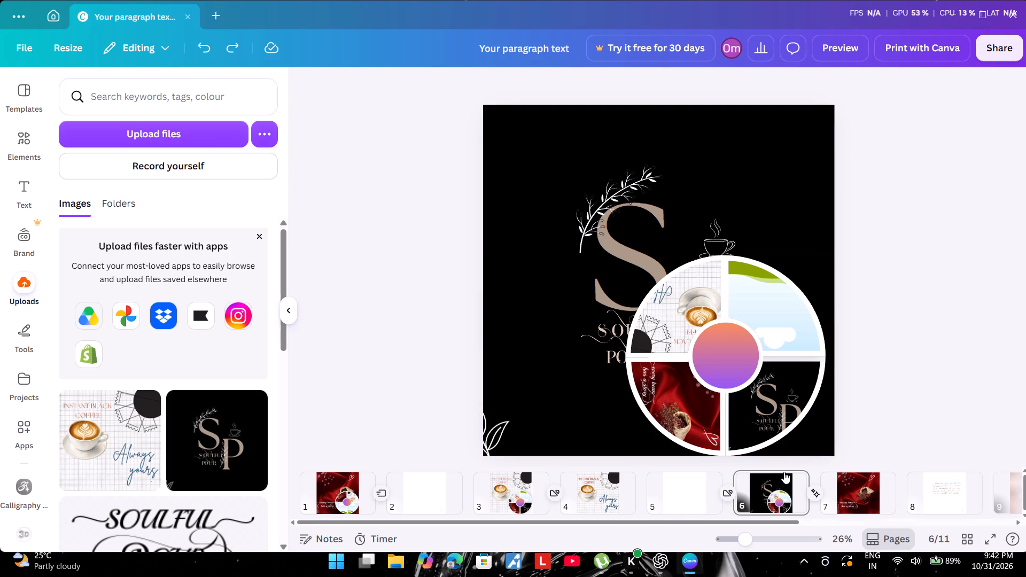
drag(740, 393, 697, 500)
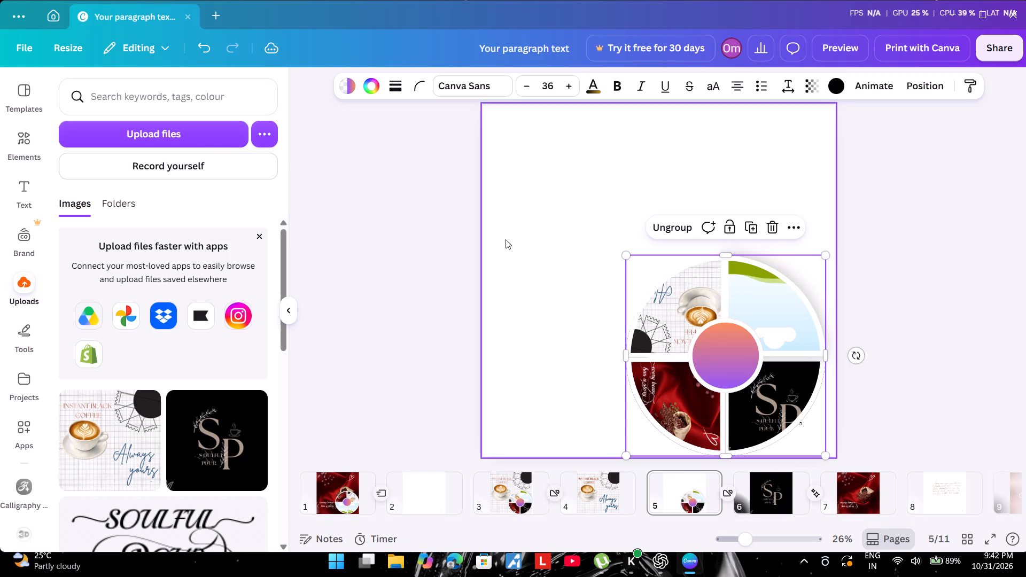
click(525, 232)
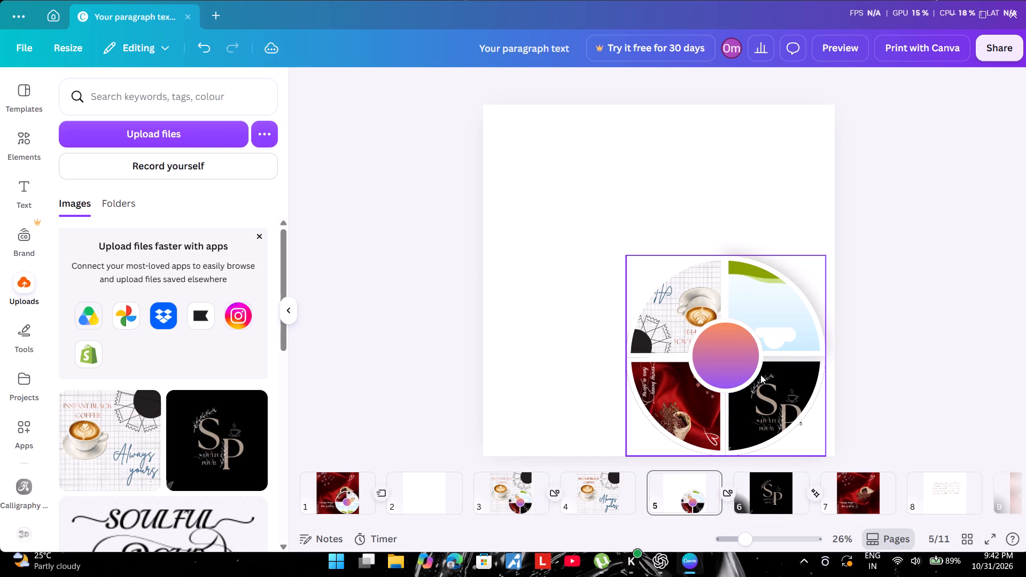
Rotate the grouped photo wheel on page 5 by half a turn so the black SP quarter sits at its upper left.
click(737, 409)
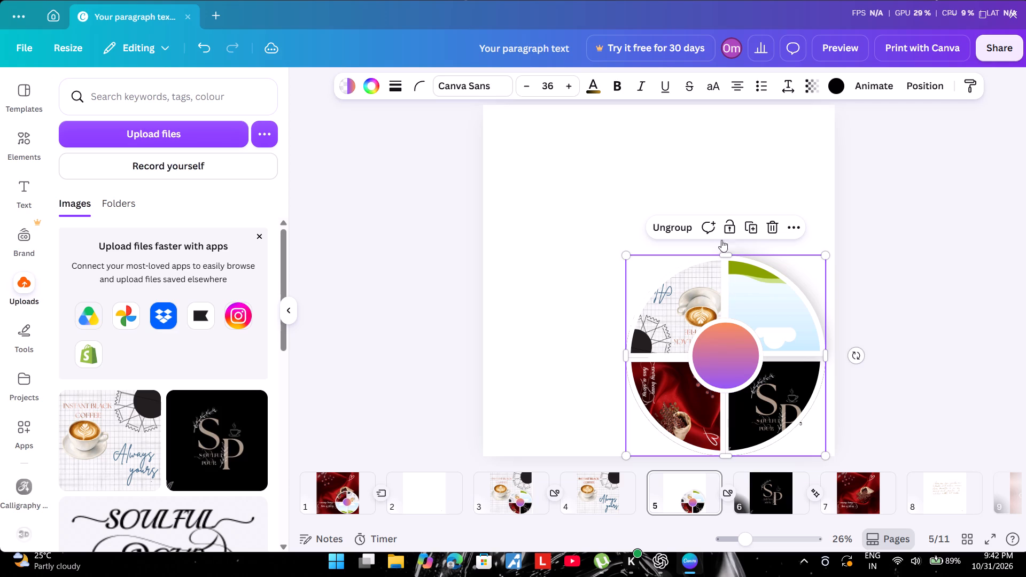
drag(848, 355, 850, 354)
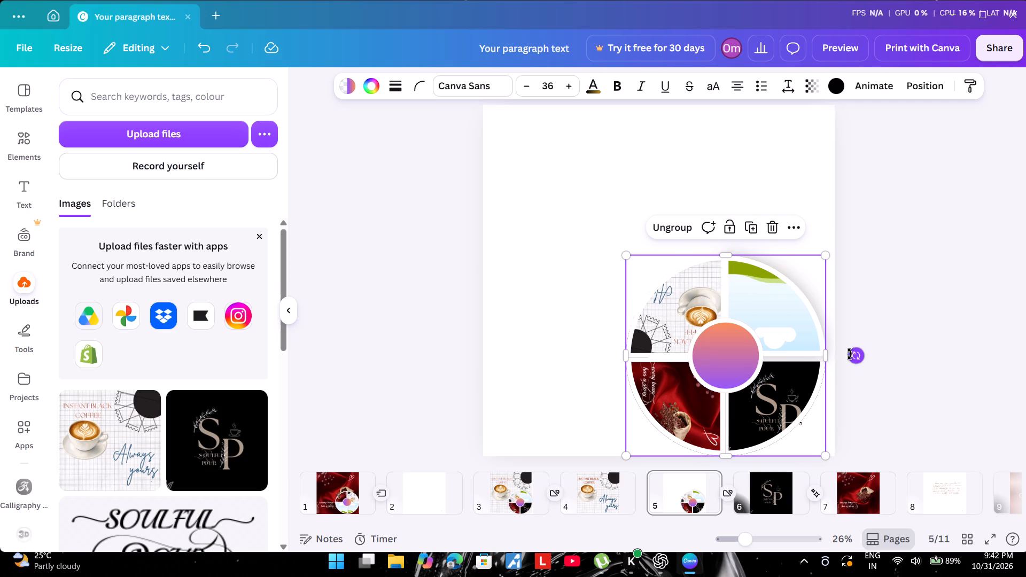
drag(850, 354, 646, 243)
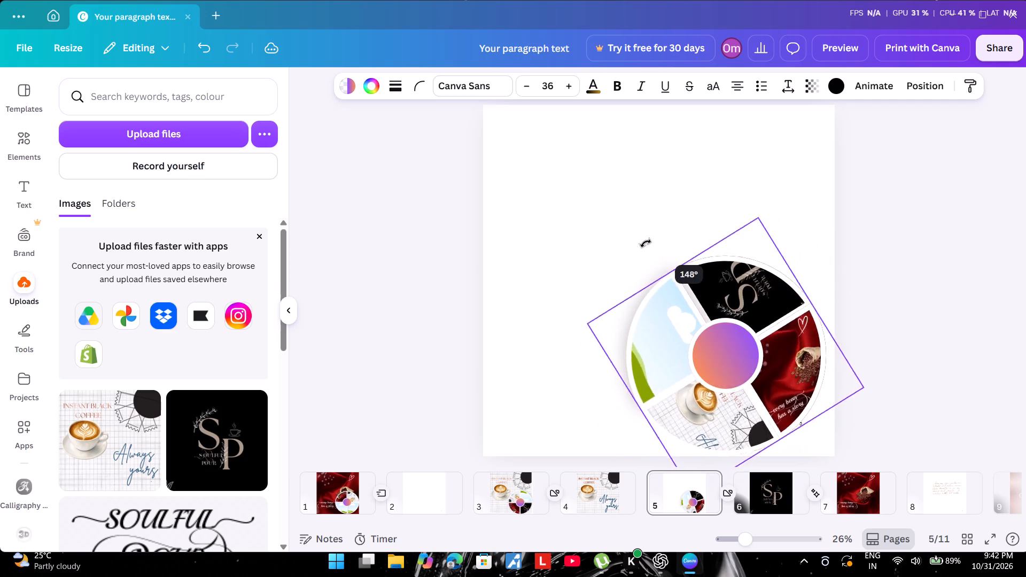
drag(646, 243, 594, 358)
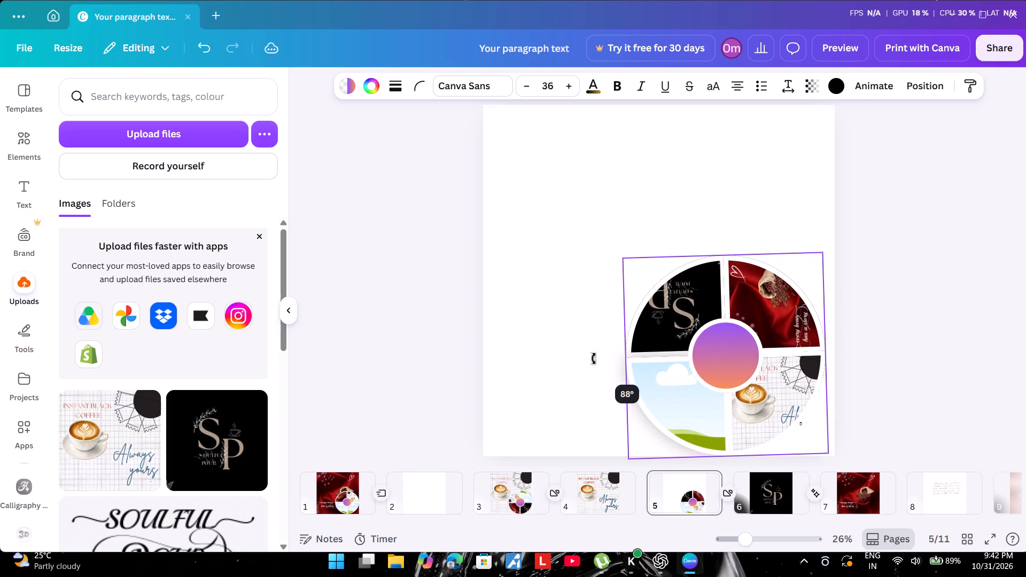
drag(594, 358, 592, 356)
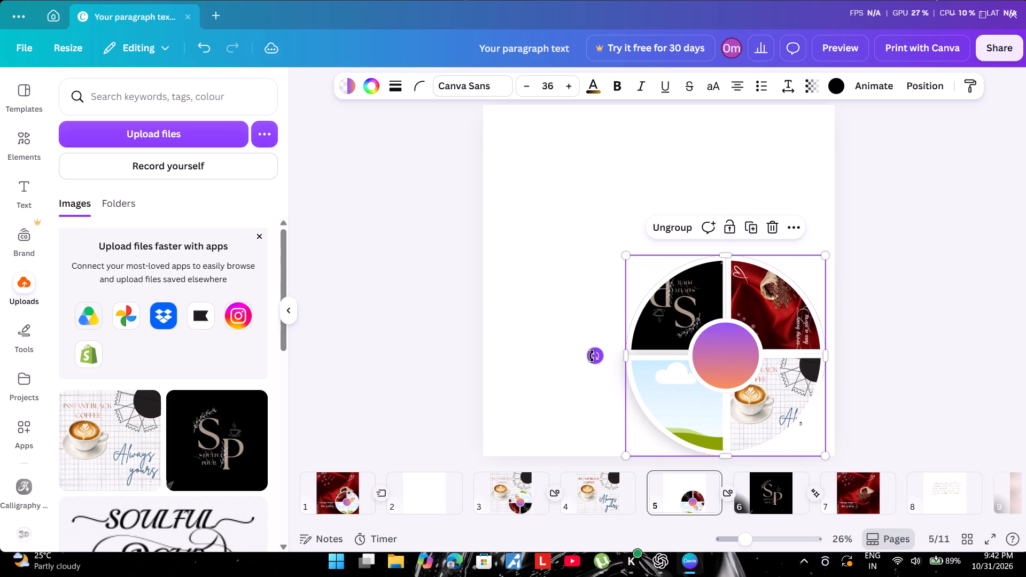
click(974, 300)
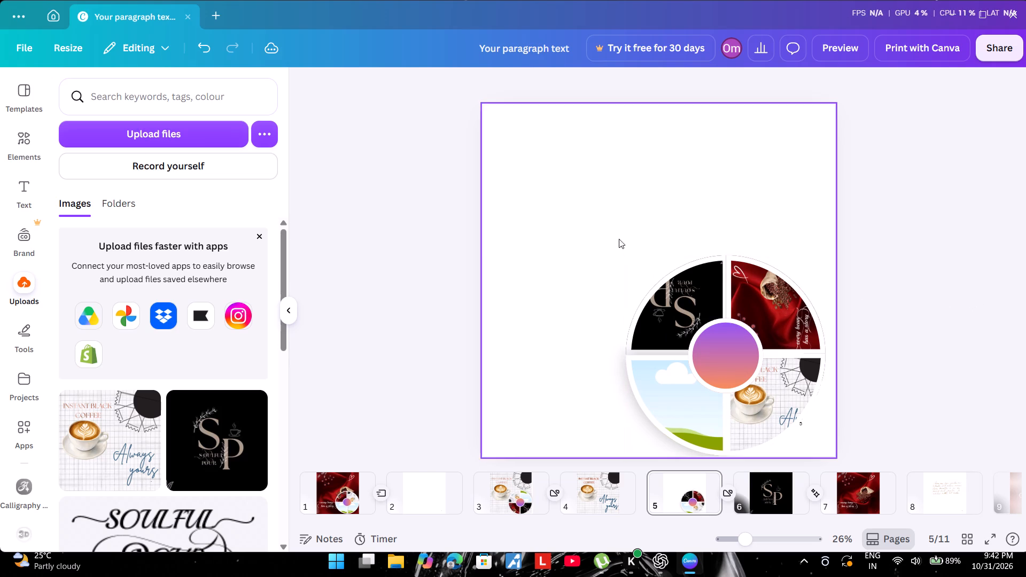
Add the uploaded black Soulful Pour screenshot to page 5 and enlarge it towards the page's upper-left corner.
click(196, 444)
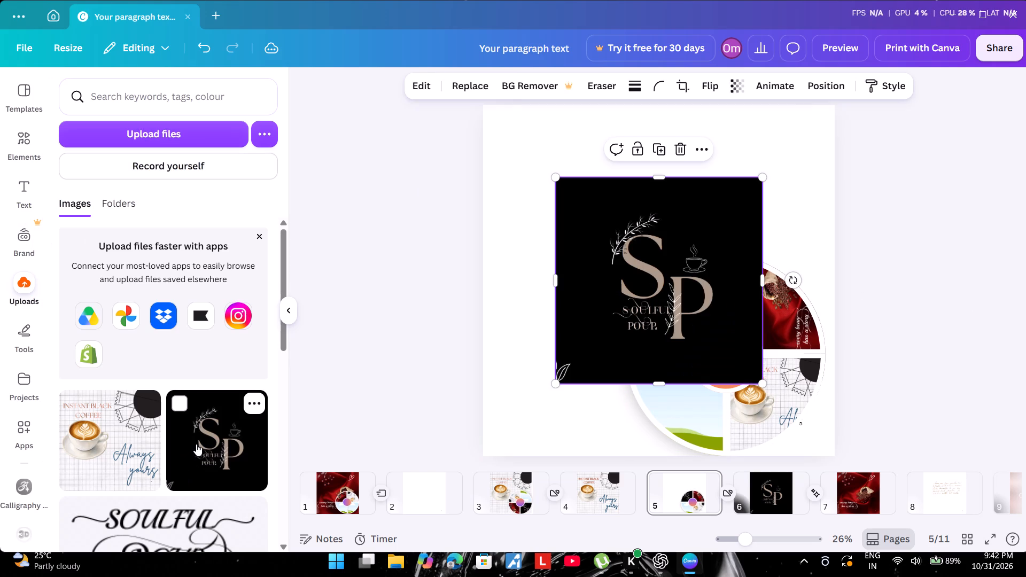
drag(553, 176, 470, 131)
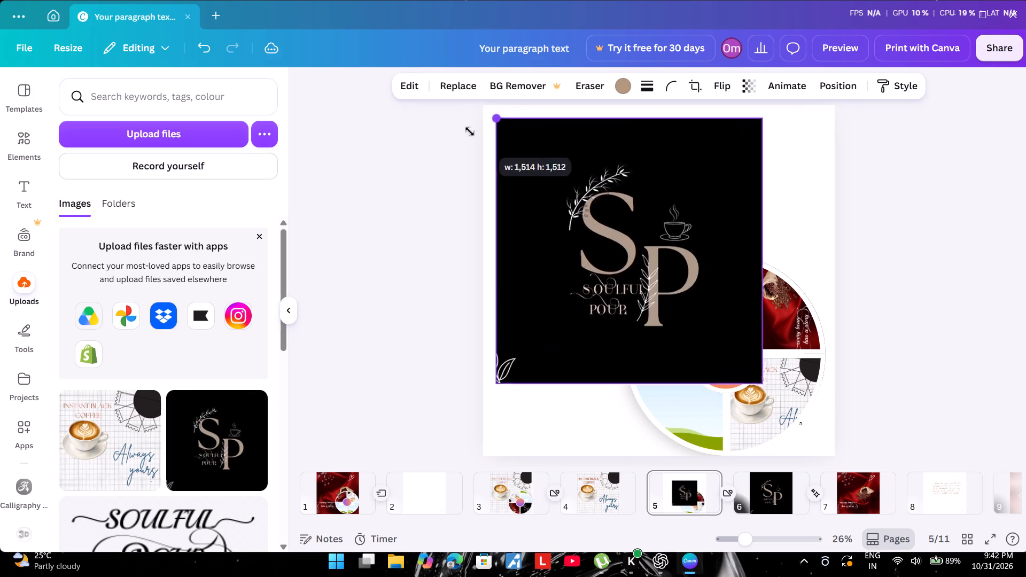
drag(470, 131, 469, 130)
click(603, 242)
click(631, 349)
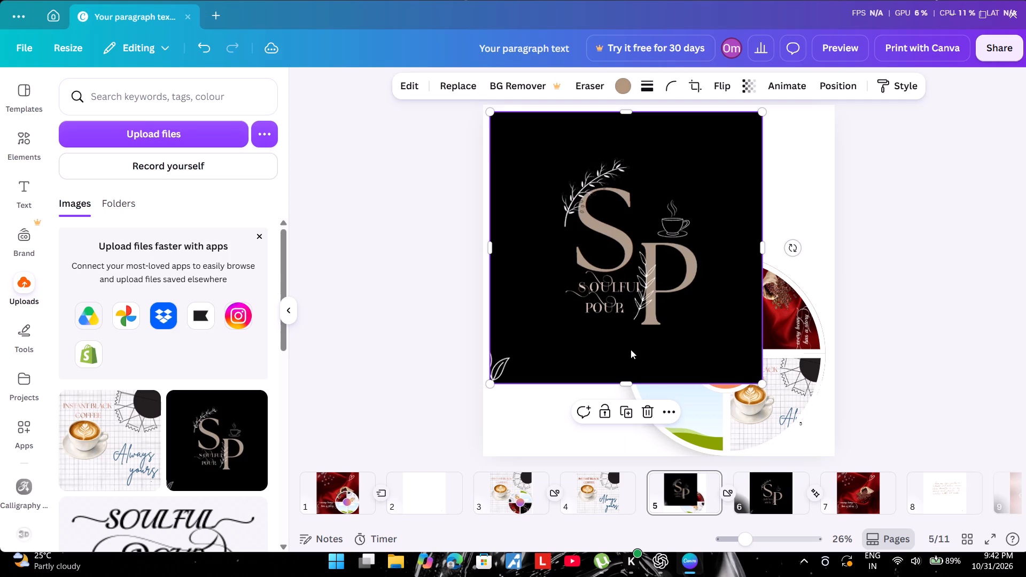
Send the Soulful Pour screenshot to the back, behind the photo wheel on page 5.
click(669, 410)
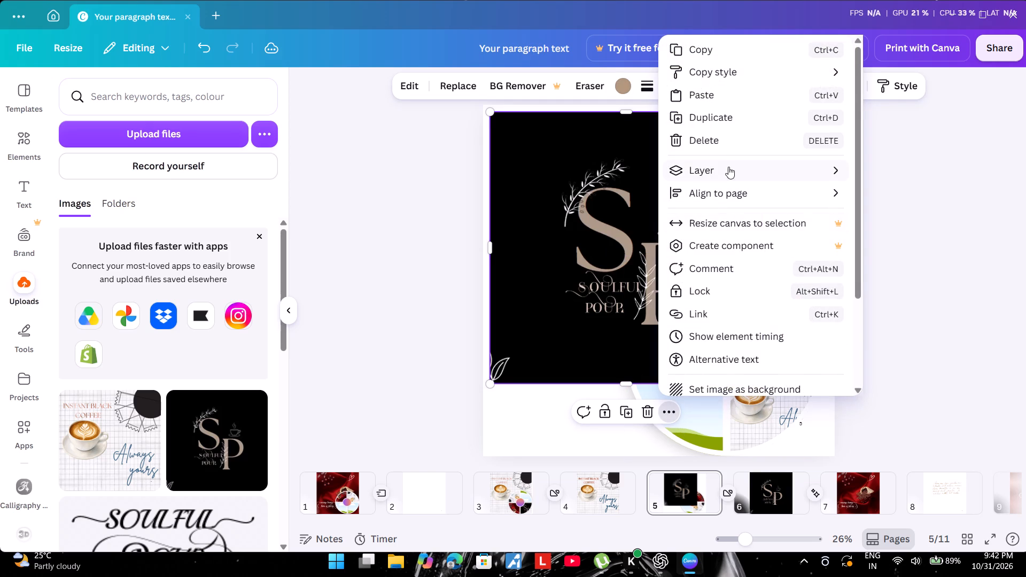
click(729, 165)
click(824, 162)
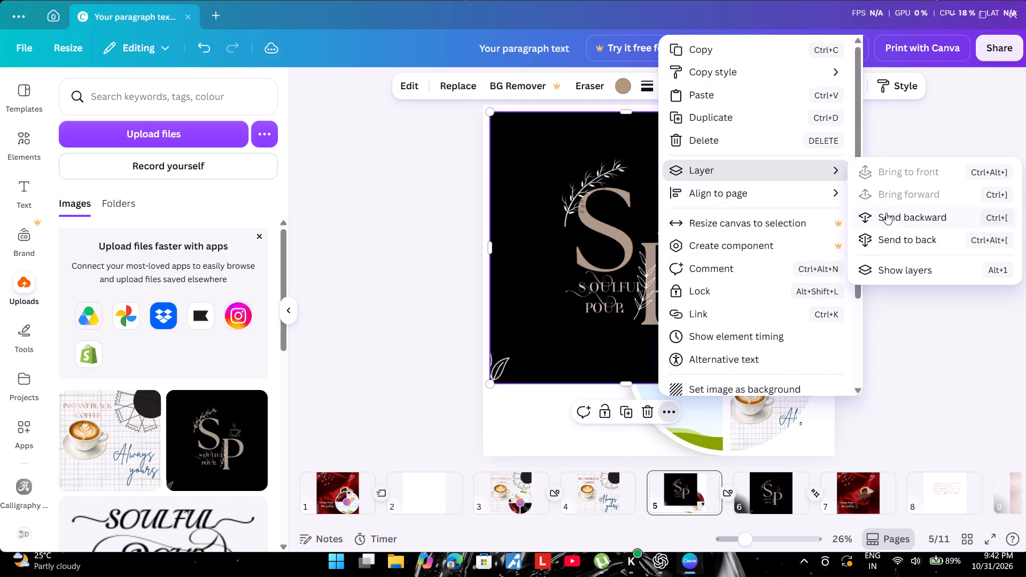
click(898, 237)
click(955, 316)
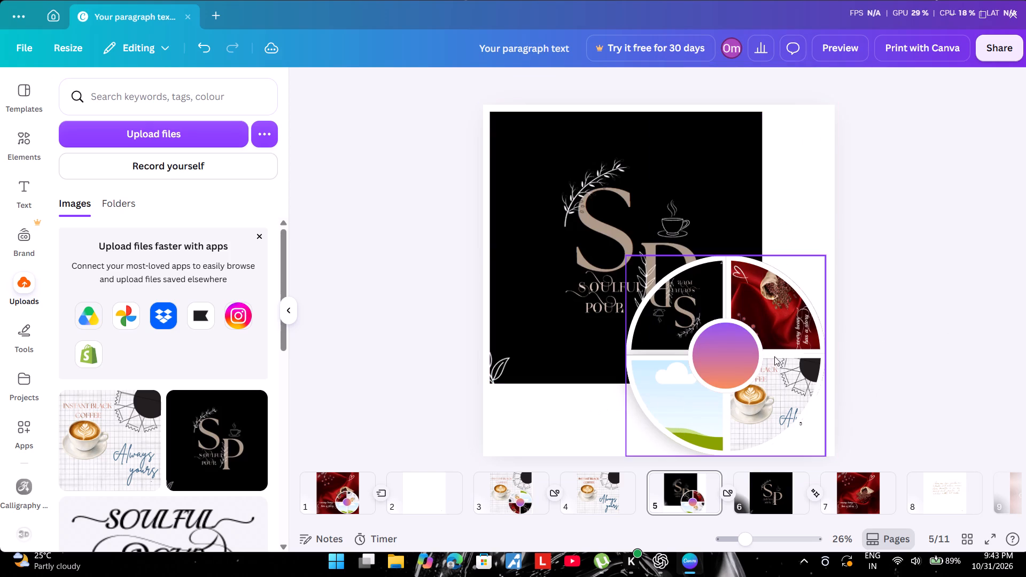
Enlarge the Soulful Pour screenshot towards the lower right until it reaches the right and bottom edges of page 5.
click(700, 195)
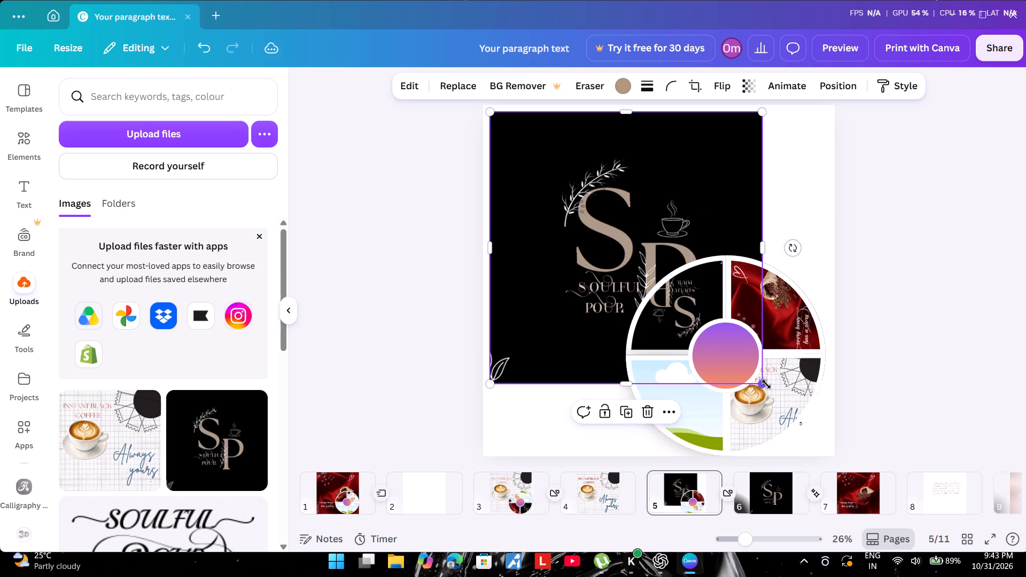
drag(764, 383, 818, 467)
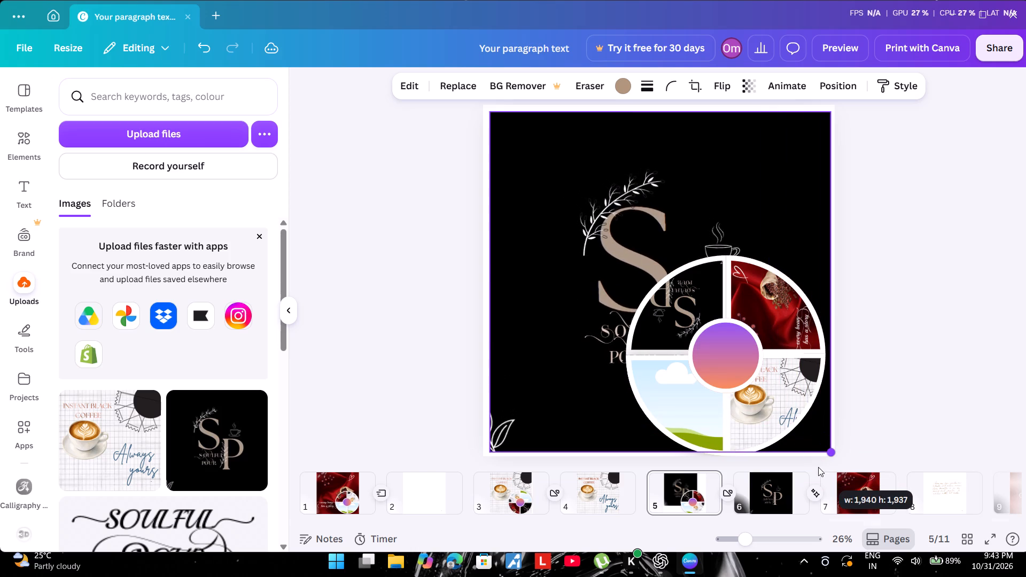
drag(818, 467, 820, 471)
click(945, 366)
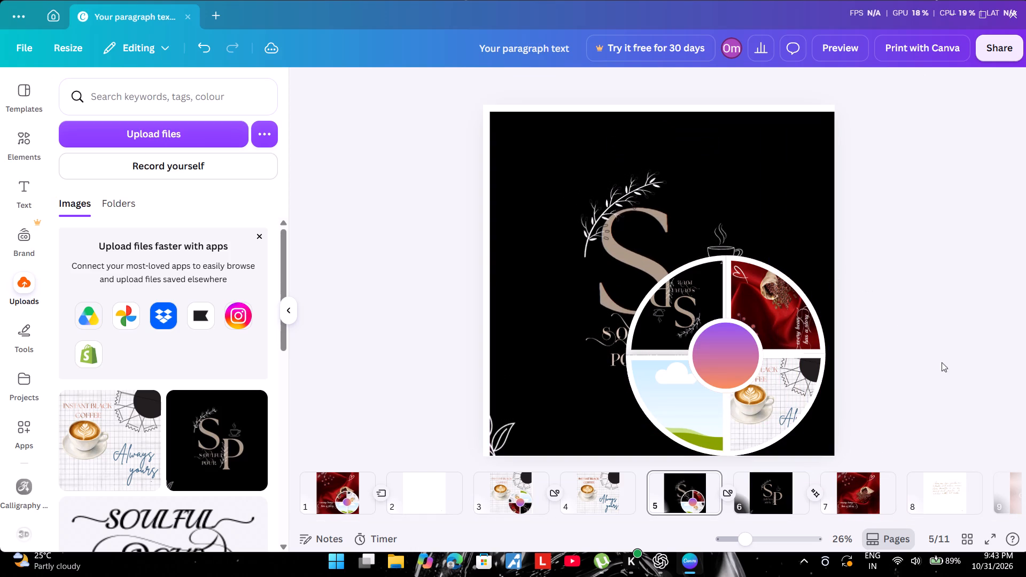
Shift the Soulful Pour screenshot past the page's upper-left corner and enlarge it down to the page's bottom edge.
click(728, 208)
drag(727, 216, 719, 201)
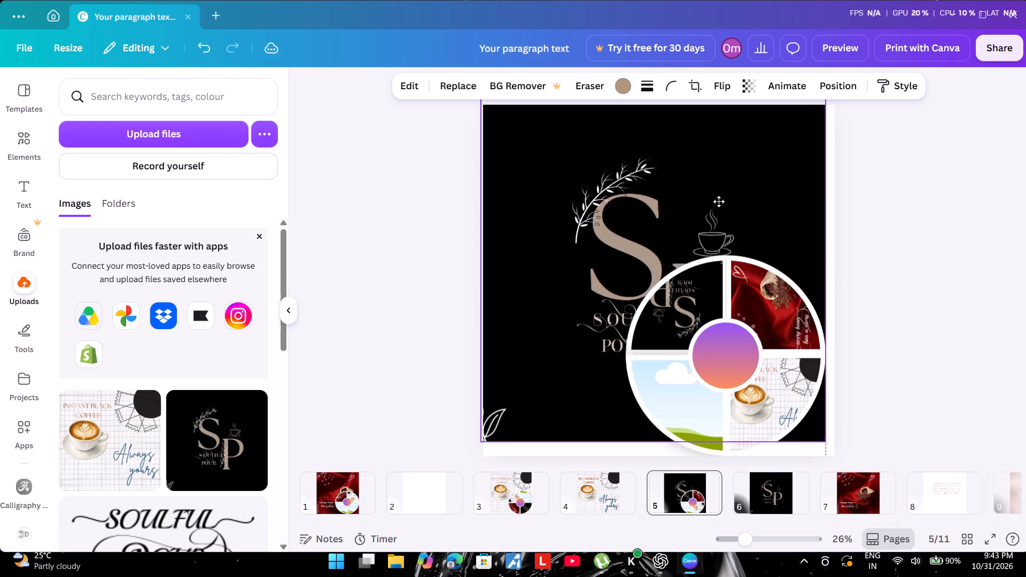
drag(719, 201, 646, 141)
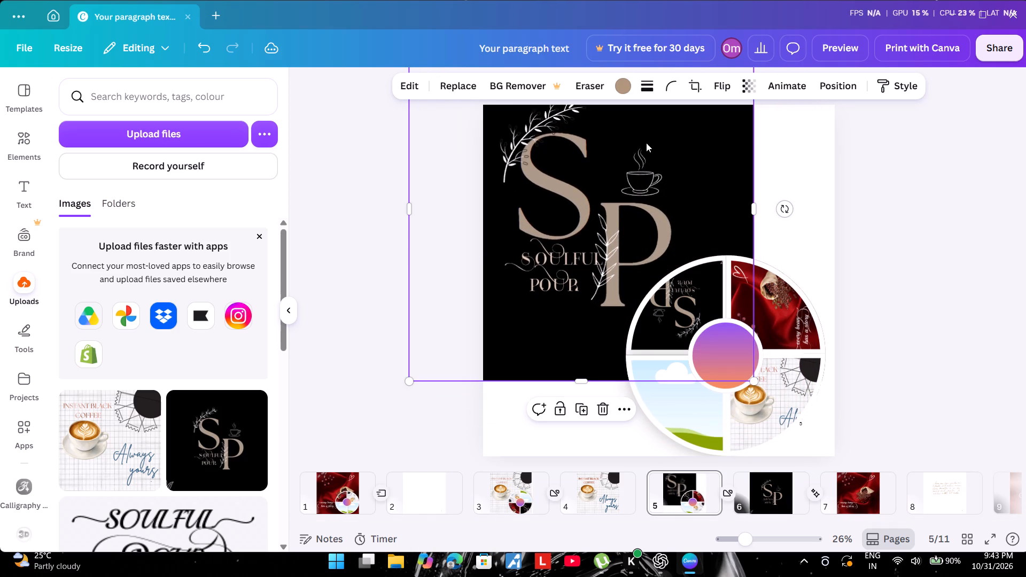
drag(752, 383, 795, 459)
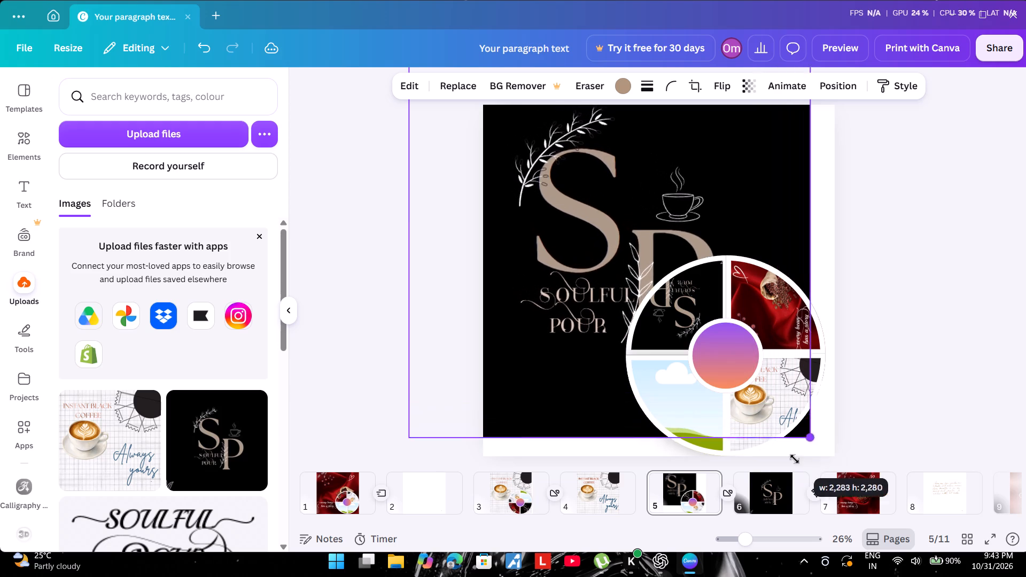
drag(795, 459, 807, 480)
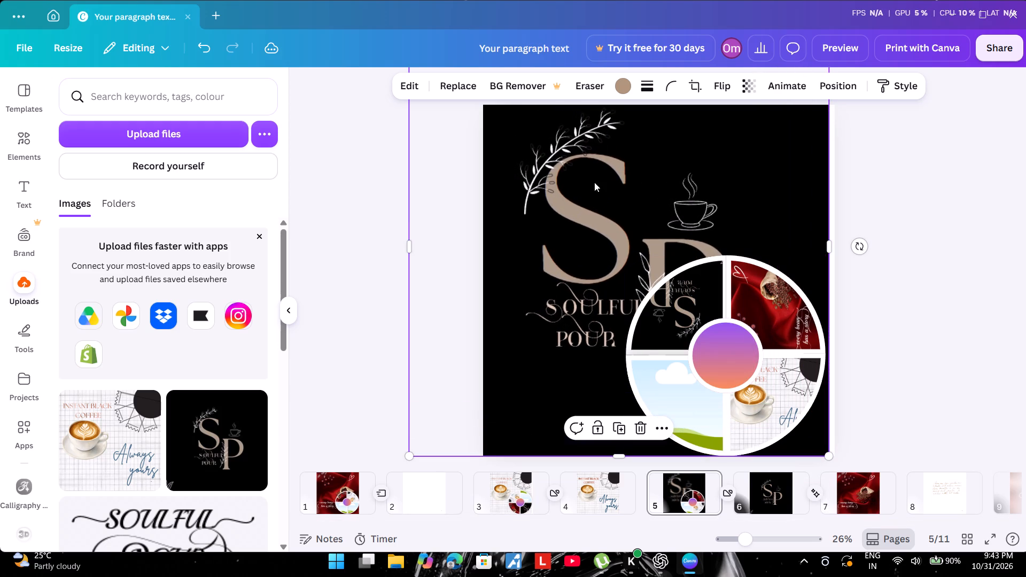
Shift the Soulful Pour screenshot slightly left on page 5, crop in its right side and scale it down from the lower-right corner.
drag(624, 210, 596, 201)
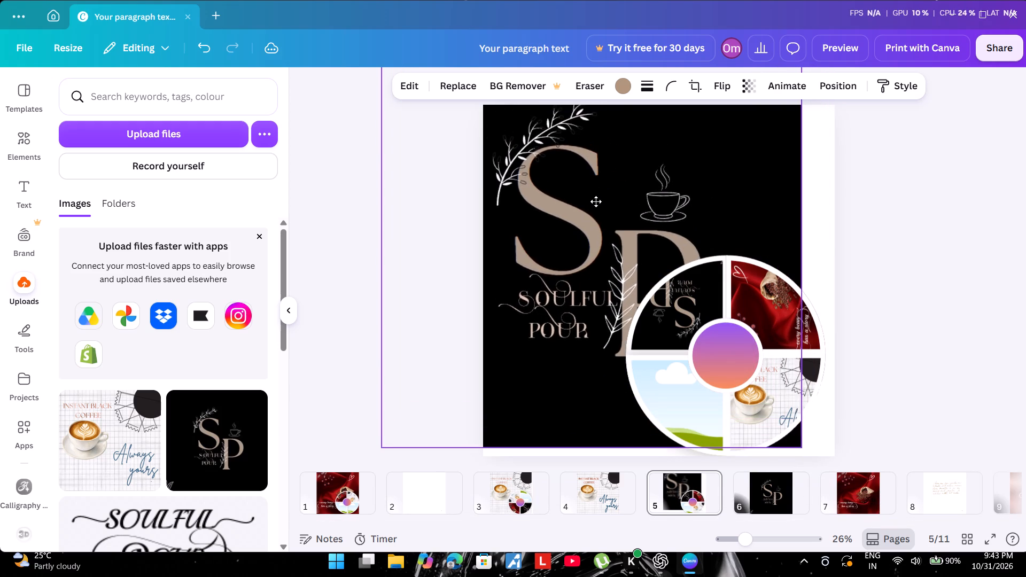
drag(596, 201, 595, 202)
drag(799, 233, 800, 230)
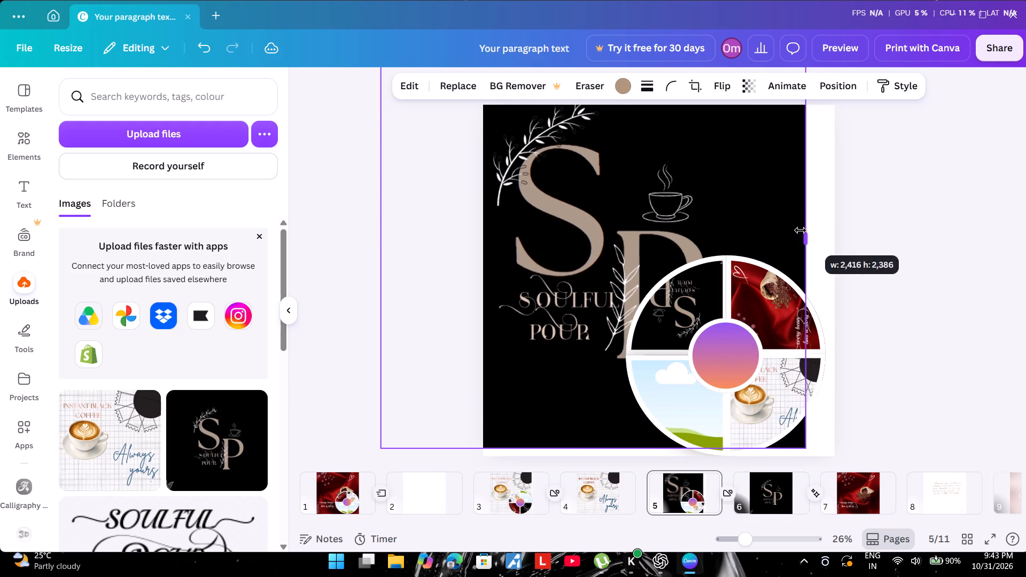
drag(800, 230, 708, 214)
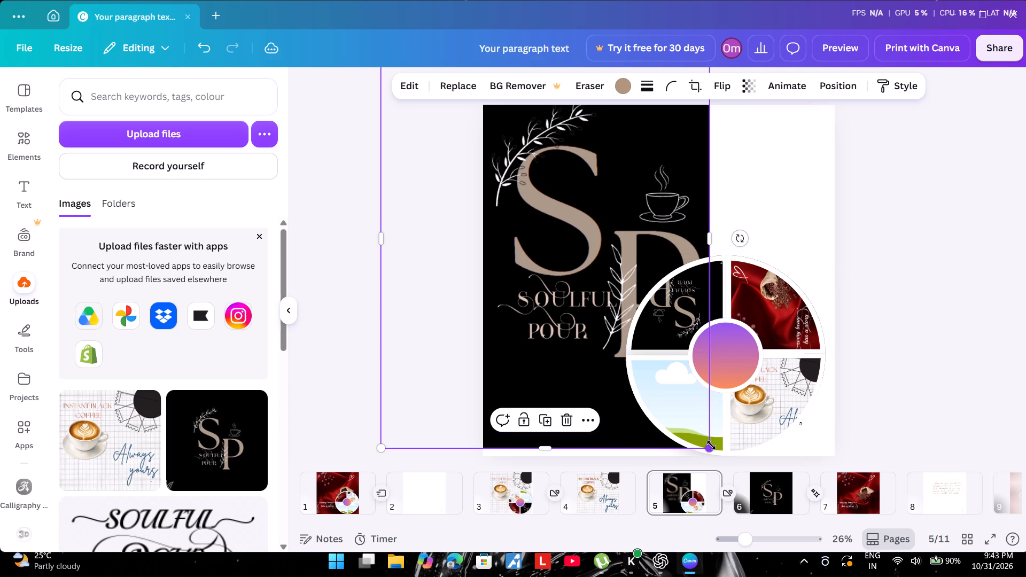
drag(711, 445, 757, 361)
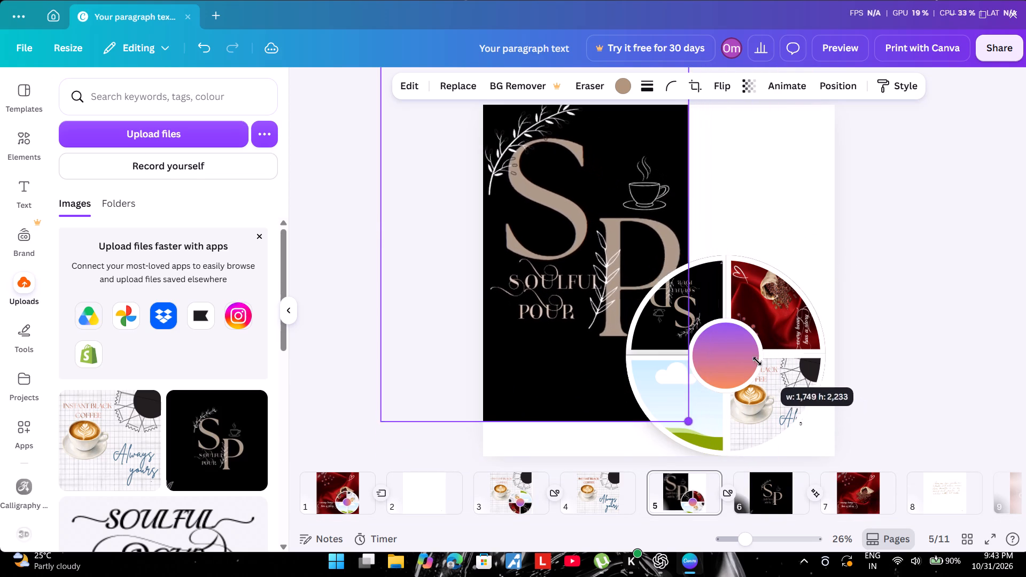
drag(757, 361, 744, 341)
Extend the Soulful Pour screenshot to the right and bottom edges of page 5, about 2,596 wide by 2,432 high.
drag(673, 216, 821, 228)
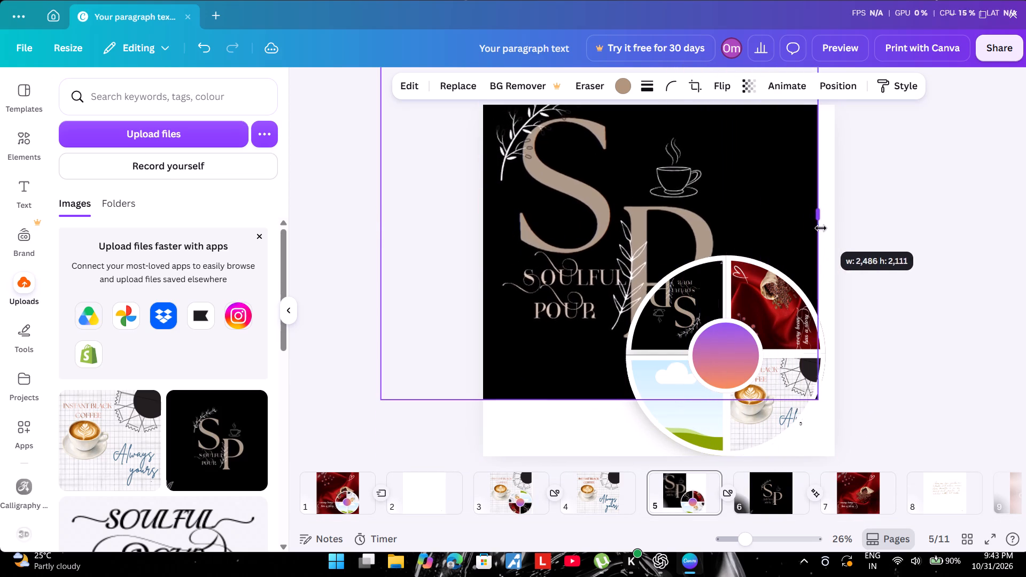
drag(821, 228, 838, 235)
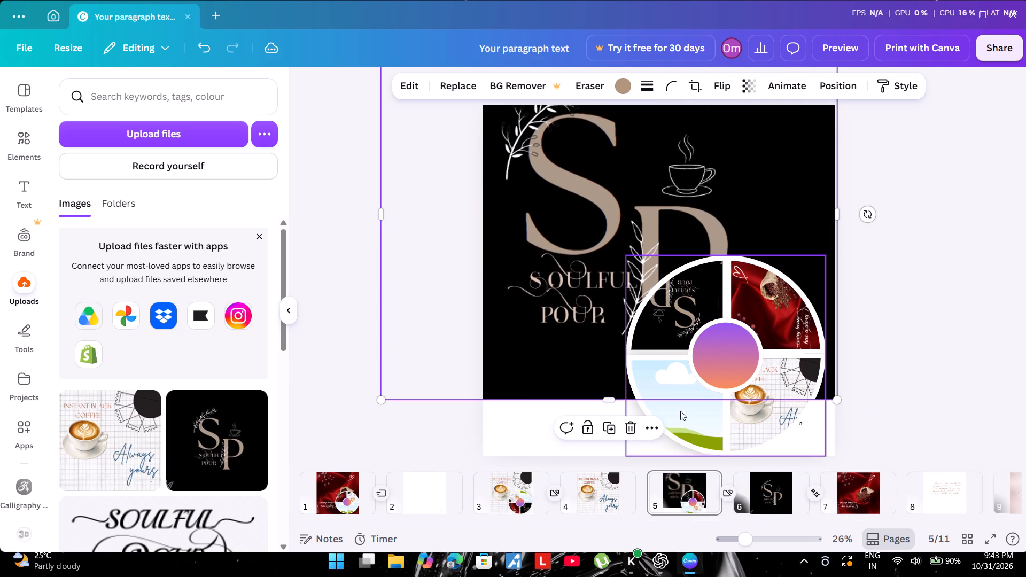
drag(607, 403, 596, 462)
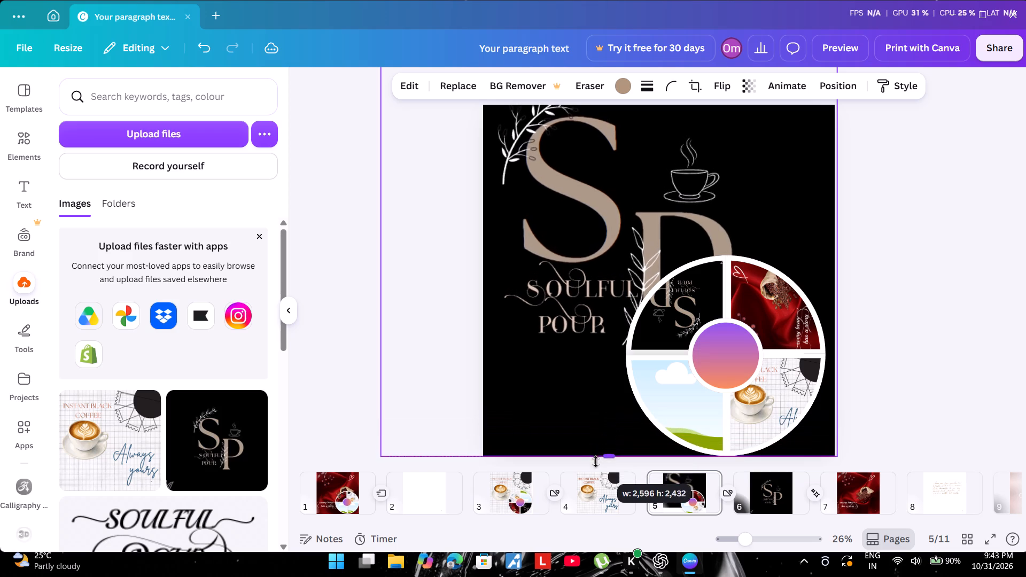
drag(596, 462, 593, 453)
Crop in the Soulful Pour screenshot's left side and reposition it so the SP logo sits higher on page 5.
drag(590, 252, 576, 256)
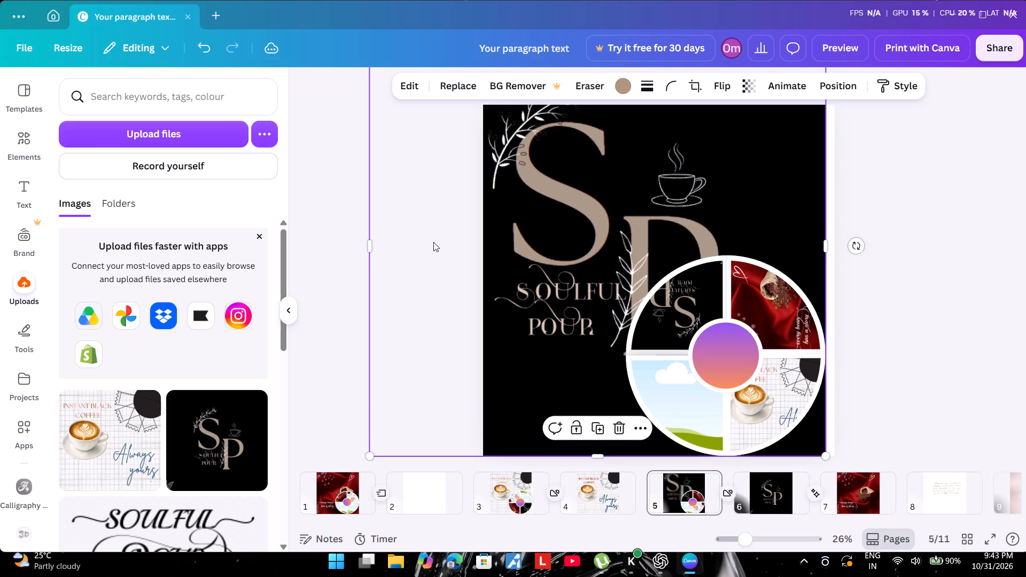
drag(368, 243, 429, 241)
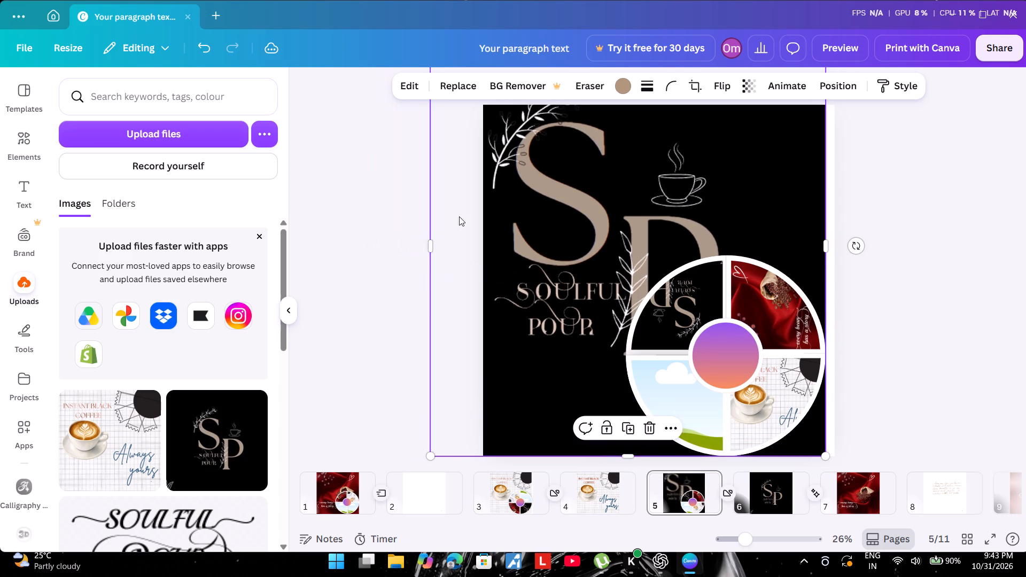
drag(522, 192, 462, 295)
drag(565, 137, 568, 160)
drag(531, 210, 553, 144)
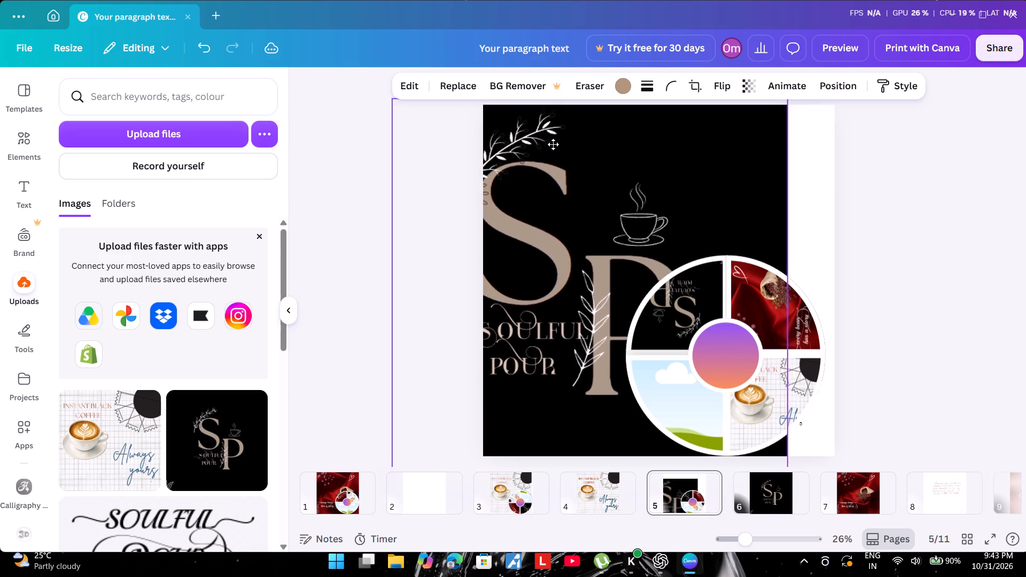
drag(553, 144, 576, 140)
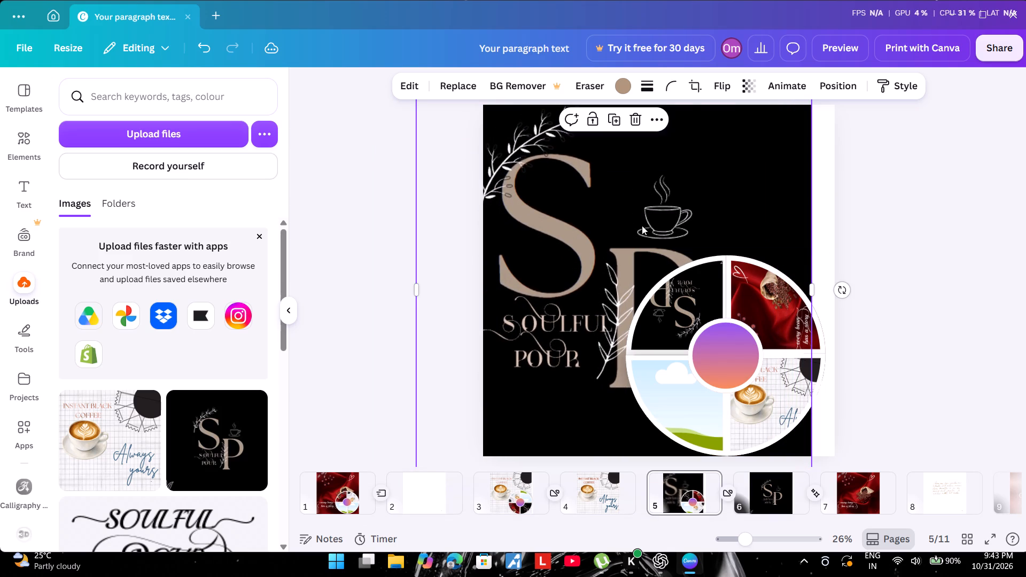
drag(625, 242, 644, 185)
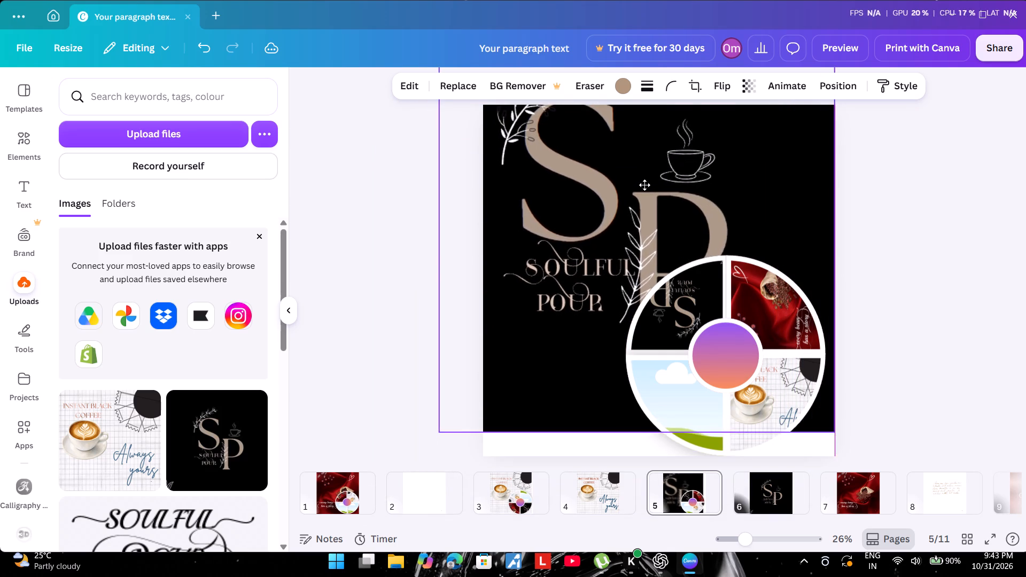
drag(644, 185, 635, 181)
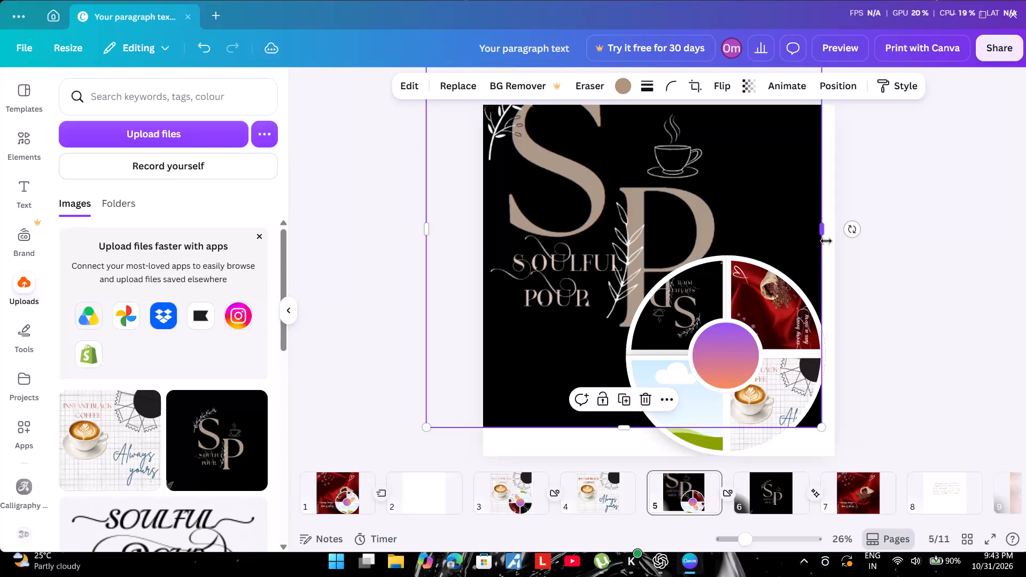
Crop in the Soulful Pour screenshot's right and bottom sides and scale it down towards the page's upper-left corner.
drag(825, 239, 788, 238)
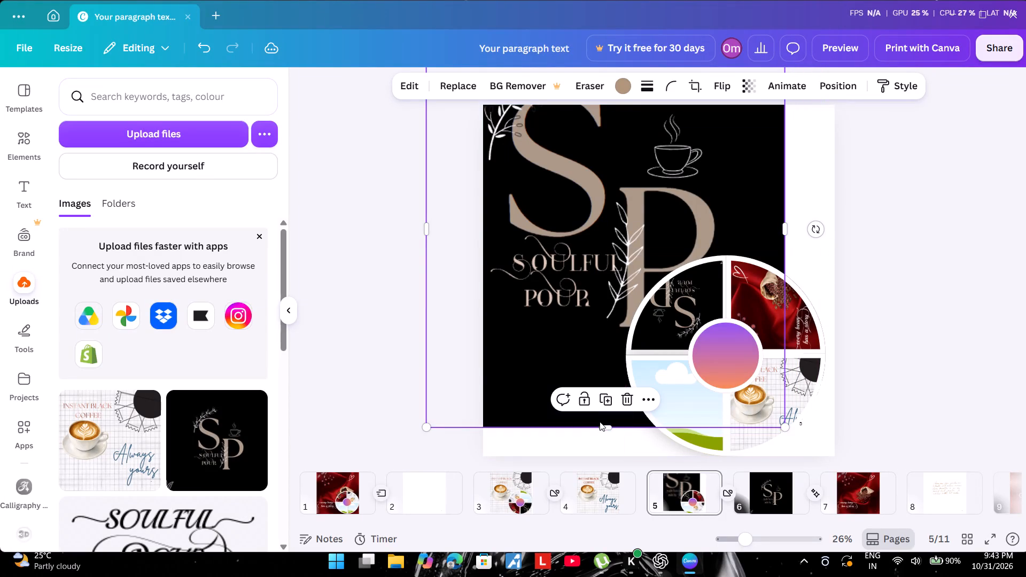
click(600, 422)
drag(604, 433, 606, 412)
drag(604, 425, 603, 360)
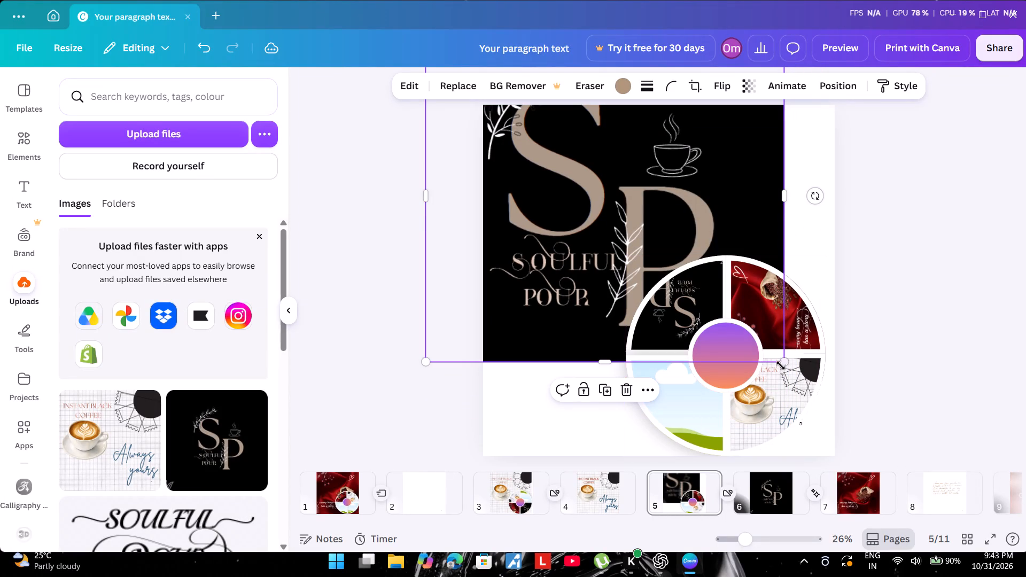
drag(781, 364, 678, 308)
Move the reduced Soulful Pour screenshot down and right so the whole SP logo fits in page 5's upper-left area.
click(619, 237)
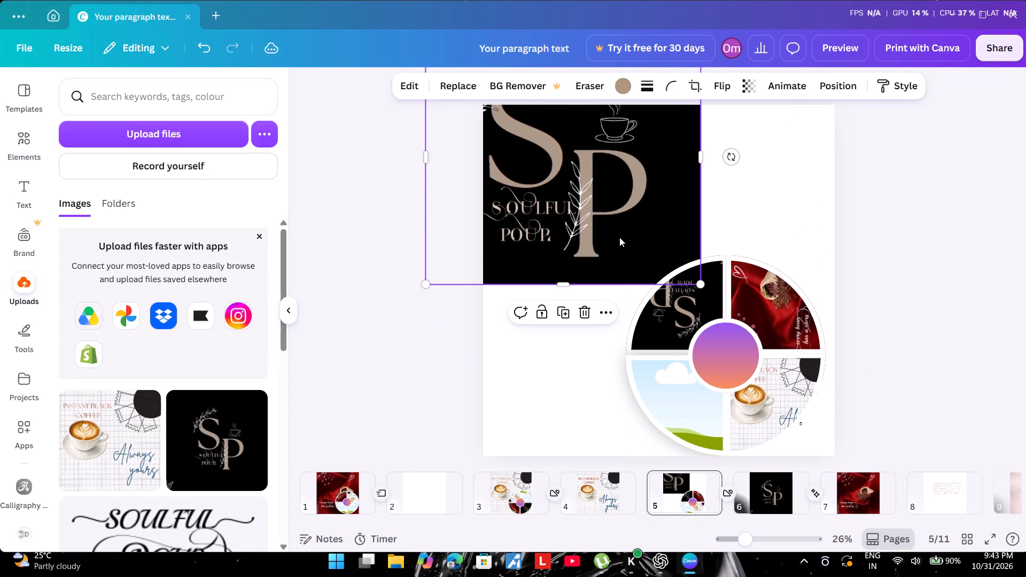
drag(584, 245, 609, 280)
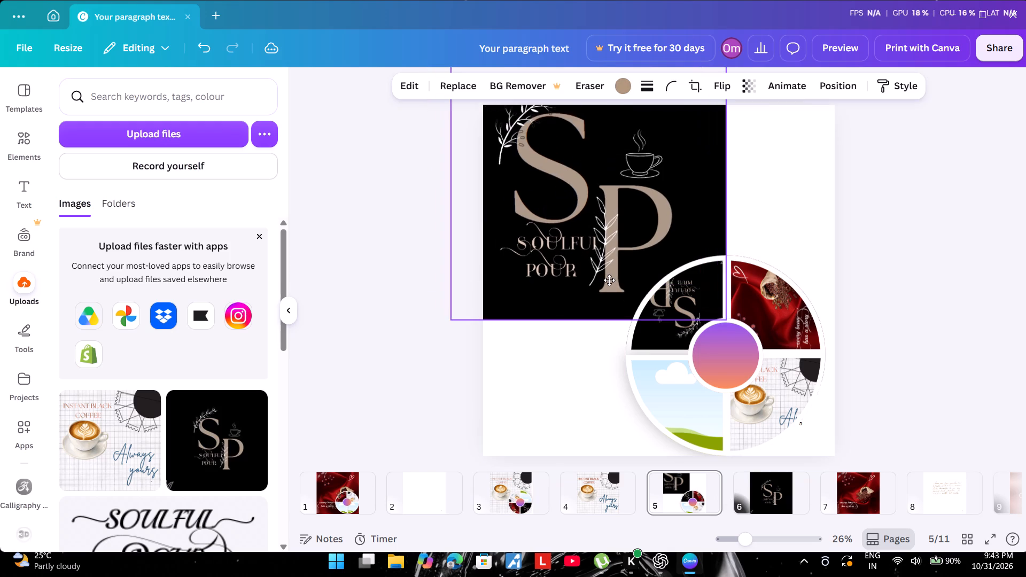
drag(609, 280, 620, 314)
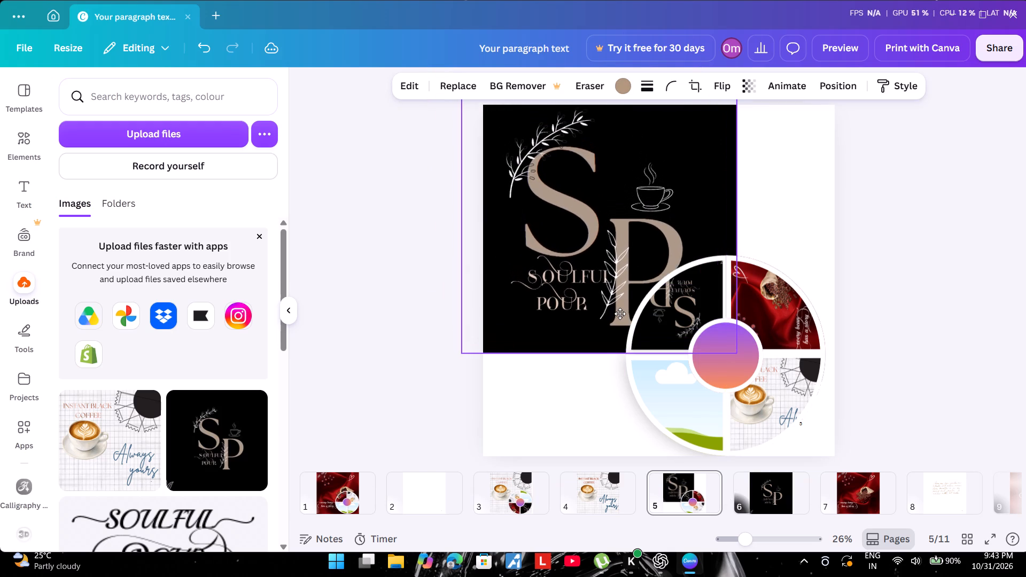
drag(620, 314, 615, 306)
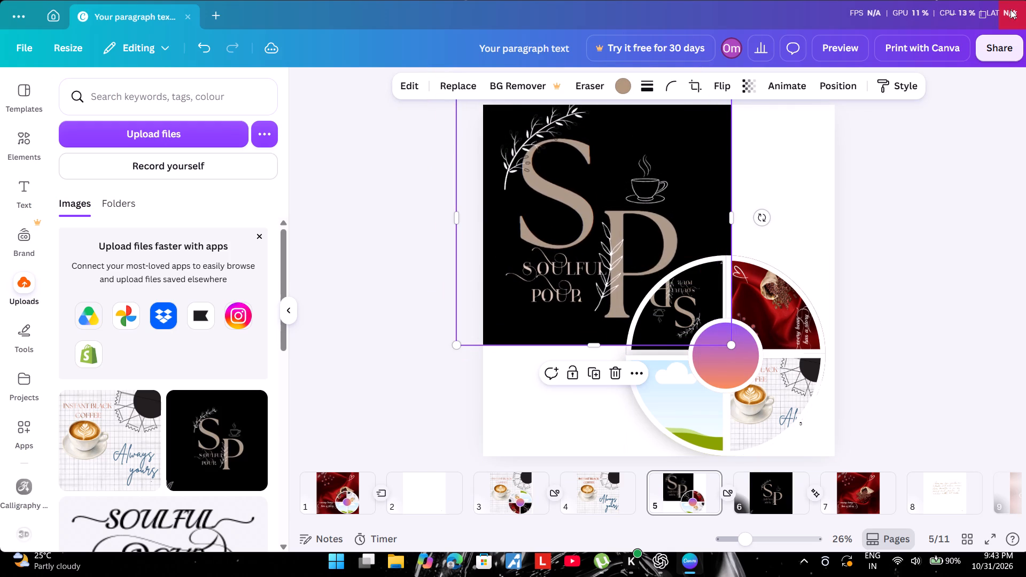